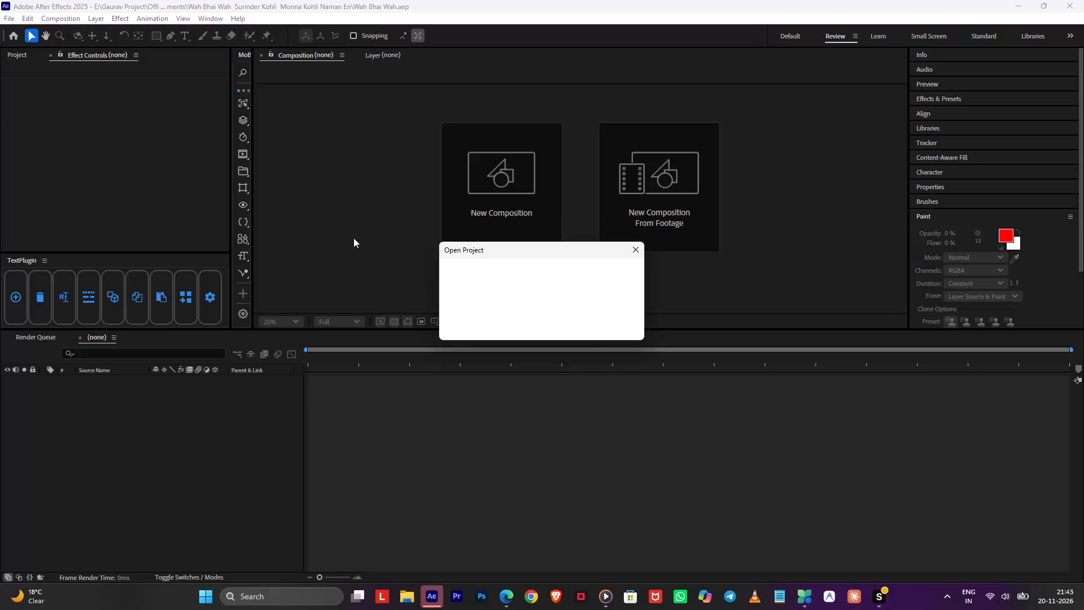
Play back the 2nd Comp from about 0:02:07 to 0:02:14 to review the cut between the two layers named 5.
{"action": "left_click", "coordinate": [401, 361]}
{"action": "left_click_drag", "start_coordinate": [401, 361], "coordinate": [486, 367]}
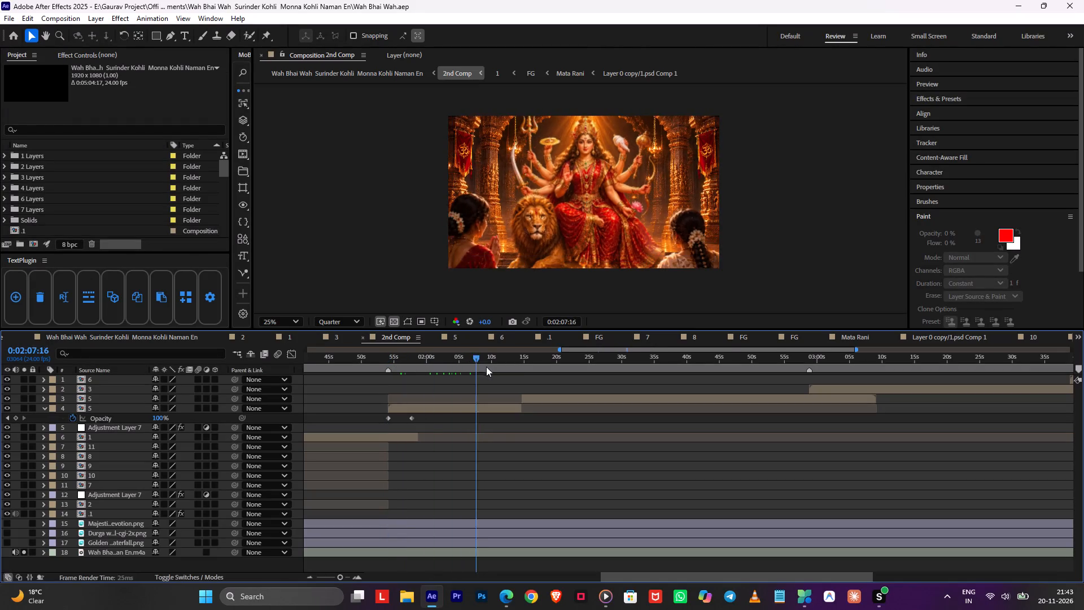
{"action": "left_click_drag", "start_coordinate": [486, 367], "coordinate": [501, 371]}
{"action": "key", "text": "space"}
{"action": "scroll", "coordinate": [502, 380], "scroll_direction": "up", "scroll_amount": 3, "text": "alt"}
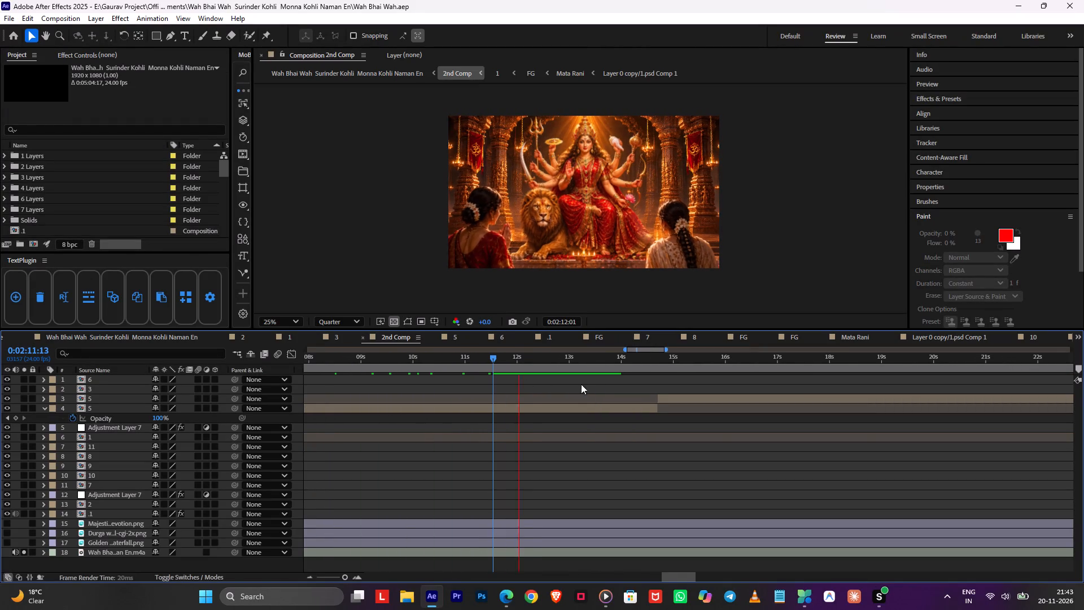
{"action": "middle_click_drag", "start_coordinate": [600, 384], "coordinate": [451, 415]}
{"action": "left_click_drag", "start_coordinate": [486, 364], "coordinate": [497, 368]}
{"action": "key", "text": "space"}
{"action": "scroll", "coordinate": [533, 374], "scroll_direction": "up", "scroll_amount": 2, "text": "alt"}
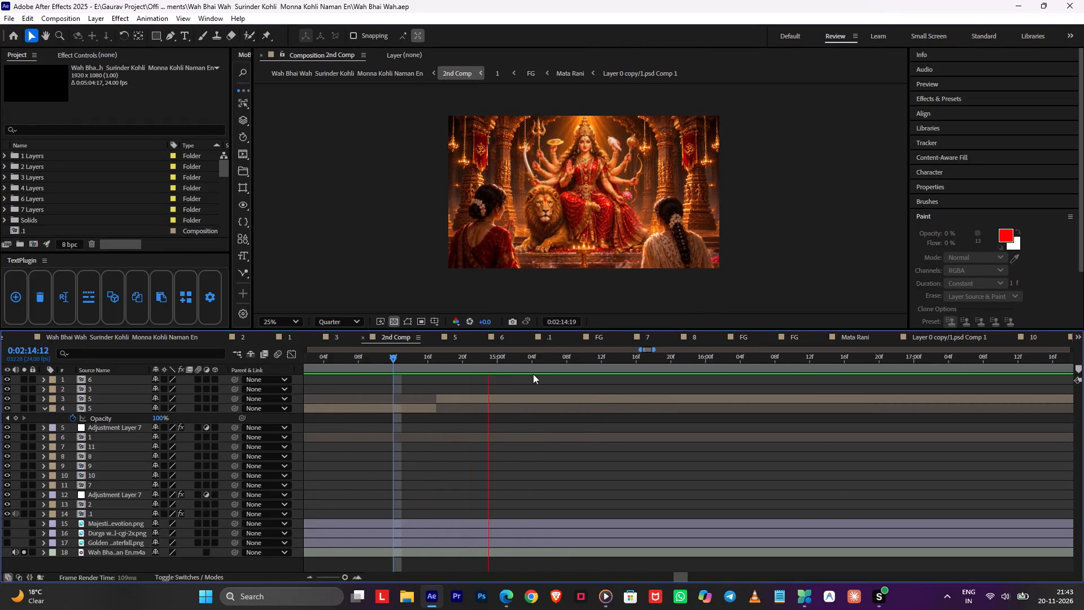
{"action": "left_click_drag", "start_coordinate": [467, 353], "coordinate": [416, 364]}
{"action": "key", "text": "space"}
{"action": "left_click_drag", "start_coordinate": [443, 359], "coordinate": [453, 364]}
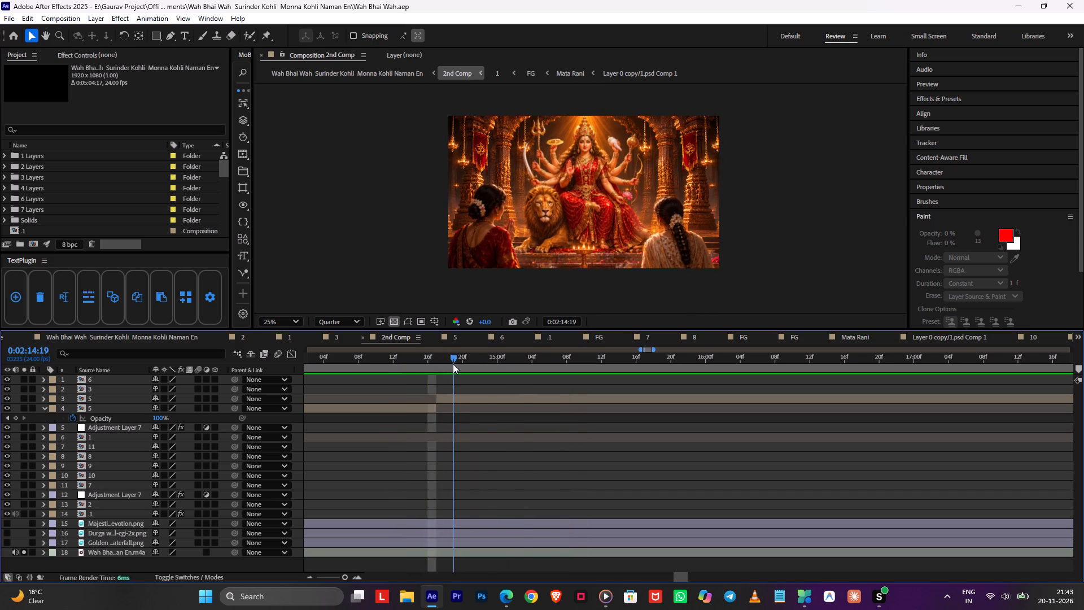
{"action": "left_click_drag", "start_coordinate": [453, 364], "coordinate": [453, 364]}
Duplicate composition 5 in the project, replace the source of layer 3 with the duplicate, and save the project.
{"action": "left_click", "coordinate": [454, 398]}
{"action": "right_click", "coordinate": [454, 398]}
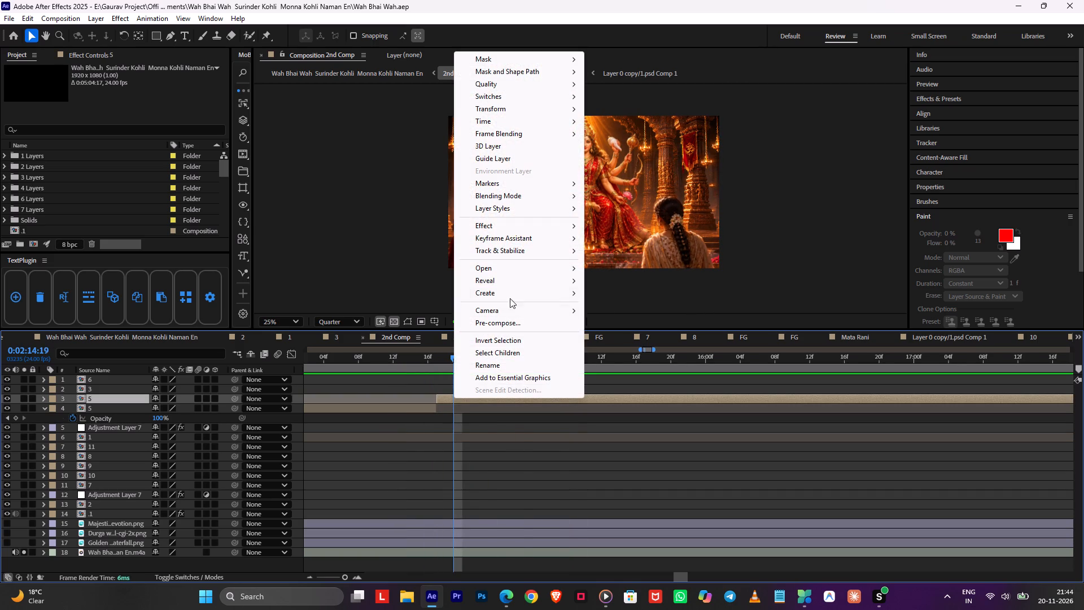
{"action": "left_click", "coordinate": [648, 291]}
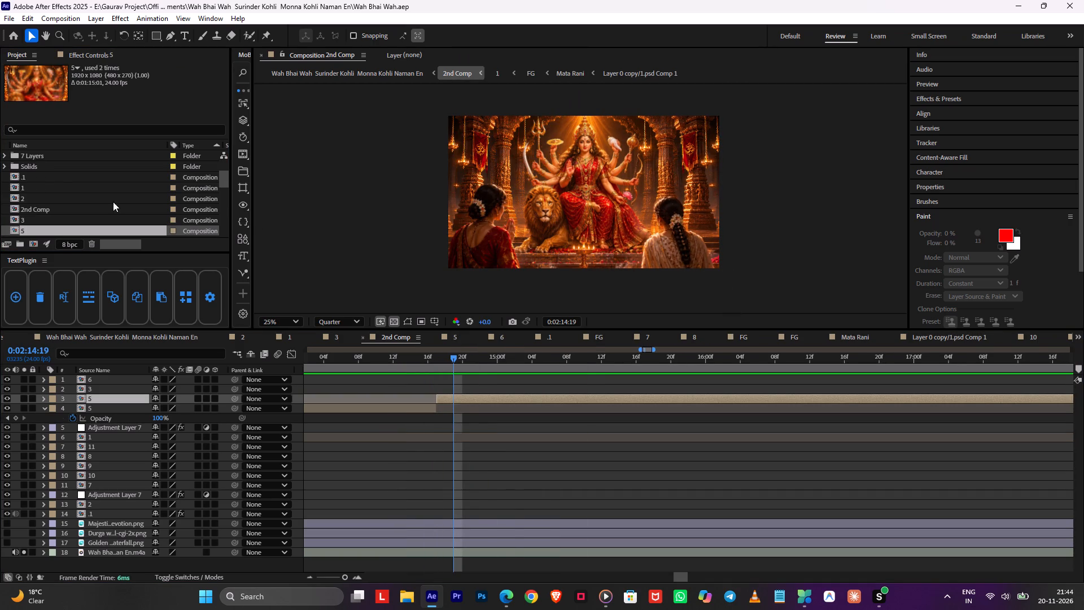
{"action": "key", "text": "ctrl+d"}
{"action": "left_click_drag", "start_coordinate": [32, 154], "coordinate": [94, 393]}
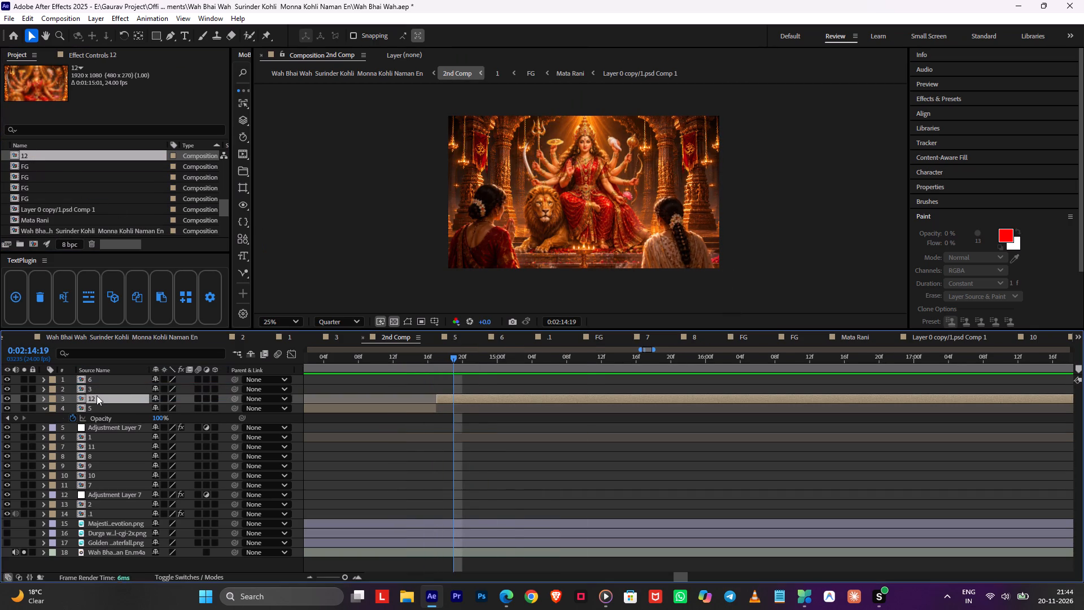
{"action": "scroll", "coordinate": [397, 408], "scroll_direction": "down", "scroll_amount": 1, "text": "alt"}
{"action": "left_click_drag", "start_coordinate": [423, 365], "coordinate": [348, 375]}
{"action": "key", "text": "space"}
{"action": "scroll", "coordinate": [350, 380], "scroll_direction": "down", "scroll_amount": 2, "text": "alt"}
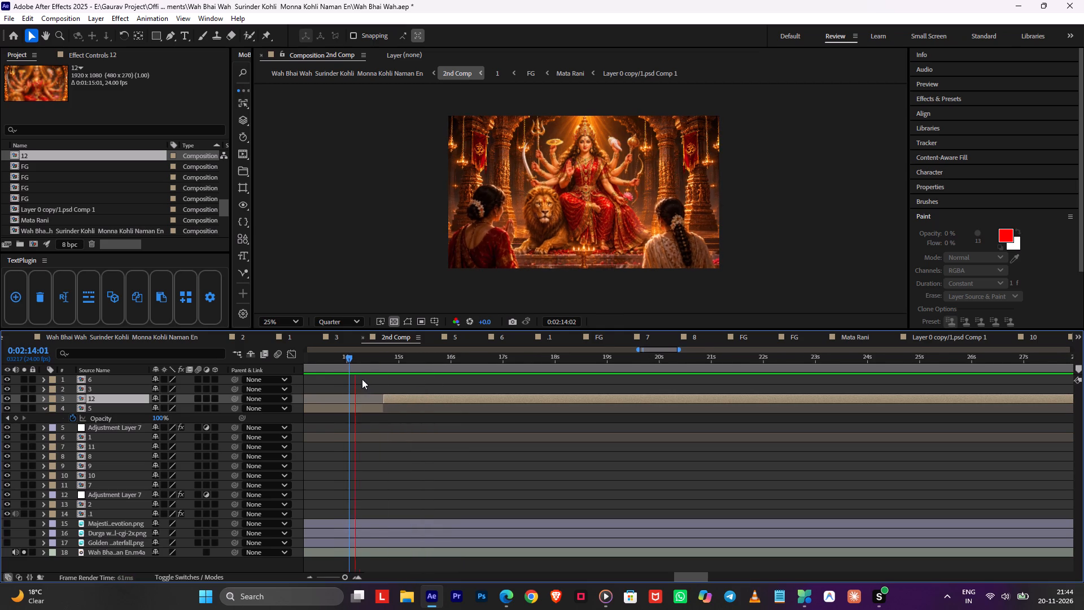
{"action": "key", "text": "ctrl+s"}
Play back the crossfade into layer 4 (5) around 0:01:54 to examine how the forest scene blends into the temple scene.
{"action": "left_click", "coordinate": [383, 361]}
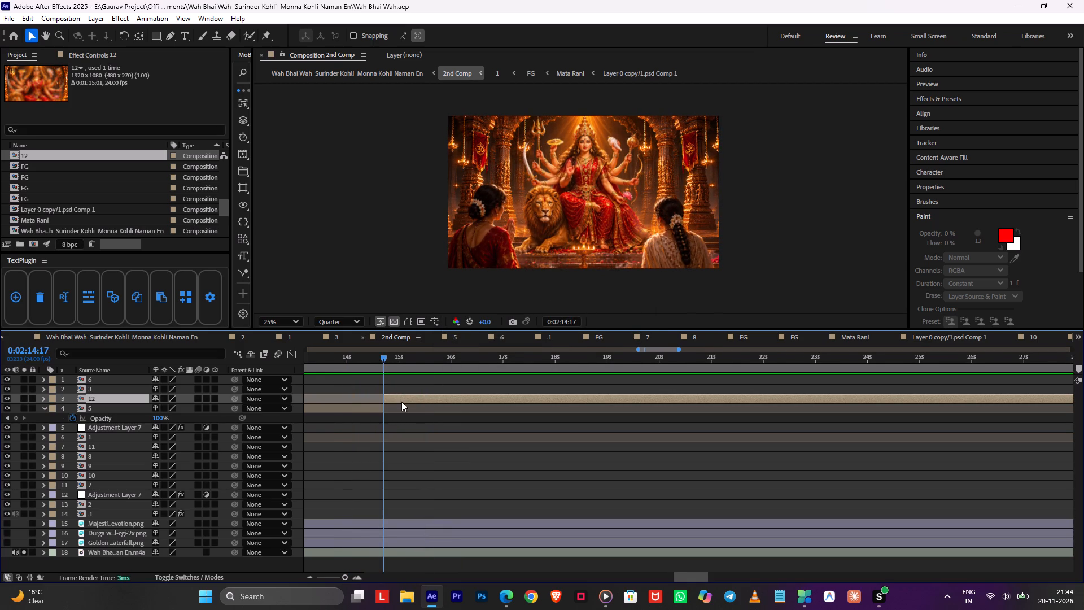
{"action": "scroll", "coordinate": [396, 399], "scroll_direction": "down", "scroll_amount": 5, "text": "alt"}
{"action": "left_click_drag", "start_coordinate": [419, 362], "coordinate": [395, 363]}
{"action": "key", "text": "space"}
{"action": "scroll", "coordinate": [392, 377], "scroll_direction": "up", "scroll_amount": 3, "text": "alt"}
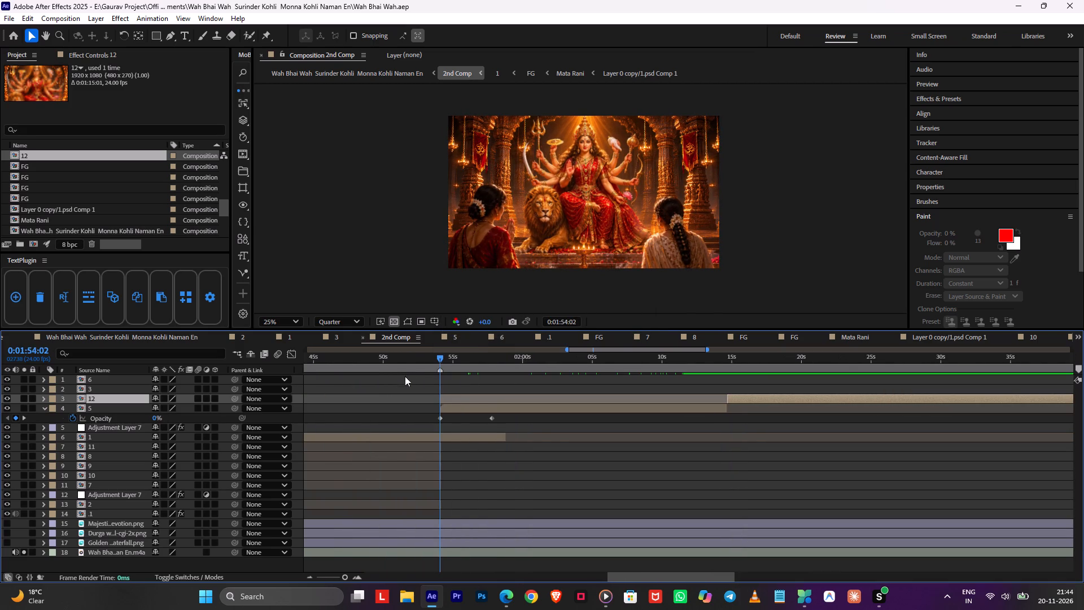
{"action": "left_click_drag", "start_coordinate": [451, 360], "coordinate": [427, 360]}
{"action": "key", "text": "space"}
{"action": "scroll", "coordinate": [420, 374], "scroll_direction": "up", "scroll_amount": 2, "text": "alt"}
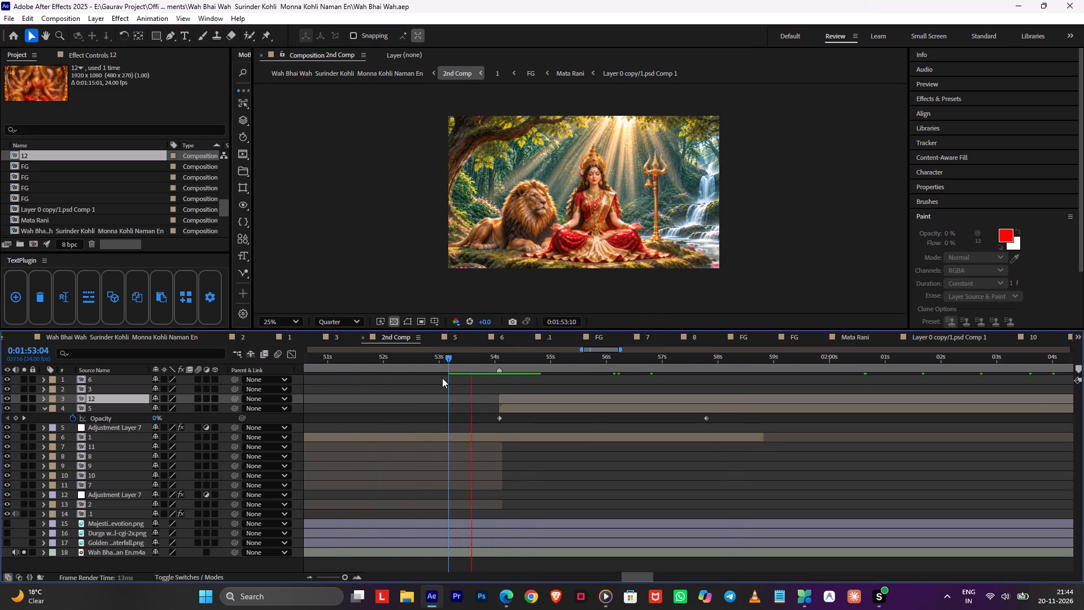
{"action": "middle_click_drag", "start_coordinate": [633, 428], "coordinate": [452, 444]}
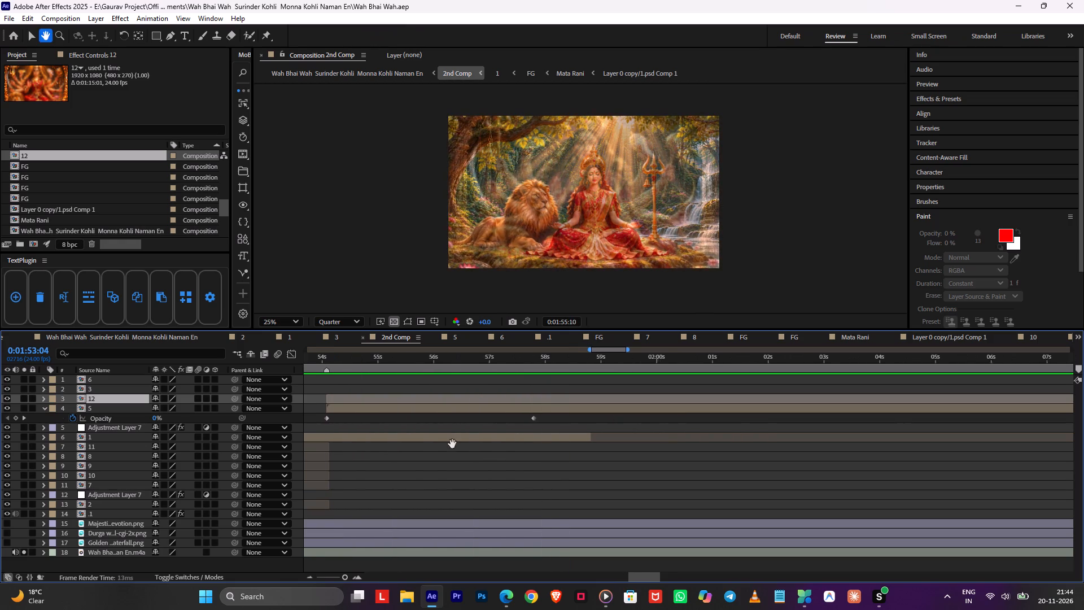
{"action": "middle_click_drag", "start_coordinate": [452, 444], "coordinate": [448, 444]}
Play back the temple scene from 0:01:59 up to the start of layer 12 near 0:02:14 and save the project.
{"action": "left_click", "coordinate": [517, 472]}
{"action": "left_click", "coordinate": [591, 364]}
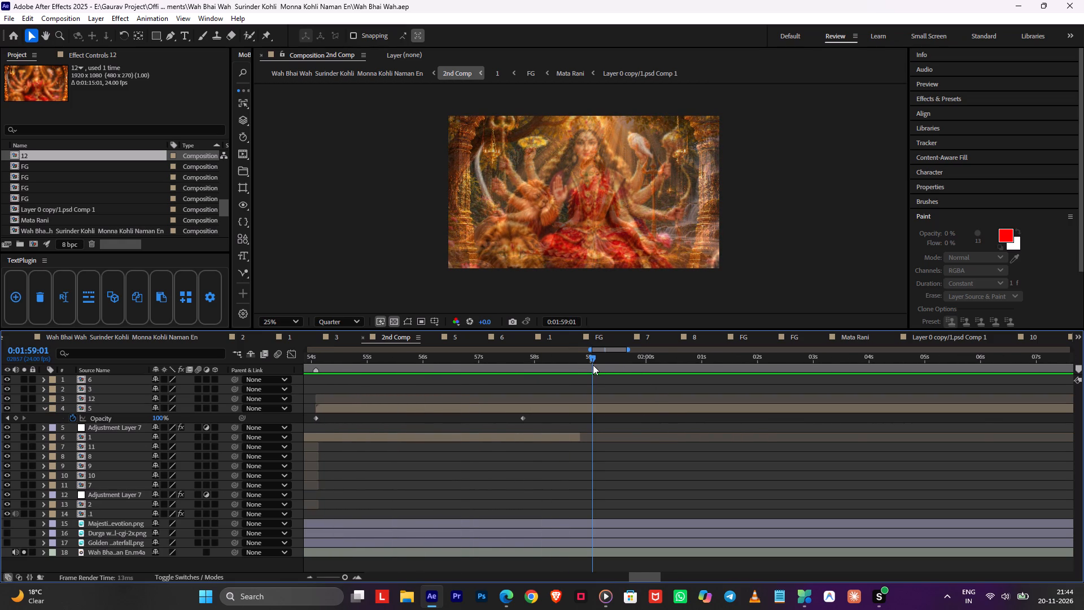
{"action": "middle_click_drag", "start_coordinate": [744, 405], "coordinate": [593, 420]}
{"action": "left_click", "coordinate": [554, 464]}
{"action": "key", "text": "space"}
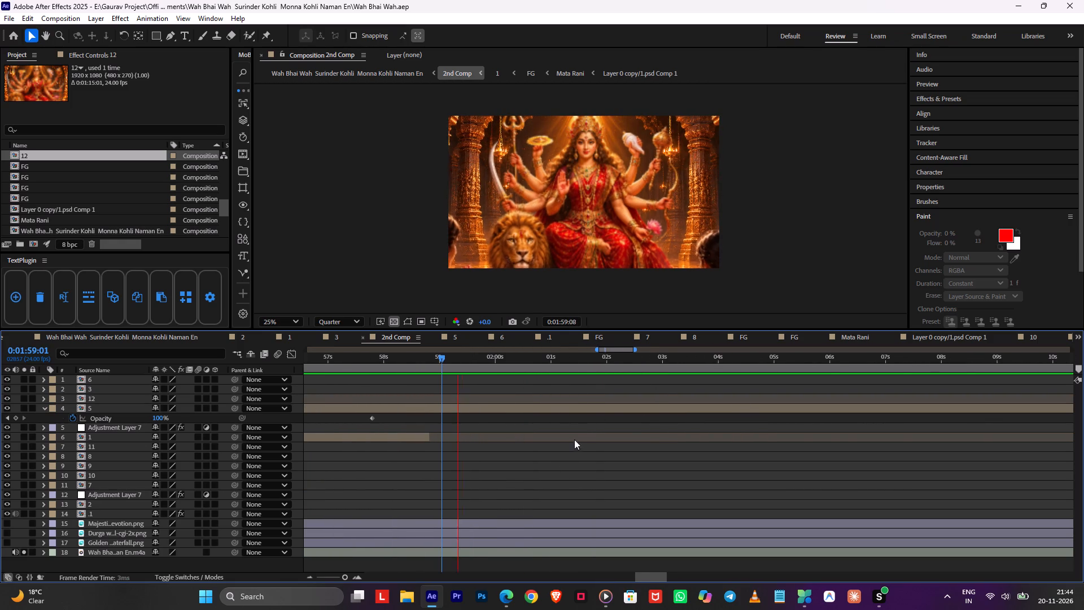
{"action": "scroll", "coordinate": [580, 432], "scroll_direction": "down", "scroll_amount": 1, "text": "alt"}
{"action": "middle_click_drag", "start_coordinate": [698, 408], "coordinate": [461, 414]}
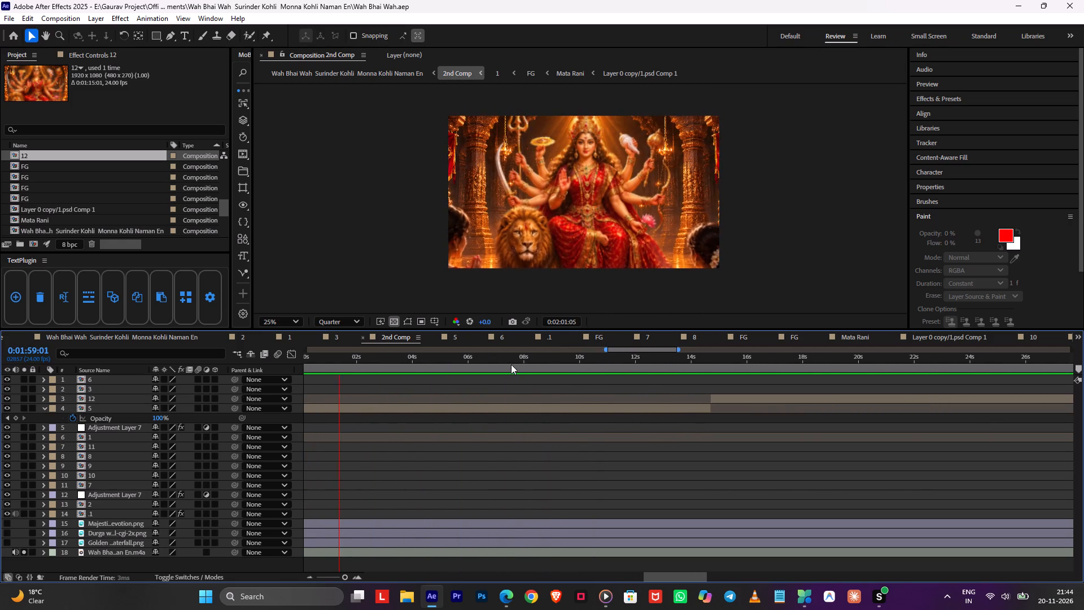
{"action": "left_click_drag", "start_coordinate": [514, 362], "coordinate": [560, 368]}
{"action": "key", "text": "space"}
{"action": "middle_click_drag", "start_coordinate": [667, 386], "coordinate": [508, 403]}
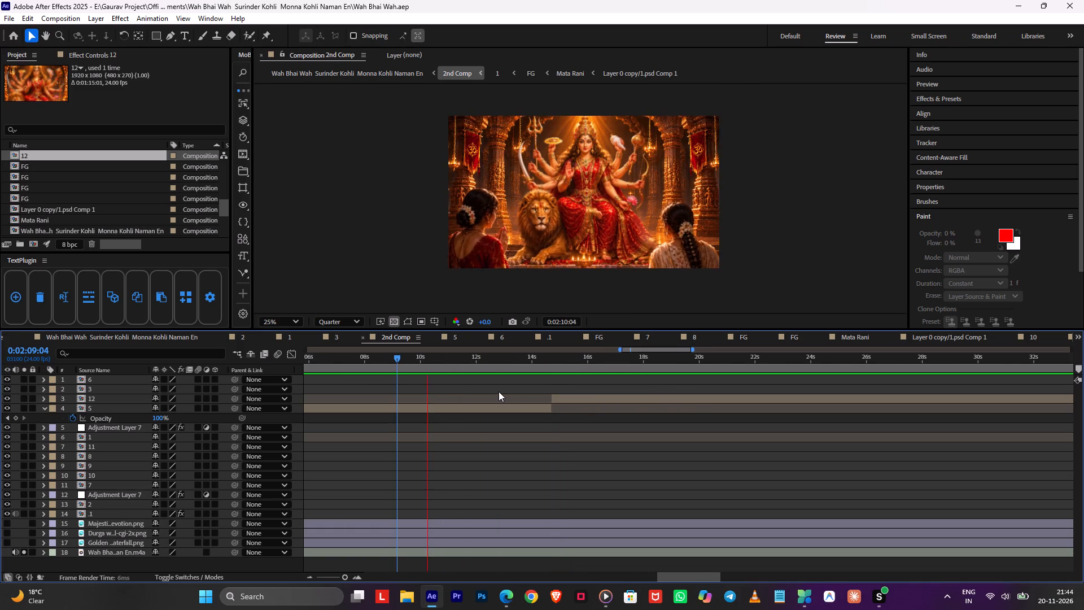
{"action": "scroll", "coordinate": [549, 394], "scroll_direction": "up", "scroll_amount": 1, "text": "alt"}
{"action": "key", "text": "ctrl+s"}
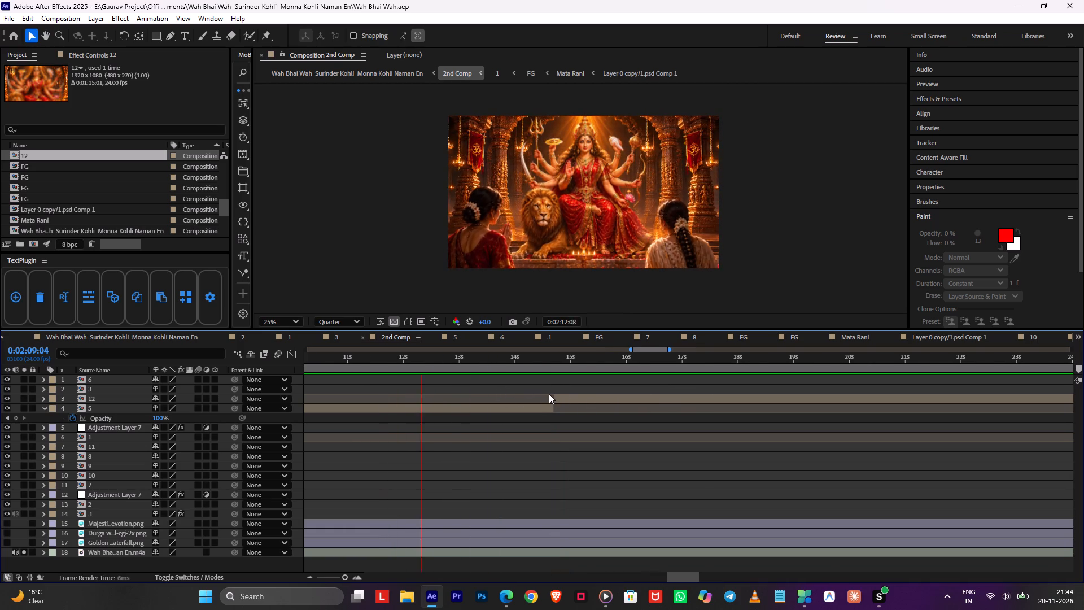
{"action": "scroll", "coordinate": [557, 385], "scroll_direction": "up", "scroll_amount": 1, "text": "alt"}
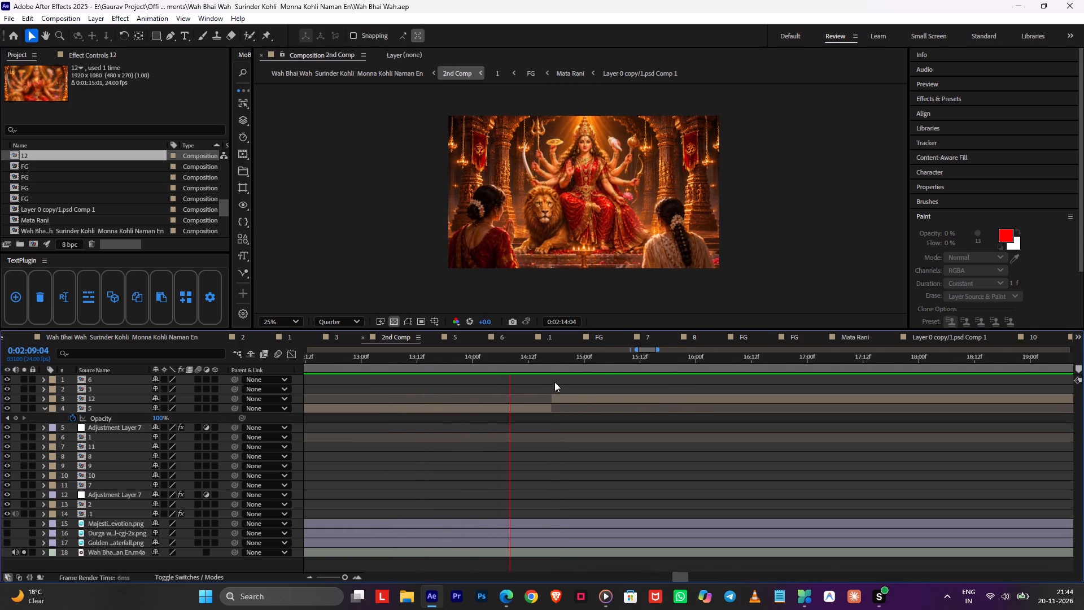
In composition 12, replace Null 4's Position keyframes with one at 0:00:20:15 set to 1255.0, 462.7, 1546.4.
{"action": "left_click_drag", "start_coordinate": [550, 363], "coordinate": [558, 362]}
{"action": "double_click", "coordinate": [566, 396]}
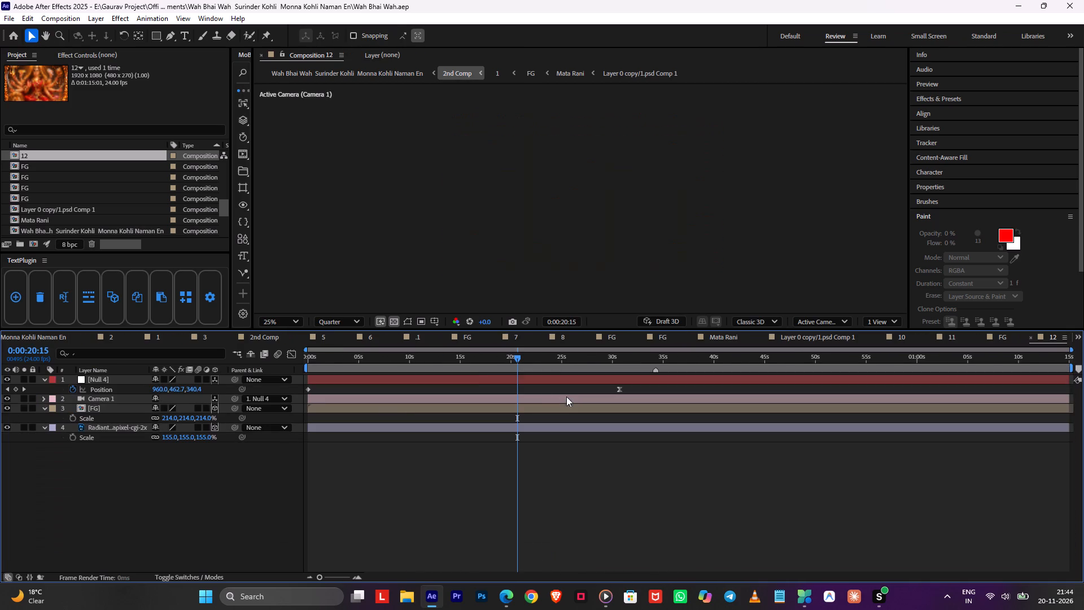
{"action": "left_click", "coordinate": [487, 377]}
{"action": "double_click", "coordinate": [73, 388]}
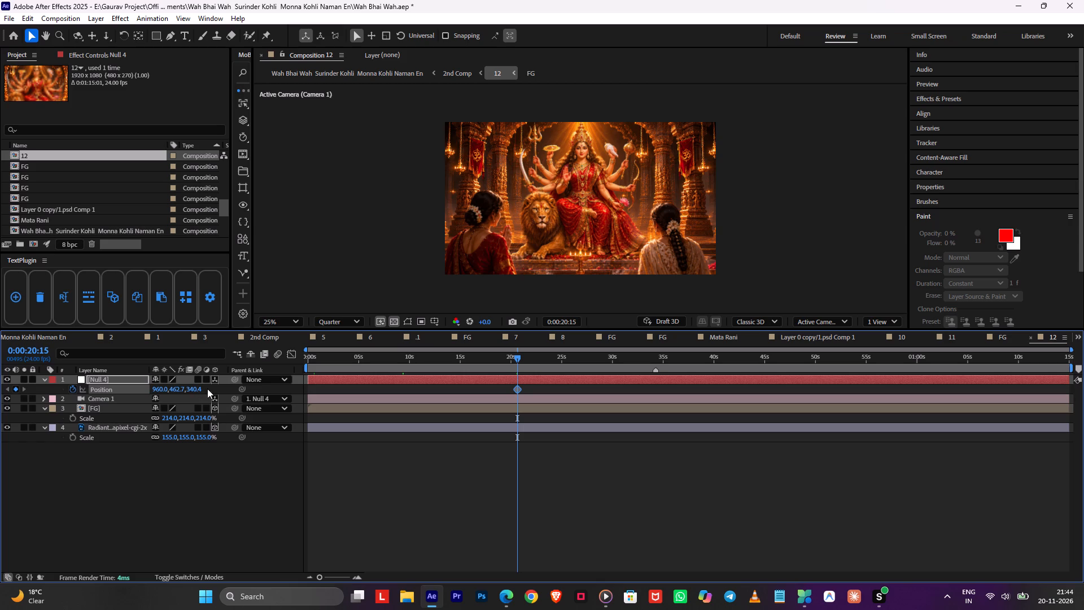
{"action": "left_click_drag", "start_coordinate": [196, 390], "coordinate": [867, 380]}
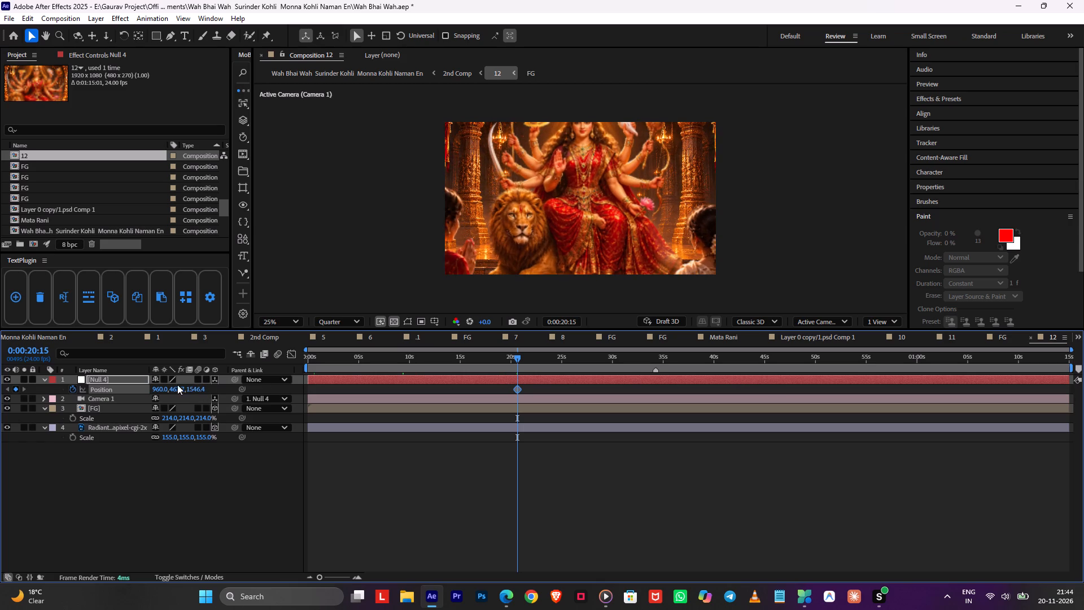
{"action": "left_click_drag", "start_coordinate": [163, 386], "coordinate": [333, 389]}
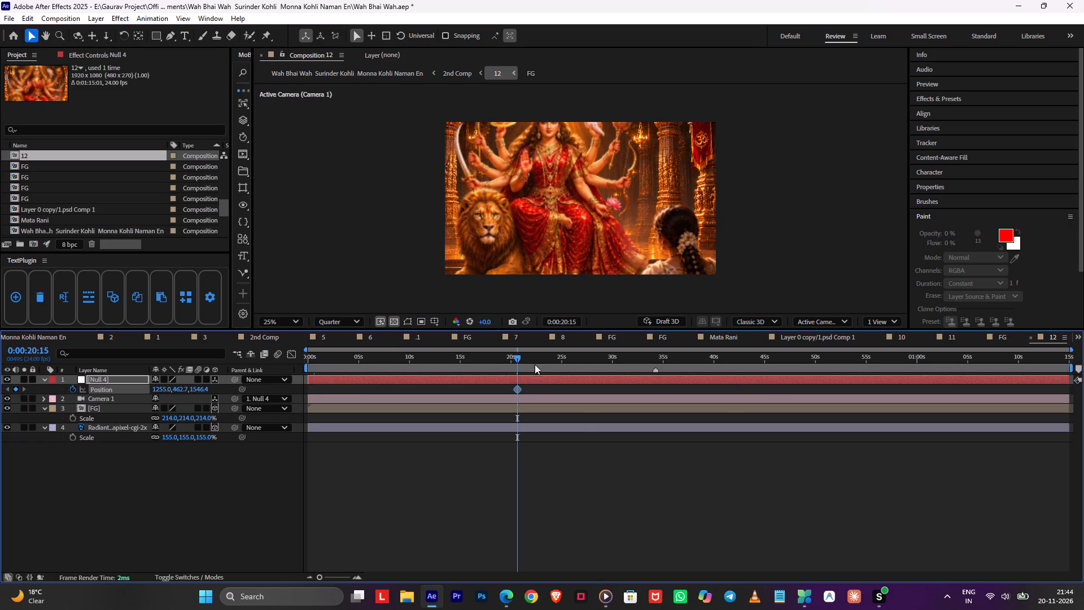
Add a Null 4 Position keyframe at 0:00:37:02 with a lower Y value and apply Easy Ease to it.
{"action": "left_click_drag", "start_coordinate": [570, 358], "coordinate": [684, 369]}
{"action": "left_click_drag", "start_coordinate": [180, 392], "coordinate": [34, 413]}
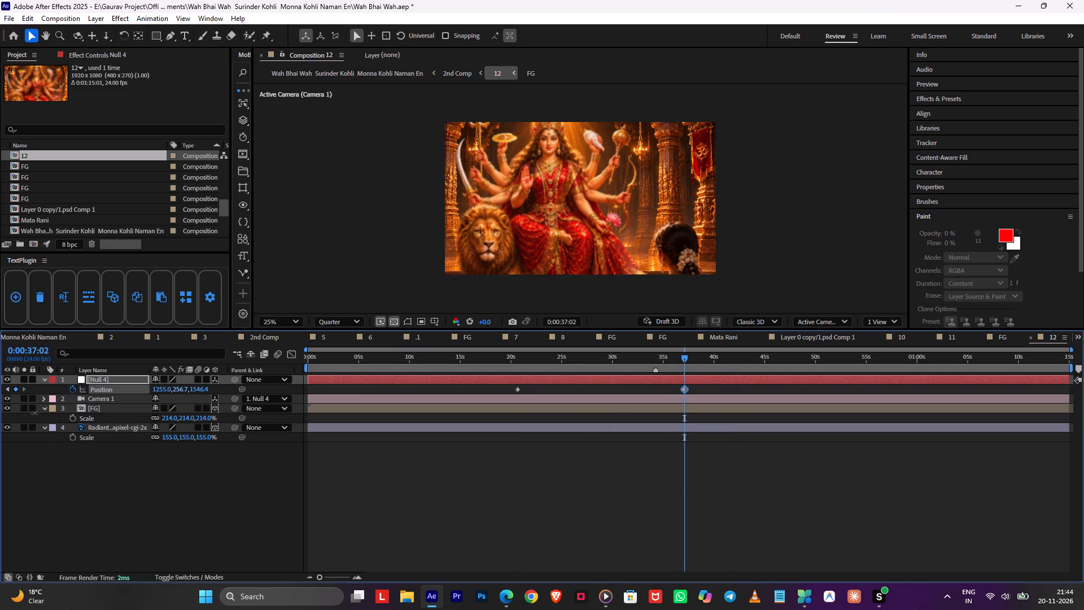
{"action": "left_click_drag", "start_coordinate": [34, 413], "coordinate": [0, 417]}
{"action": "key", "text": "F9"}
Return to the 2nd Comp, play back the cut into layer 12 from just before 0:02:14:17, and save the project.
{"action": "left_click_drag", "start_coordinate": [541, 368], "coordinate": [502, 373]}
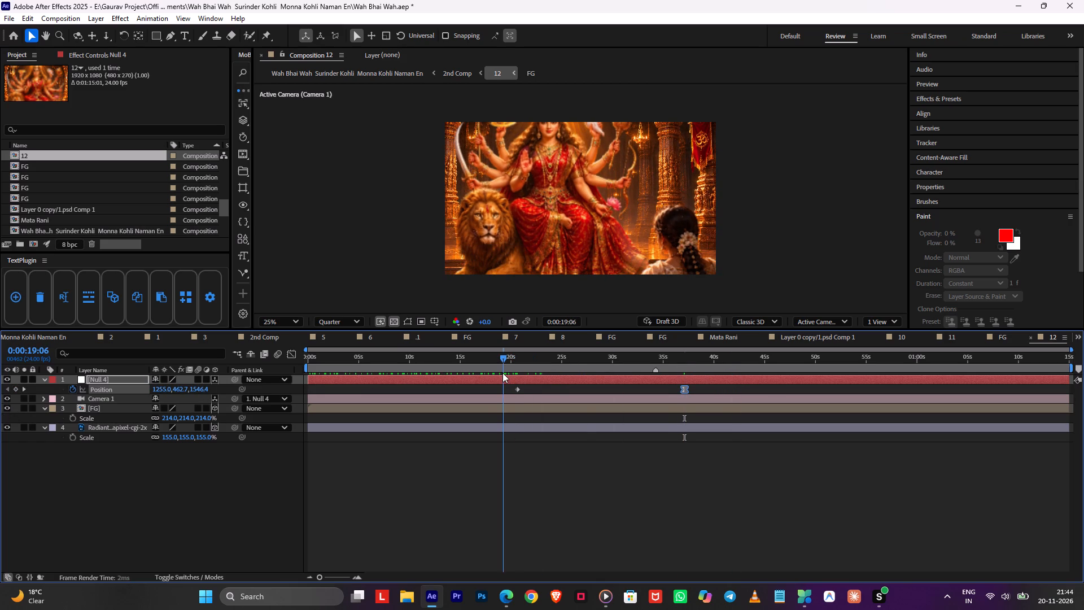
{"action": "left_click_drag", "start_coordinate": [502, 373], "coordinate": [510, 376]}
{"action": "key", "text": "Tab"}
{"action": "left_click", "coordinate": [416, 380]}
{"action": "key", "text": "space"}
{"action": "left_click_drag", "start_coordinate": [549, 364], "coordinate": [529, 365]}
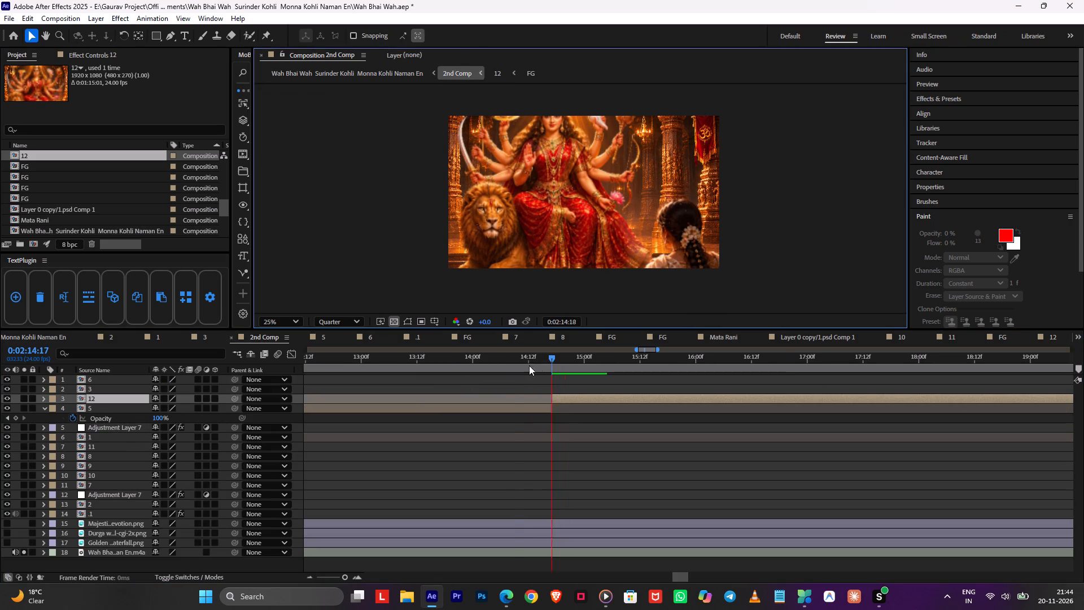
{"action": "left_click_drag", "start_coordinate": [529, 365], "coordinate": [511, 368]}
{"action": "key", "text": "space"}
{"action": "key", "text": "ctrl+s"}
{"action": "left_click_drag", "start_coordinate": [543, 369], "coordinate": [534, 367]}
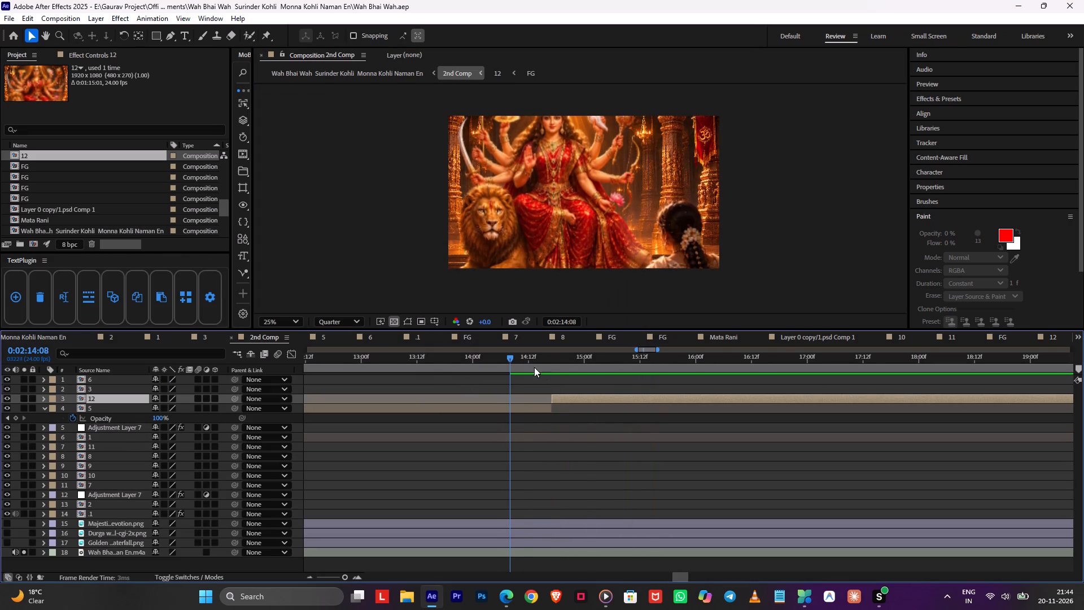
{"action": "left_click_drag", "start_coordinate": [534, 367], "coordinate": [523, 364]}
{"action": "key", "text": "space"}
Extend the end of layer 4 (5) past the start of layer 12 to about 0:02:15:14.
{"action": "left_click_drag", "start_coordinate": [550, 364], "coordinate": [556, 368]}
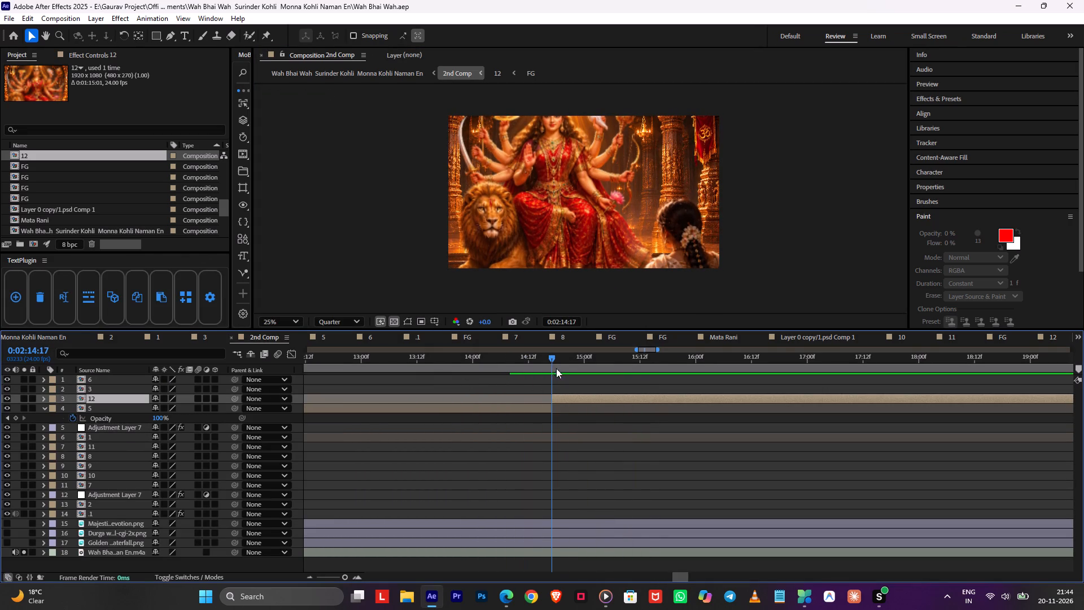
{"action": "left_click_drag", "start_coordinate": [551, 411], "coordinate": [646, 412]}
Reveal layer 12's Opacity keyframes and move them to the layer's in point.
{"action": "left_click", "coordinate": [572, 394]}
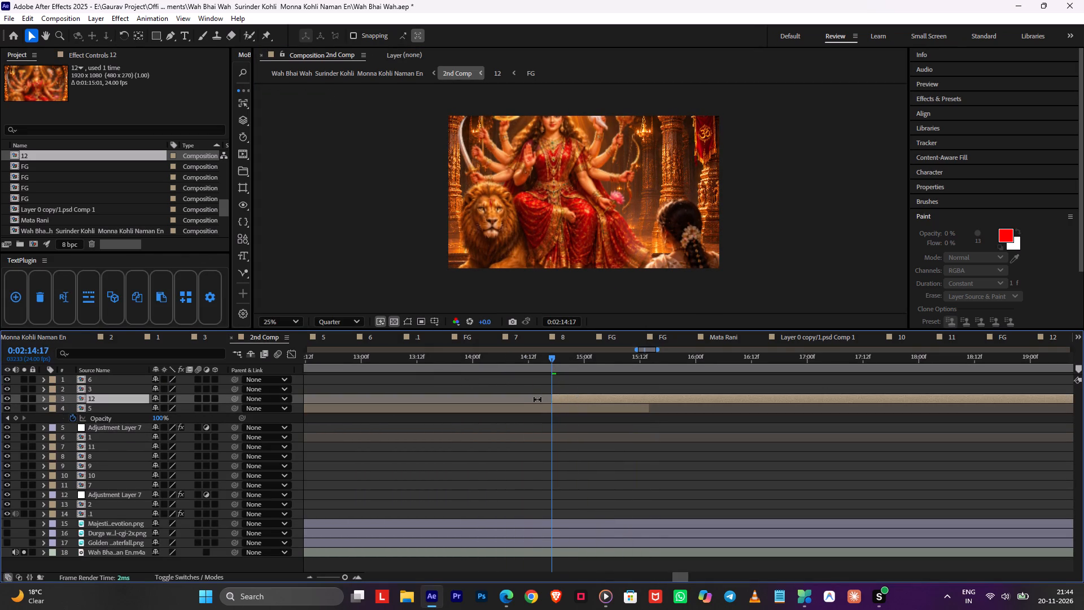
{"action": "key", "text": "t"}
{"action": "scroll", "coordinate": [537, 399], "scroll_direction": "down", "scroll_amount": 3, "text": "alt"}
{"action": "left_click", "coordinate": [128, 409]}
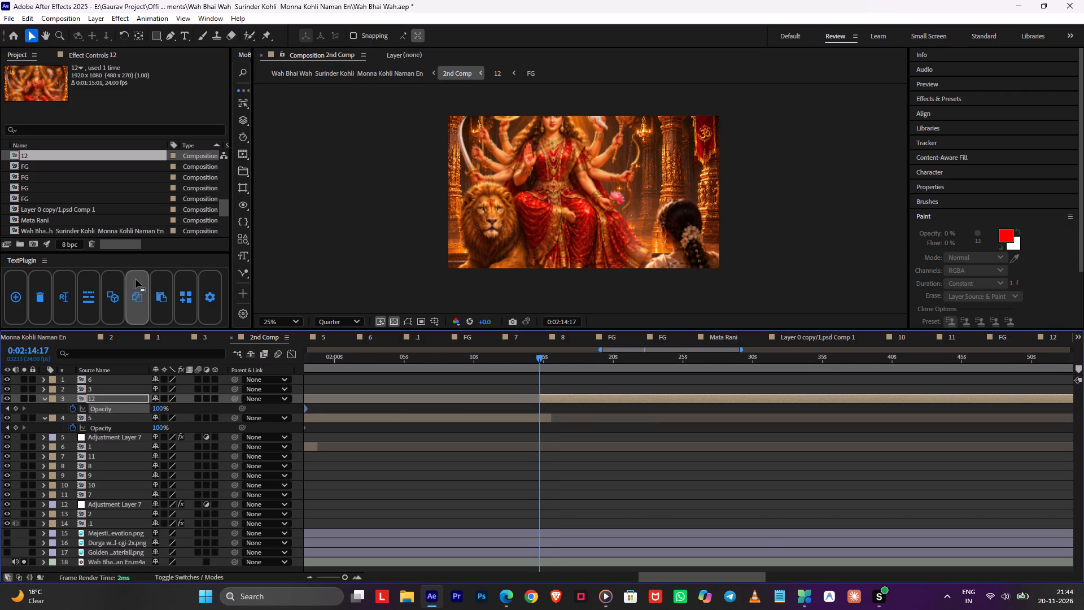
{"action": "left_click", "coordinate": [242, 142]}
{"action": "left_click", "coordinate": [336, 278]}
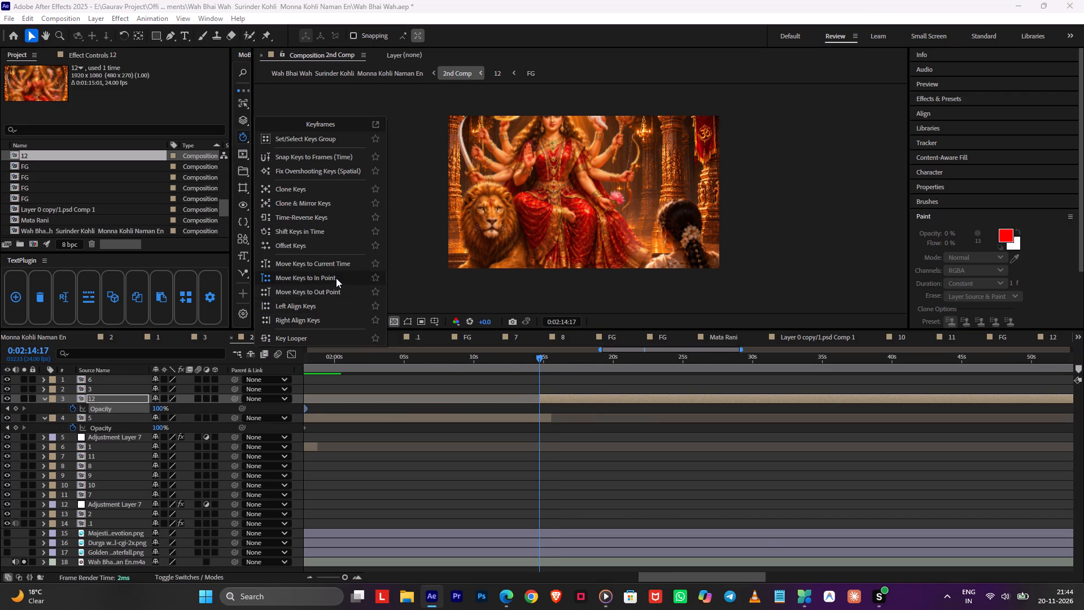
{"action": "left_click", "coordinate": [533, 375]}
Extend the end of layer 4 (5) to about 0:02:20 so it overlaps layer 12's fade-in, and save the project.
{"action": "left_click", "coordinate": [527, 362]}
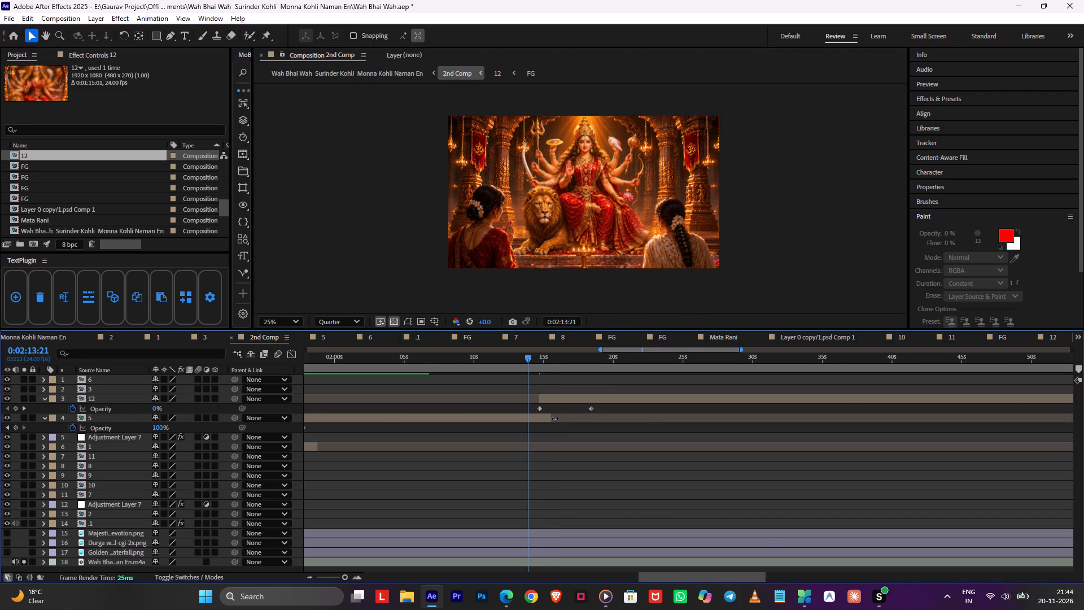
{"action": "left_click_drag", "start_coordinate": [555, 419], "coordinate": [618, 420]}
{"action": "key", "text": "space"}
{"action": "key", "text": "ctrl+s"}
{"action": "scroll", "coordinate": [532, 411], "scroll_direction": "up", "scroll_amount": 1, "text": "alt"}
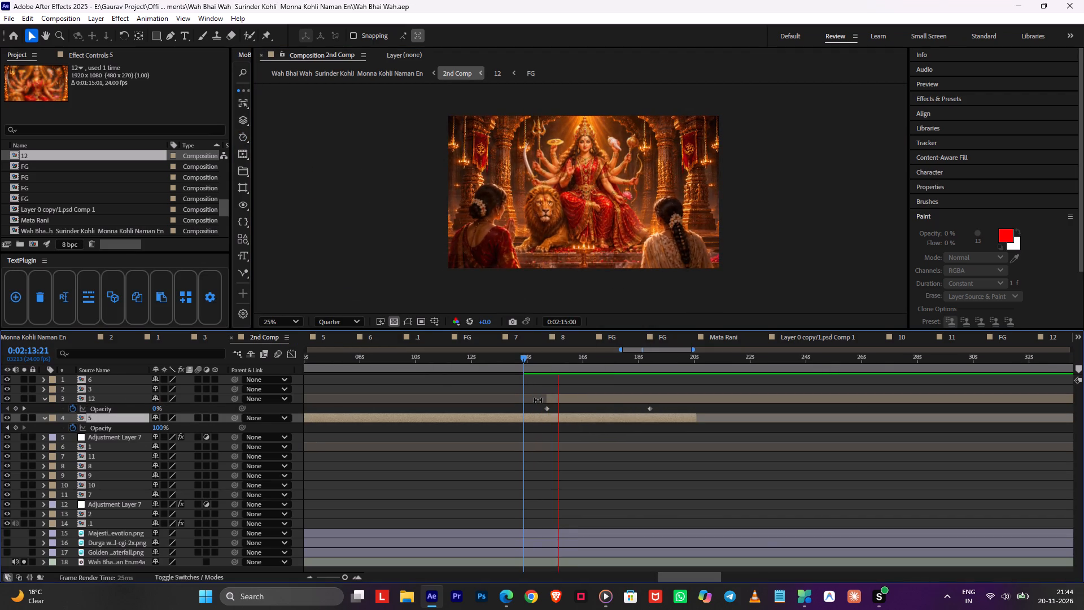
Play back the crossfade from layer 5 into layer 12 starting at 0:02:14:09.
{"action": "left_click", "coordinate": [537, 363]}
{"action": "key", "text": "space"}
{"action": "scroll", "coordinate": [536, 378], "scroll_direction": "up", "scroll_amount": 2, "text": "alt"}
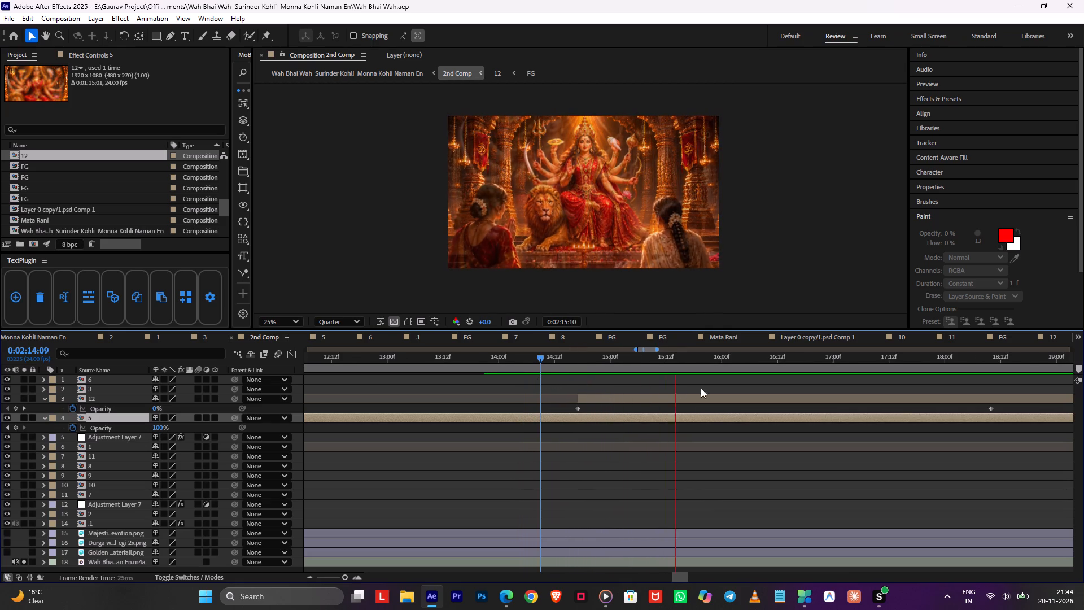
{"action": "middle_click_drag", "start_coordinate": [698, 389], "coordinate": [451, 404]}
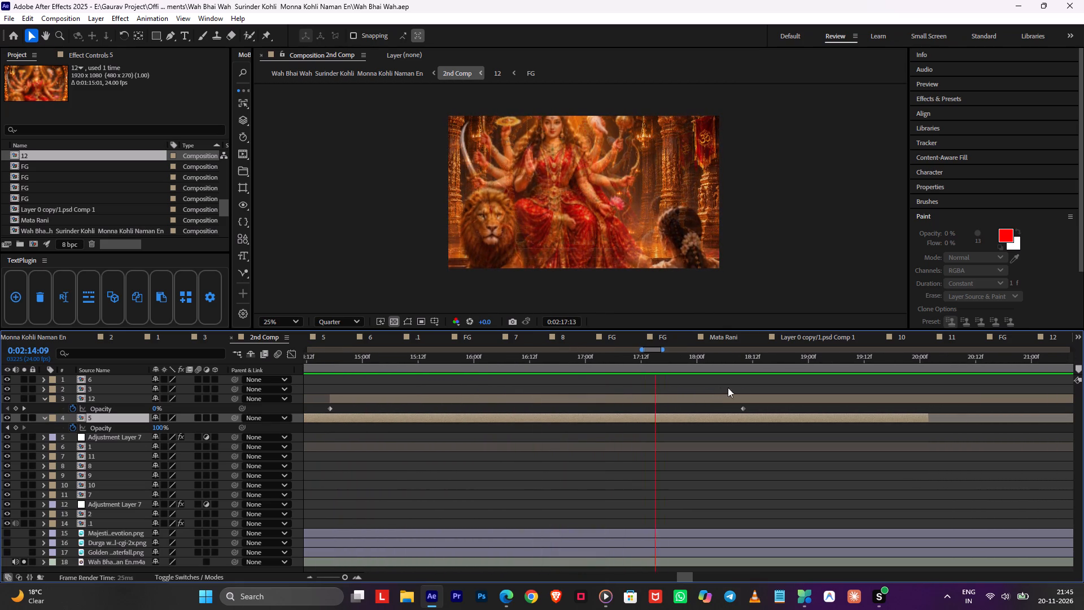
{"action": "scroll", "coordinate": [783, 388], "scroll_direction": "down", "scroll_amount": 2, "text": "alt"}
{"action": "scroll", "coordinate": [784, 388], "scroll_direction": "up", "scroll_amount": 1, "text": "alt"}
{"action": "scroll", "coordinate": [784, 388], "scroll_direction": "down", "scroll_amount": 1, "text": "alt"}
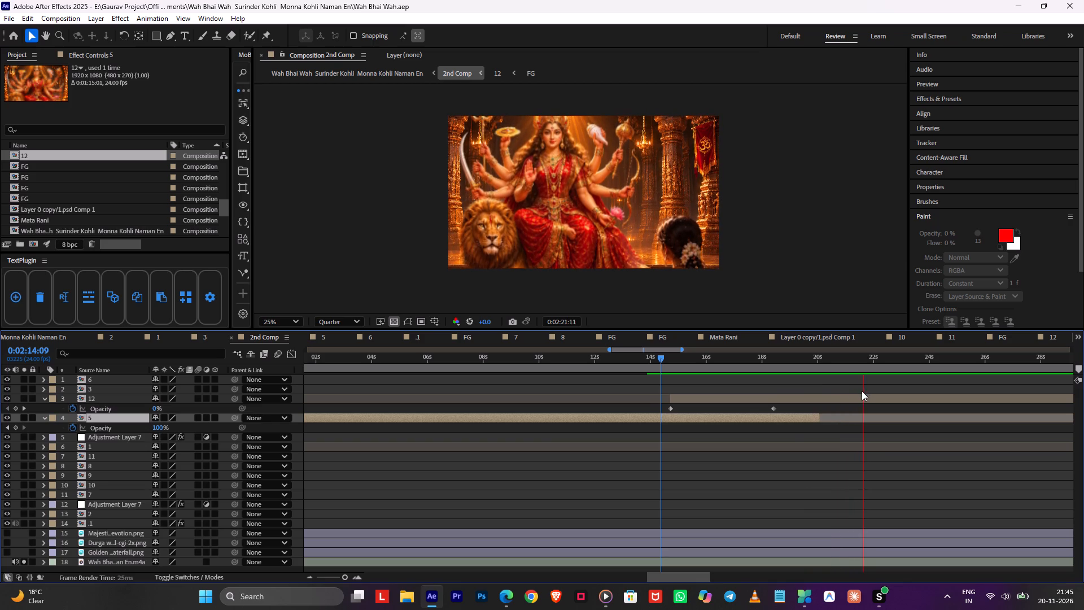
Review playback past layer 12's fade-in and split layer 12 at 0:02:22:11.
{"action": "key", "text": "space"}
{"action": "key", "text": "space"}
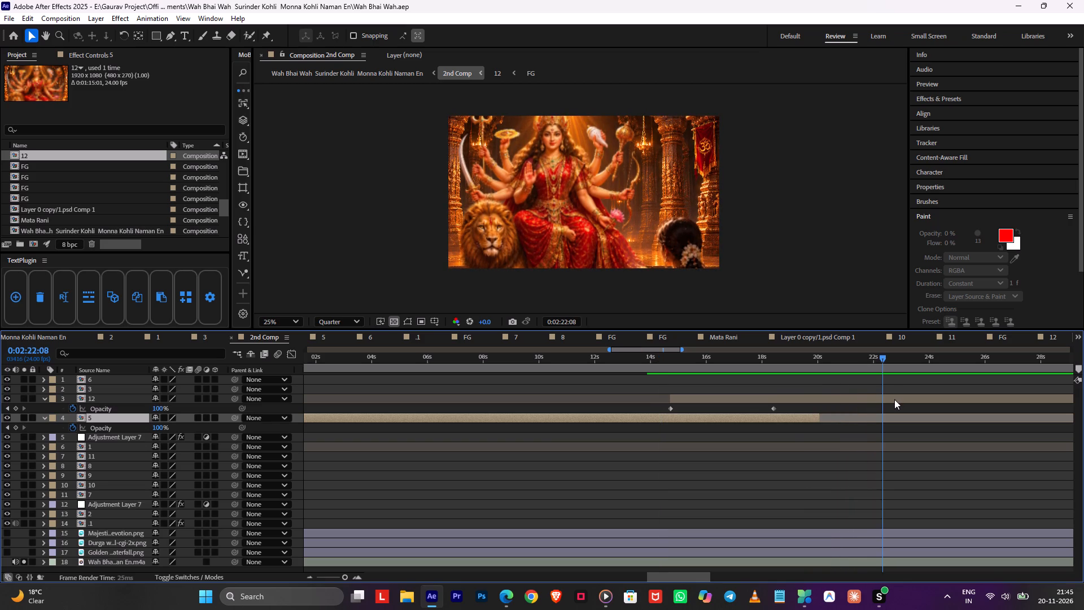
{"action": "key", "text": "space"}
{"action": "left_click_drag", "start_coordinate": [884, 355], "coordinate": [841, 358]}
{"action": "key", "text": "space"}
{"action": "middle_click_drag", "start_coordinate": [894, 389], "coordinate": [833, 409]}
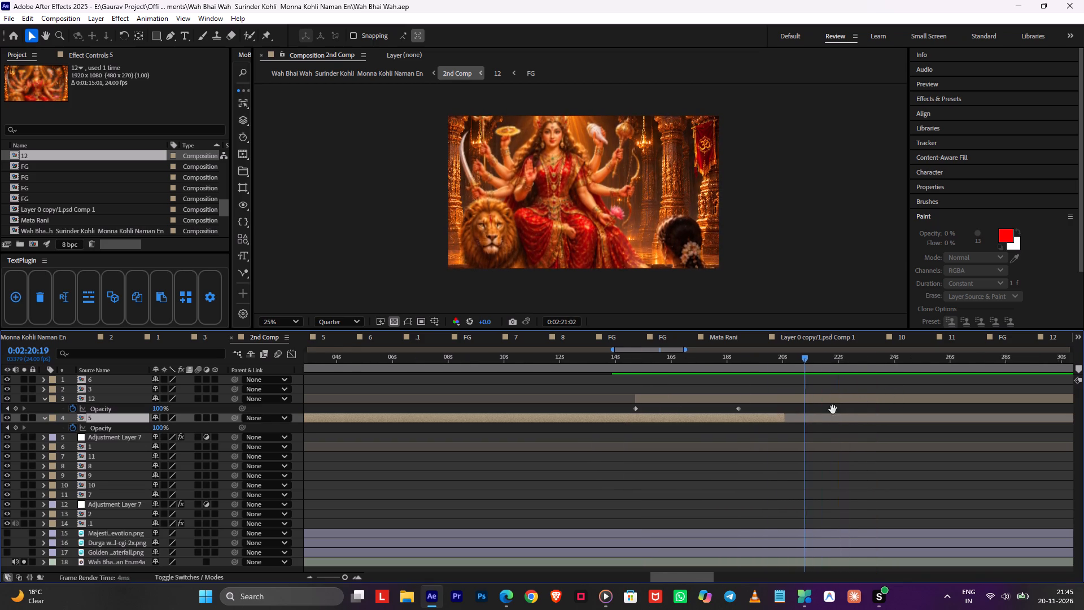
{"action": "middle_click_drag", "start_coordinate": [833, 409], "coordinate": [509, 420]}
{"action": "key", "text": "space"}
{"action": "left_click", "coordinate": [530, 400]}
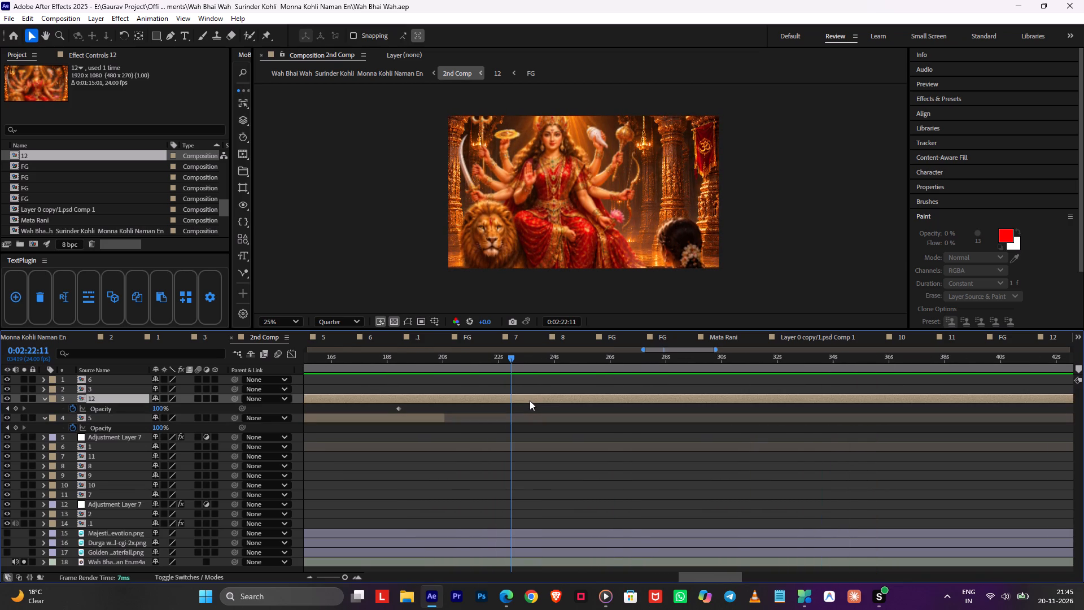
{"action": "key", "text": "ctrl+shift+d"}
Duplicate comp 12's source in the project and replace the split layer starting at 0:02:22:11 with the duplicate, 13.
{"action": "right_click", "coordinate": [530, 400]}
{"action": "left_click", "coordinate": [709, 293]}
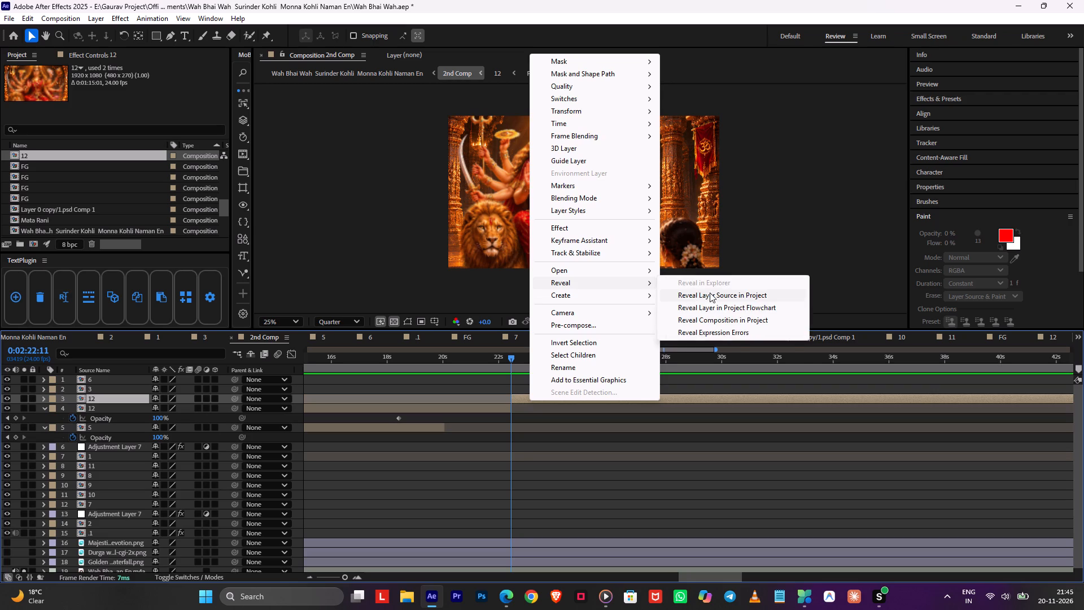
{"action": "key", "text": "ctrl+d"}
{"action": "left_click_drag", "start_coordinate": [29, 156], "coordinate": [95, 399]}
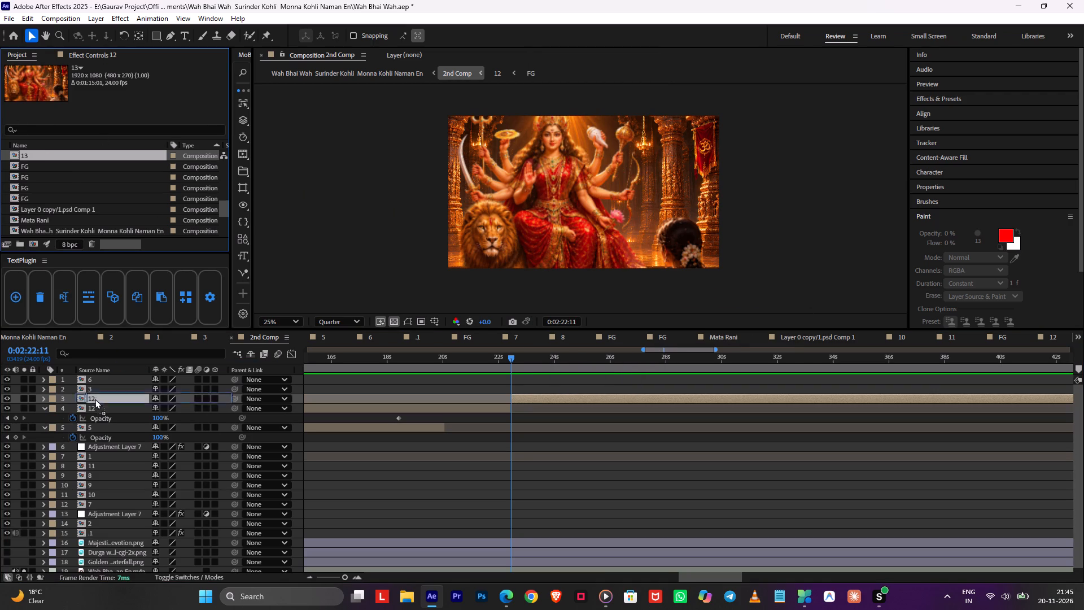
{"action": "left_click_drag", "start_coordinate": [95, 399], "coordinate": [94, 402]}
In comp 13, start Position keyframes on Null 4 at 0:00:28:09 and set its X position to about 539.
{"action": "double_click", "coordinate": [522, 397]}
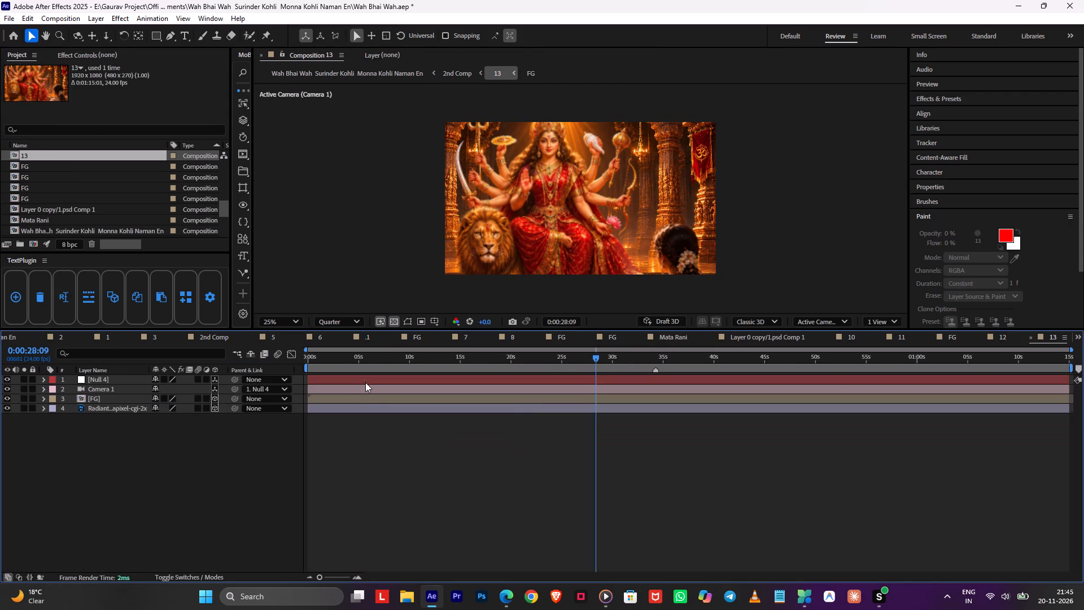
{"action": "left_click", "coordinate": [366, 381]}
{"action": "key", "text": "p"}
{"action": "double_click", "coordinate": [74, 389]}
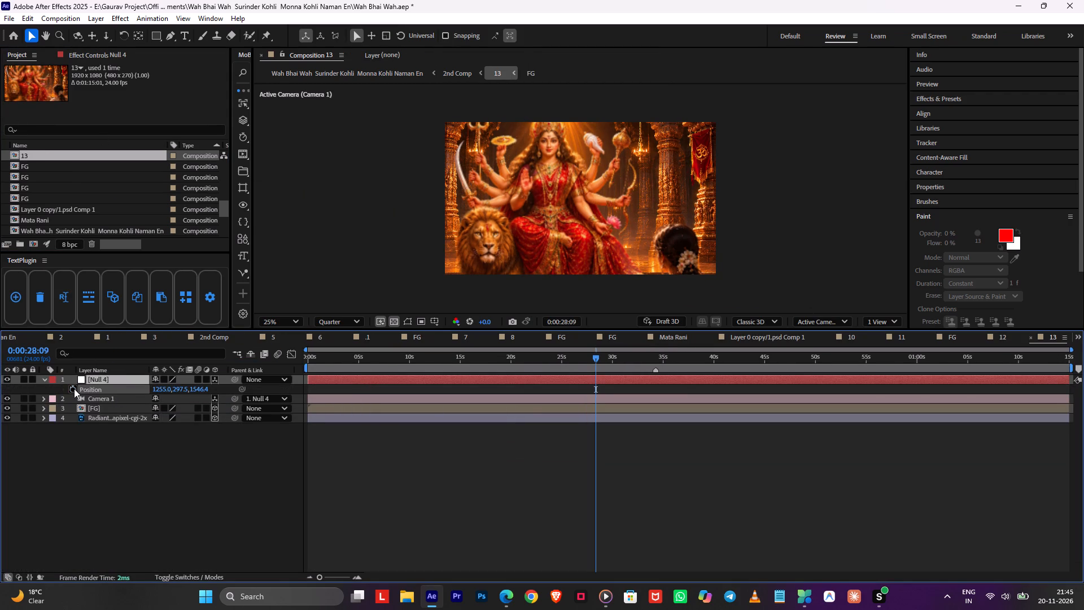
{"action": "left_click_drag", "start_coordinate": [165, 389], "coordinate": [0, 390]}
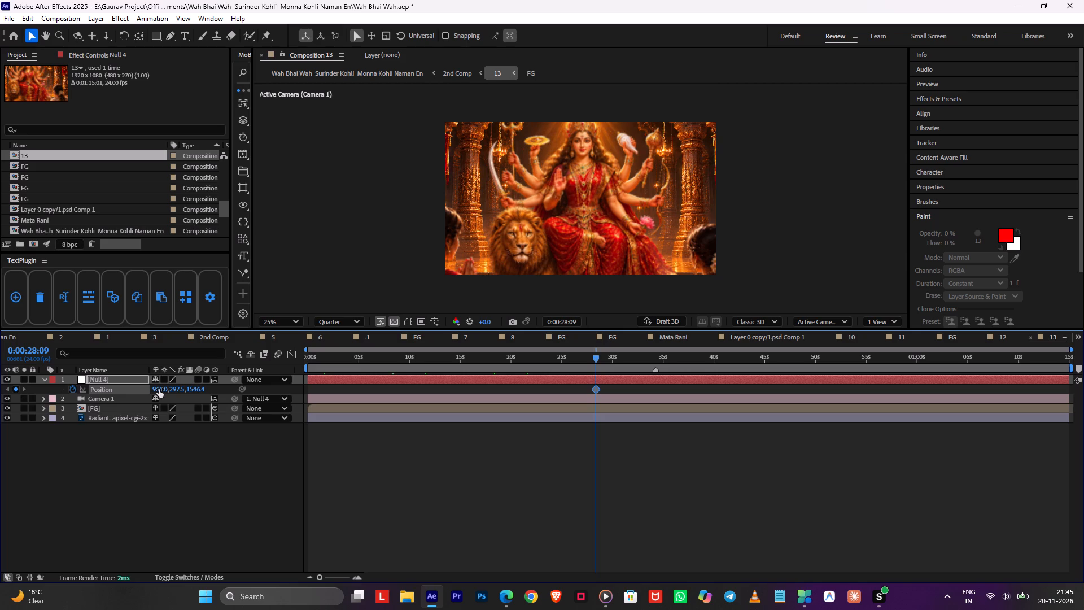
{"action": "left_click_drag", "start_coordinate": [159, 389], "coordinate": [0, 390]}
{"action": "left_click_drag", "start_coordinate": [158, 386], "coordinate": [83, 389]}
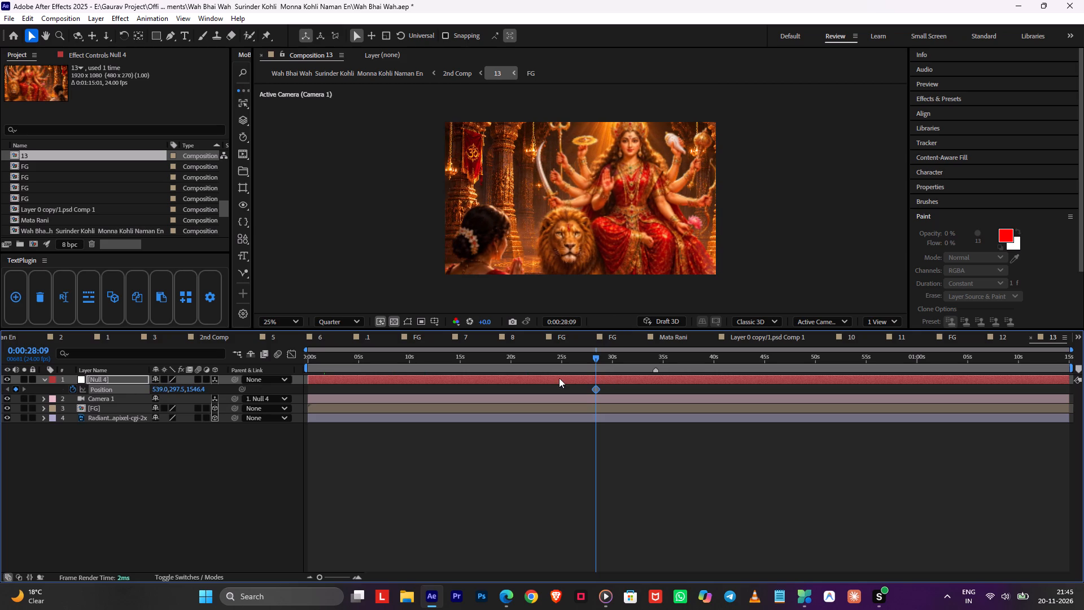
Add an Easy Ease Position keyframe on Null 4 at 0:00:45:12, with X about 855 and Z about 834.4.
{"action": "left_click_drag", "start_coordinate": [679, 355], "coordinate": [770, 358]}
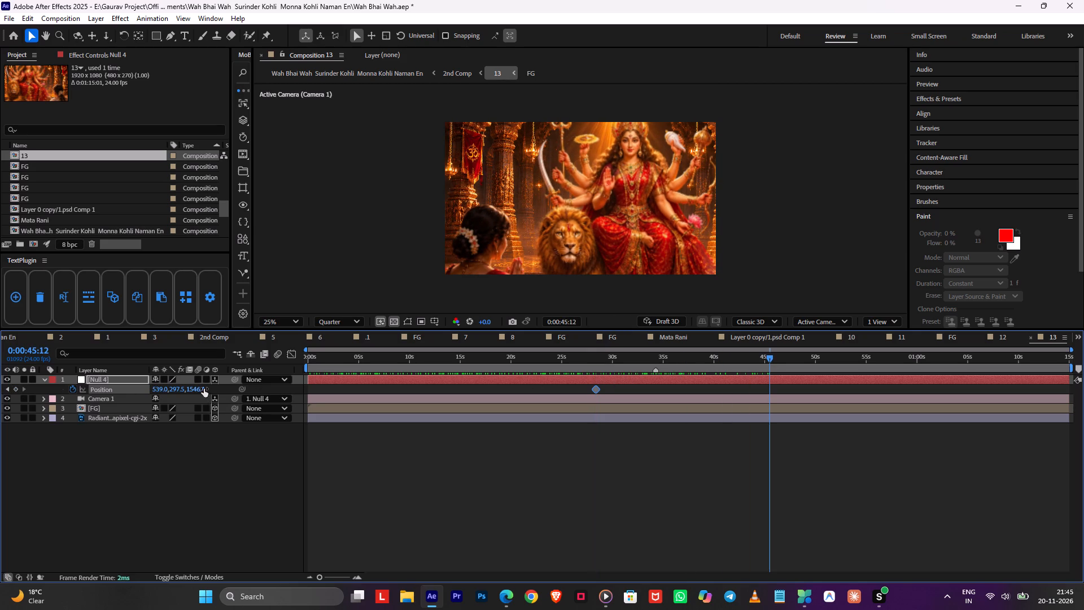
{"action": "left_click_drag", "start_coordinate": [202, 387], "coordinate": [0, 419]}
{"action": "left_click_drag", "start_coordinate": [199, 389], "coordinate": [43, 403]}
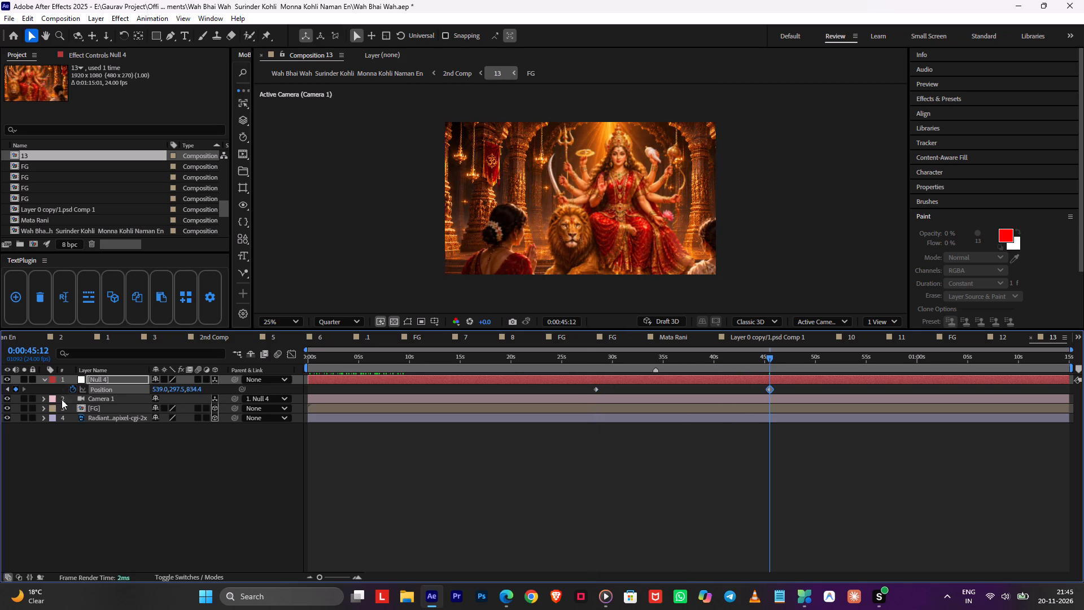
{"action": "key", "text": "F9"}
{"action": "left_click_drag", "start_coordinate": [601, 365], "coordinate": [775, 391]}
{"action": "left_click_drag", "start_coordinate": [158, 387], "coordinate": [337, 389]}
Return to 2nd Comp, play back the cut from layer 12 to 13 starting at 0:02:20:09, and save the project.
{"action": "key", "text": "Tab"}
{"action": "left_click", "coordinate": [259, 386]}
{"action": "left_click_drag", "start_coordinate": [524, 365], "coordinate": [453, 369]}
{"action": "key", "text": "space"}
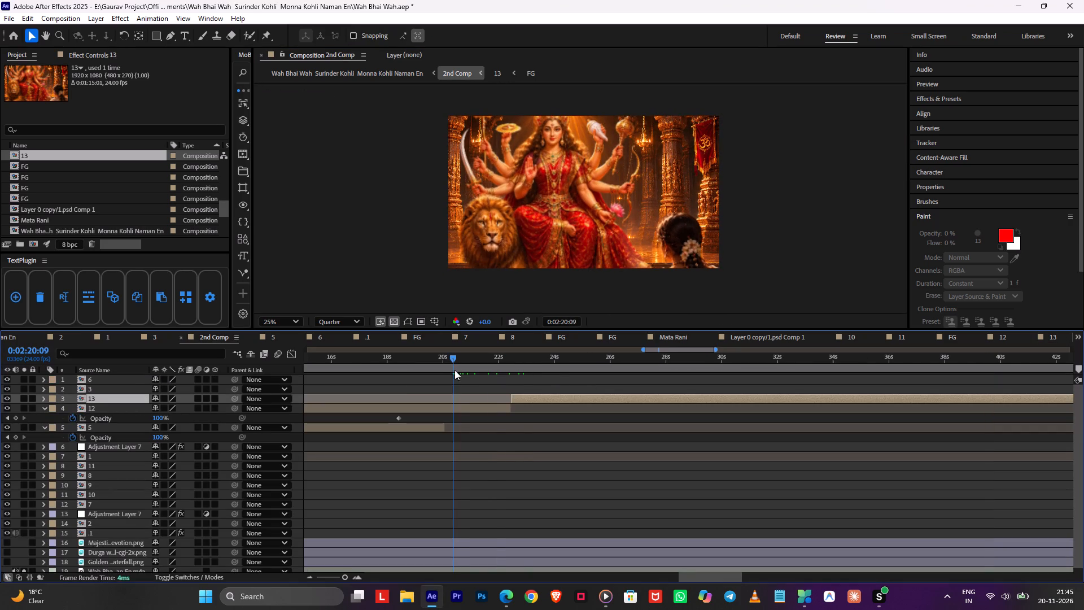
{"action": "key", "text": "ctrl+s"}
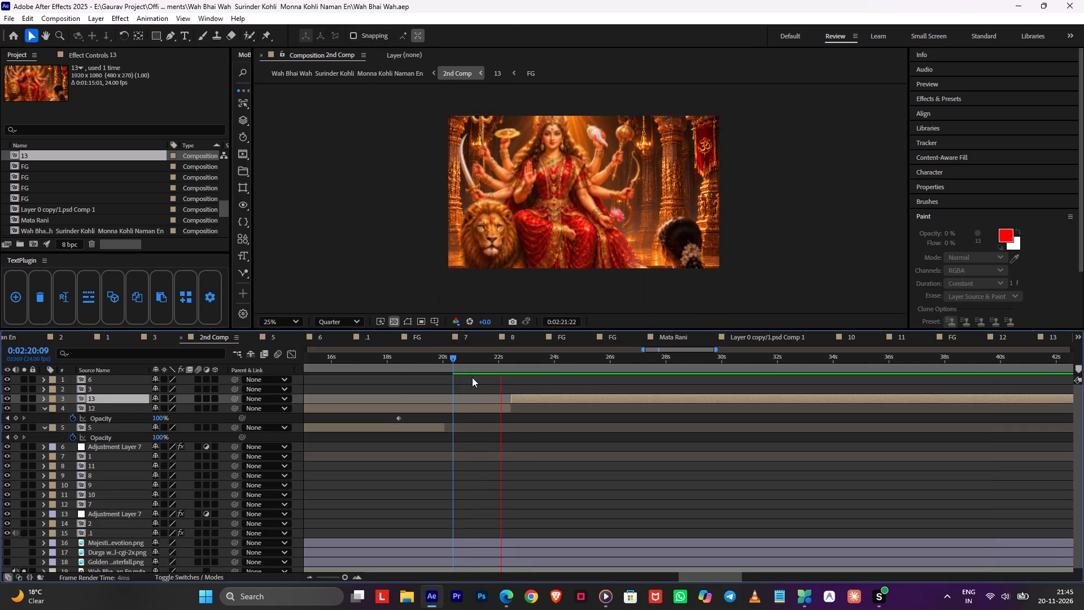
Extend the end of layer 4 (12) to about 0:02:31 so it overlaps the start of layer 13.
{"action": "left_click_drag", "start_coordinate": [503, 365], "coordinate": [514, 370]}
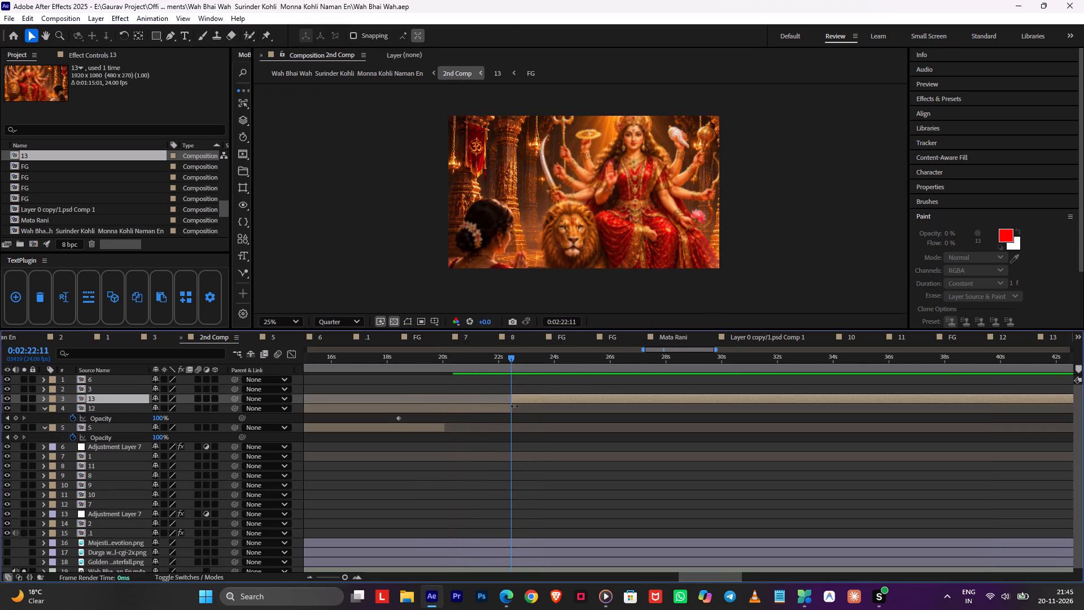
{"action": "left_click_drag", "start_coordinate": [514, 406], "coordinate": [584, 411]}
{"action": "scroll", "coordinate": [574, 408], "scroll_direction": "down", "scroll_amount": 4, "text": "alt"}
{"action": "left_click_drag", "start_coordinate": [668, 404], "coordinate": [684, 406]}
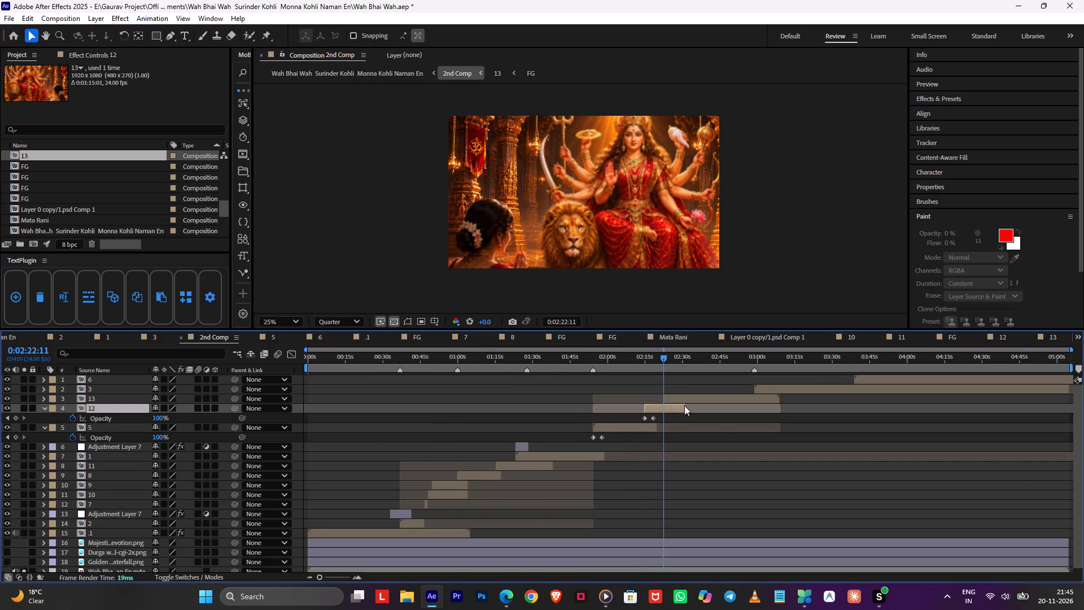
Copy layer 12's Opacity fade-in keyframes to layer 13's in point at 0:02:22:11, preview, and save the project.
{"action": "left_click_drag", "start_coordinate": [670, 417], "coordinate": [598, 421]}
{"action": "key", "text": "ctrl+c"}
{"action": "left_click", "coordinate": [655, 399]}
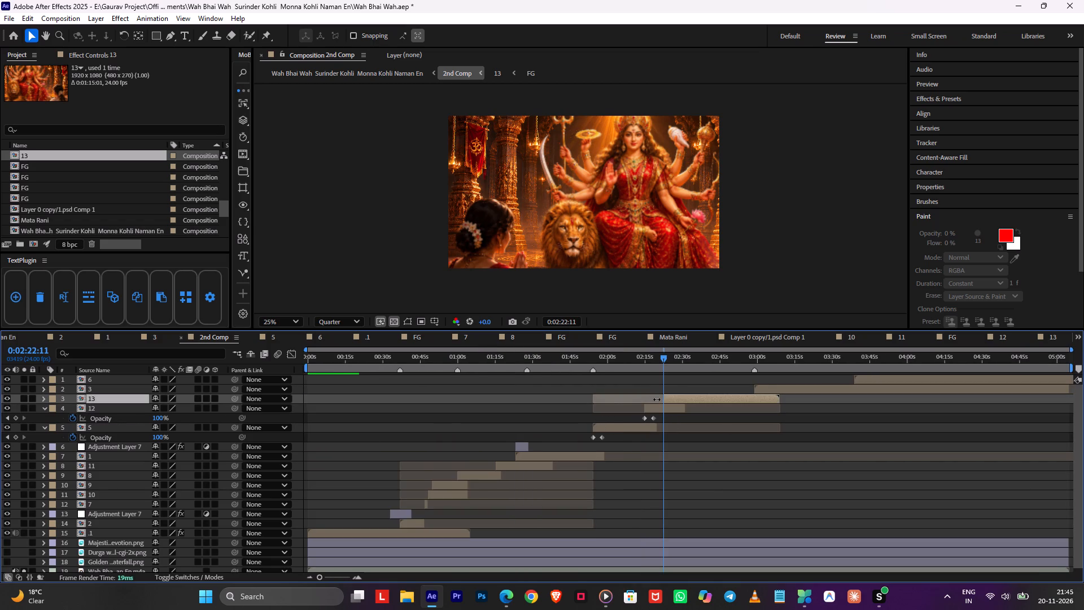
{"action": "key", "text": "i"}
{"action": "key", "text": "ctrl+v"}
{"action": "left_click", "coordinate": [664, 377]}
{"action": "key", "text": "space"}
{"action": "scroll", "coordinate": [664, 377], "scroll_direction": "up", "scroll_amount": 1, "text": "alt"}
{"action": "scroll", "coordinate": [664, 377], "scroll_direction": "down", "scroll_amount": 1, "text": "alt"}
{"action": "scroll", "coordinate": [664, 377], "scroll_direction": "up", "scroll_amount": 2, "text": "alt"}
{"action": "key", "text": "ctrl+s"}
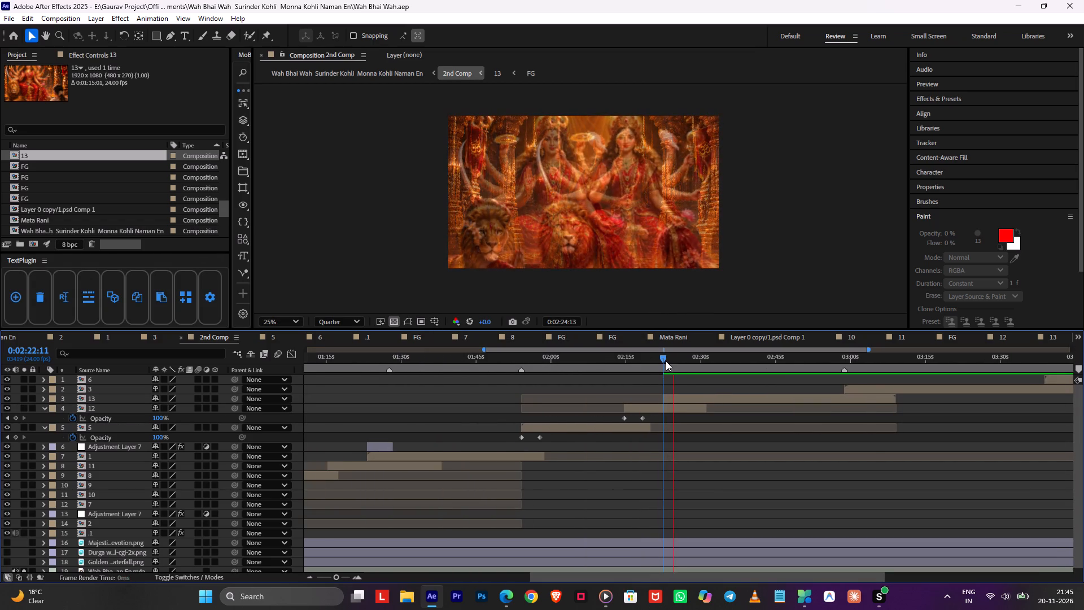
Play back the crossfade from layer 12 into layer 13 and its camera move starting at 0:02:21:19.
{"action": "double_click", "coordinate": [665, 360]}
{"action": "key", "text": "space"}
{"action": "scroll", "coordinate": [663, 375], "scroll_direction": "up", "scroll_amount": 3, "text": "alt"}
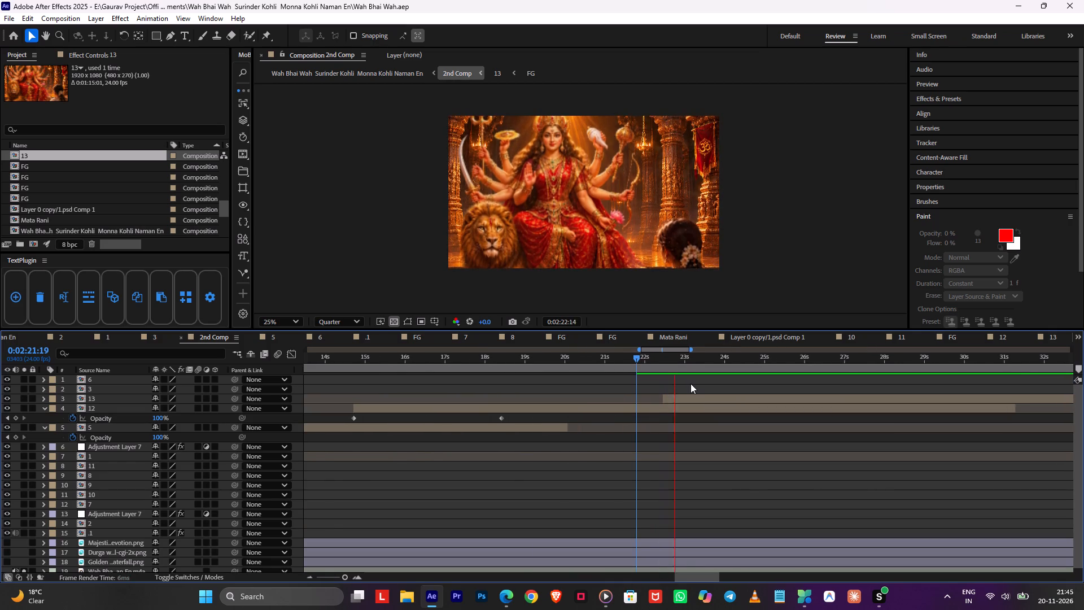
{"action": "middle_click_drag", "start_coordinate": [631, 394], "coordinate": [478, 403]}
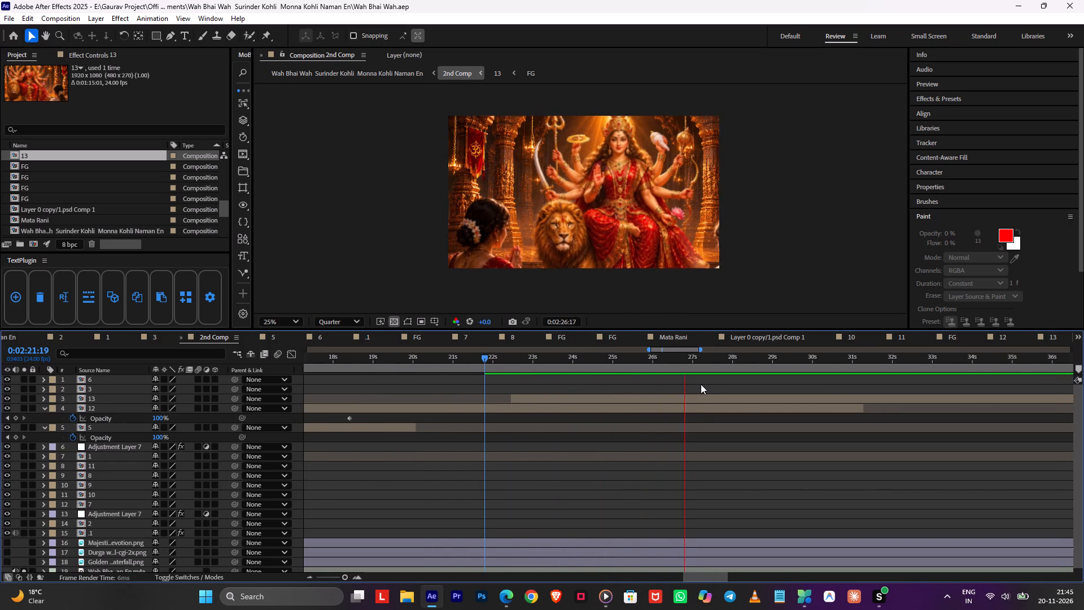
{"action": "scroll", "coordinate": [709, 384], "scroll_direction": "down", "scroll_amount": 2, "text": "alt"}
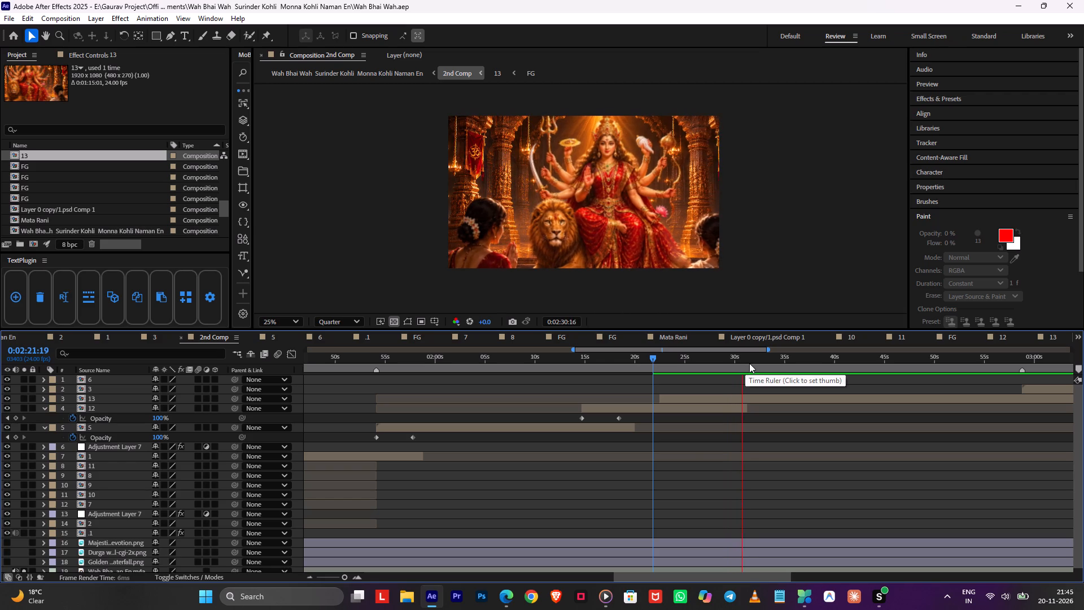
Open comp 13 at the frame for 0:02:45:23 and move Null 4's second Position keyframe to 0:00:51:21.
{"action": "left_click_drag", "start_coordinate": [780, 361], "coordinate": [894, 367]}
{"action": "double_click", "coordinate": [886, 402]}
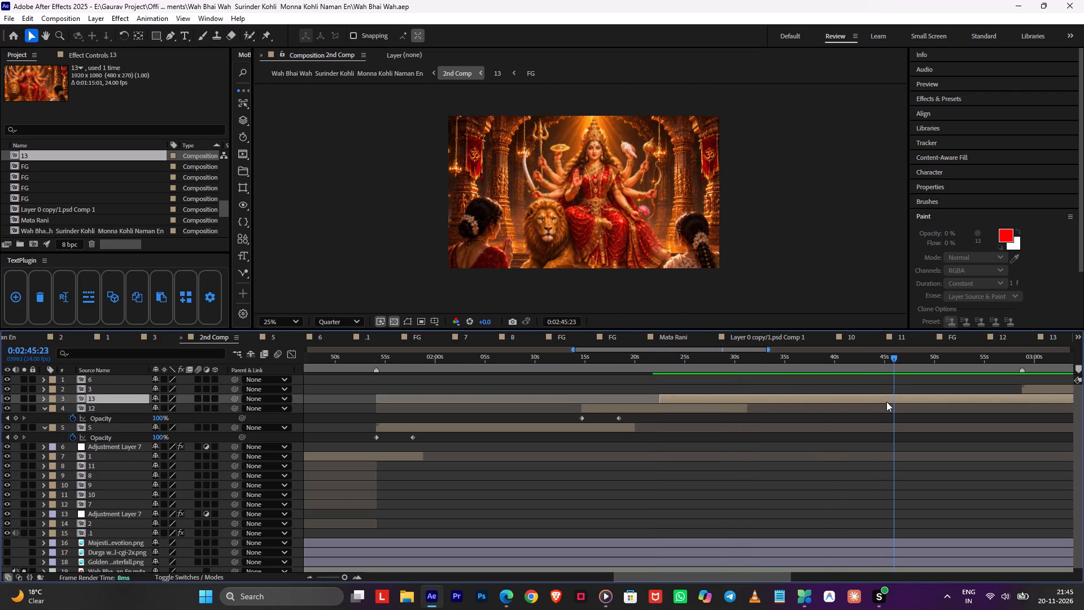
{"action": "left_click_drag", "start_coordinate": [771, 389], "coordinate": [836, 391]}
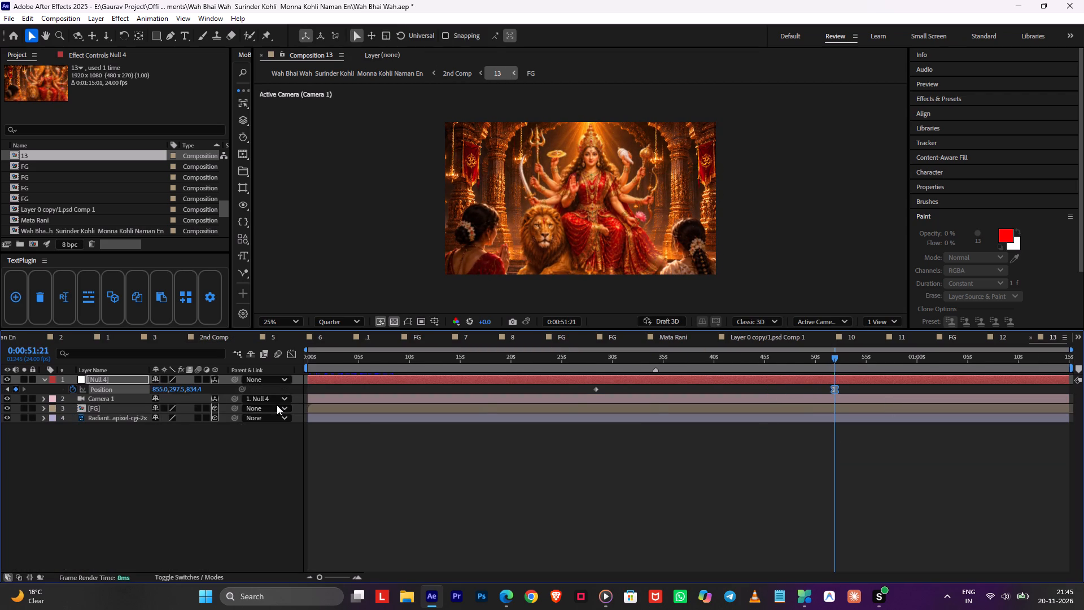
Pull the camera back at Null 4's second keyframe by setting its Position to about 942, 496.5, -99.6.
{"action": "left_click_drag", "start_coordinate": [198, 386], "coordinate": [0, 407]}
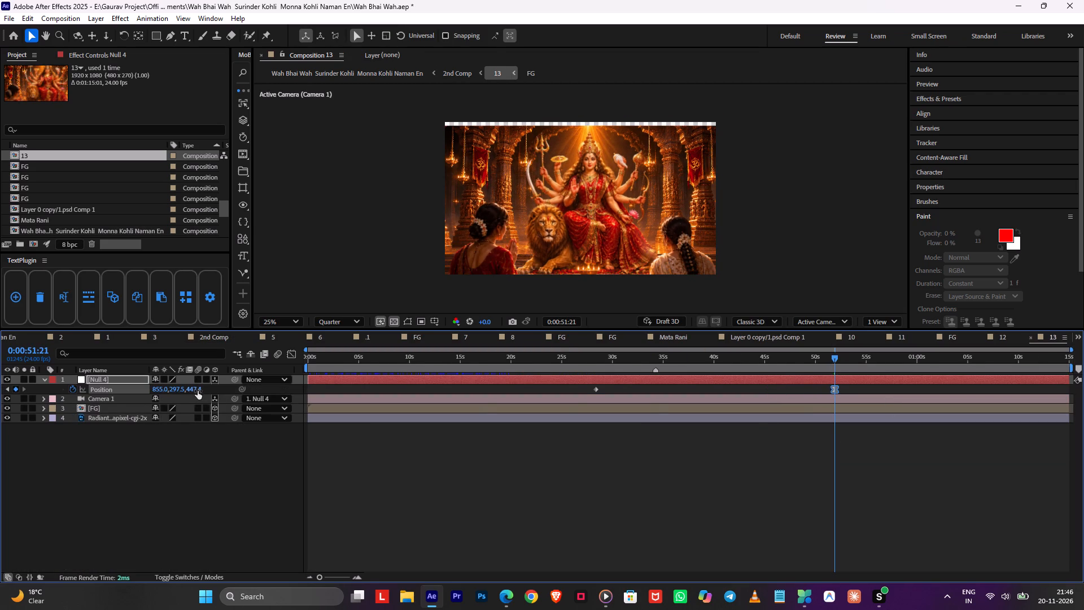
{"action": "left_click_drag", "start_coordinate": [198, 389], "coordinate": [0, 394]}
{"action": "left_click_drag", "start_coordinate": [188, 389], "coordinate": [0, 395]}
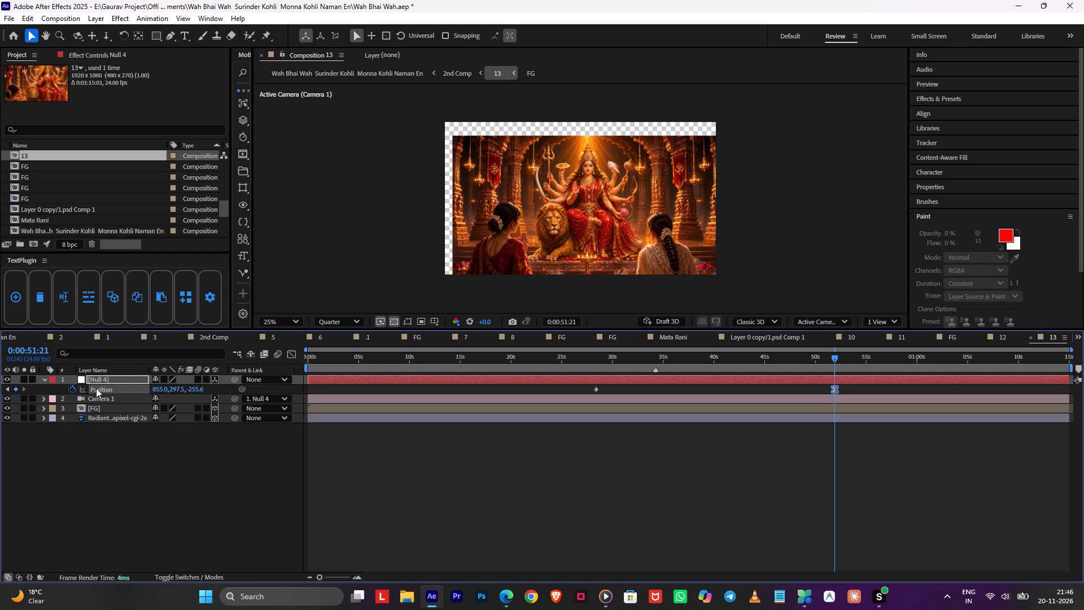
{"action": "left_click_drag", "start_coordinate": [172, 390], "coordinate": [311, 381]}
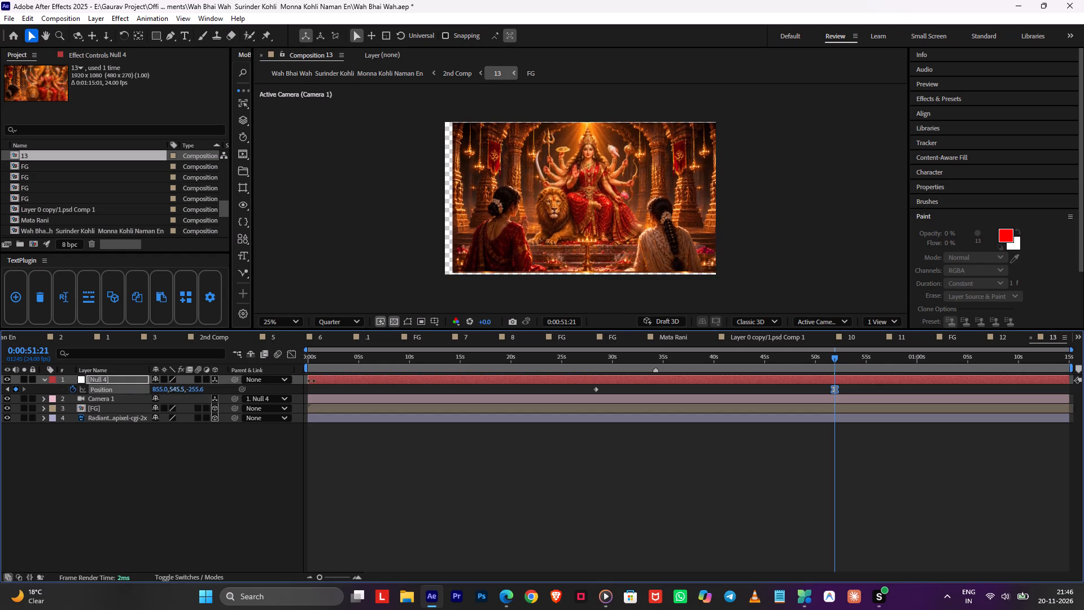
{"action": "left_click_drag", "start_coordinate": [311, 381], "coordinate": [291, 383]}
{"action": "left_click", "coordinate": [409, 324]}
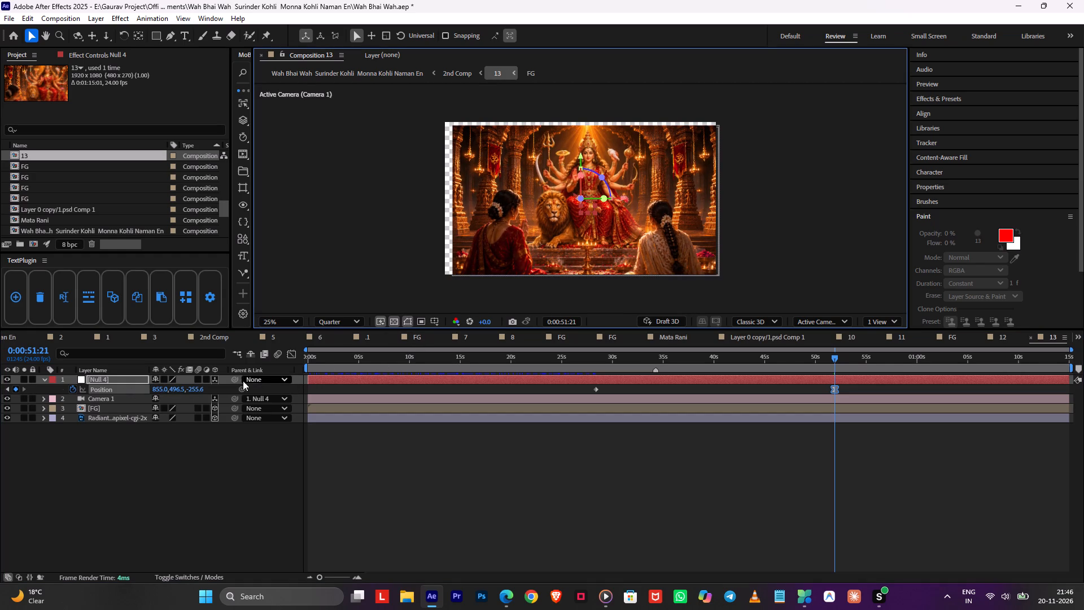
{"action": "left_click_drag", "start_coordinate": [159, 389], "coordinate": [245, 391]}
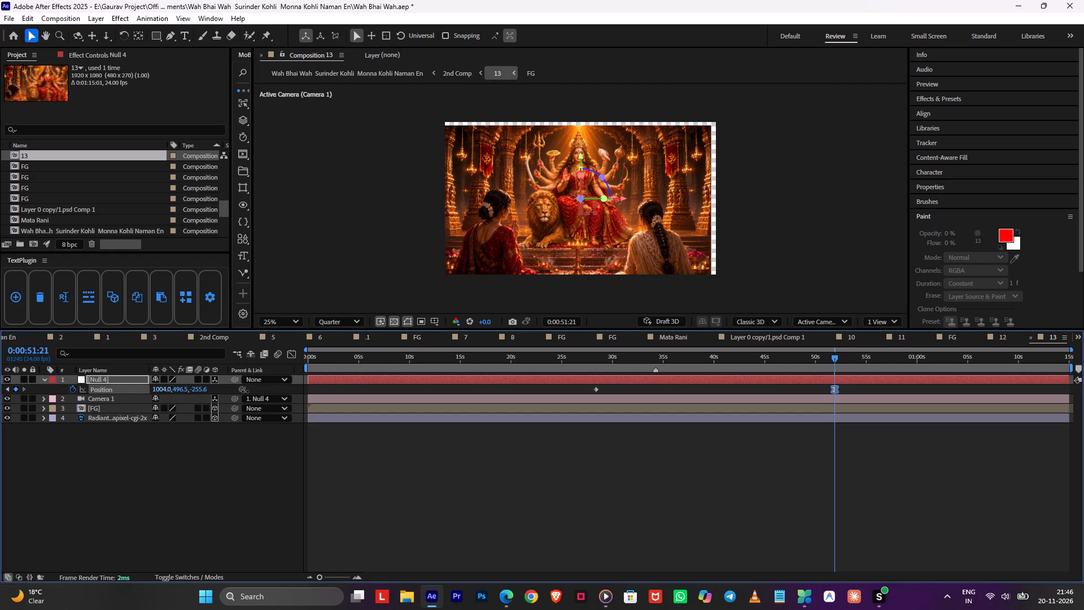
{"action": "left_click_drag", "start_coordinate": [245, 391], "coordinate": [210, 391]}
{"action": "left_click_drag", "start_coordinate": [196, 388], "coordinate": [281, 388]}
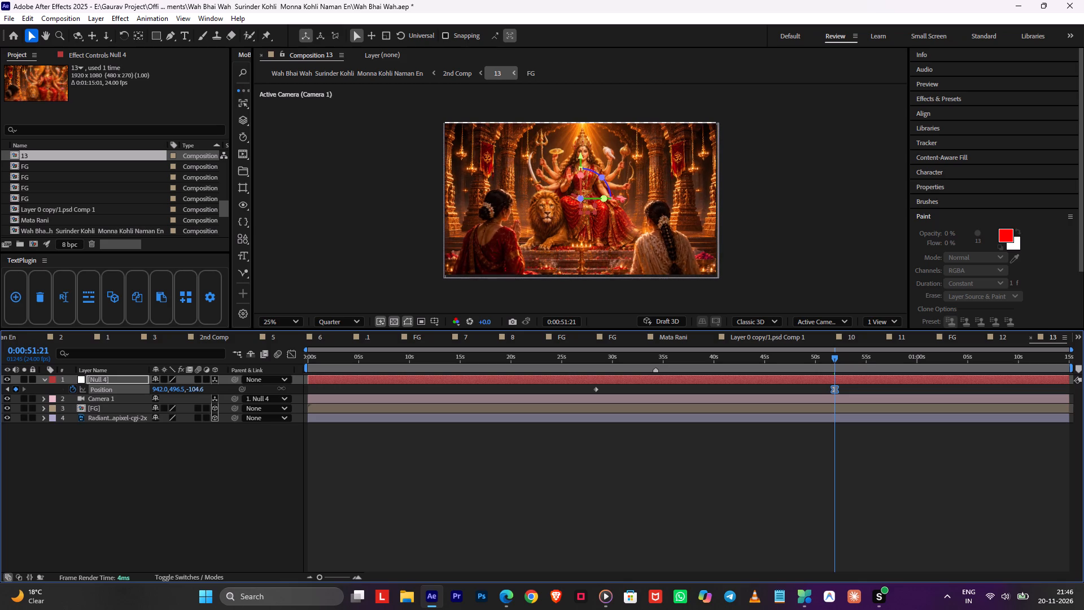
{"action": "left_click_drag", "start_coordinate": [281, 388], "coordinate": [284, 388]}
Return to 2nd Comp, play back the revised layer 13 shot starting at 0:02:20:01, and save the project.
{"action": "key", "text": "Tab"}
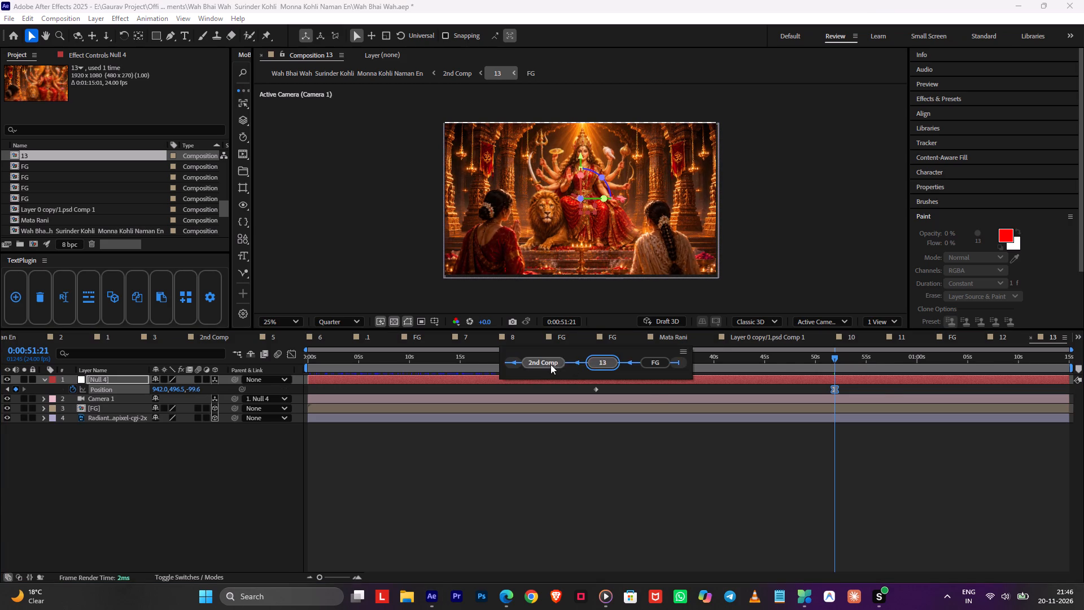
{"action": "left_click", "coordinate": [550, 364]}
{"action": "left_click_drag", "start_coordinate": [781, 365], "coordinate": [646, 371]}
{"action": "key", "text": "space"}
{"action": "key", "text": "ctrl+s"}
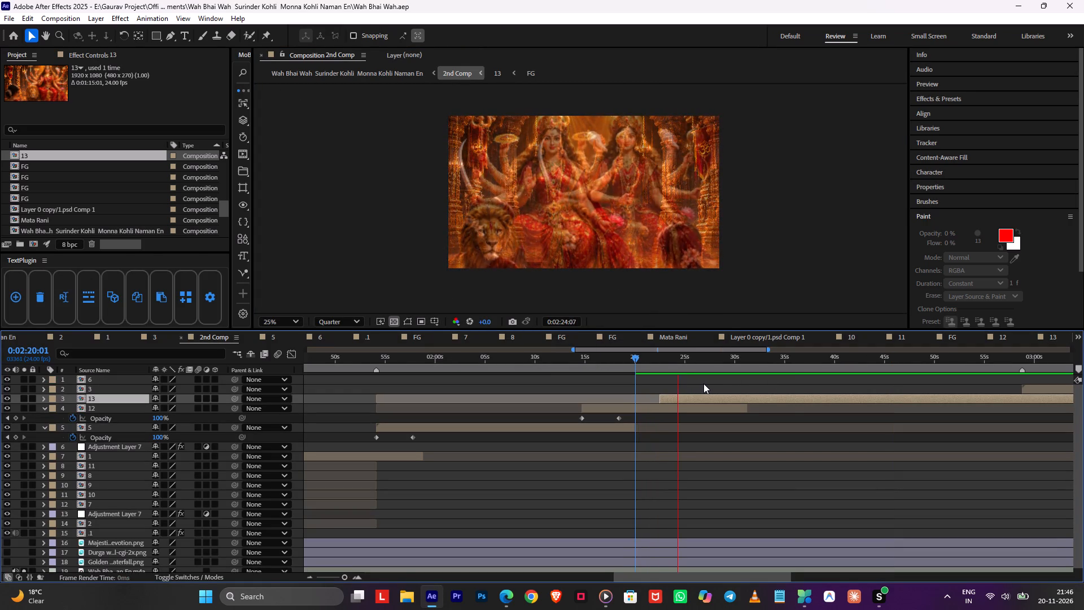
{"action": "middle_click_drag", "start_coordinate": [785, 389], "coordinate": [620, 404]}
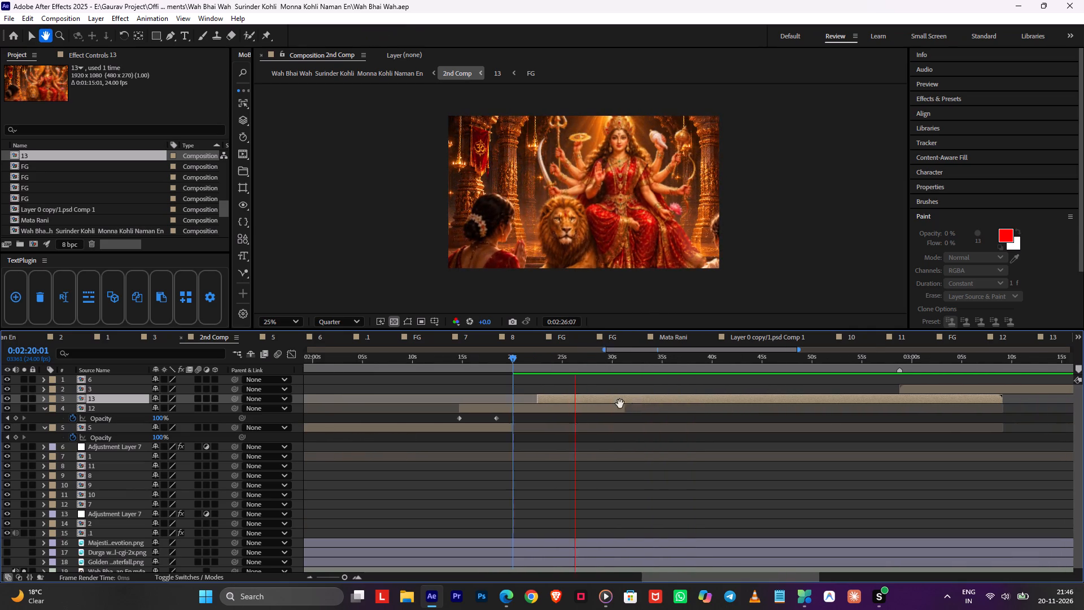
{"action": "middle_click_drag", "start_coordinate": [620, 404], "coordinate": [548, 403]}
Reopen comp 13, move Null 4's second Position keyframe to about 0:00:58, and scrub through the slower move.
{"action": "left_click_drag", "start_coordinate": [610, 359], "coordinate": [650, 364]}
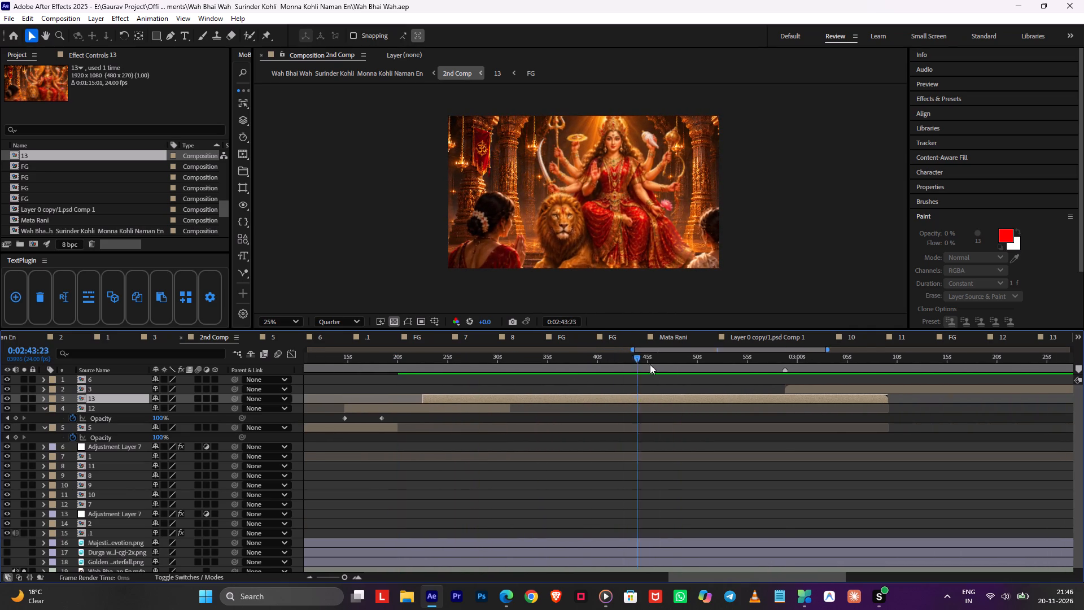
{"action": "left_click_drag", "start_coordinate": [650, 364], "coordinate": [778, 399]}
{"action": "double_click", "coordinate": [778, 399]}
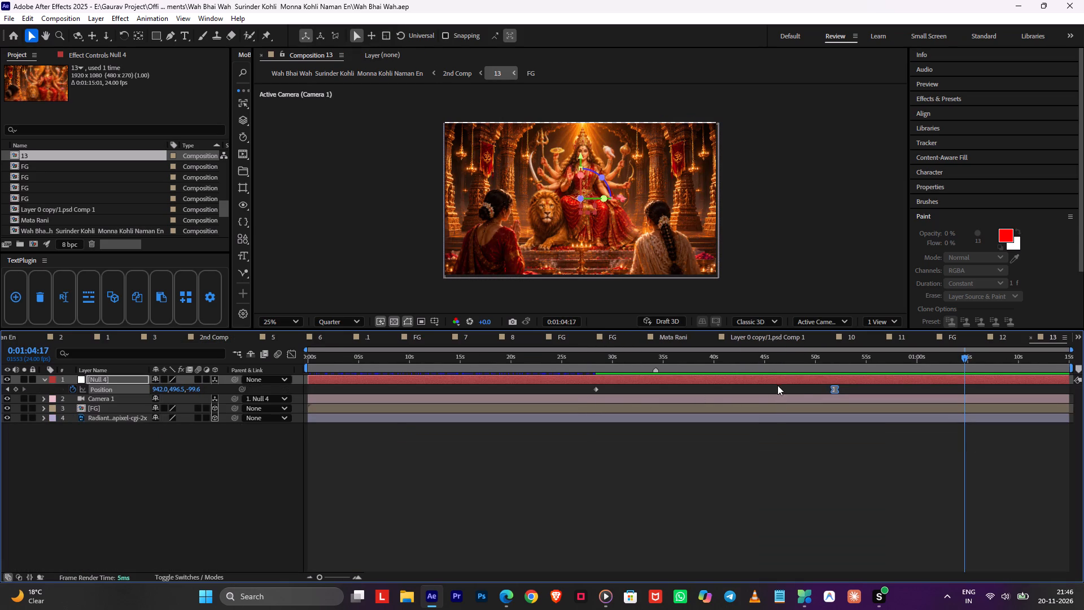
{"action": "left_click_drag", "start_coordinate": [834, 388], "coordinate": [902, 396]}
{"action": "left_click_drag", "start_coordinate": [854, 356], "coordinate": [601, 372]}
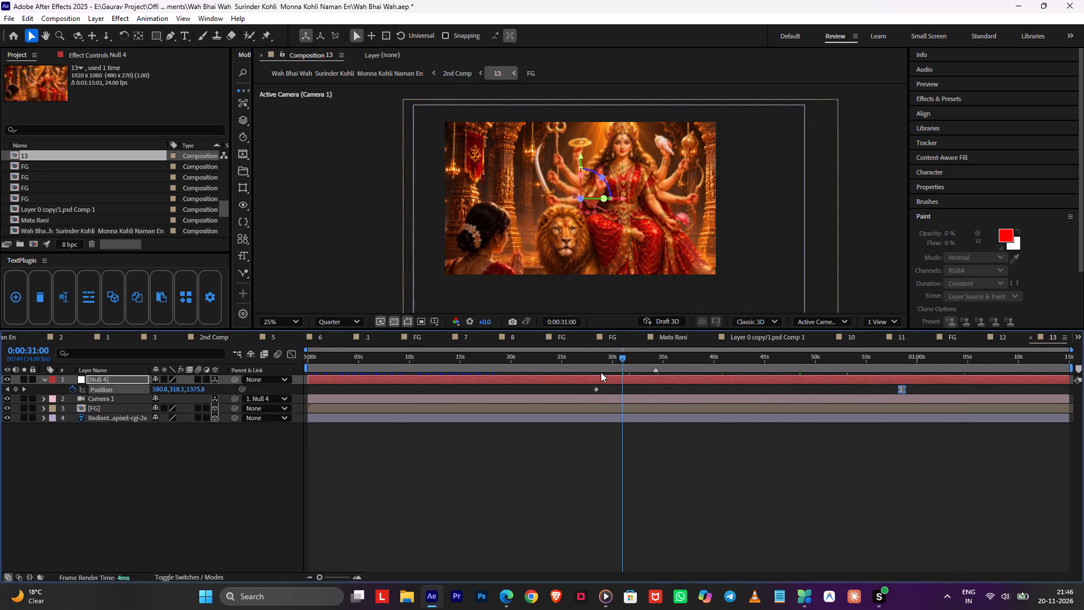
{"action": "left_click_drag", "start_coordinate": [601, 372], "coordinate": [598, 372]}
Return to 2nd Comp, play back the slowed layer 13 shot from 0:02:47:09, and save the project.
{"action": "key", "text": "Tab"}
{"action": "left_click", "coordinate": [510, 373]}
{"action": "left_click_drag", "start_coordinate": [713, 362], "coordinate": [671, 363]}
{"action": "key", "text": "space"}
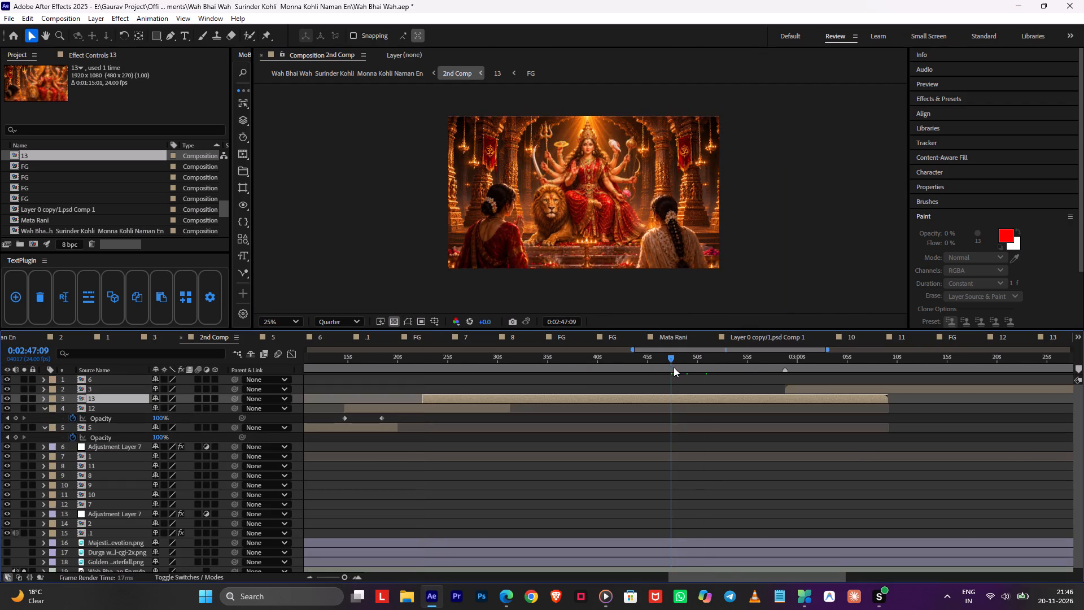
{"action": "key", "text": "ctrl+s"}
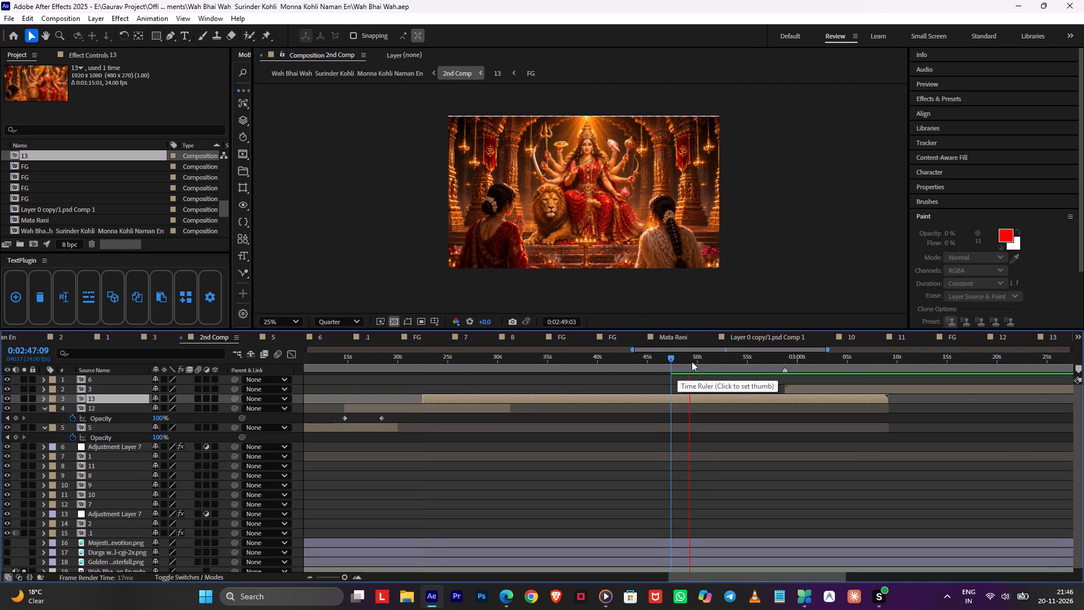
Switch to Media Player, pause the song that is playing, and return to After Effects.
{"action": "left_click", "coordinate": [598, 599]}
{"action": "key", "text": "space"}
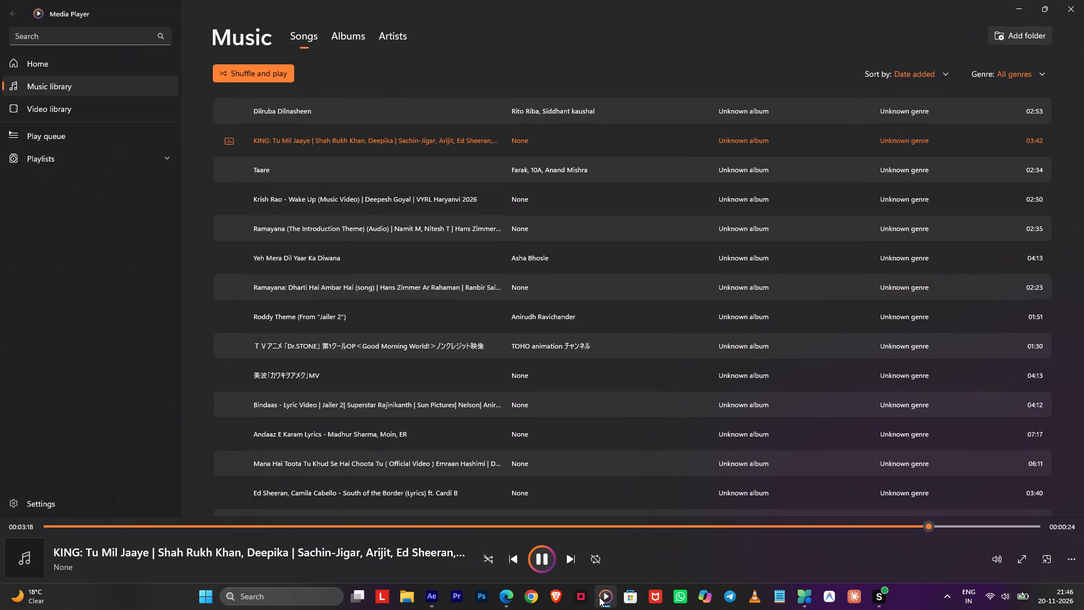
{"action": "key", "text": "alt+Tab"}
{"action": "left_click", "coordinate": [541, 555]}
{"action": "key", "text": "alt+Tab"}
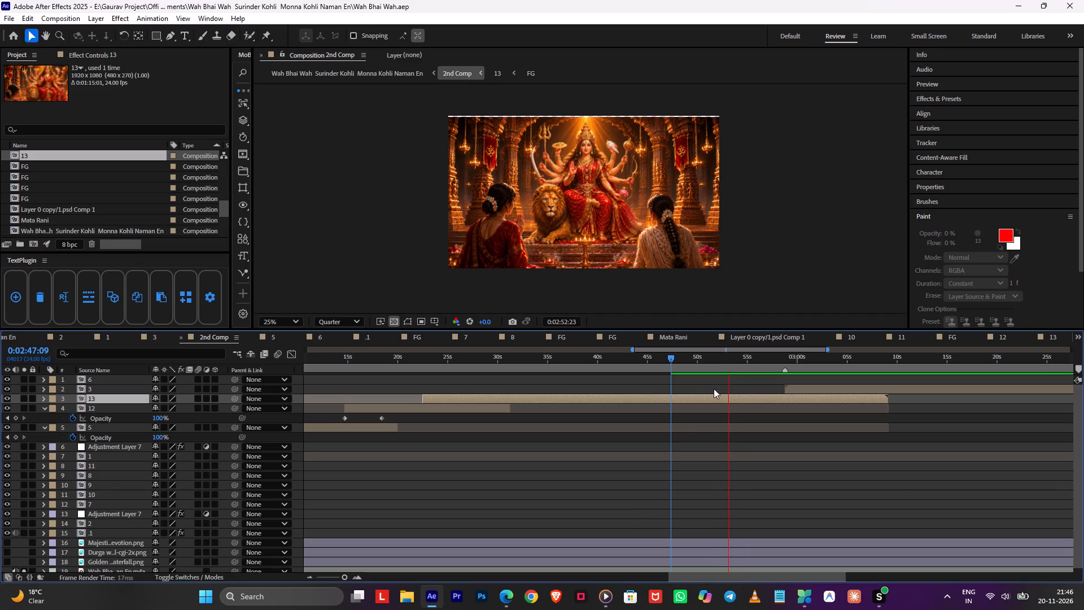
Review the shot from 0:02:21:10 and slide layer 13 later in 2nd Comp so it starts at 0:02:27:17.
{"action": "left_click_drag", "start_coordinate": [754, 361], "coordinate": [595, 374]}
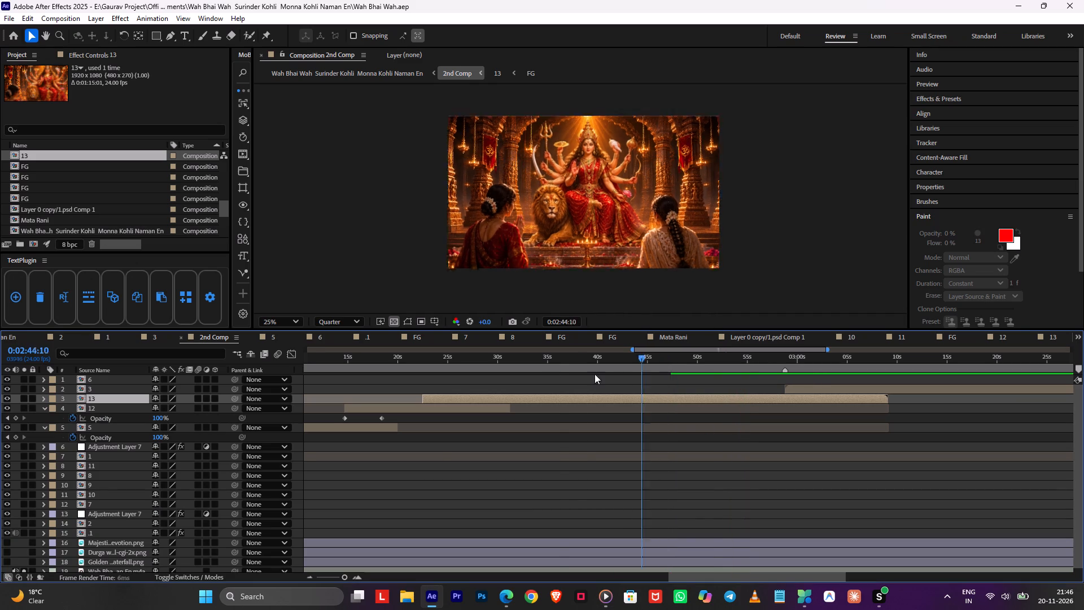
{"action": "left_click_drag", "start_coordinate": [595, 374], "coordinate": [410, 390]}
{"action": "key", "text": "space"}
{"action": "scroll", "coordinate": [413, 394], "scroll_direction": "down", "scroll_amount": 2, "text": "alt"}
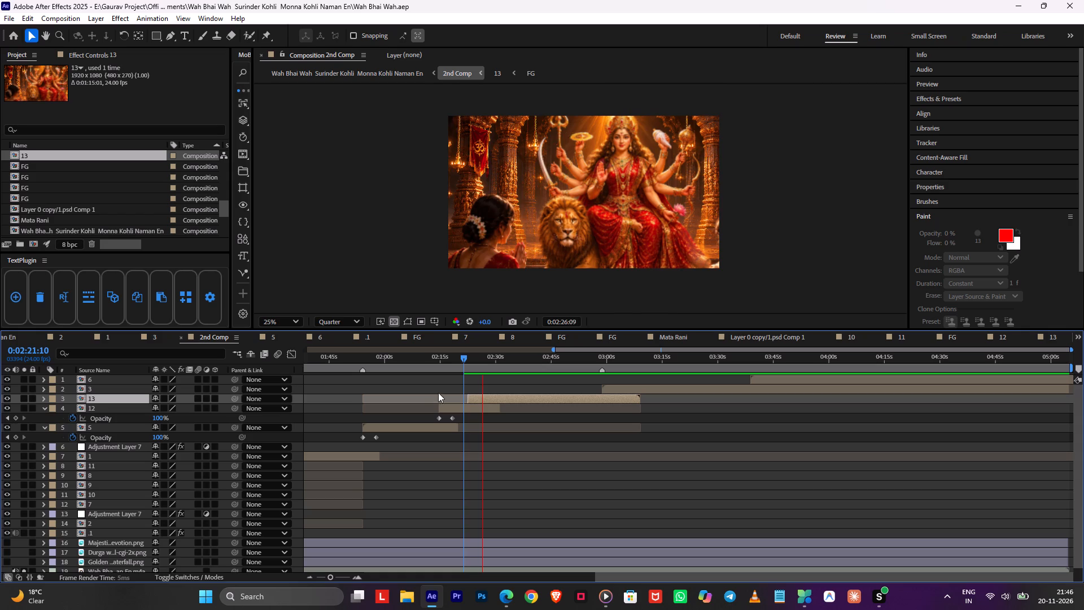
{"action": "key", "text": "space"}
{"action": "key", "text": "space"}
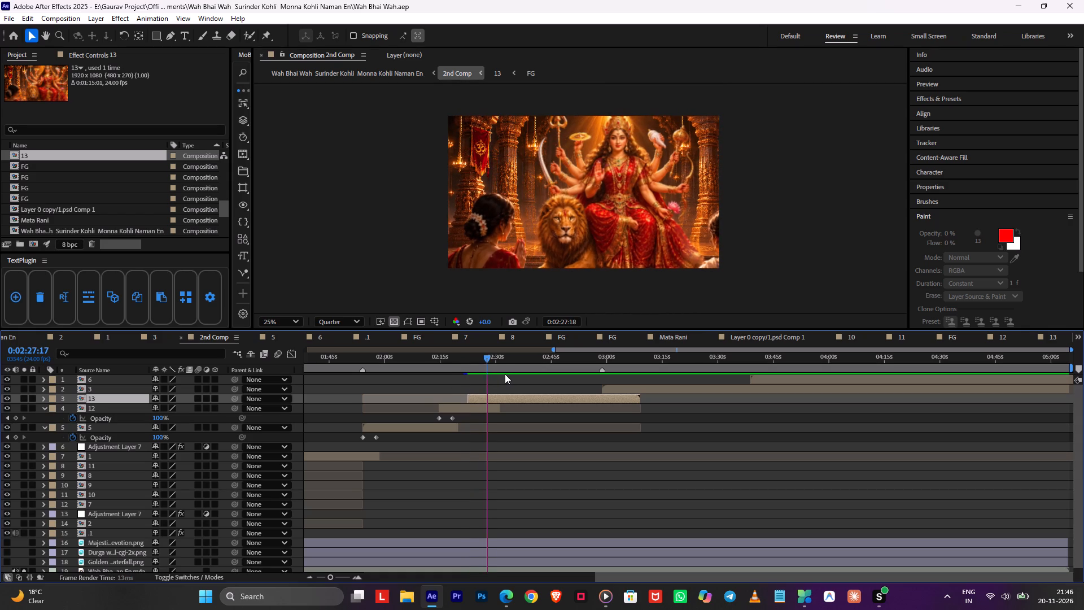
{"action": "left_click", "coordinate": [487, 361]}
{"action": "left_click_drag", "start_coordinate": [484, 399], "coordinate": [508, 399]}
Inspect comp 12, return to 2nd Comp, play the change from layer 12 to 13 from 0:02:22:22, and save.
{"action": "double_click", "coordinate": [486, 409]}
{"action": "key", "text": "Tab"}
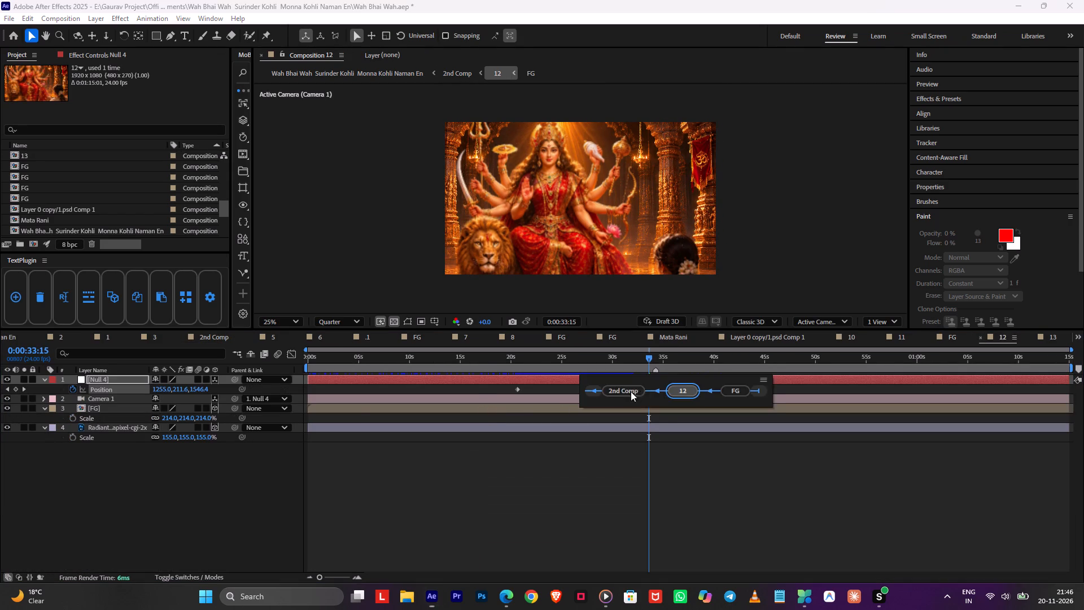
{"action": "left_click", "coordinate": [617, 391]}
{"action": "left_click_drag", "start_coordinate": [486, 363], "coordinate": [468, 364]}
{"action": "key", "text": "space"}
{"action": "scroll", "coordinate": [454, 385], "scroll_direction": "up", "scroll_amount": 2, "text": "alt"}
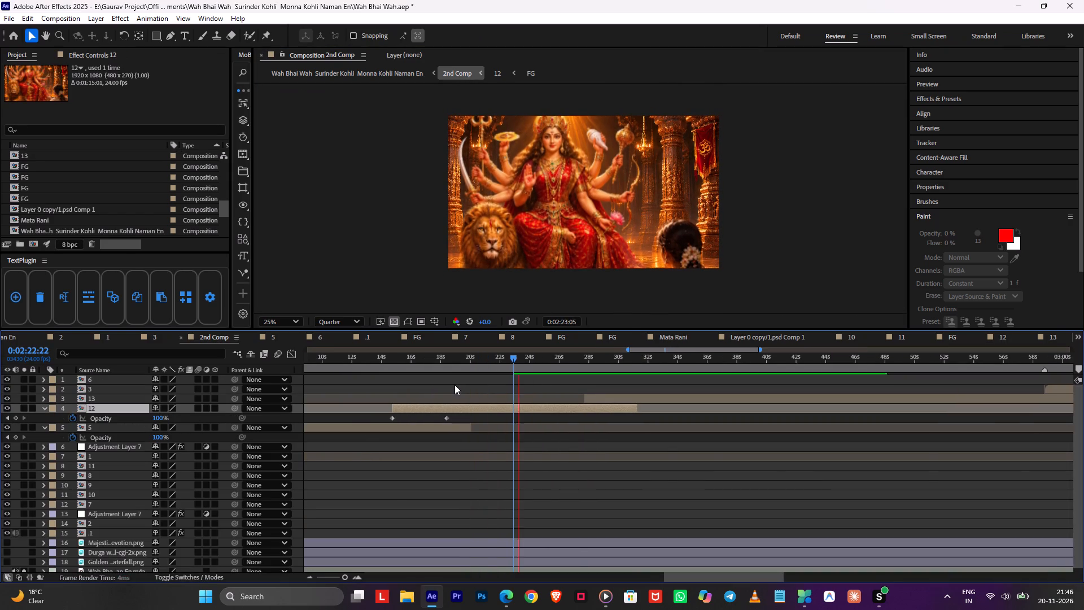
{"action": "key", "text": "ctrl+s"}
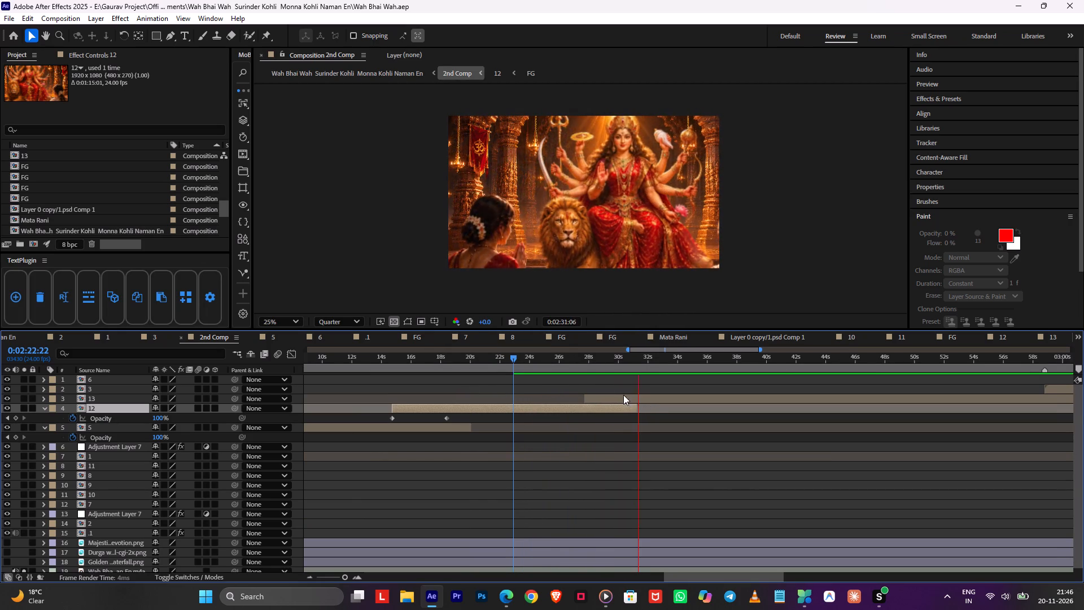
Open comp 13 at the frame for 0:02:27:17 and set Null 4's first Position keyframe X to about 880.
{"action": "left_click_drag", "start_coordinate": [595, 361], "coordinate": [585, 360]}
{"action": "double_click", "coordinate": [589, 399]}
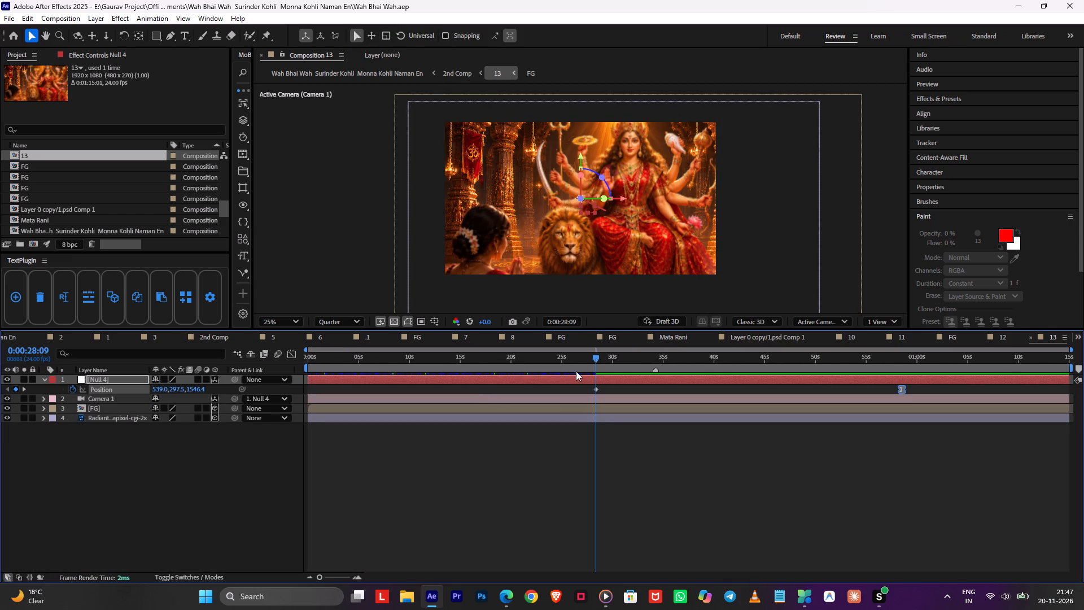
{"action": "left_click_drag", "start_coordinate": [152, 387], "coordinate": [343, 391]}
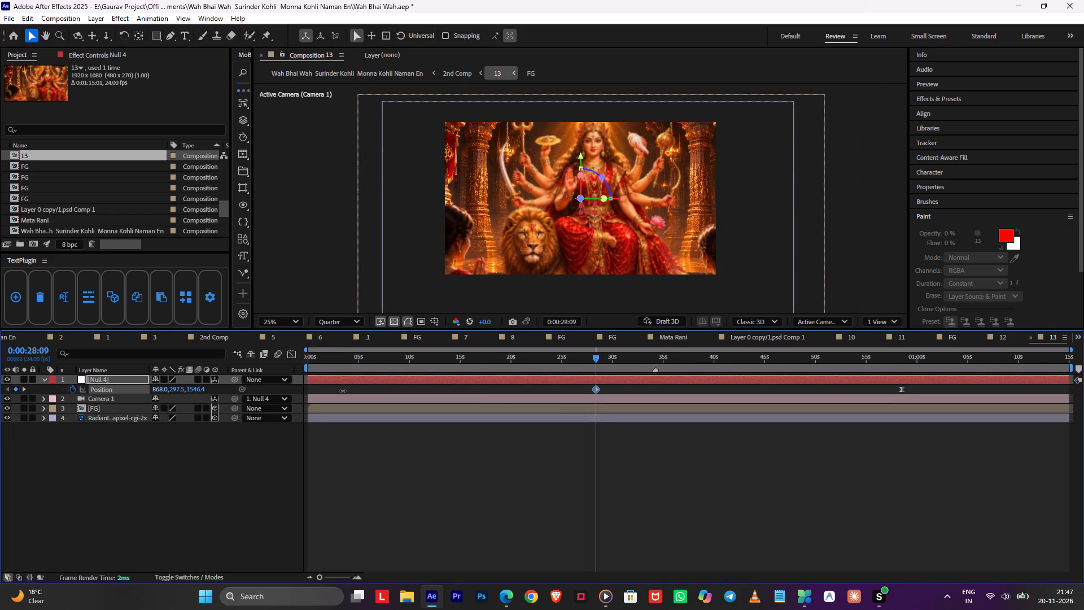
{"action": "left_click_drag", "start_coordinate": [343, 391], "coordinate": [356, 396]}
Return to 2nd Comp, play back the reframed start of layer 13 from 0:02:27:17, and save the project.
{"action": "key", "text": "Tab"}
{"action": "left_click", "coordinate": [259, 393]}
{"action": "key", "text": "space"}
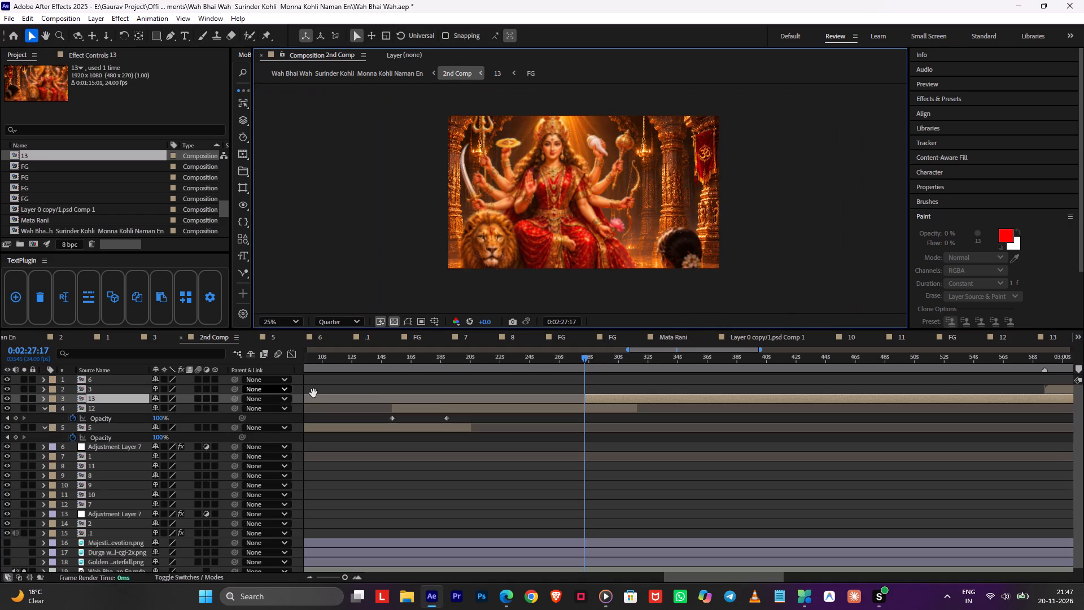
{"action": "key", "text": "ctrl+s"}
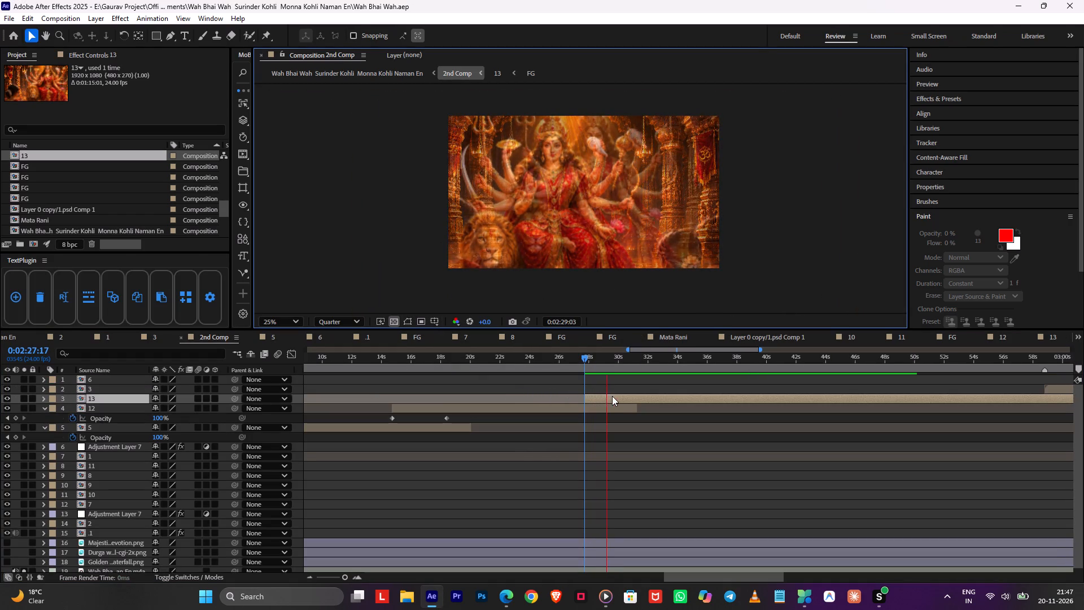
Review the rest of layer 13 from about 0:02:53:20 through the cut to layer 3 at 0:02:58:19.
{"action": "left_click_drag", "start_coordinate": [685, 358], "coordinate": [801, 368]}
{"action": "key", "text": "space"}
{"action": "scroll", "coordinate": [834, 382], "scroll_direction": "up", "scroll_amount": 1}
{"action": "middle_click_drag", "start_coordinate": [834, 382], "coordinate": [486, 404]}
{"action": "left_click_drag", "start_coordinate": [572, 358], "coordinate": [606, 368]}
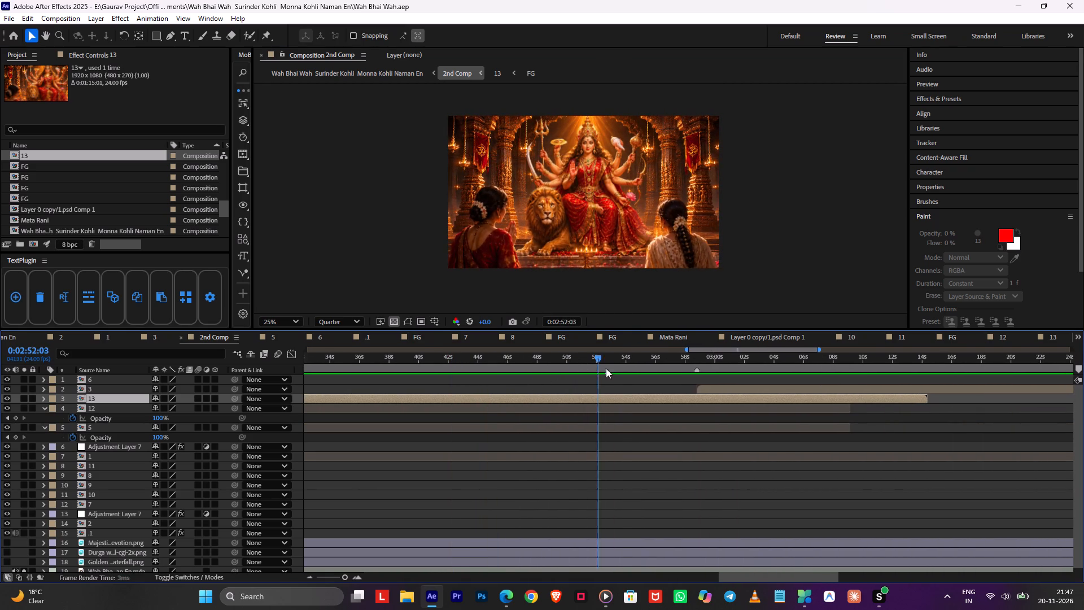
{"action": "left_click_drag", "start_coordinate": [606, 368], "coordinate": [624, 369]}
{"action": "key", "text": "space"}
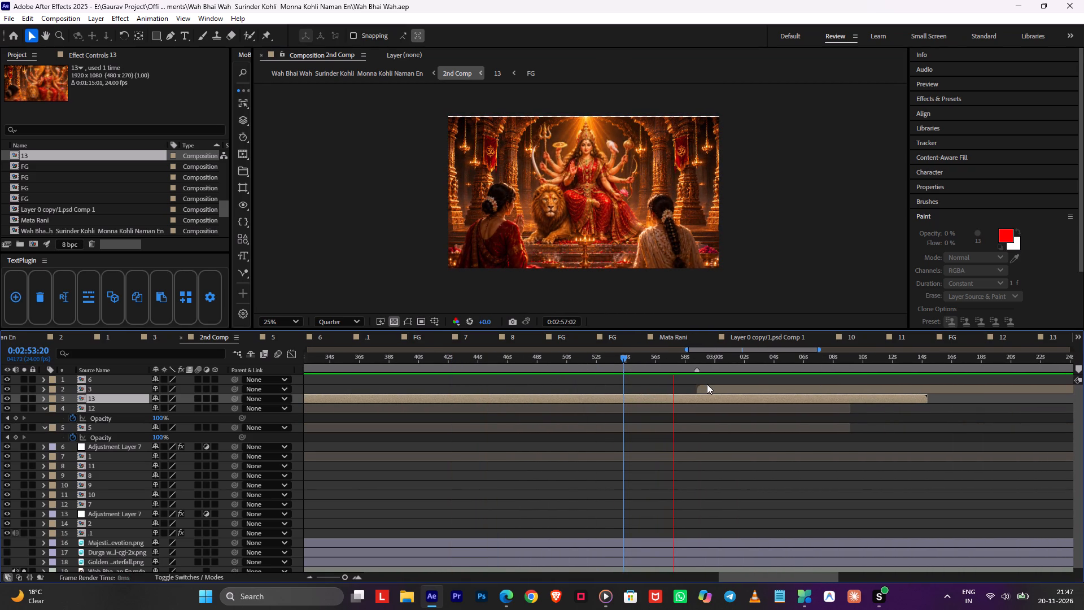
{"action": "left_click_drag", "start_coordinate": [702, 360], "coordinate": [697, 359]}
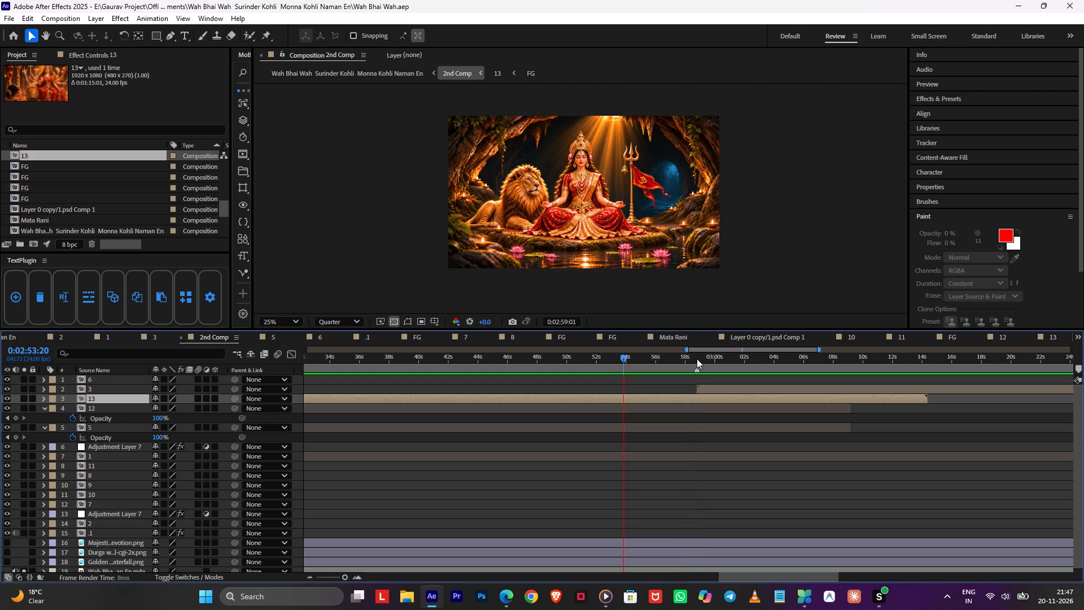
{"action": "left_click_drag", "start_coordinate": [697, 359], "coordinate": [679, 359]}
{"action": "left_click_drag", "start_coordinate": [685, 359], "coordinate": [701, 368]}
{"action": "key", "text": "space"}
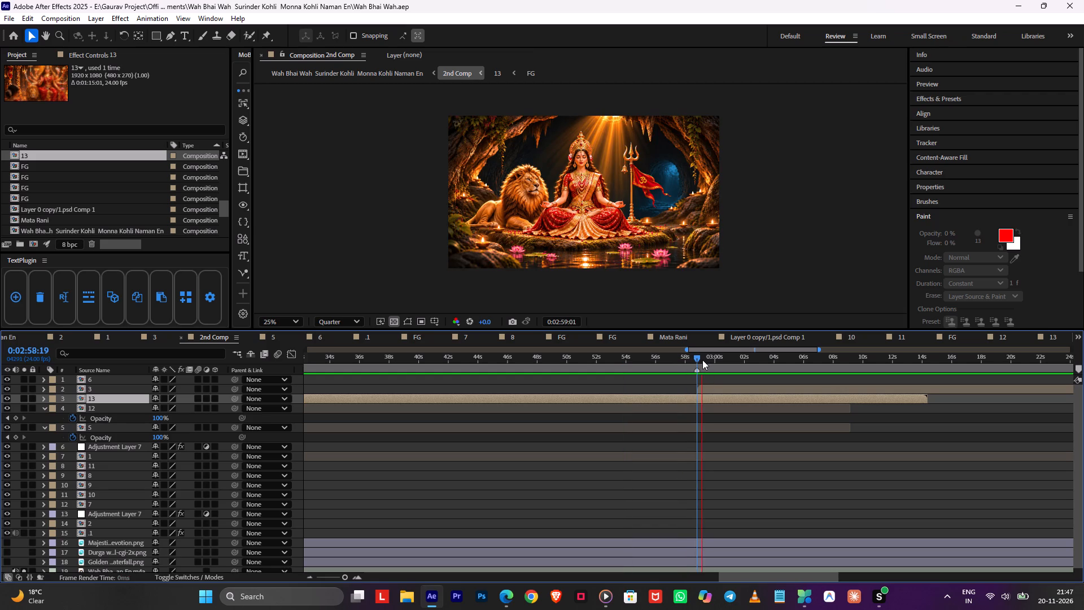
{"action": "left_click", "coordinate": [702, 360]}
Swap layers 3 and 6: start 6 at 0:02:58:19, start 3 at about 0:03:36, place 3 topmost, and save.
{"action": "left_click", "coordinate": [708, 392]}
{"action": "scroll", "coordinate": [708, 392], "scroll_direction": "down", "scroll_amount": 2, "text": "alt"}
{"action": "left_click_drag", "start_coordinate": [571, 421], "coordinate": [537, 424]}
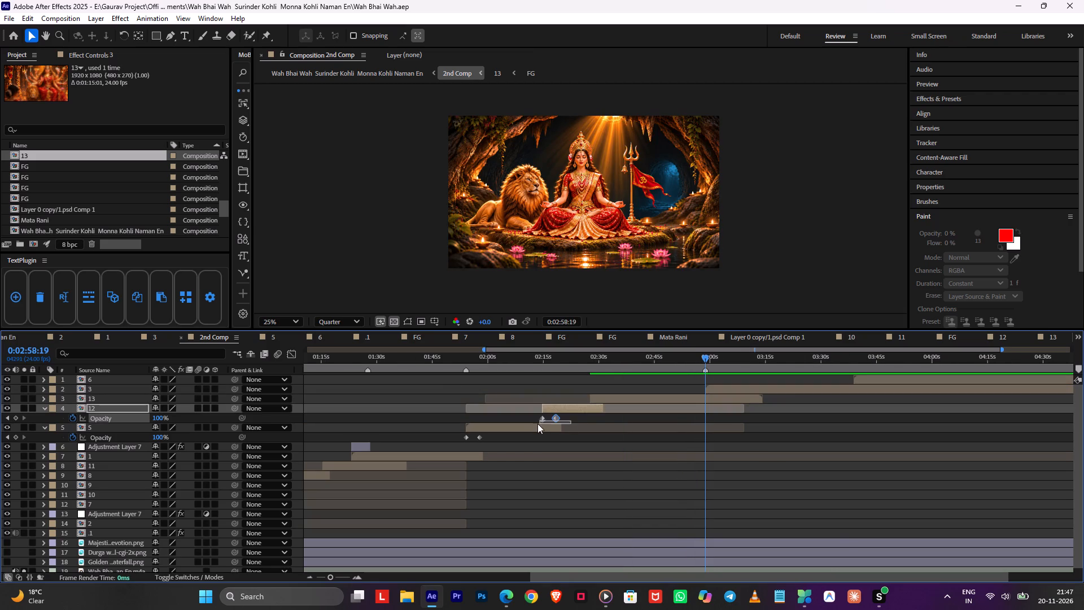
{"action": "left_click_drag", "start_coordinate": [537, 424], "coordinate": [531, 424]}
{"action": "left_click_drag", "start_coordinate": [873, 377], "coordinate": [718, 381]}
{"action": "left_click_drag", "start_coordinate": [716, 391], "coordinate": [854, 398]}
{"action": "left_click_drag", "start_coordinate": [90, 385], "coordinate": [94, 378]}
{"action": "scroll", "coordinate": [760, 404], "scroll_direction": "down", "scroll_amount": 3, "text": "alt"}
{"action": "key", "text": "ctrl+s"}
Copy layer 12's two Opacity fade-in keyframes and paste them onto layer 6 at 0:02:58:19.
{"action": "scroll", "coordinate": [825, 406], "scroll_direction": "up", "scroll_amount": 1, "text": "alt"}
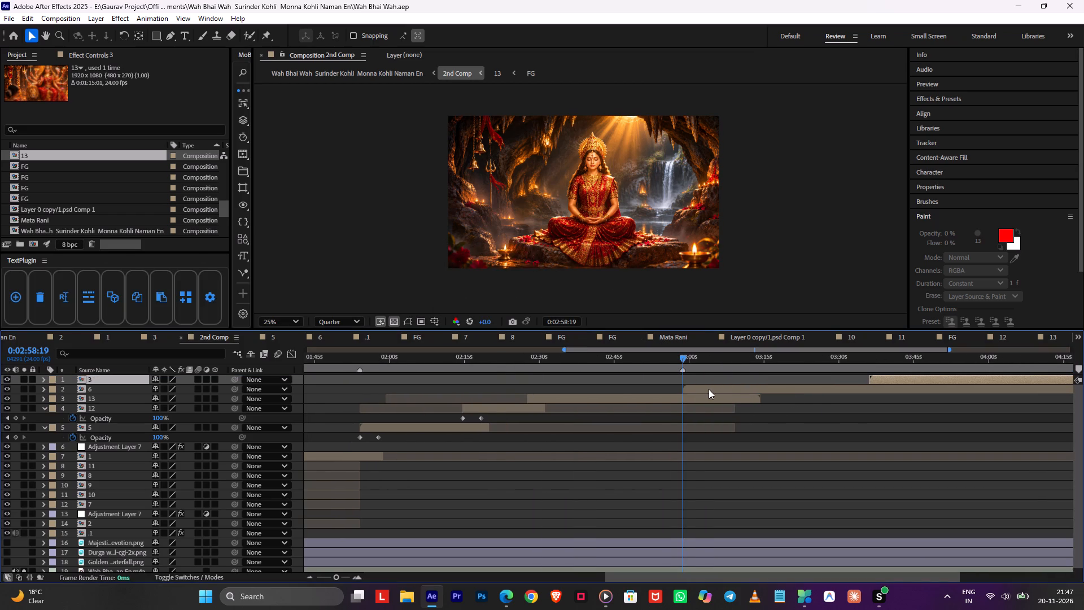
{"action": "left_click_drag", "start_coordinate": [500, 420], "coordinate": [424, 420]}
{"action": "left_click_drag", "start_coordinate": [492, 417], "coordinate": [439, 421]}
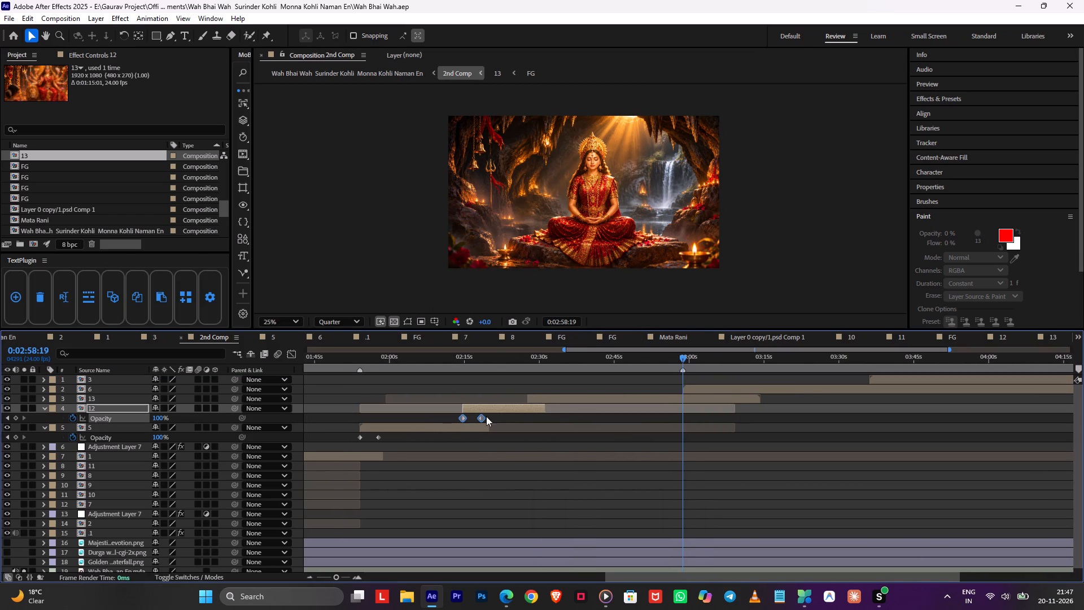
{"action": "key", "text": "ctrl+c"}
{"action": "left_click", "coordinate": [706, 387]}
{"action": "key", "text": "ctrl+v"}
Split layer 13 at 0:02:45:02.
{"action": "left_click_drag", "start_coordinate": [675, 355], "coordinate": [661, 359]}
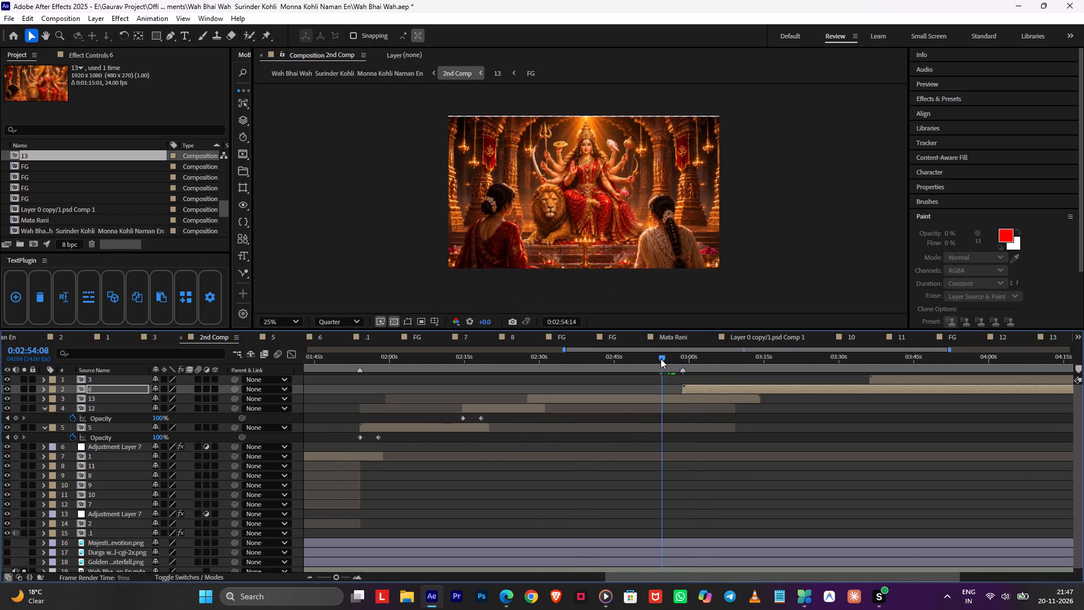
{"action": "left_click_drag", "start_coordinate": [661, 359], "coordinate": [614, 384]}
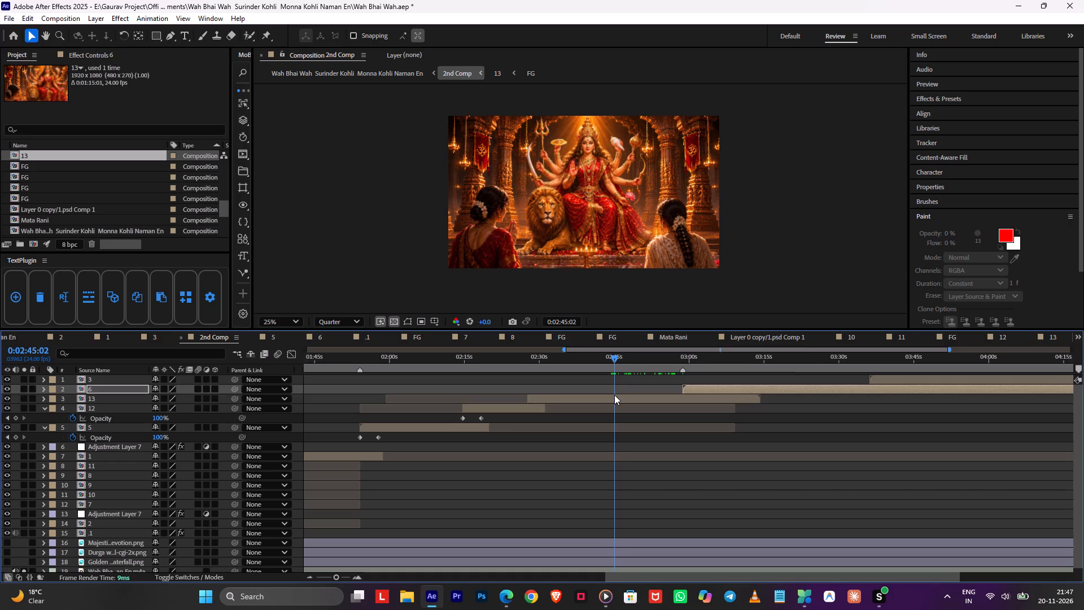
{"action": "left_click", "coordinate": [614, 395]}
{"action": "key", "text": "ctrl+shift+d"}
Duplicate comp 13 in the project as 14 and replace the earlier layer 13 segment, starting at 0:02:27:17, with it.
{"action": "left_click_drag", "start_coordinate": [596, 361], "coordinate": [534, 365]}
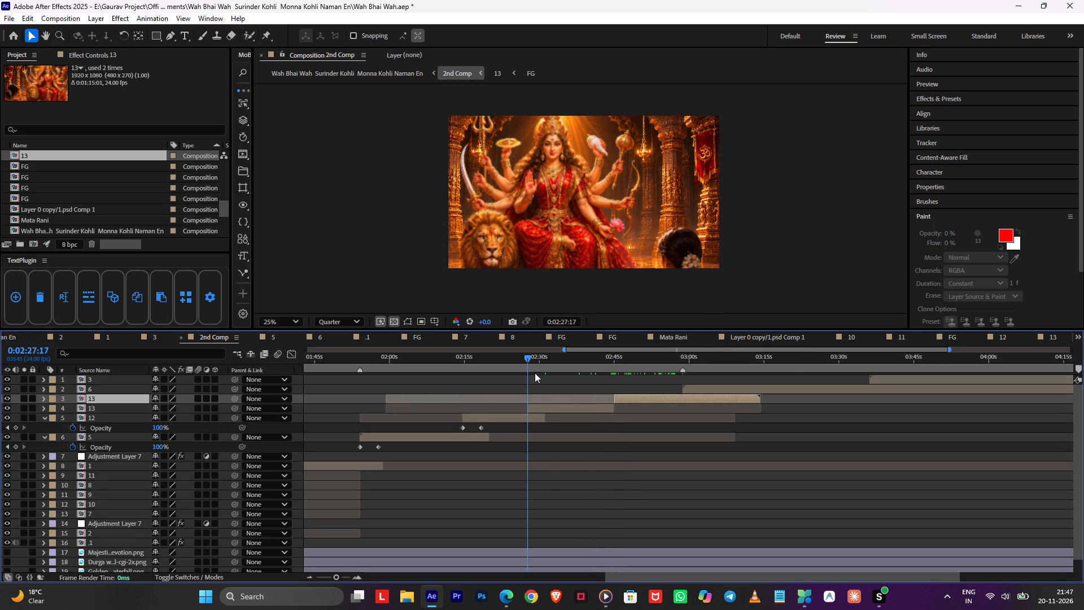
{"action": "left_click", "coordinate": [538, 405]}
{"action": "right_click", "coordinate": [538, 405]}
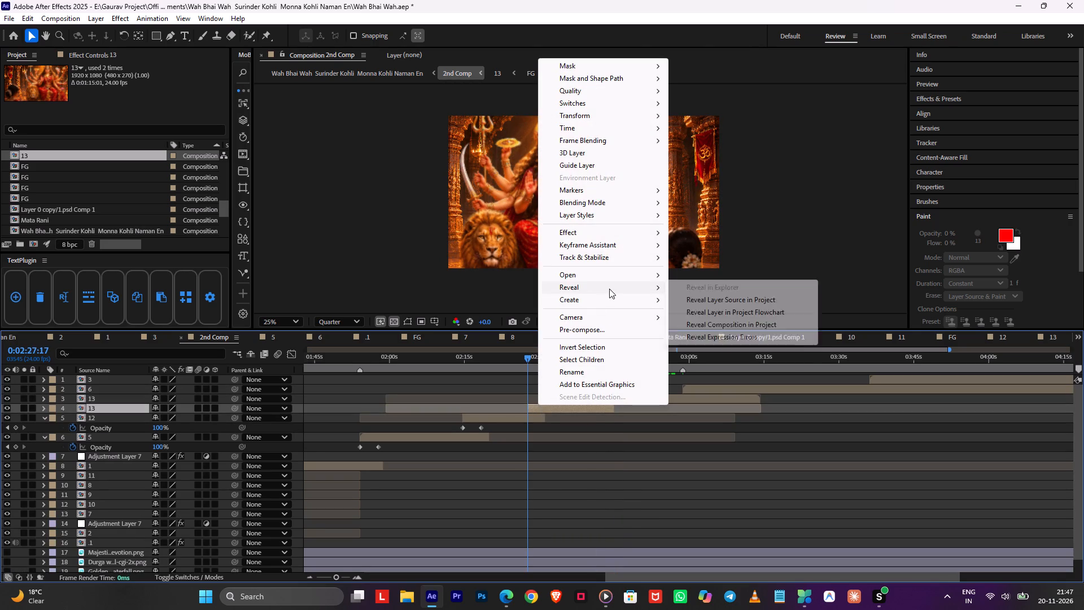
{"action": "left_click", "coordinate": [709, 298]}
{"action": "key", "text": "ctrl+d"}
{"action": "left_click_drag", "start_coordinate": [77, 157], "coordinate": [105, 414]}
Open comp 14 and move Null 4's second Position keyframe earlier, to about 0:00:47.
{"action": "double_click", "coordinate": [103, 410]}
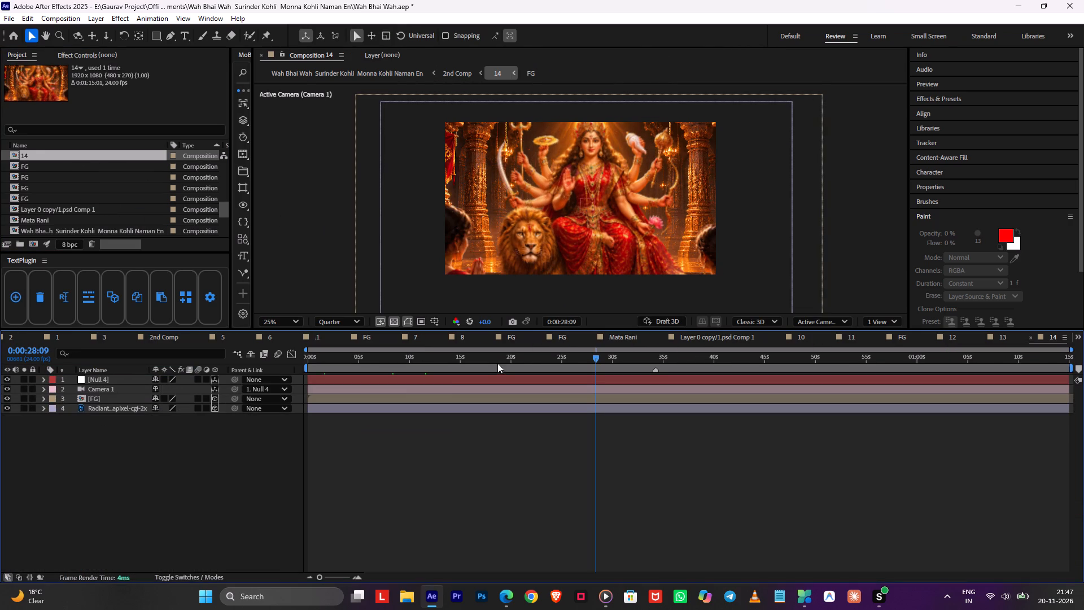
{"action": "left_click", "coordinate": [487, 377]}
{"action": "key", "text": "p"}
{"action": "left_click_drag", "start_coordinate": [625, 355], "coordinate": [771, 370]}
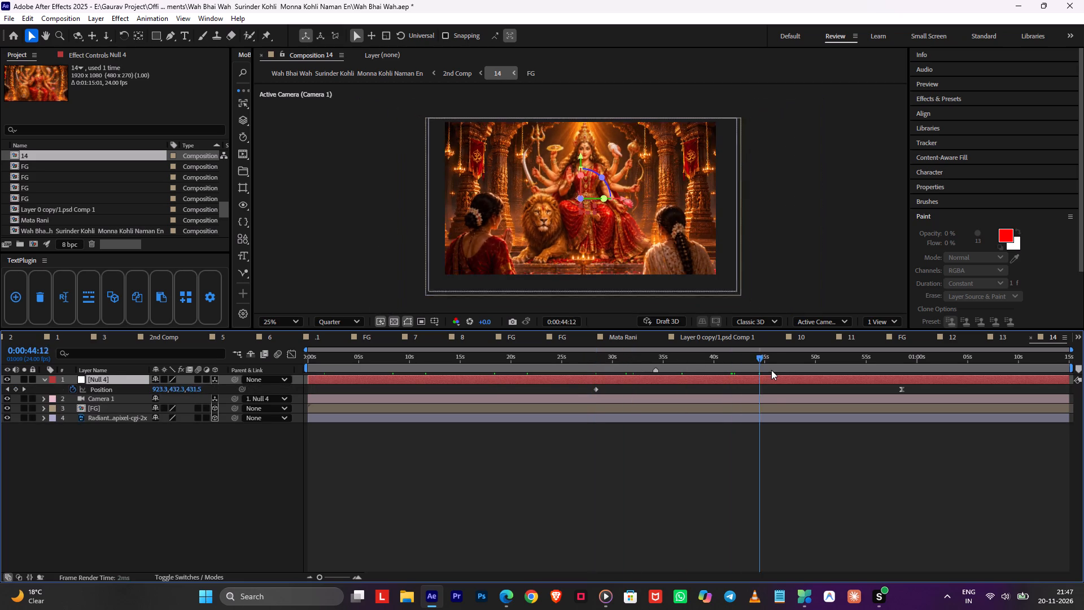
{"action": "left_click_drag", "start_coordinate": [771, 370], "coordinate": [766, 374]}
{"action": "left_click_drag", "start_coordinate": [902, 388], "coordinate": [785, 394]}
Return to 2nd Comp, preview the layer 14 shot from 0:02:24:09, and save the project.
{"action": "key", "text": "Tab"}
{"action": "left_click", "coordinate": [689, 394]}
{"action": "left_click_drag", "start_coordinate": [558, 360], "coordinate": [511, 365]}
{"action": "key", "text": "space"}
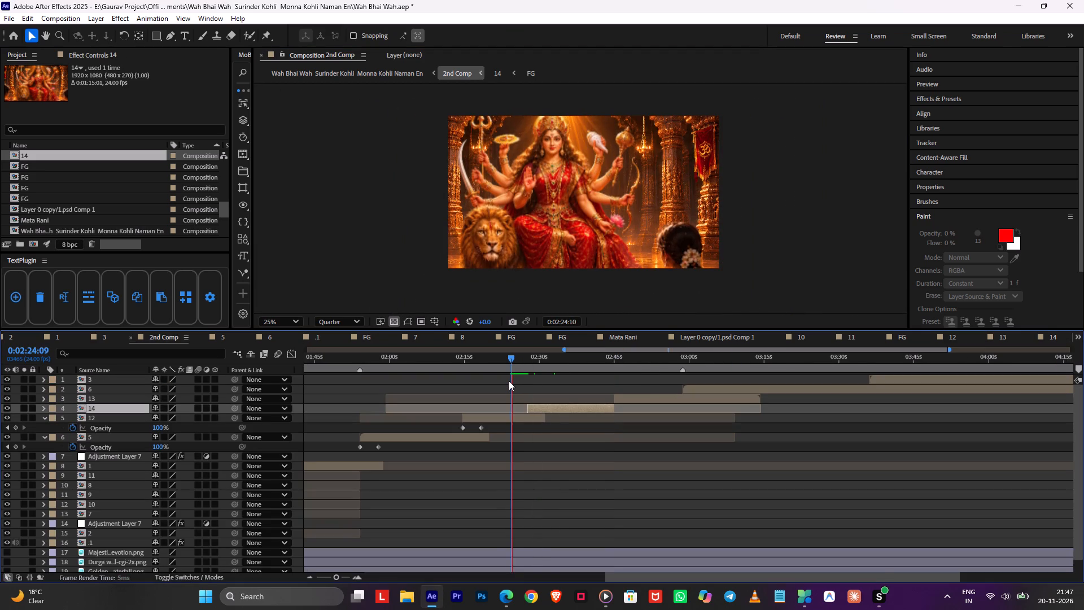
{"action": "key", "text": "ctrl+s"}
Open comp .1 at its first frame and reveal Camera 1's Position and rotation properties.
{"action": "scroll", "coordinate": [509, 381], "scroll_direction": "down", "scroll_amount": 5, "text": "alt"}
{"action": "left_click_drag", "start_coordinate": [509, 363], "coordinate": [297, 404]}
{"action": "double_click", "coordinate": [347, 538]}
{"action": "left_click", "coordinate": [333, 397]}
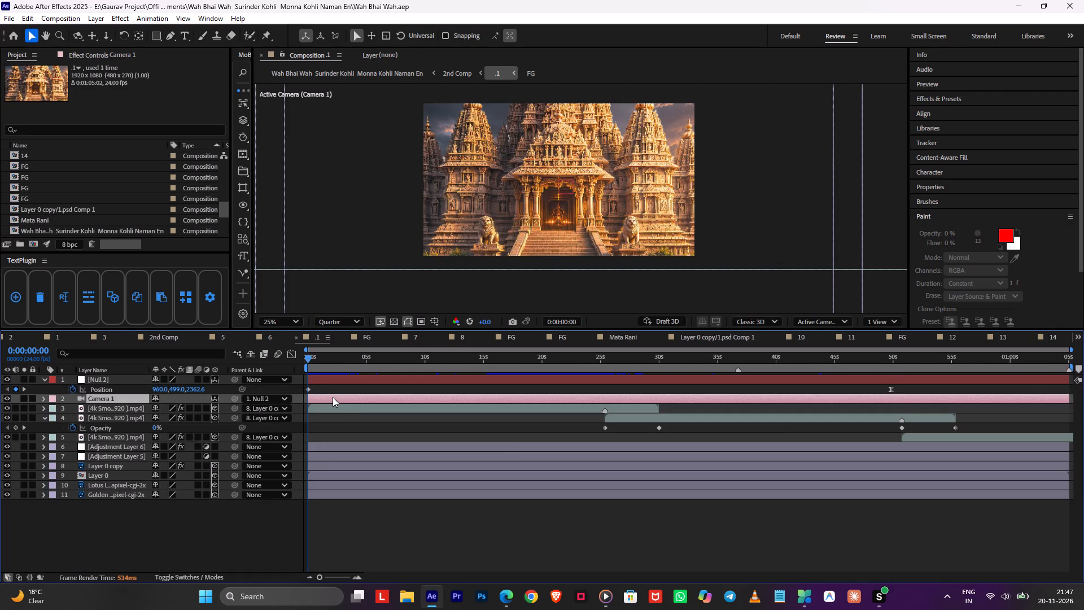
{"action": "key", "text": "shift+p"}
{"action": "key", "text": "shift+r"}
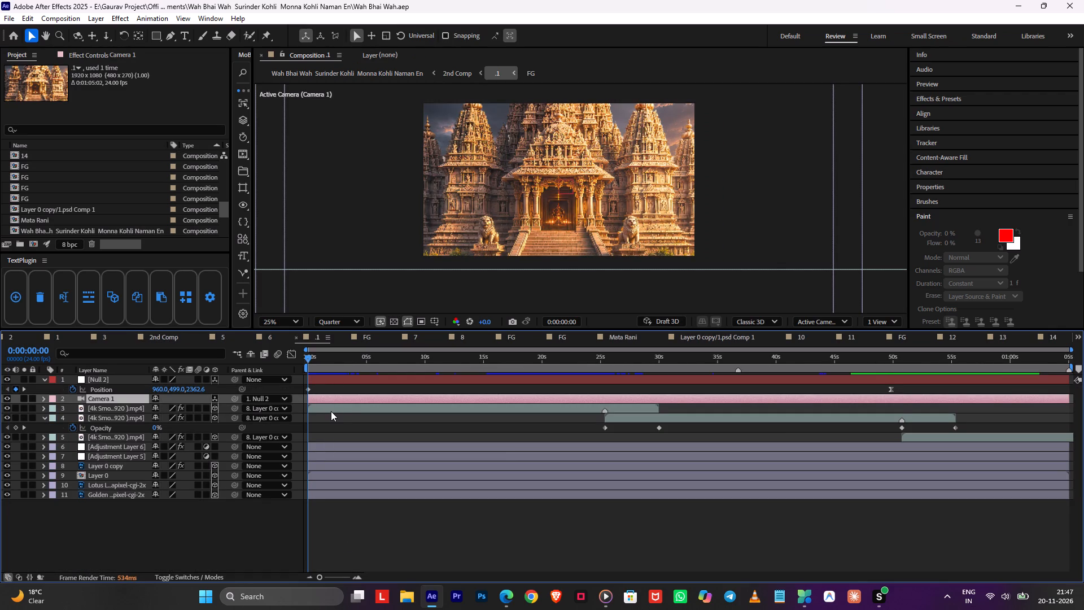
{"action": "key", "text": "p"}
{"action": "key", "text": "shift+r"}
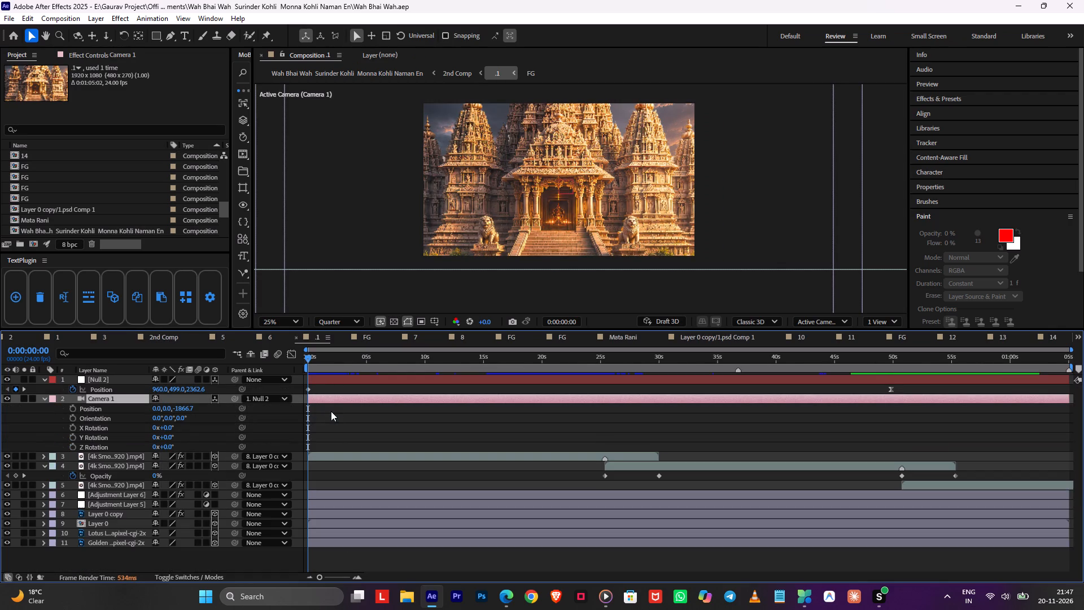
{"action": "left_click", "coordinate": [327, 418]}
Add the expression wiggle(.3,20) to Camera 1's Position in comp .1.
{"action": "left_click", "coordinate": [75, 410], "text": "alt"}
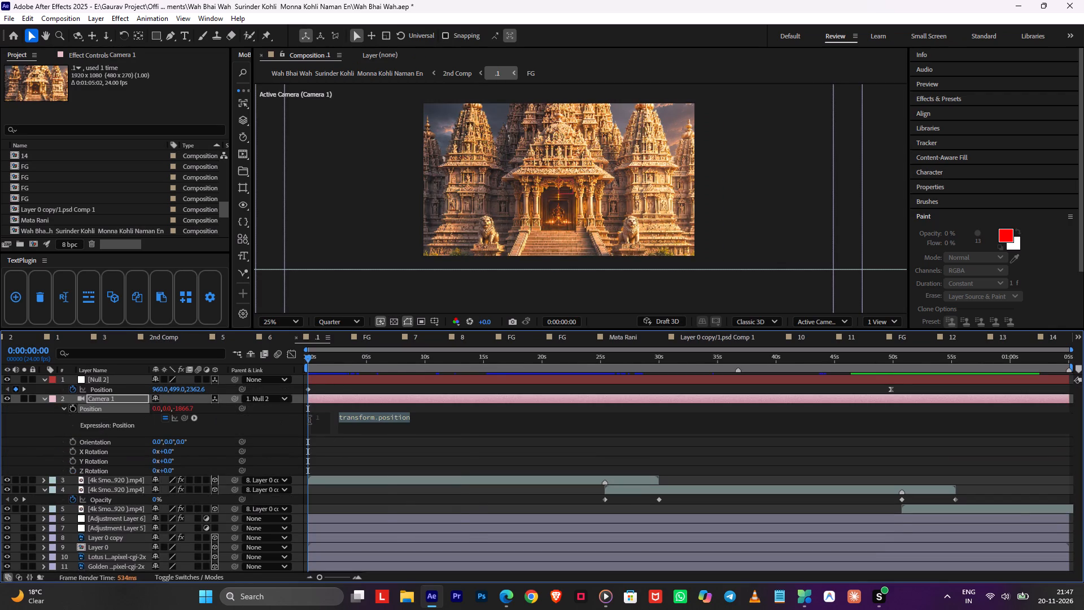
{"action": "key", "text": "w"}
{"action": "key", "text": "i"}
{"action": "type", "text": "gg"}
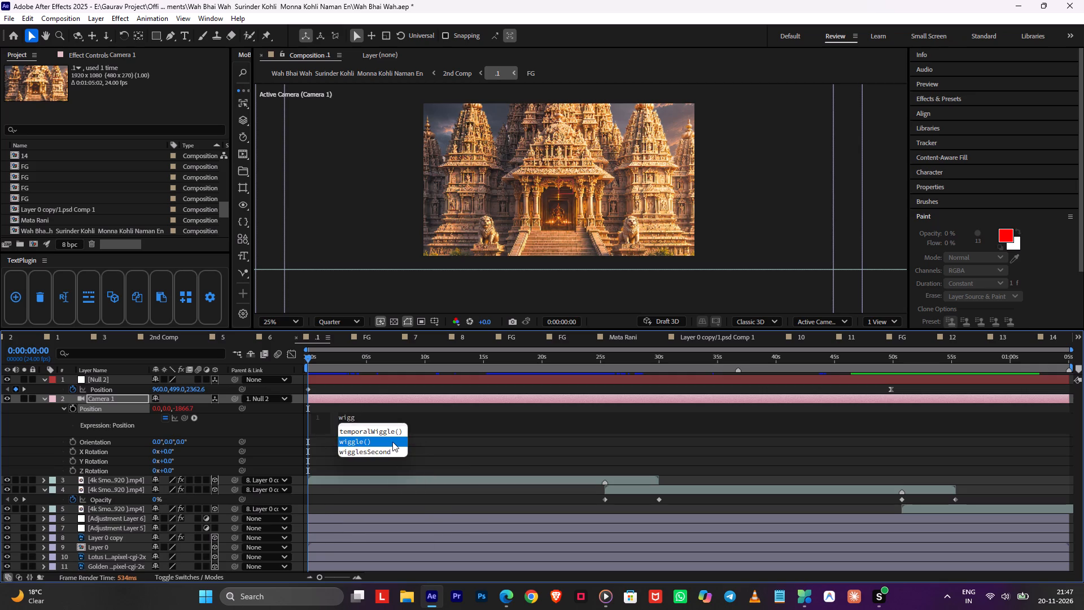
{"action": "double_click", "coordinate": [393, 442]}
{"action": "type", "text": ".3"}
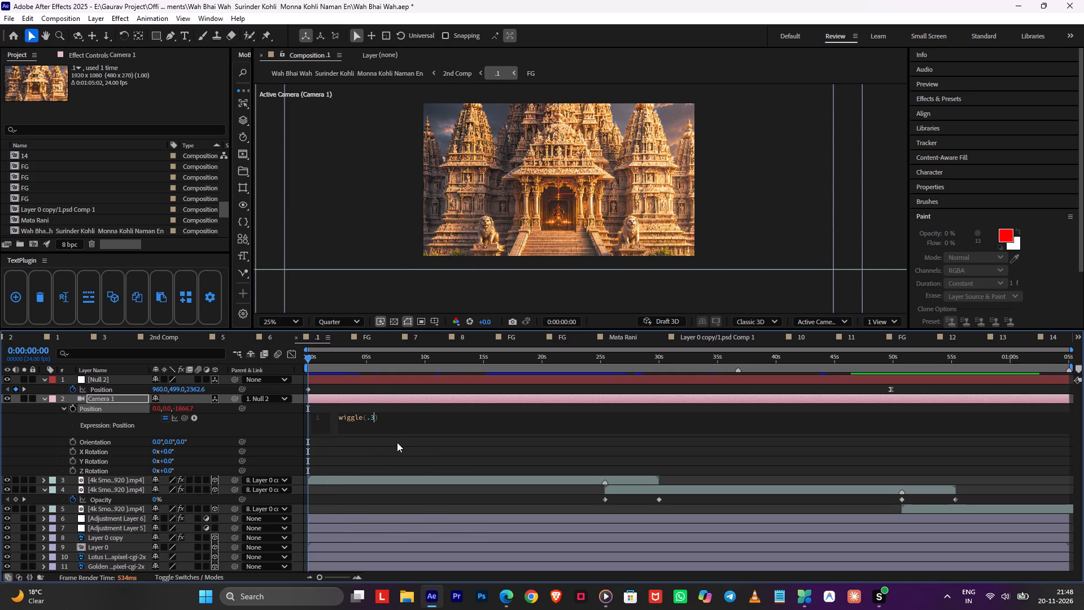
{"action": "key", "text": "comma"}
{"action": "type", "text": "20"}
{"action": "left_click", "coordinate": [394, 443]}
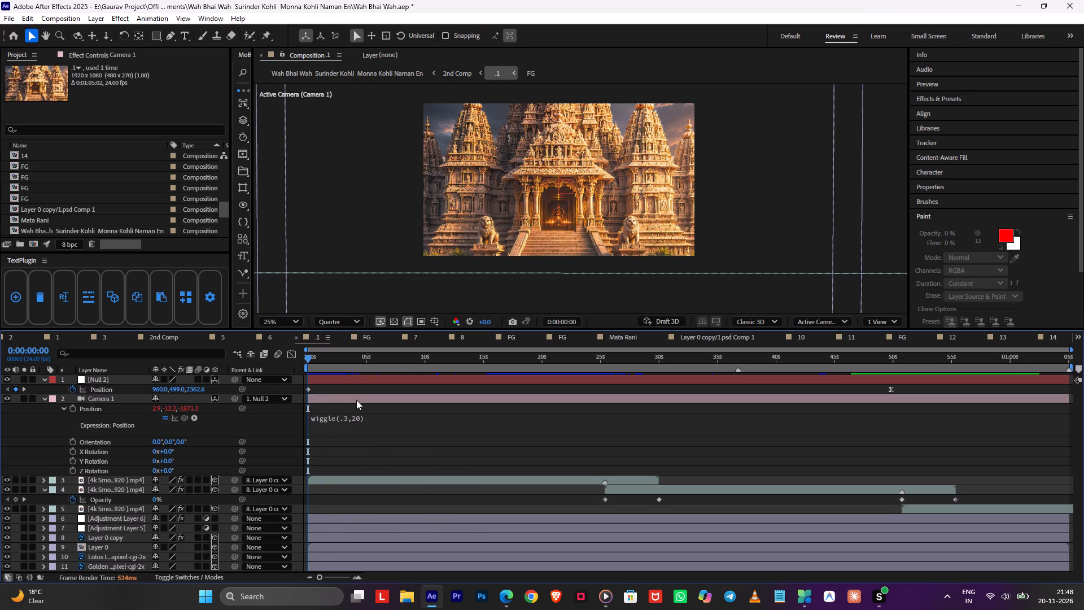
Add the expression wiggle(.1,1) to Camera 1's Orientation in comp .1.
{"action": "left_click", "coordinate": [314, 435]}
{"action": "left_click", "coordinate": [76, 442], "text": "alt"}
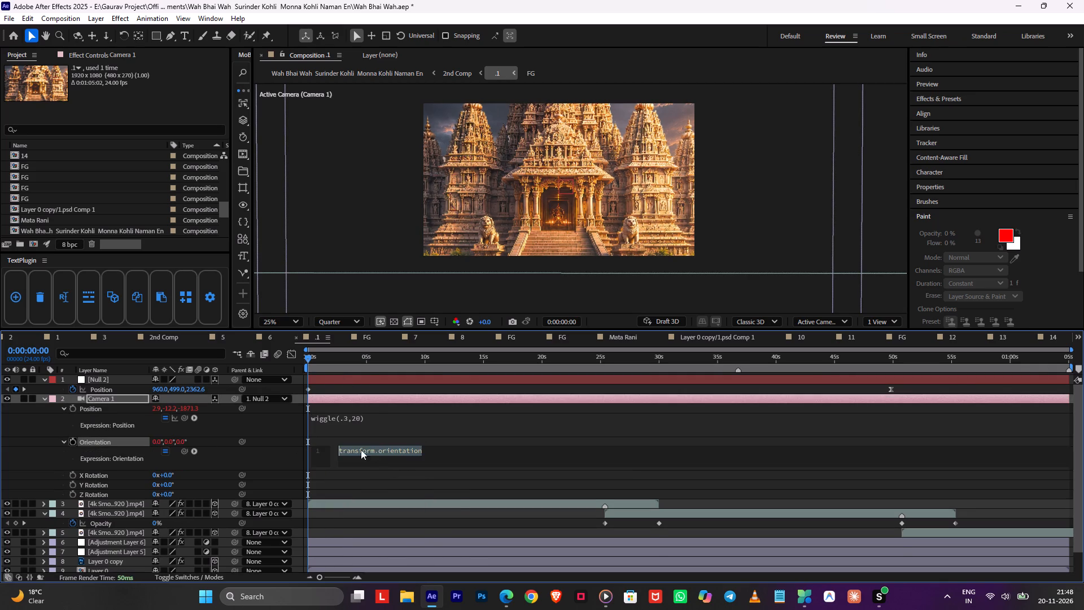
{"action": "key", "text": "w"}
{"action": "key", "text": "i"}
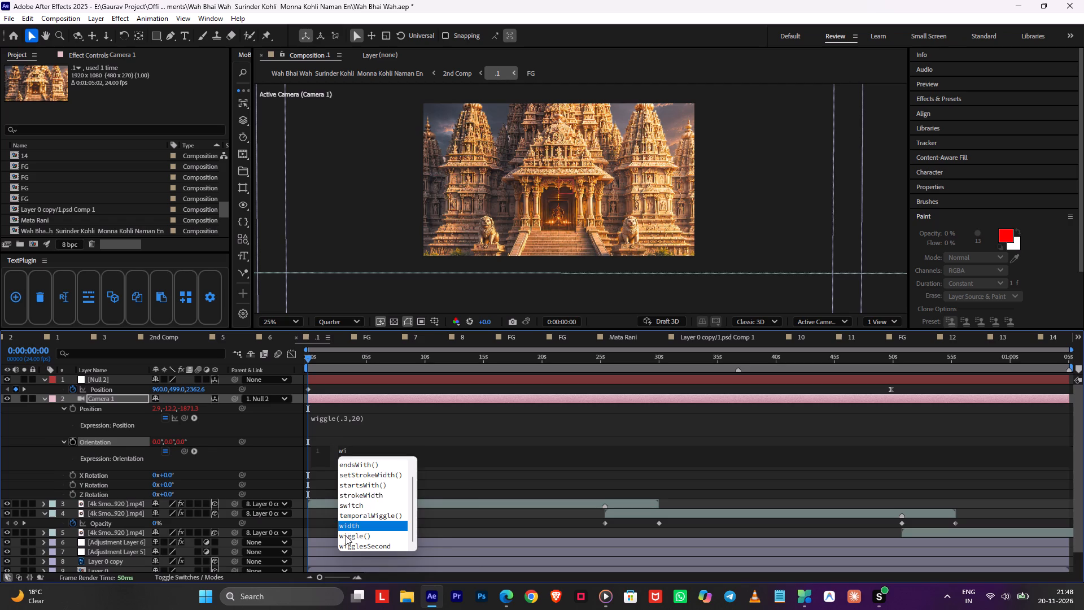
{"action": "double_click", "coordinate": [346, 535]}
{"action": "type", "text": ".1"}
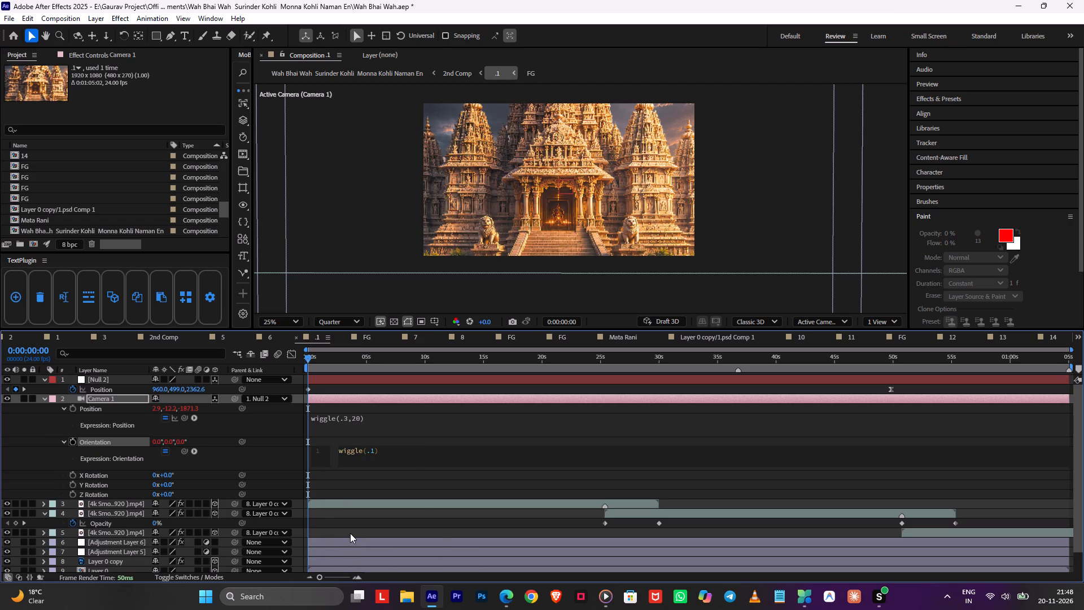
{"action": "key", "text": "comma"}
{"action": "key", "text": "1"}
Preview comp .1 from the first frame and scrub through to about 0:00:19 to check the camera shake.
{"action": "left_click_drag", "start_coordinate": [362, 365], "coordinate": [282, 364]}
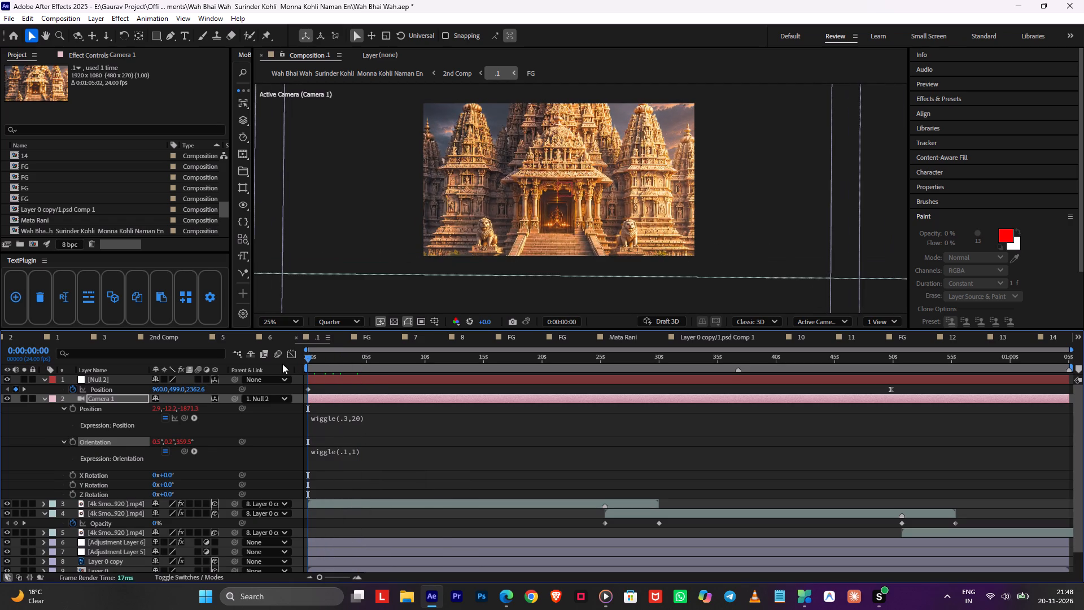
{"action": "left_click_drag", "start_coordinate": [282, 364], "coordinate": [234, 371]}
{"action": "key", "text": "space"}
{"action": "scroll", "coordinate": [526, 228], "scroll_direction": "up", "scroll_amount": 1}
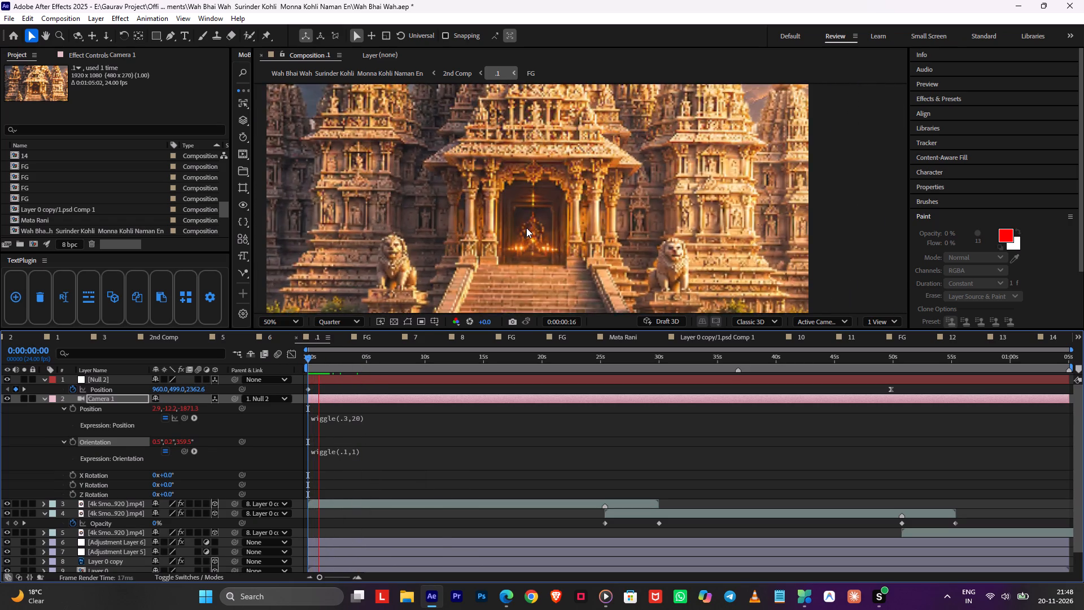
{"action": "scroll", "coordinate": [526, 228], "scroll_direction": "down", "scroll_amount": 1}
{"action": "left_click_drag", "start_coordinate": [353, 364], "coordinate": [449, 369]}
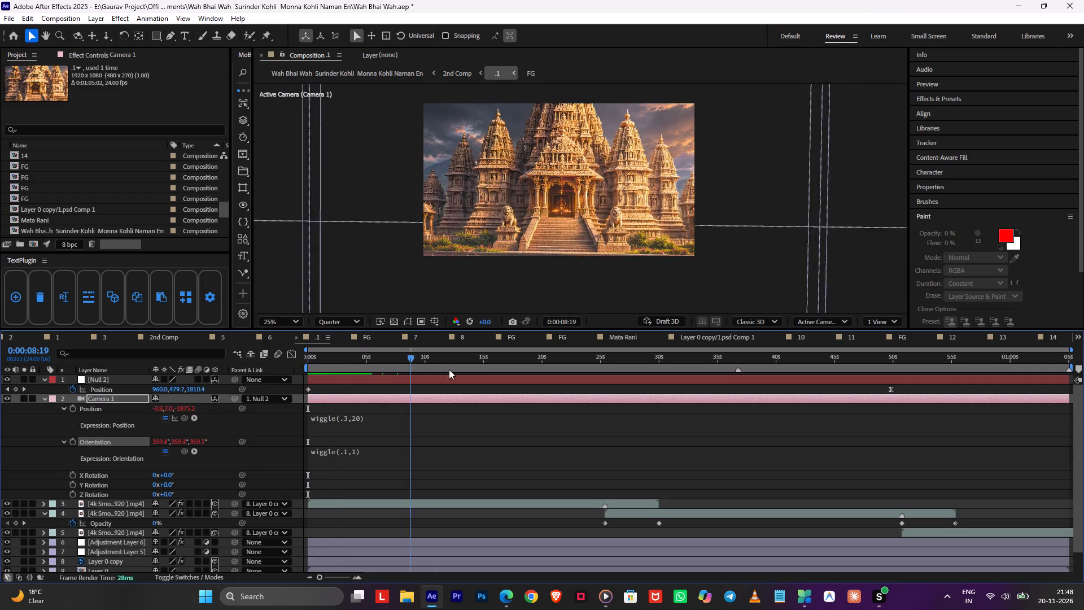
{"action": "left_click_drag", "start_coordinate": [449, 369], "coordinate": [535, 365]}
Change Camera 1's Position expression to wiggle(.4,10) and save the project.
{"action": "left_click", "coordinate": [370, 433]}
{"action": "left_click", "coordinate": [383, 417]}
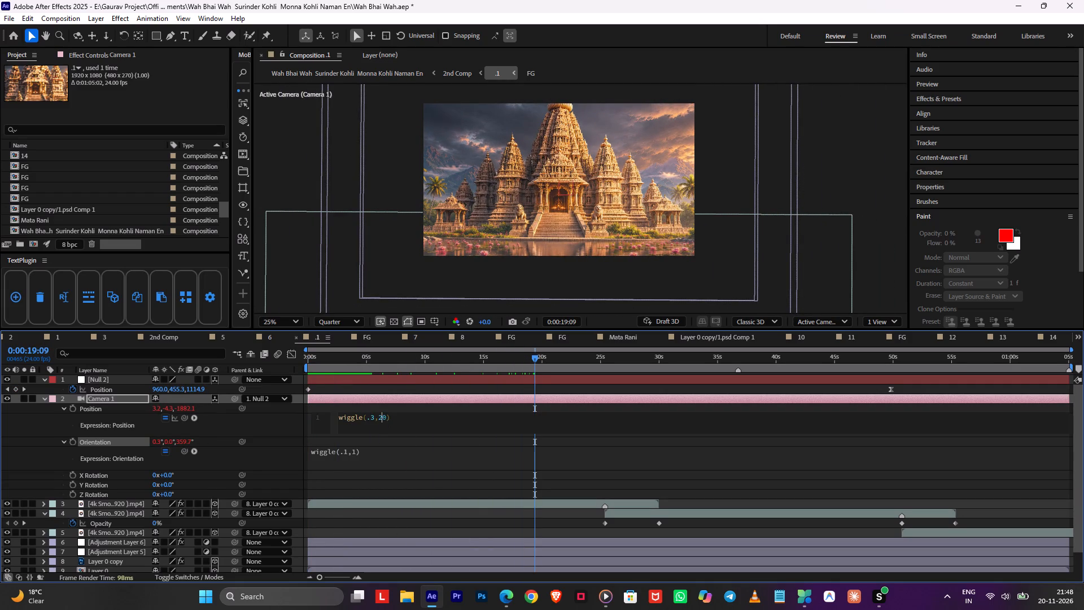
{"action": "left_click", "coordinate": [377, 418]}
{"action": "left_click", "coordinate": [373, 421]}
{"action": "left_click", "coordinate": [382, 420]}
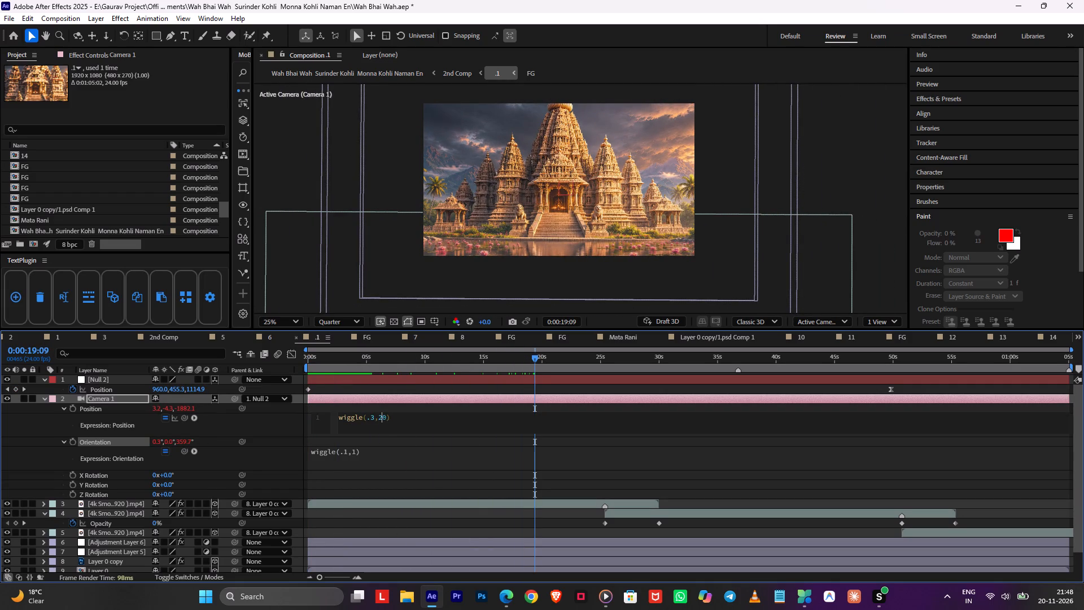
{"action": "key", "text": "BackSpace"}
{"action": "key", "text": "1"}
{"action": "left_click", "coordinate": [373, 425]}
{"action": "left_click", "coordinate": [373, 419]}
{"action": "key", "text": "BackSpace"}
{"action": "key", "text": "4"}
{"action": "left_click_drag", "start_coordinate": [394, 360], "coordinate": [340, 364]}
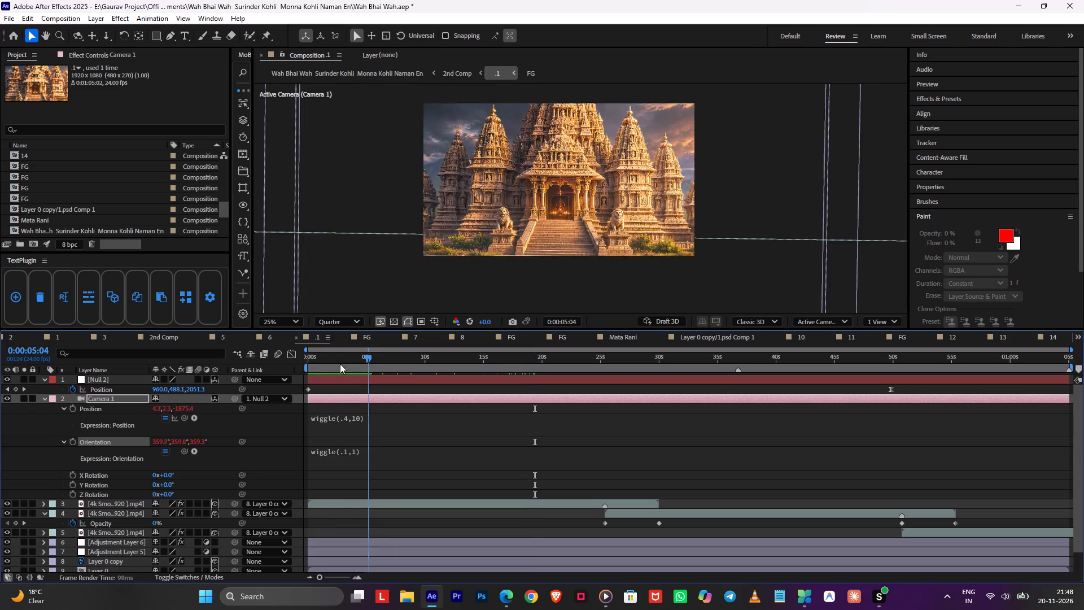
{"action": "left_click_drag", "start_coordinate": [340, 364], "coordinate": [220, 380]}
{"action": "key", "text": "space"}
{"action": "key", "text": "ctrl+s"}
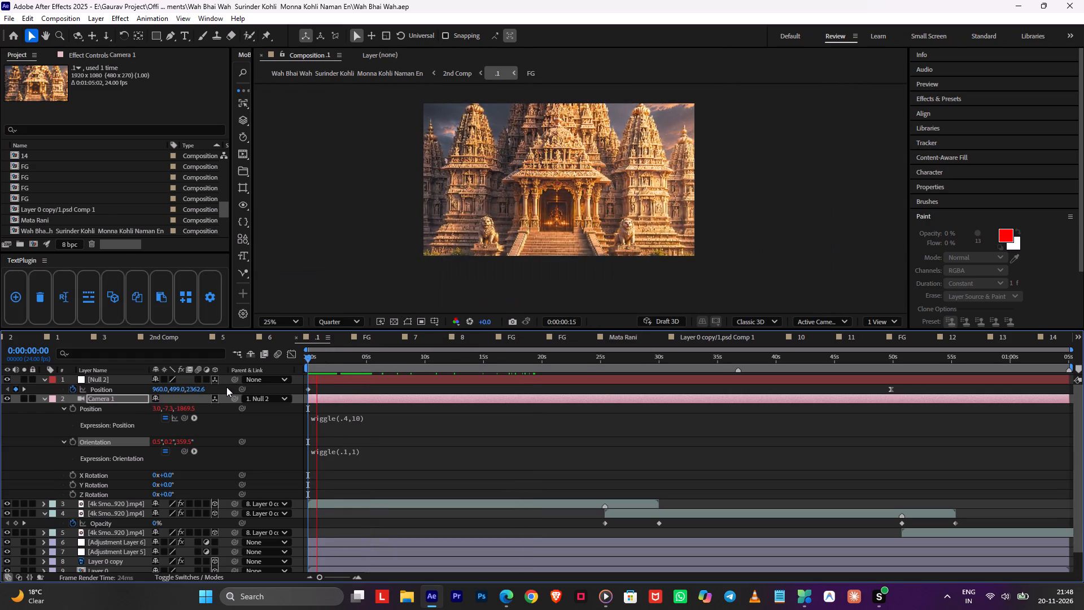
Scrub and replay the opening camera move in comp .1 to judge the combined Position and Orientation wiggle.
{"action": "left_click_drag", "start_coordinate": [344, 360], "coordinate": [483, 378]}
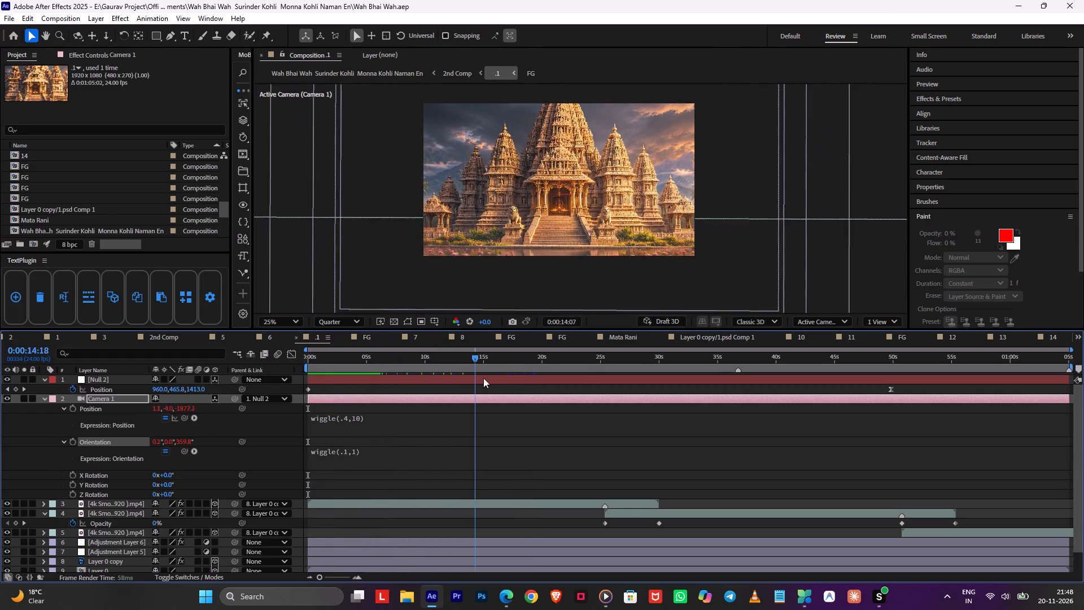
{"action": "left_click_drag", "start_coordinate": [483, 378], "coordinate": [582, 393]}
{"action": "key", "text": "space"}
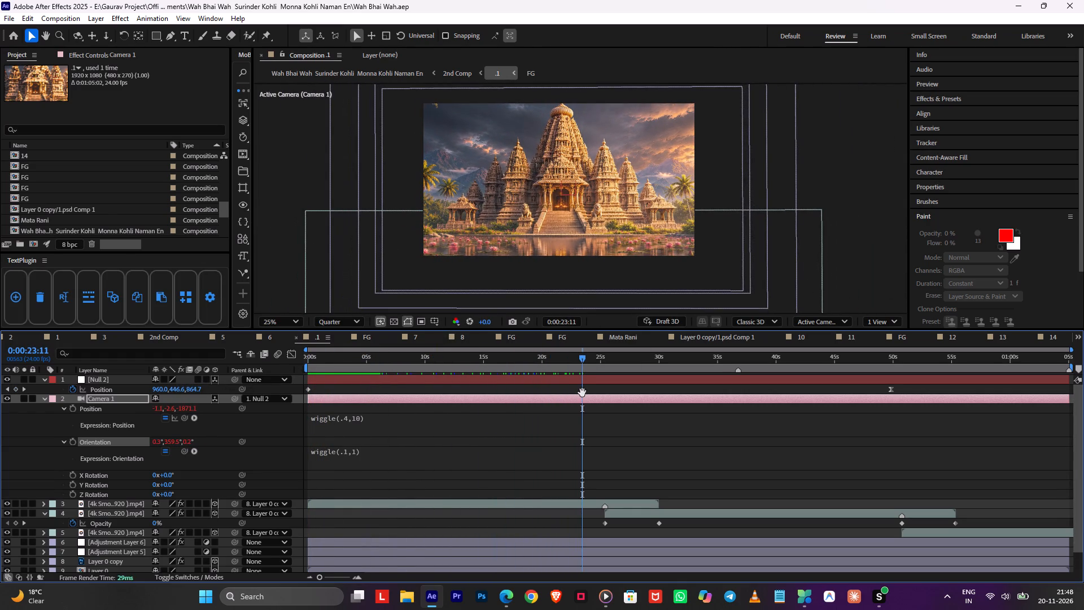
{"action": "left_click_drag", "start_coordinate": [578, 361], "coordinate": [467, 365]}
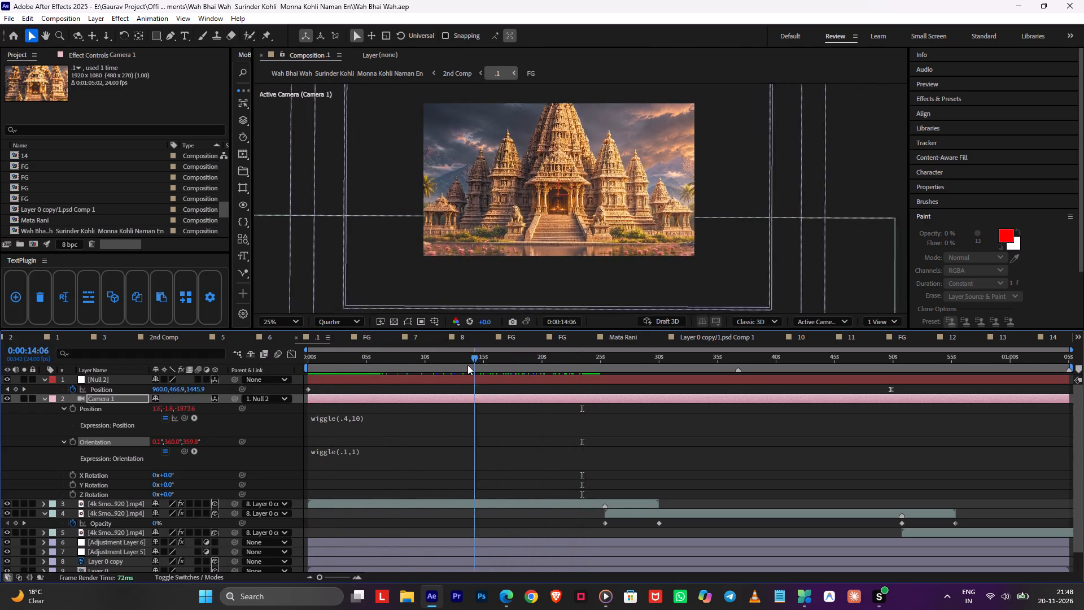
{"action": "left_click_drag", "start_coordinate": [467, 365], "coordinate": [272, 387]}
{"action": "key", "text": "space"}
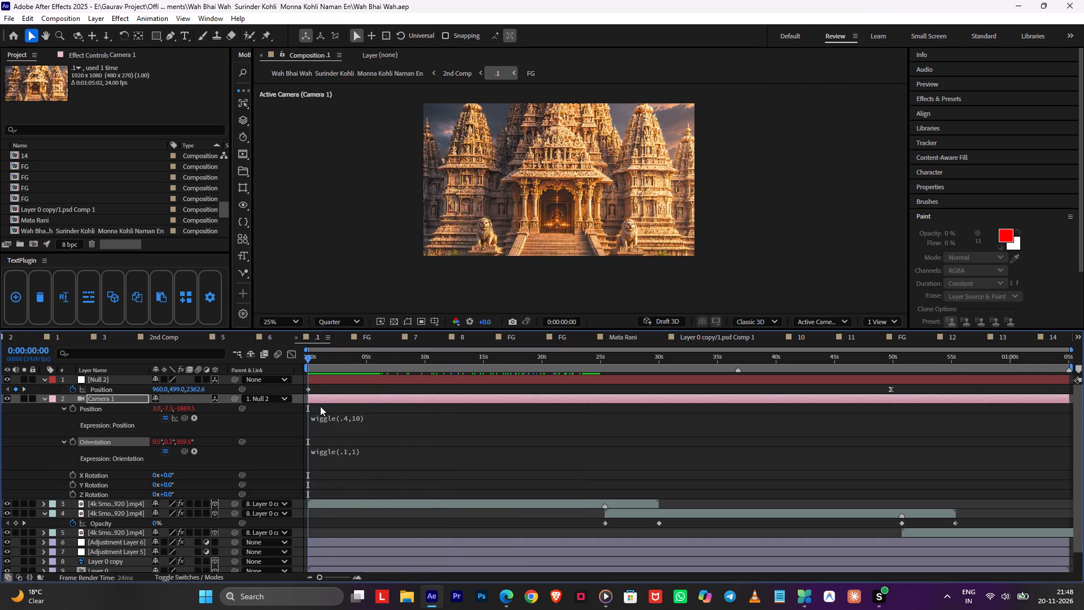
{"action": "left_click_drag", "start_coordinate": [336, 357], "coordinate": [415, 369]}
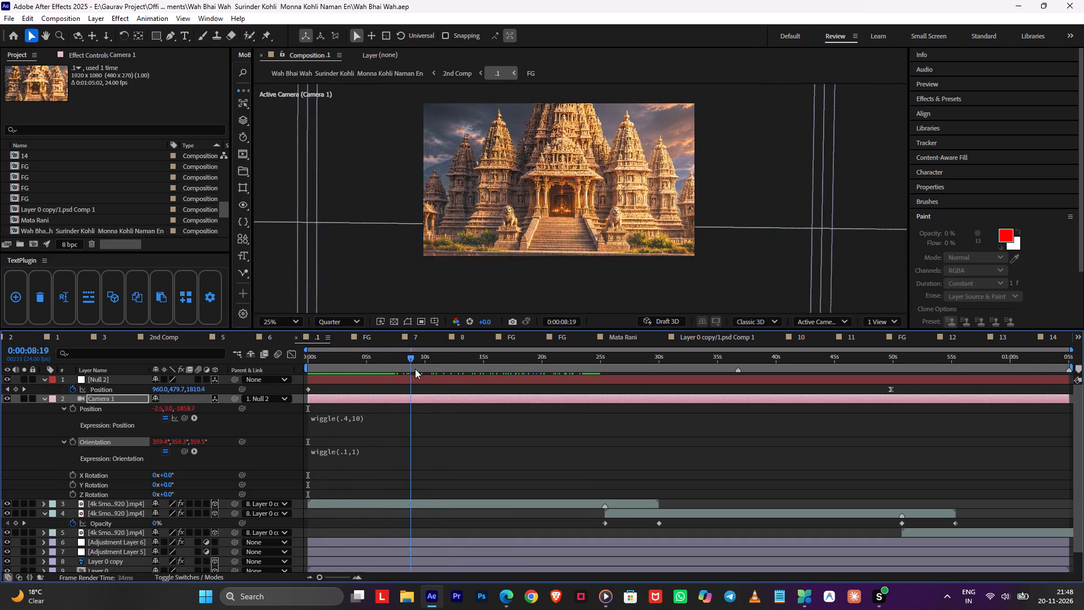
{"action": "left_click_drag", "start_coordinate": [415, 369], "coordinate": [458, 377]}
Separate Camera 1's Position into X, Y and Z dimensions in comp .1.
{"action": "left_click", "coordinate": [116, 407]}
{"action": "right_click", "coordinate": [116, 407]}
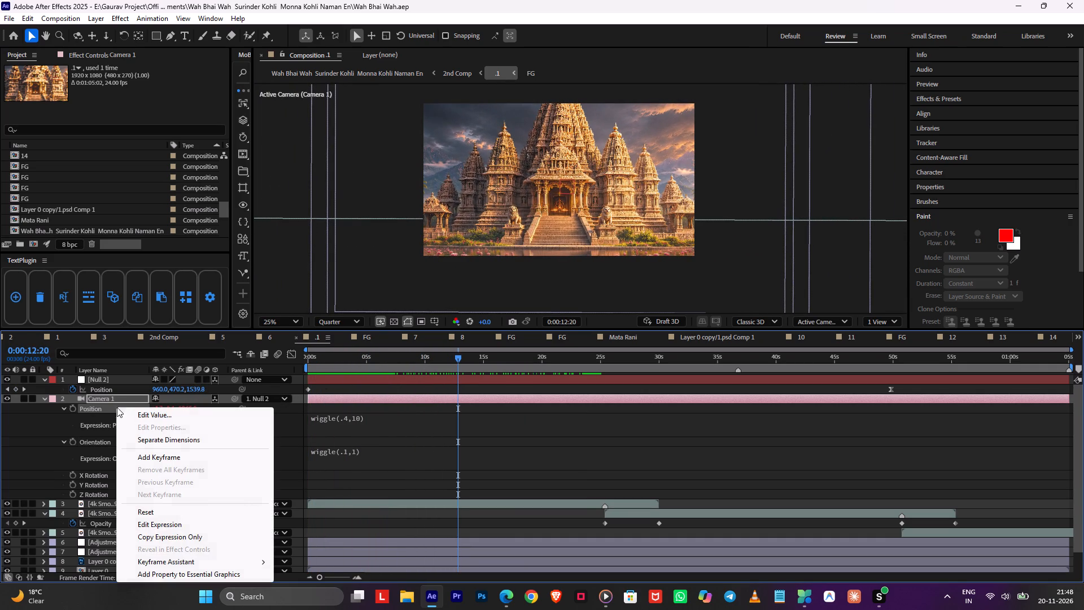
{"action": "left_click", "coordinate": [167, 445]}
{"action": "left_click", "coordinate": [344, 413]}
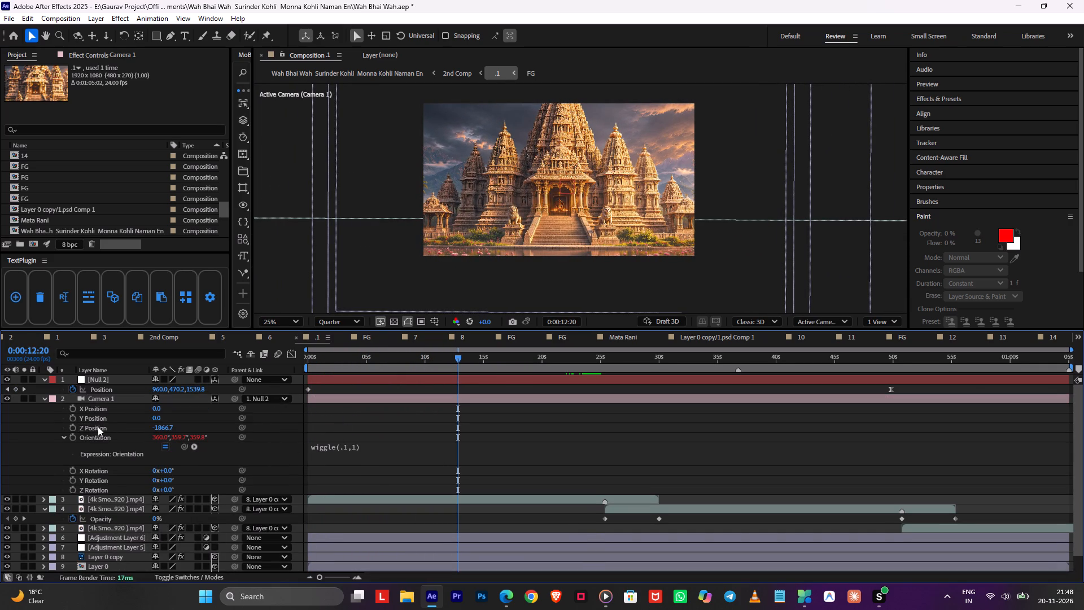
Add the expression wiggle(.2,10) to Camera 1's Y Position and save the project.
{"action": "left_click", "coordinate": [76, 417], "text": "alt"}
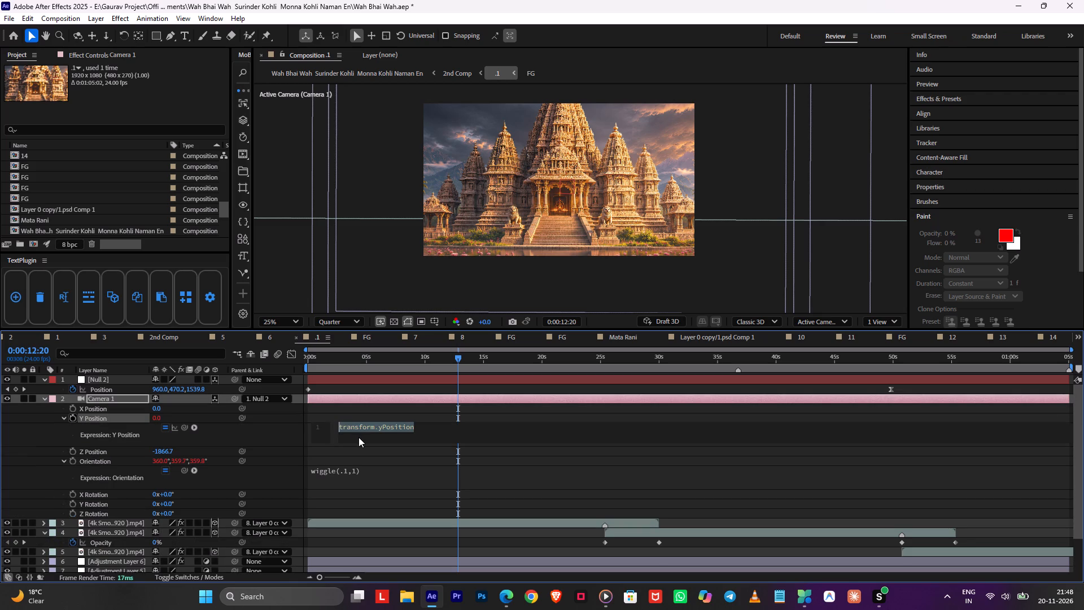
{"action": "key", "text": "ctrl+v"}
{"action": "key", "text": "ctrl+z"}
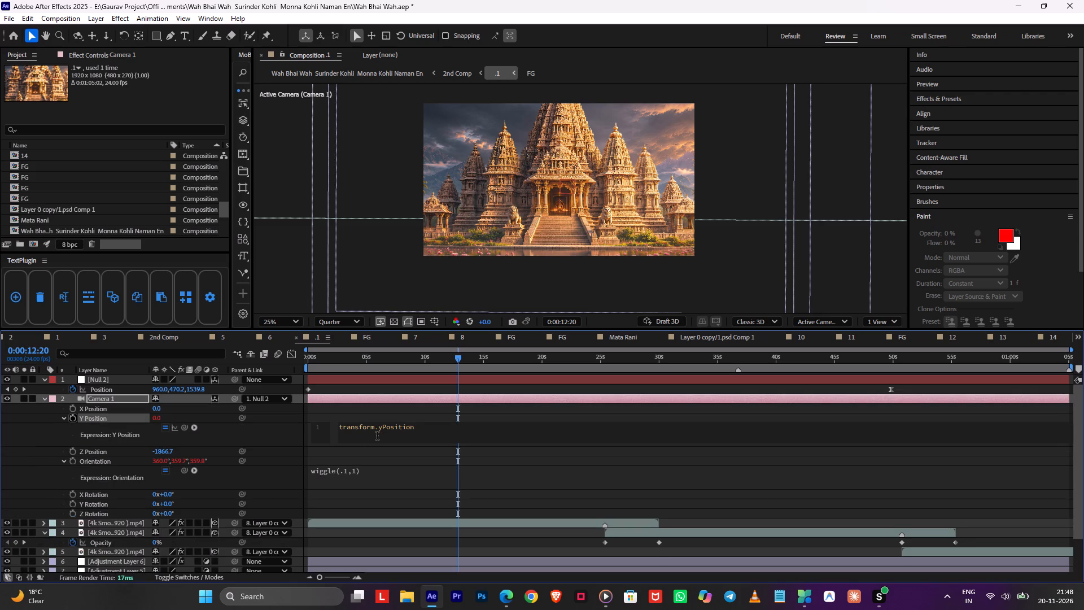
{"action": "key", "text": "ctrl+z"}
{"action": "triple_click", "coordinate": [387, 426]}
{"action": "key", "text": "w"}
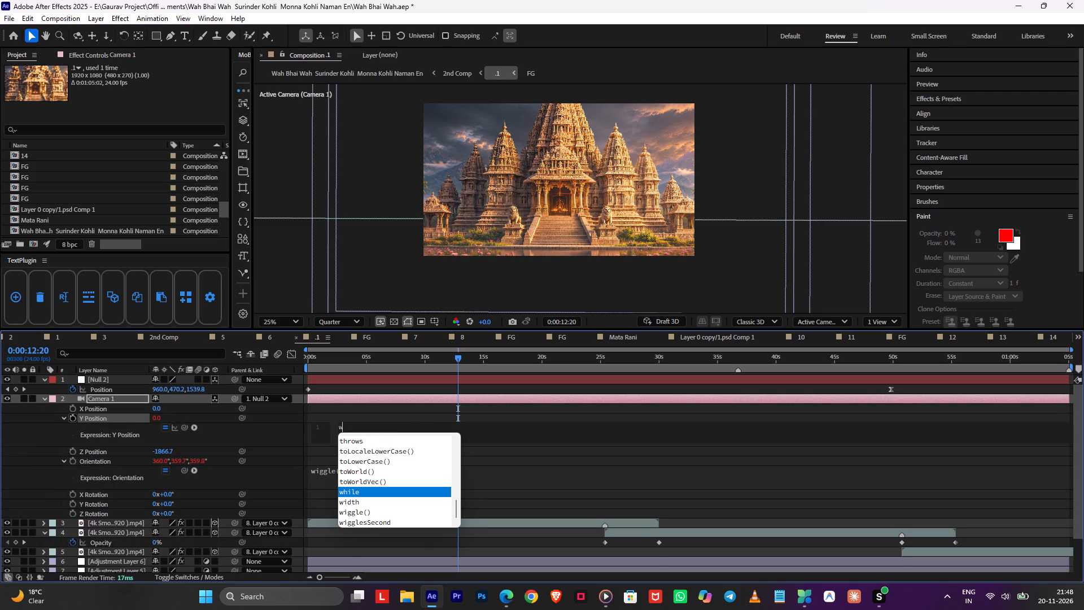
{"action": "double_click", "coordinate": [352, 512]}
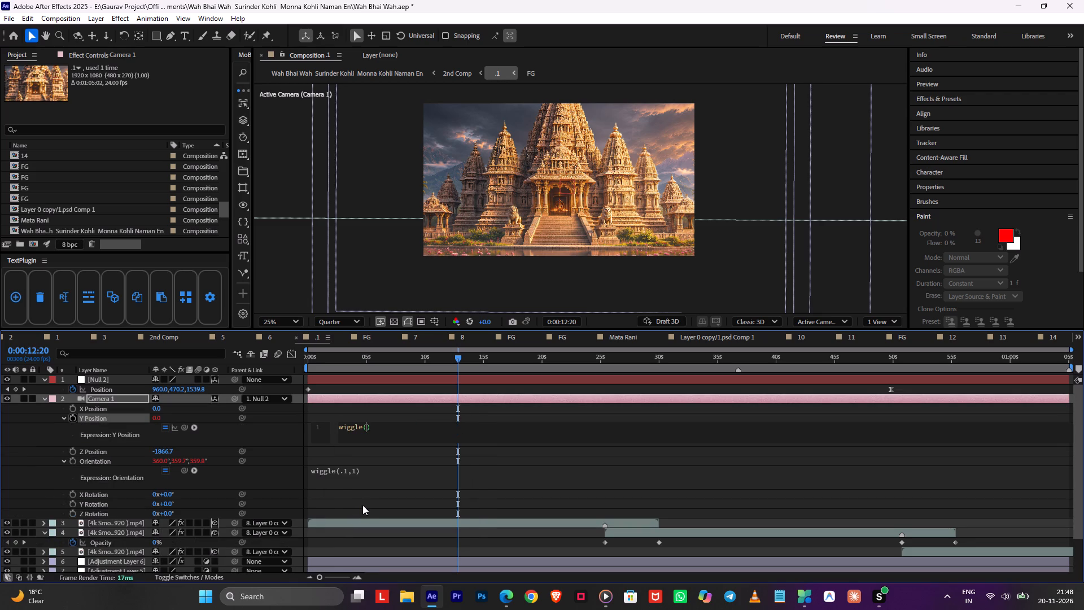
{"action": "type", "text": ".2"}
{"action": "key", "text": "comma"}
{"action": "key", "text": "1"}
{"action": "key", "text": "0"}
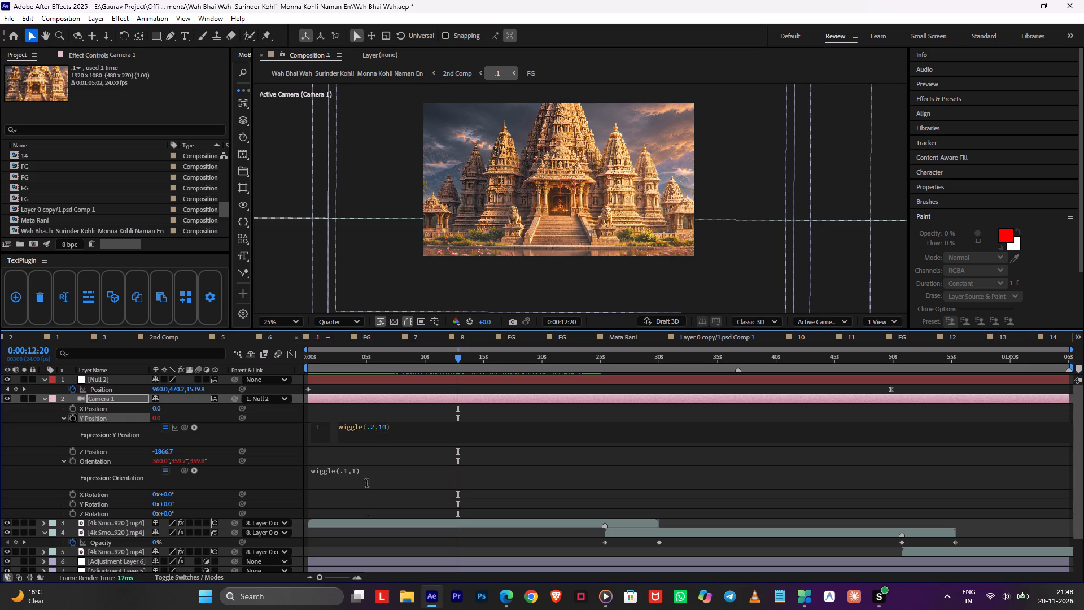
{"action": "left_click_drag", "start_coordinate": [371, 364], "coordinate": [289, 364]}
{"action": "key", "text": "space"}
{"action": "key", "text": "ctrl+s"}
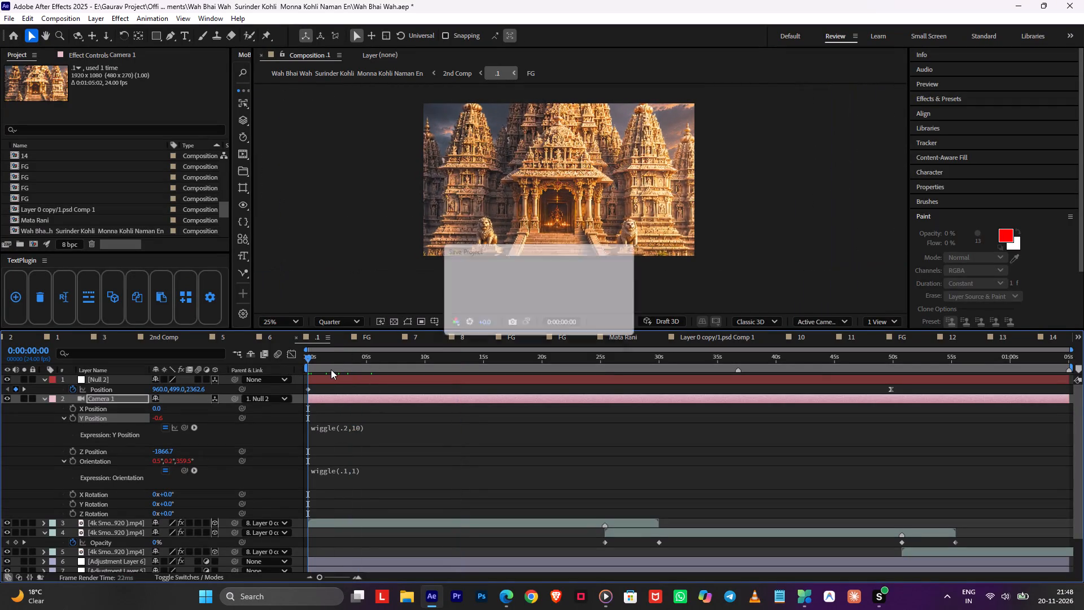
Scrub and replay comp .1 from its start to about 0:00:20 to check the vertical camera wiggle.
{"action": "left_click_drag", "start_coordinate": [334, 365], "coordinate": [463, 380]}
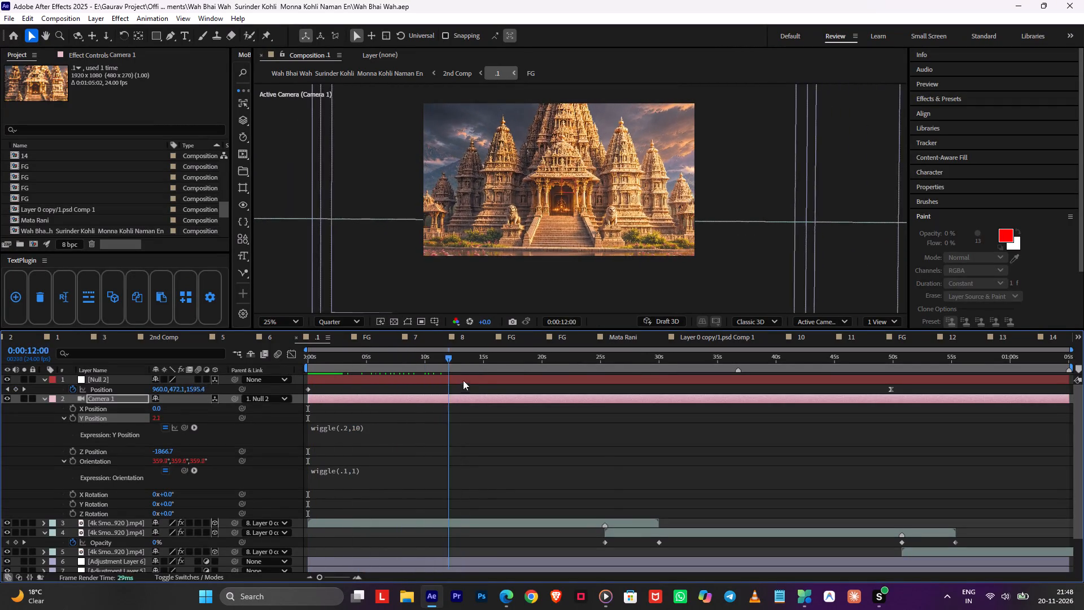
{"action": "left_click_drag", "start_coordinate": [463, 380], "coordinate": [303, 419]}
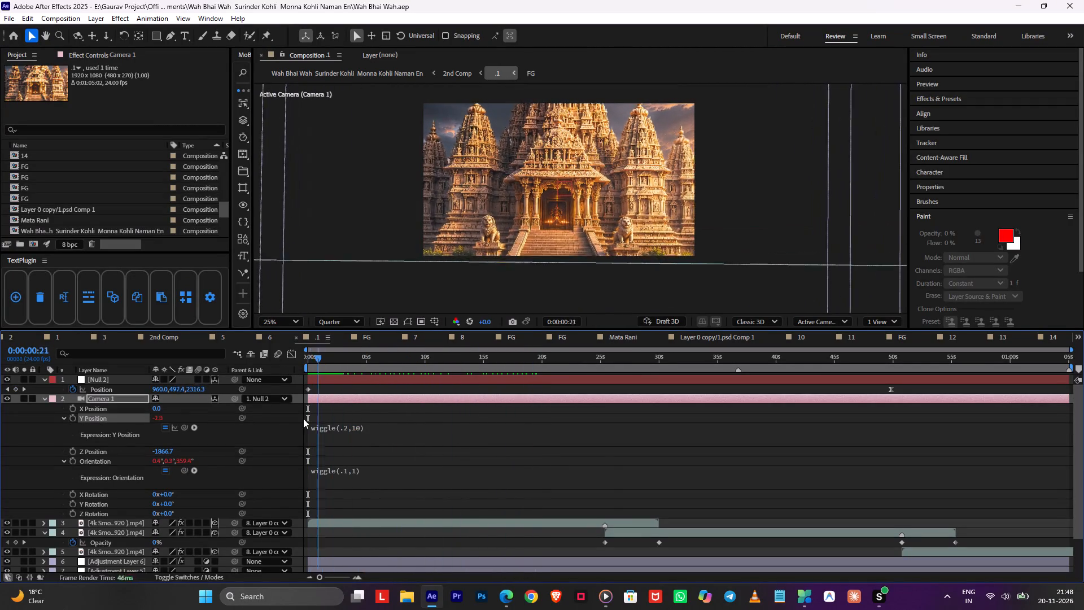
{"action": "left_click_drag", "start_coordinate": [303, 419], "coordinate": [285, 421]}
{"action": "key", "text": "space"}
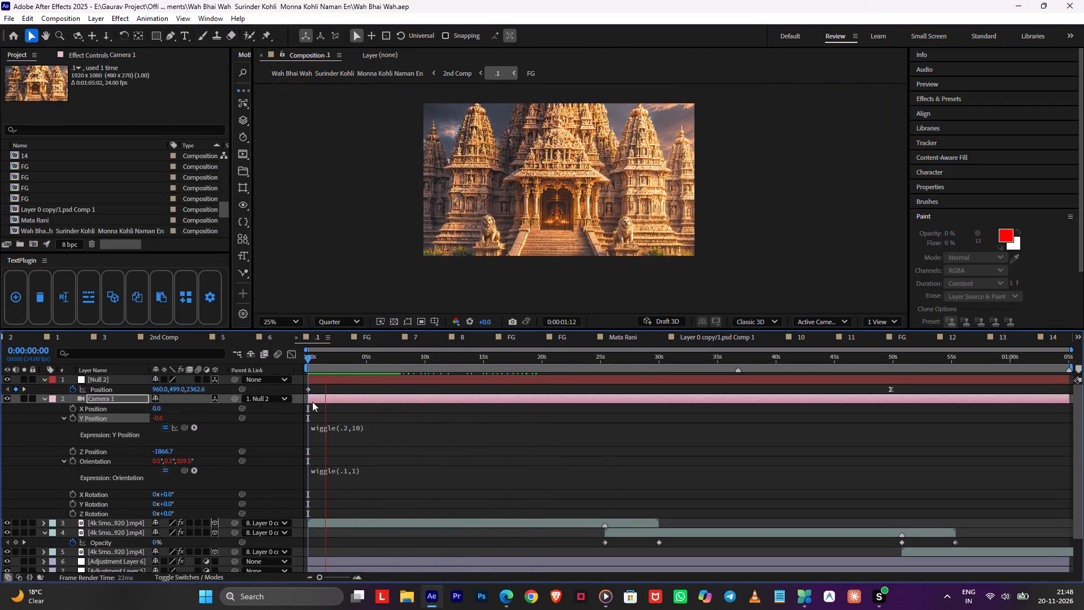
{"action": "left_click_drag", "start_coordinate": [369, 363], "coordinate": [423, 369]}
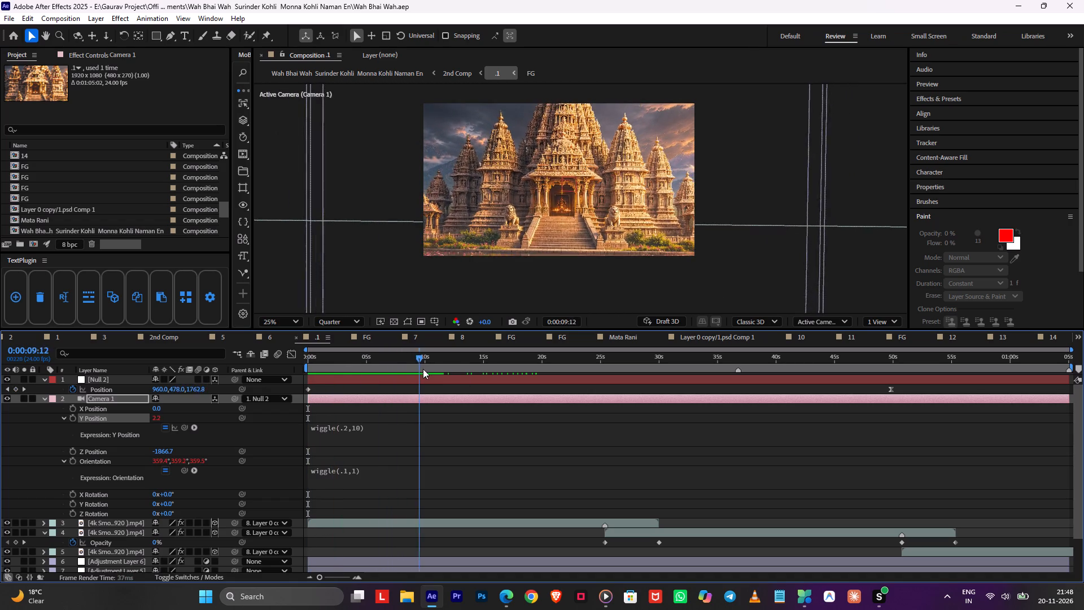
{"action": "left_click_drag", "start_coordinate": [423, 369], "coordinate": [546, 380]}
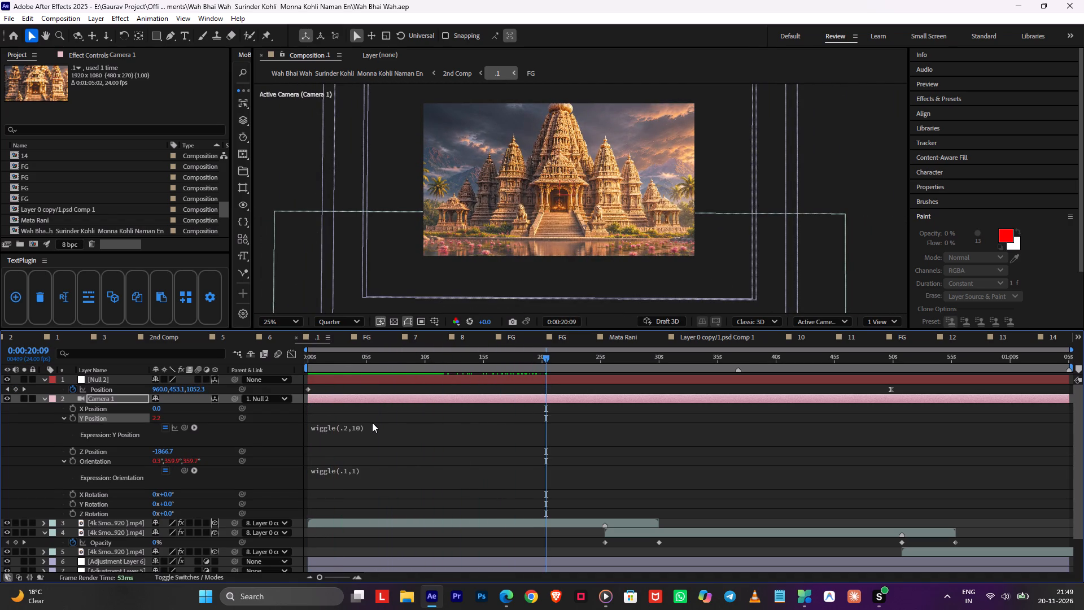
Copy Camera 1's Y Position with its wiggle from comp .1 and paste it onto Camera 1 in comp 2.
{"action": "left_click", "coordinate": [125, 416]}
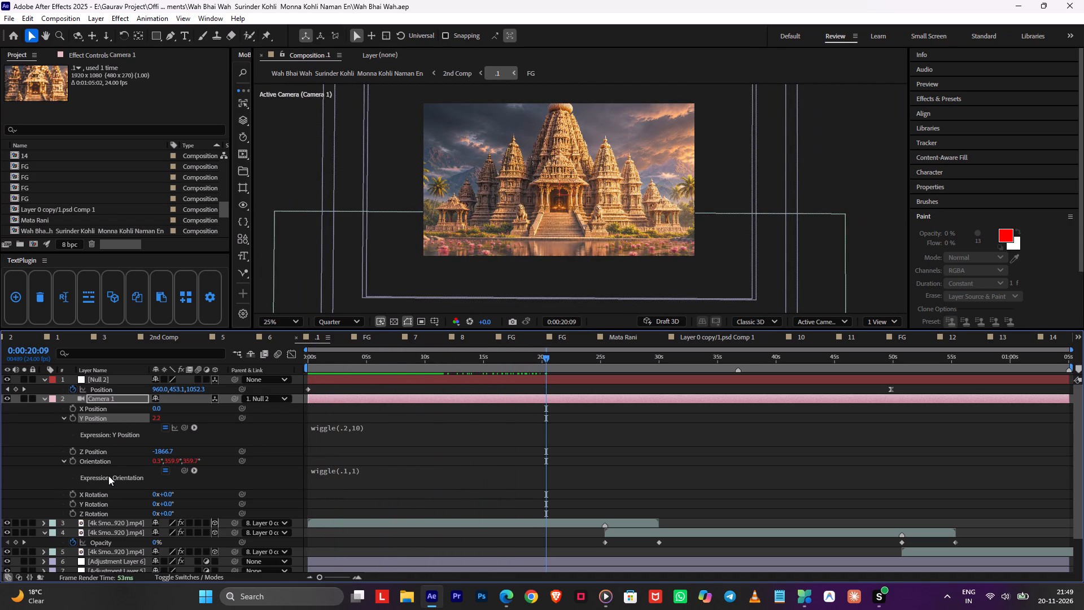
{"action": "left_click", "coordinate": [108, 477], "text": "ctrl"}
{"action": "left_click", "coordinate": [104, 459]}
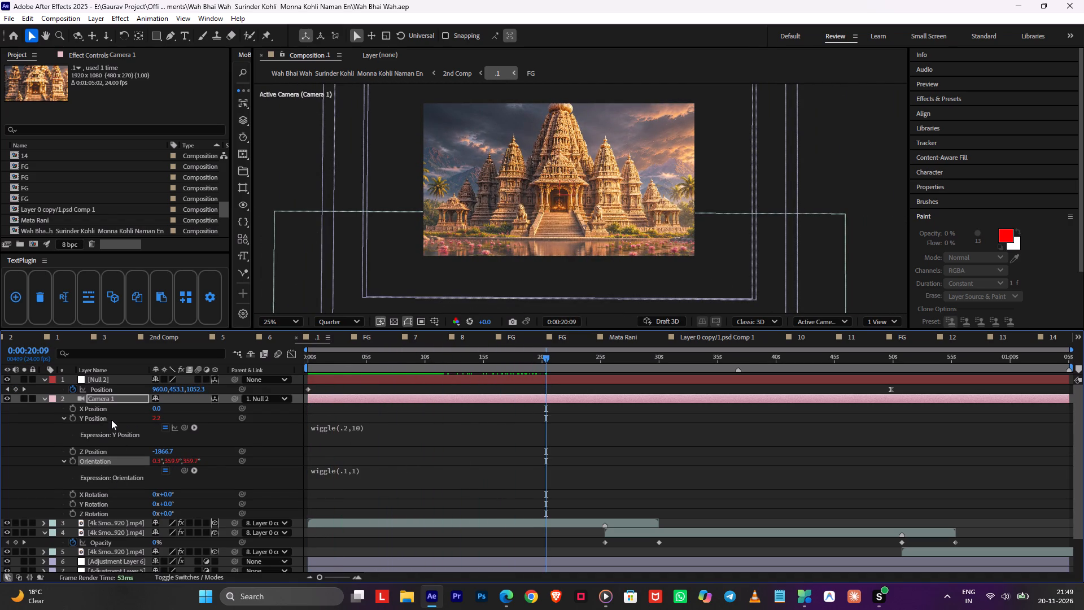
{"action": "left_click", "coordinate": [110, 419], "text": "ctrl"}
{"action": "key", "text": "ctrl+c"}
{"action": "key", "text": "Tab"}
{"action": "left_click", "coordinate": [226, 428]}
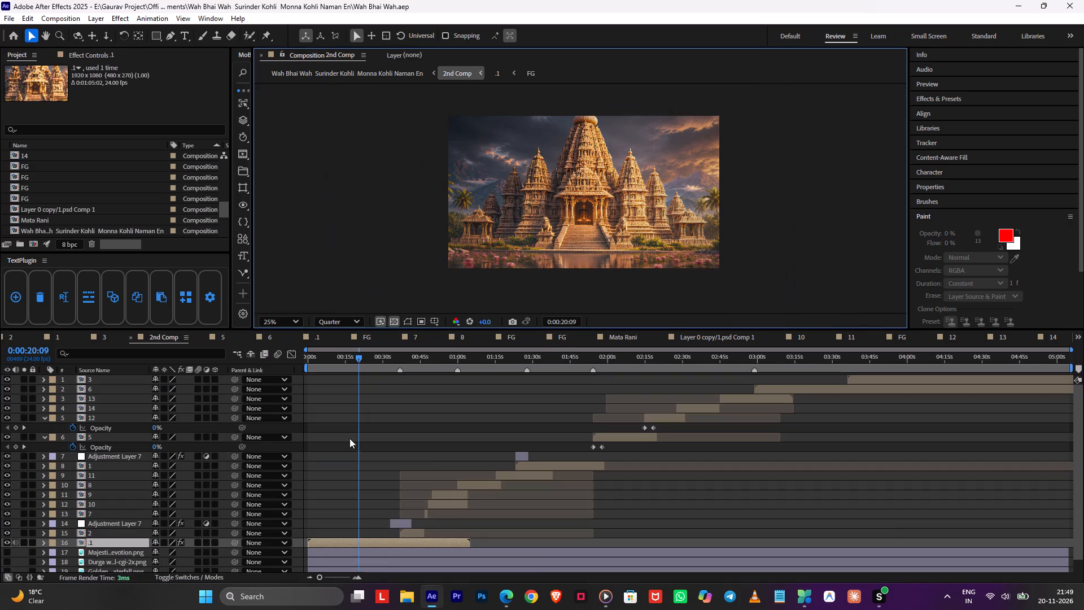
{"action": "left_click", "coordinate": [401, 525]}
{"action": "double_click", "coordinate": [399, 533]}
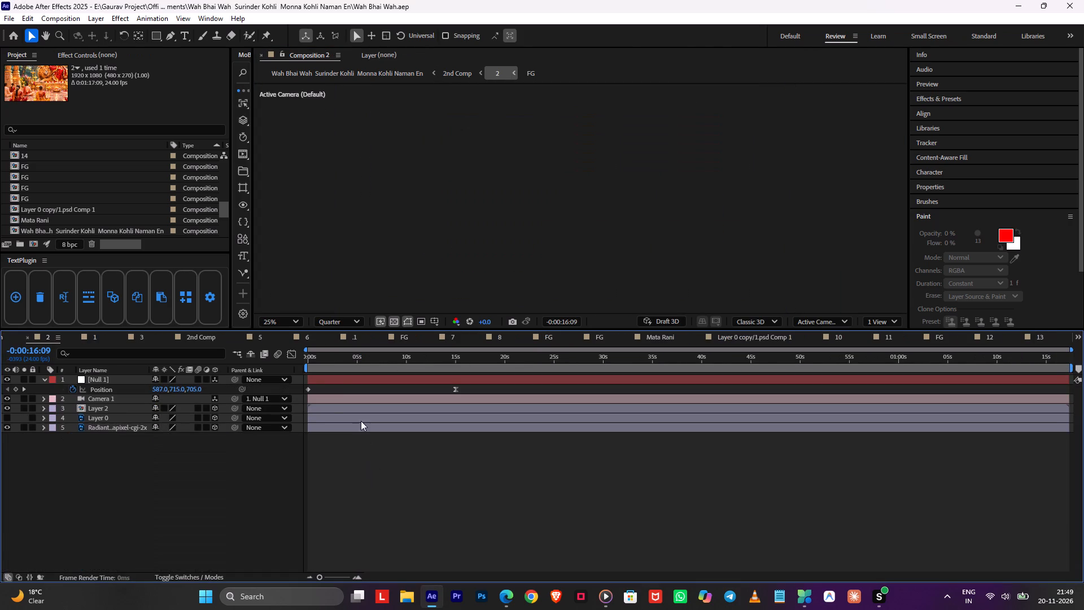
{"action": "left_click", "coordinate": [329, 396]}
{"action": "key", "text": "ctrl+v"}
{"action": "key", "text": "p"}
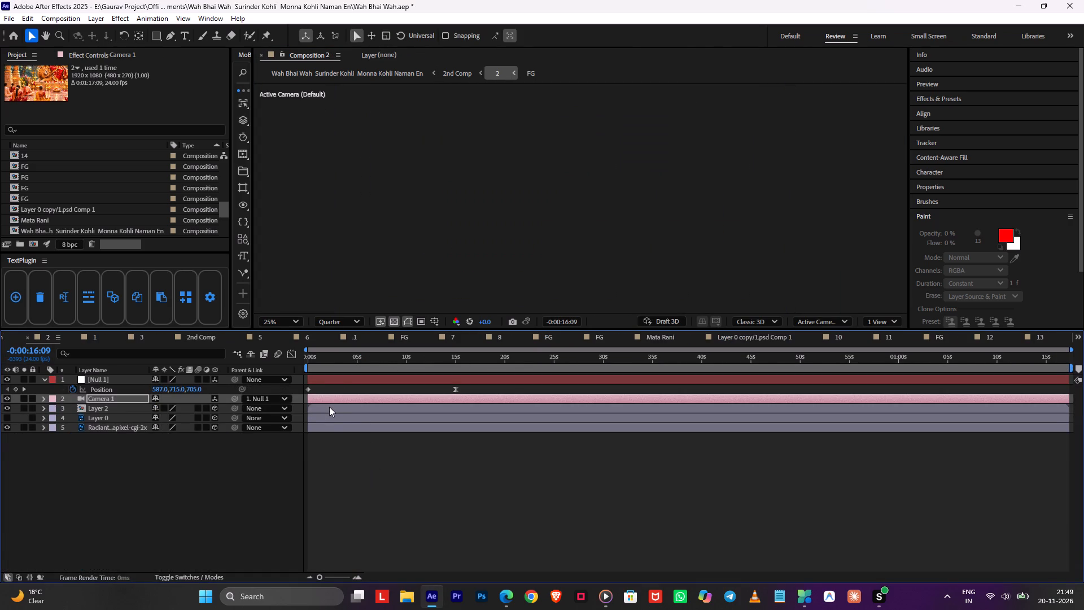
Open comp 7 from 2nd Comp, paste the copied camera wiggle onto its Camera 1, and return to 2nd Comp.
{"action": "key", "text": "Tab"}
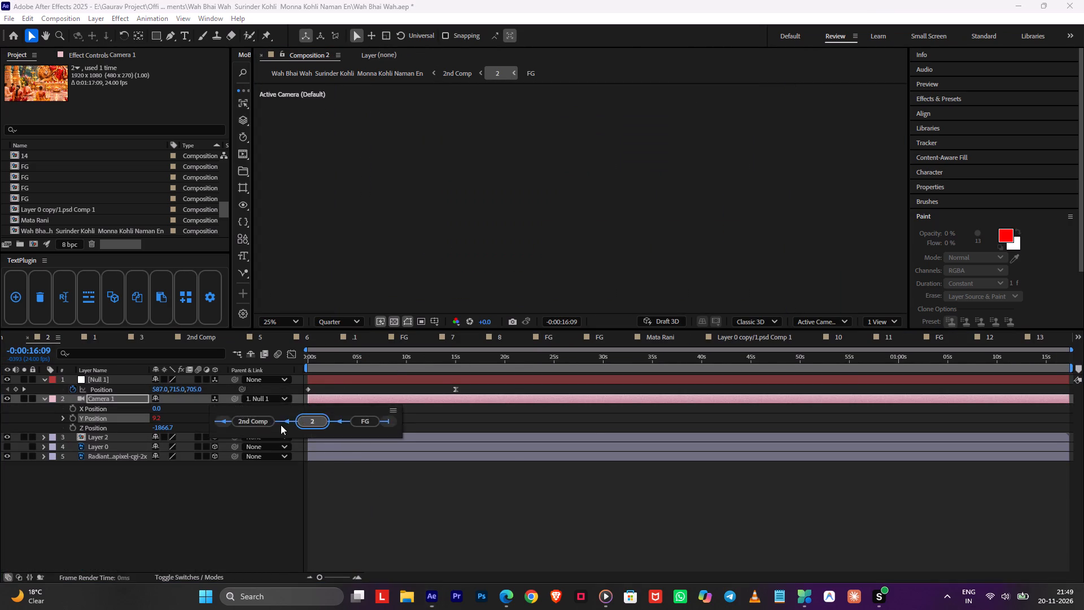
{"action": "left_click", "coordinate": [261, 423]}
{"action": "double_click", "coordinate": [424, 361]}
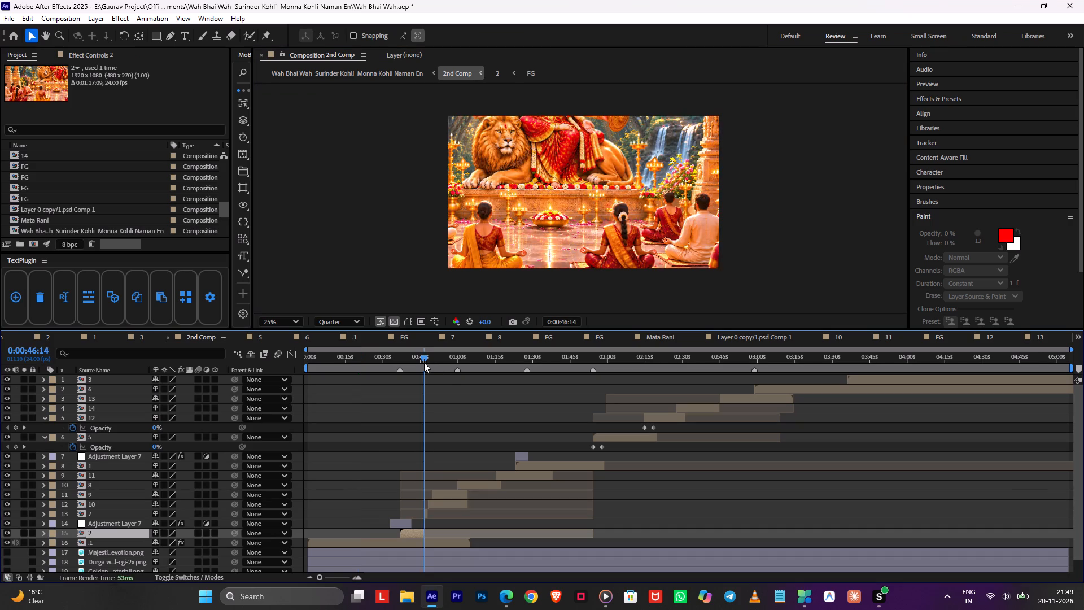
{"action": "double_click", "coordinate": [427, 518]}
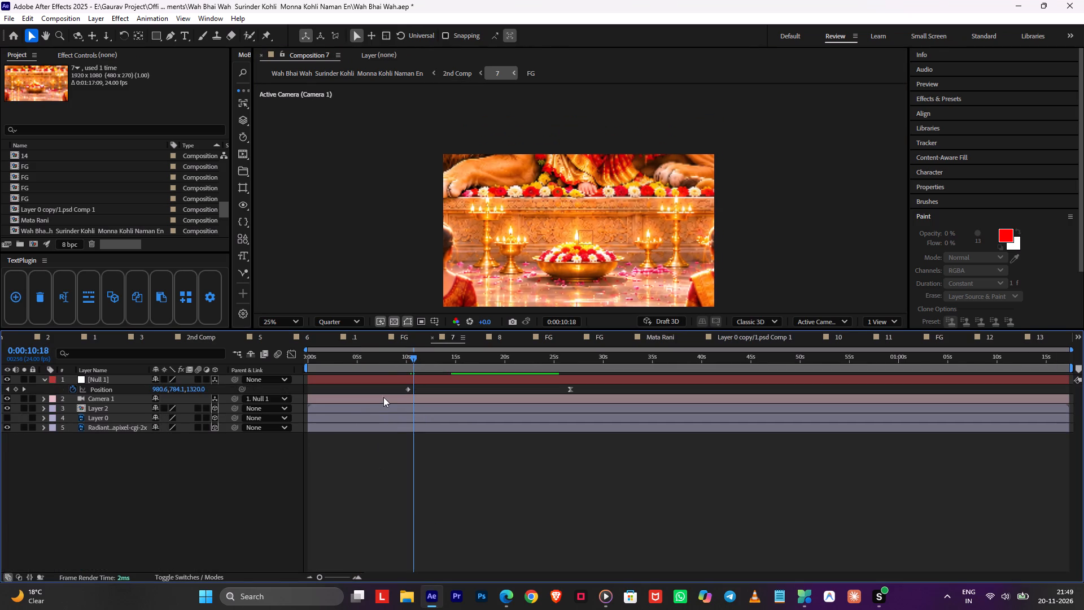
{"action": "left_click", "coordinate": [383, 397]}
{"action": "key", "text": "ctrl+v"}
{"action": "key", "text": "Tab"}
{"action": "left_click", "coordinate": [290, 410]}
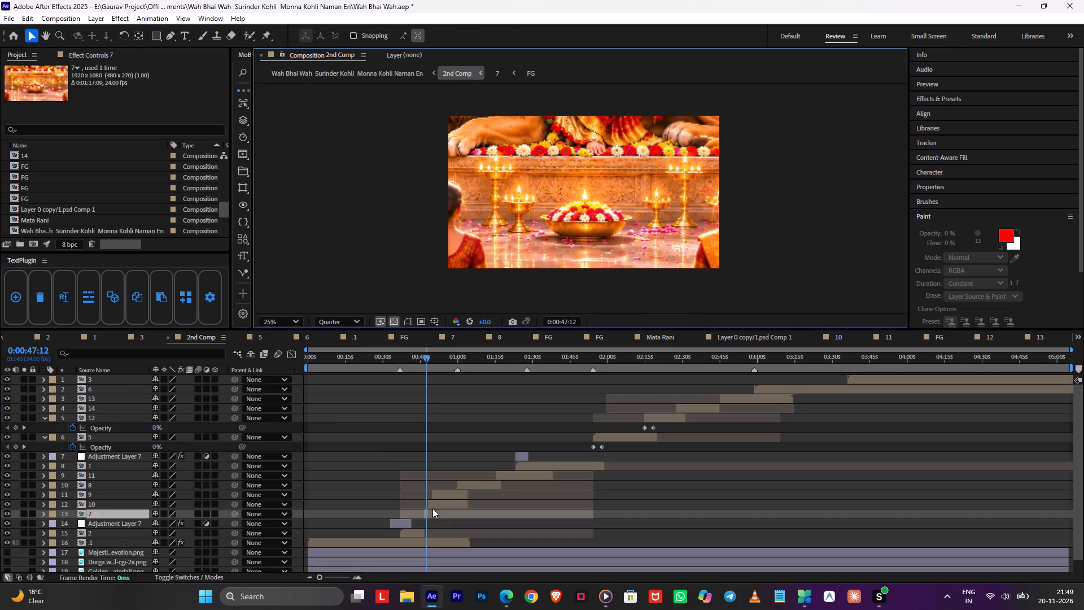
Paste the copied camera wiggle onto Camera 1 in comp 10 and return to 2nd Comp.
{"action": "double_click", "coordinate": [432, 503]}
{"action": "left_click", "coordinate": [412, 400]}
{"action": "key", "text": "ctrl+v"}
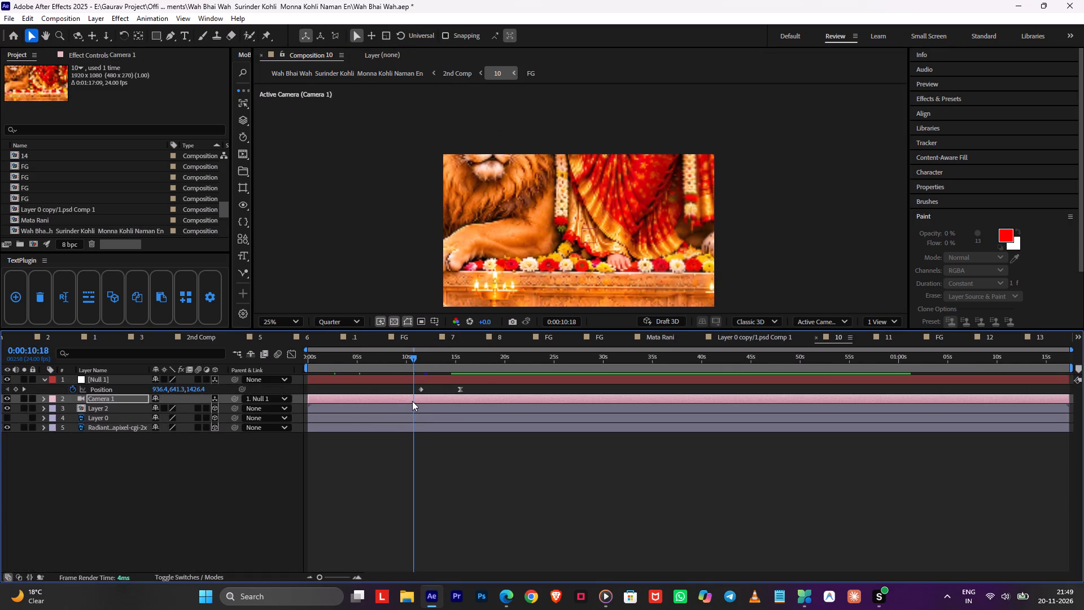
{"action": "key", "text": "Tab"}
{"action": "left_click", "coordinate": [344, 406]}
Paste the copied camera wiggle onto Camera 1 in comp 9 and return to 2nd Comp.
{"action": "double_click", "coordinate": [440, 493]}
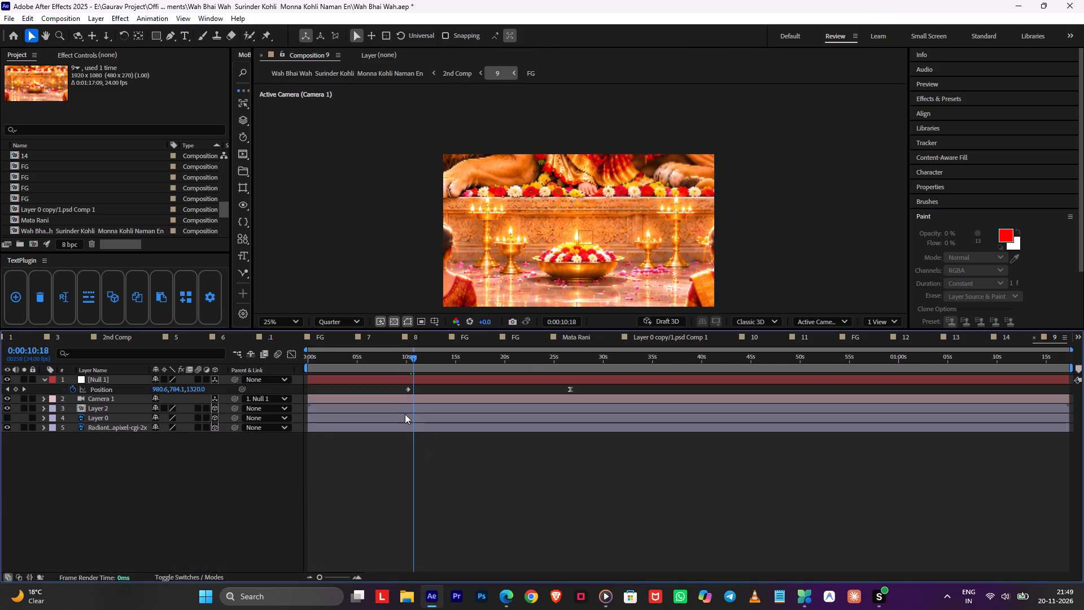
{"action": "left_click", "coordinate": [407, 400]}
{"action": "key", "text": "ctrl+v"}
{"action": "key", "text": "Tab"}
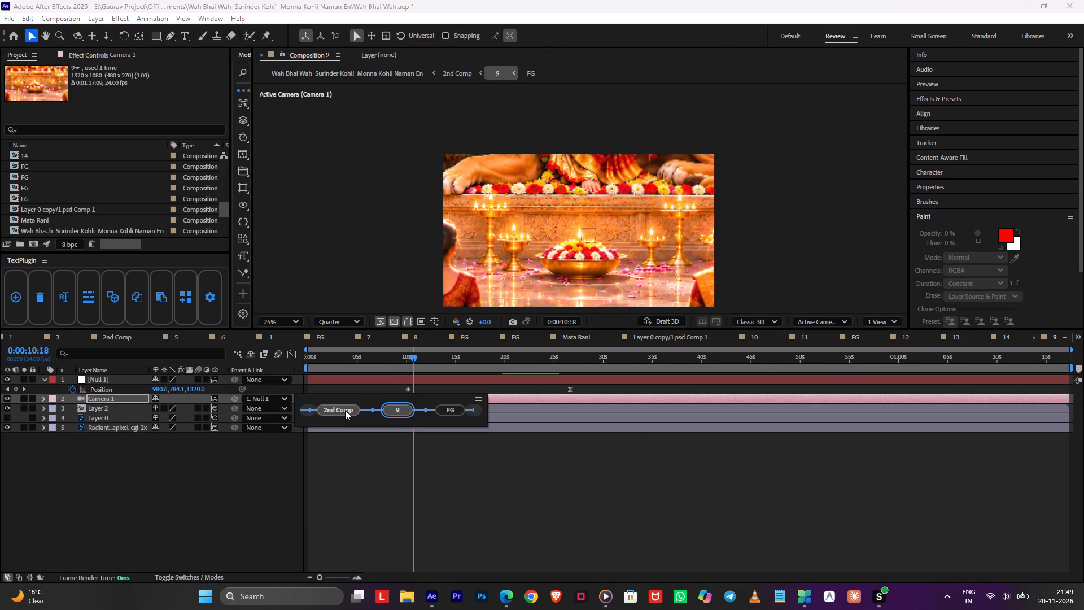
{"action": "left_click", "coordinate": [343, 410]}
Paste the copied camera wiggle onto Camera 1 in comp 8 and return to 2nd Comp.
{"action": "double_click", "coordinate": [457, 481]}
{"action": "left_click", "coordinate": [406, 399]}
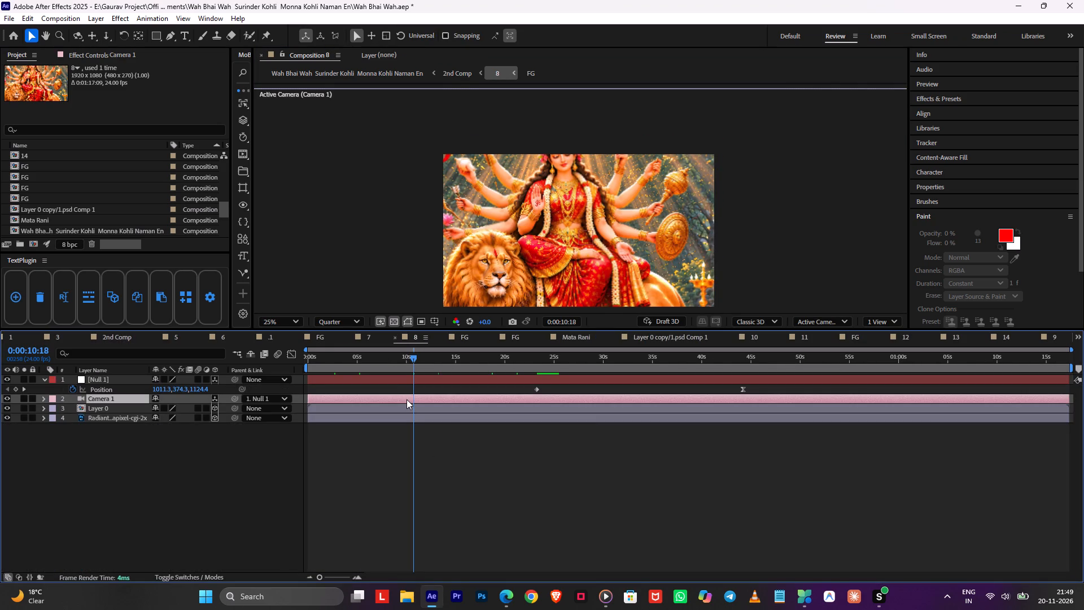
{"action": "key", "text": "ctrl+v"}
{"action": "key", "text": "Tab"}
{"action": "left_click", "coordinate": [334, 412]}
Paste the copied camera wiggle onto Camera 1 in comp 11 and return to 2nd Comp.
{"action": "double_click", "coordinate": [496, 472]}
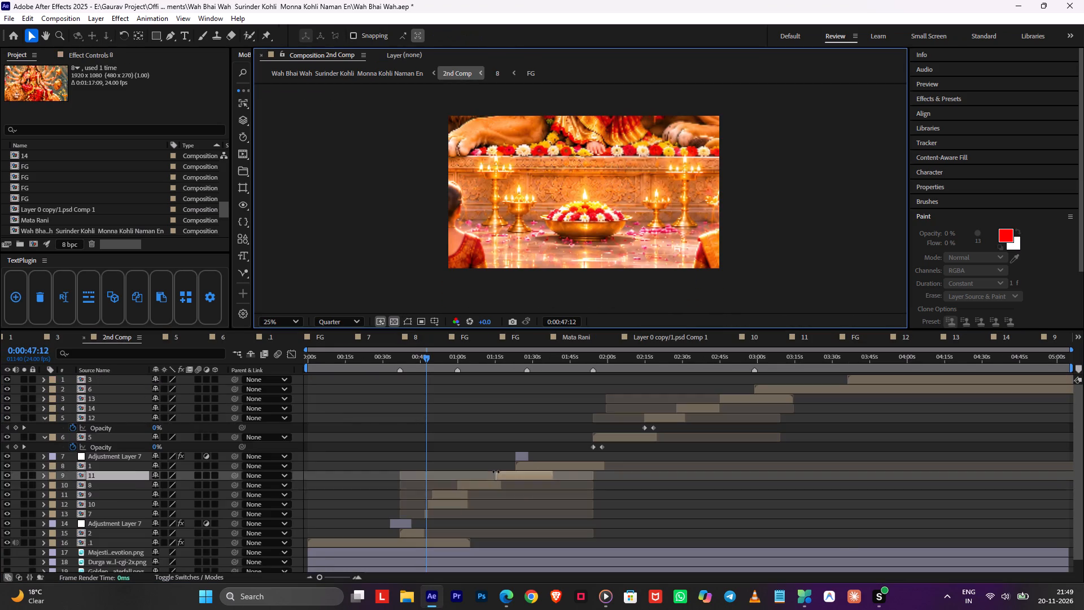
{"action": "left_click", "coordinate": [414, 399]}
{"action": "key", "text": "ctrl+v"}
{"action": "key", "text": "Tab"}
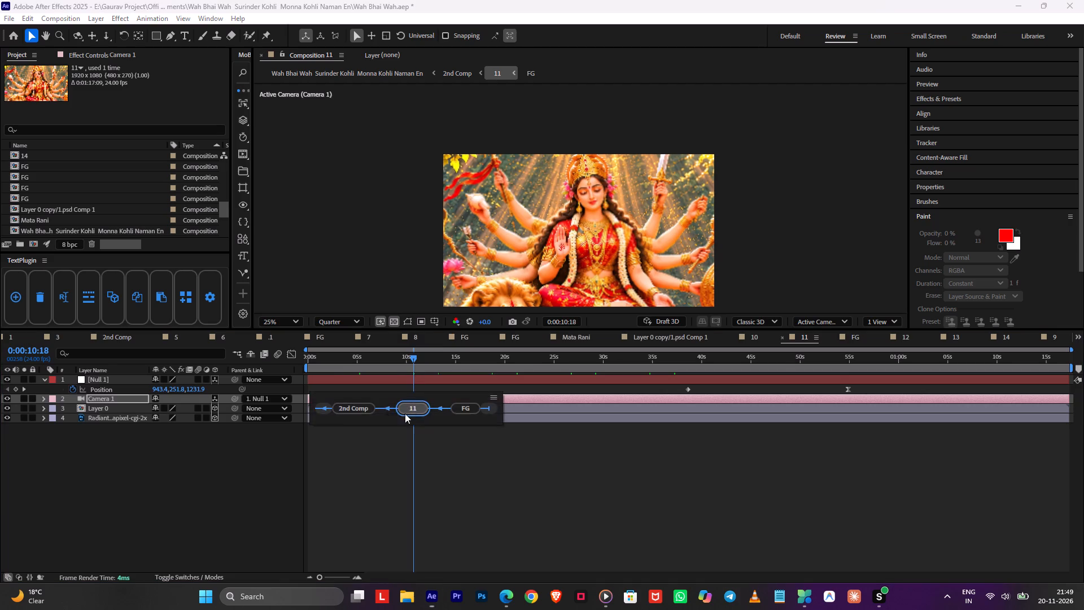
{"action": "left_click", "coordinate": [366, 411]}
Save the project and preview 2nd Comp from about 0:01:11 to 0:01:27 to check the shots' camera motion.
{"action": "left_click_drag", "start_coordinate": [493, 362], "coordinate": [526, 376]}
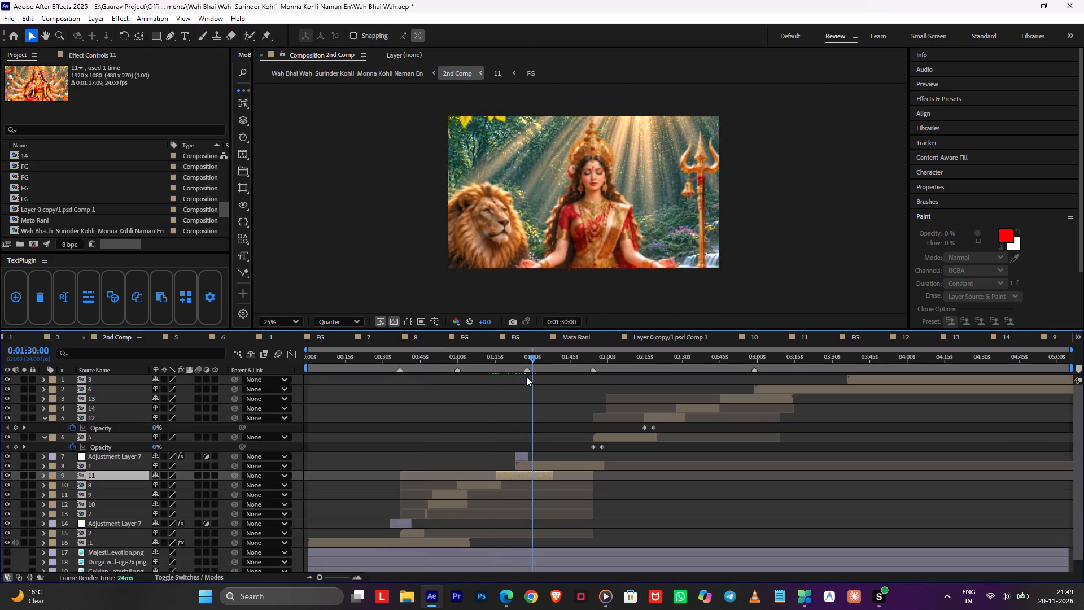
{"action": "left_click_drag", "start_coordinate": [526, 376], "coordinate": [485, 384]}
{"action": "key", "text": "space"}
{"action": "scroll", "coordinate": [487, 429], "scroll_direction": "up", "scroll_amount": 2, "text": "alt"}
{"action": "key", "text": "ctrl+s"}
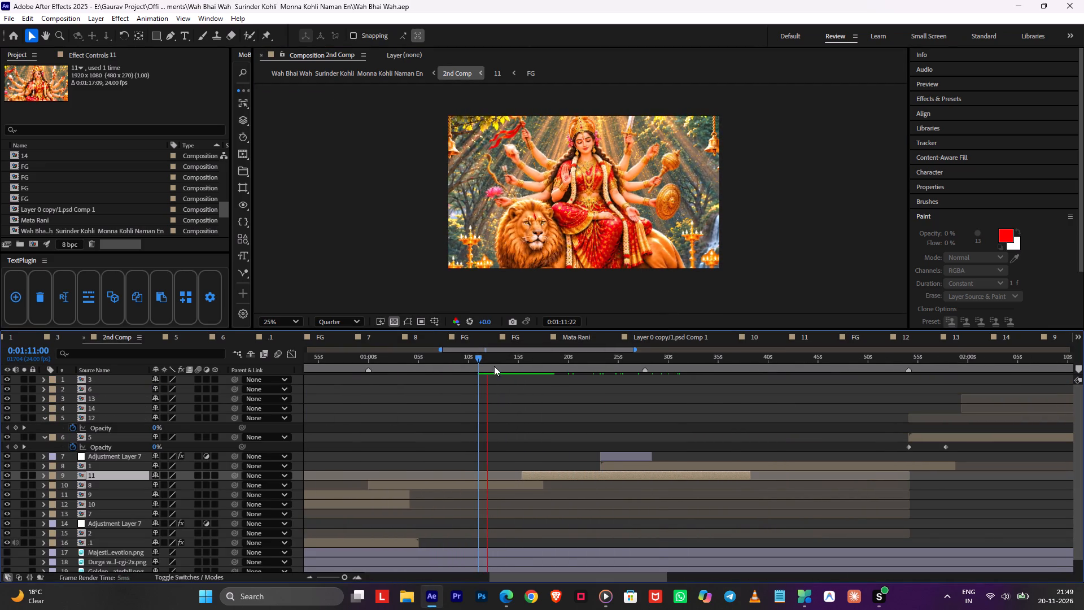
{"action": "left_click_drag", "start_coordinate": [498, 364], "coordinate": [519, 366]}
{"action": "key", "text": "space"}
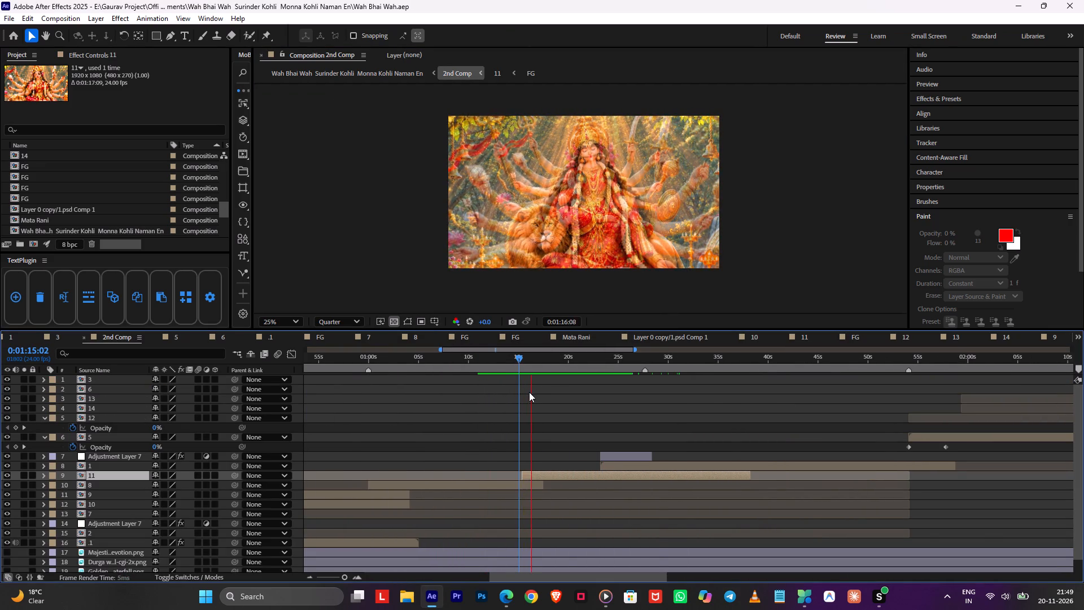
{"action": "left_click_drag", "start_coordinate": [552, 366], "coordinate": [585, 370]}
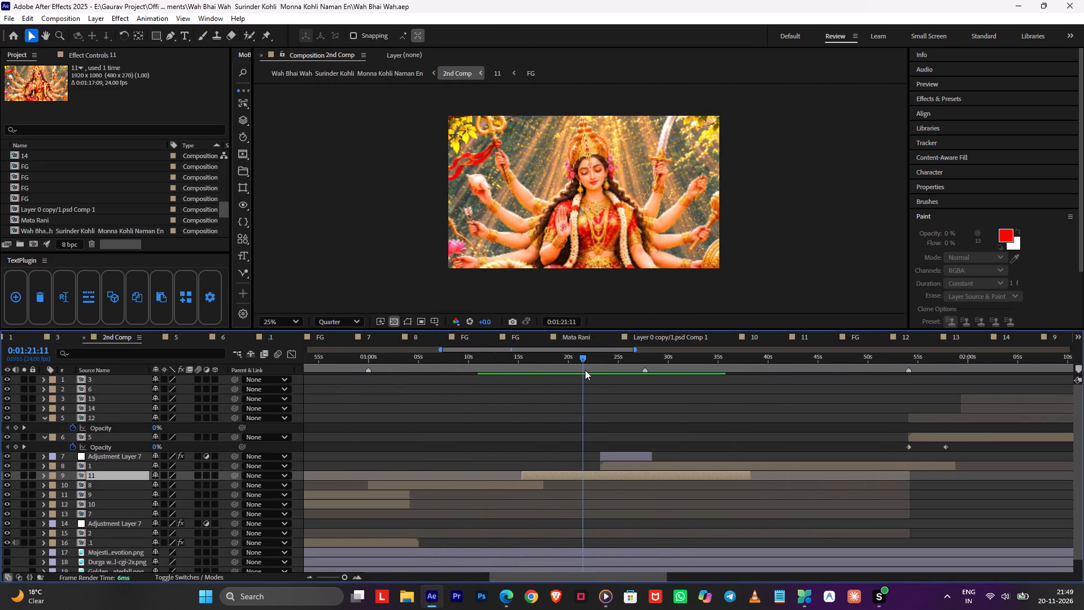
{"action": "left_click_drag", "start_coordinate": [585, 370], "coordinate": [644, 398]}
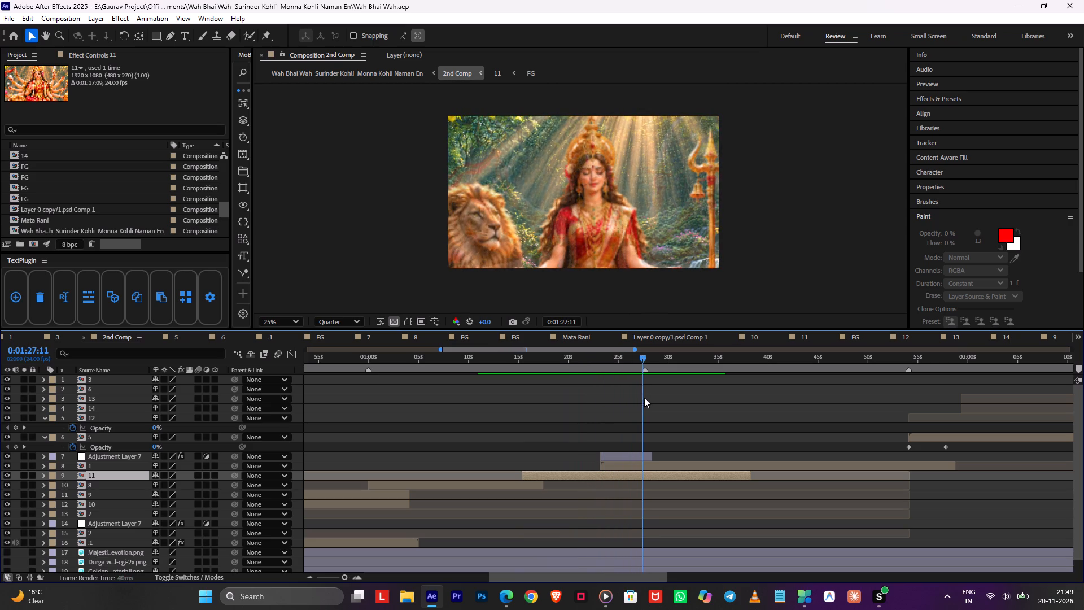
{"action": "left_click_drag", "start_coordinate": [644, 398], "coordinate": [646, 398]}
Open comp 1, the shot starting near 0:01:23 in 2nd Comp, and paste the copied wiggle onto its Camera 1.
{"action": "double_click", "coordinate": [644, 468]}
{"action": "left_click", "coordinate": [467, 406]}
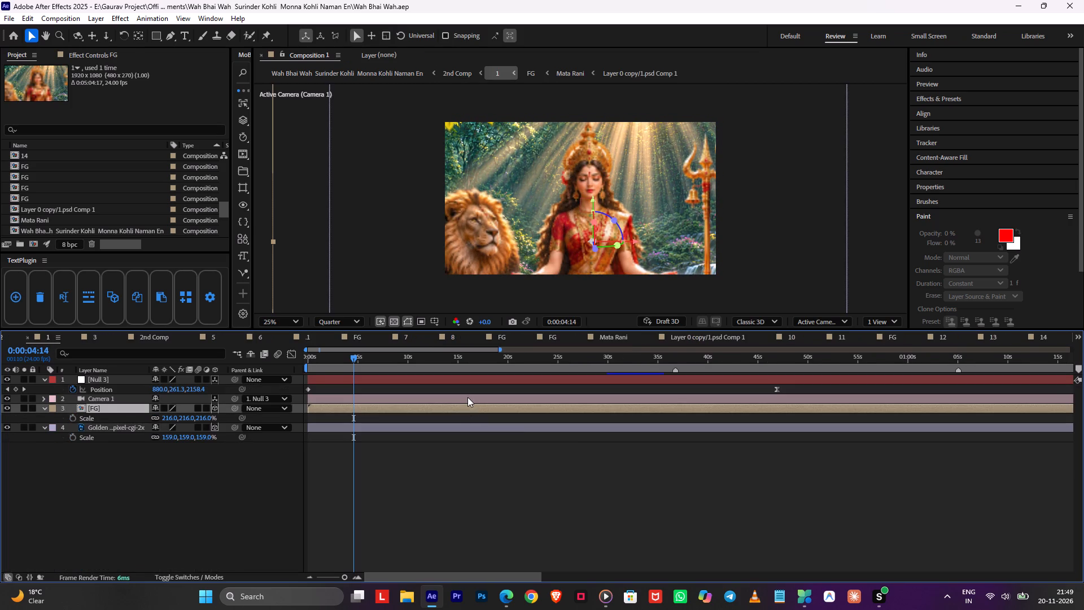
{"action": "left_click", "coordinate": [468, 397]}
{"action": "key", "text": "ctrl+v"}
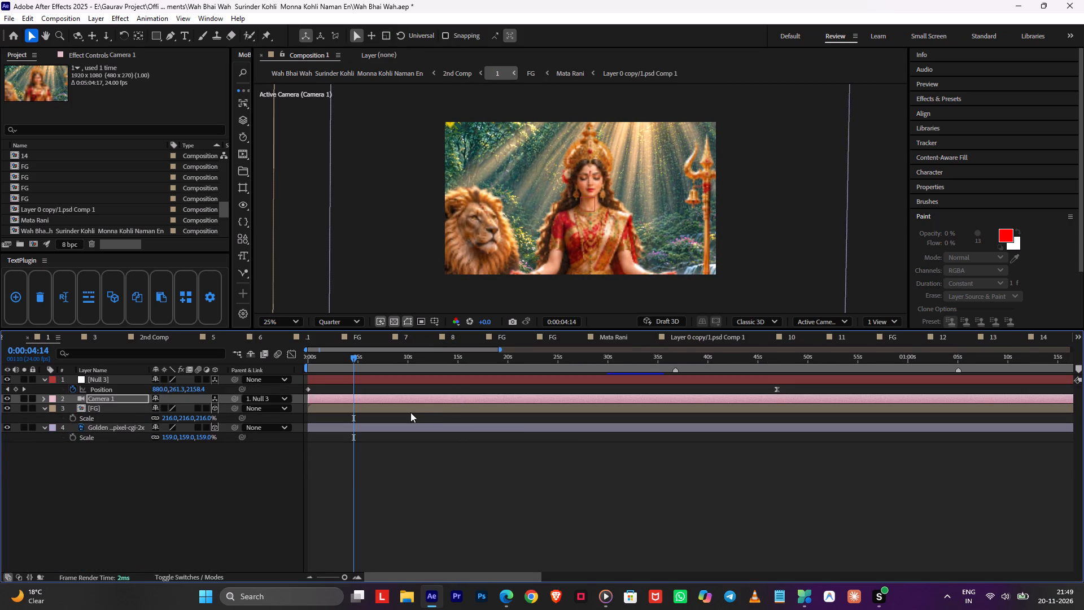
Inspect Camera 1's Orientation expression in comp 1, scrub the shot to check its wiggle, and return to 2nd Comp.
{"action": "key", "text": "r"}
{"action": "left_click", "coordinate": [62, 409]}
{"action": "left_click", "coordinate": [423, 445]}
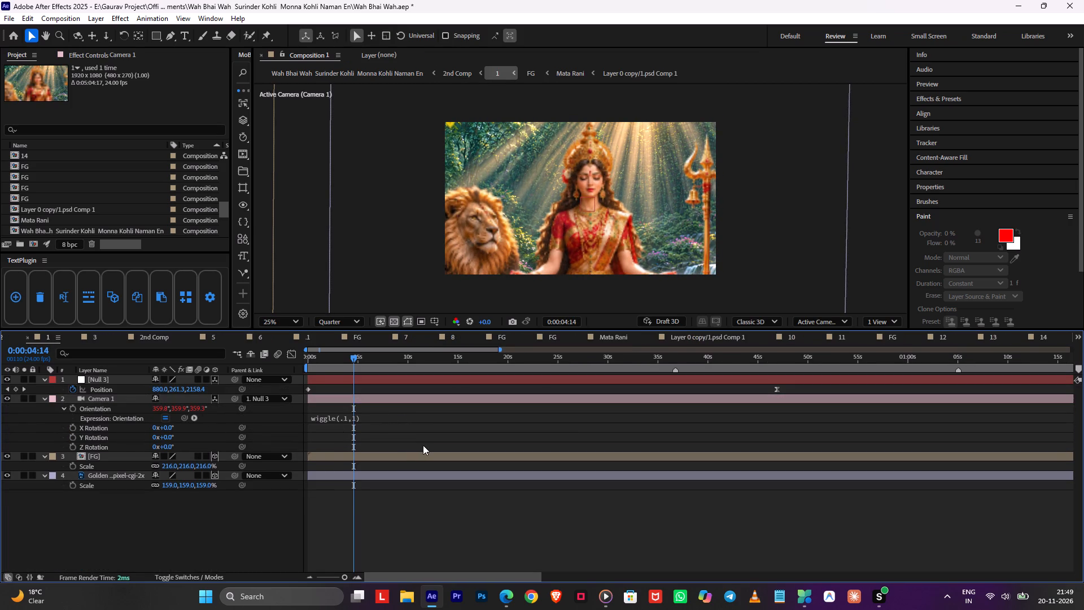
{"action": "left_click", "coordinate": [350, 416]}
{"action": "left_click", "coordinate": [381, 419]}
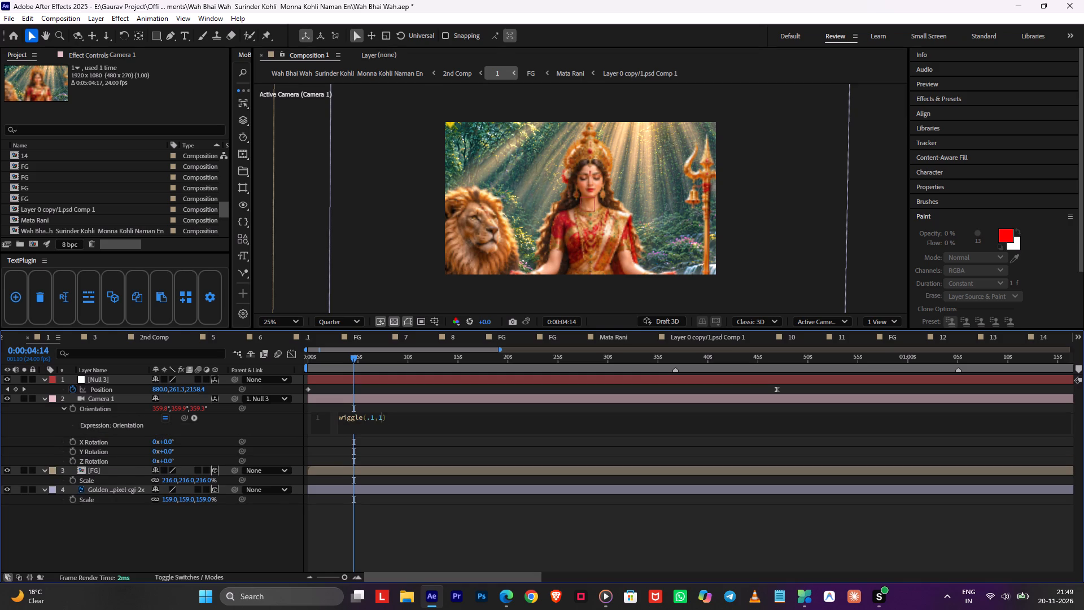
{"action": "left_click", "coordinate": [382, 425]}
{"action": "left_click", "coordinate": [379, 433]}
{"action": "left_click_drag", "start_coordinate": [375, 357], "coordinate": [480, 368]}
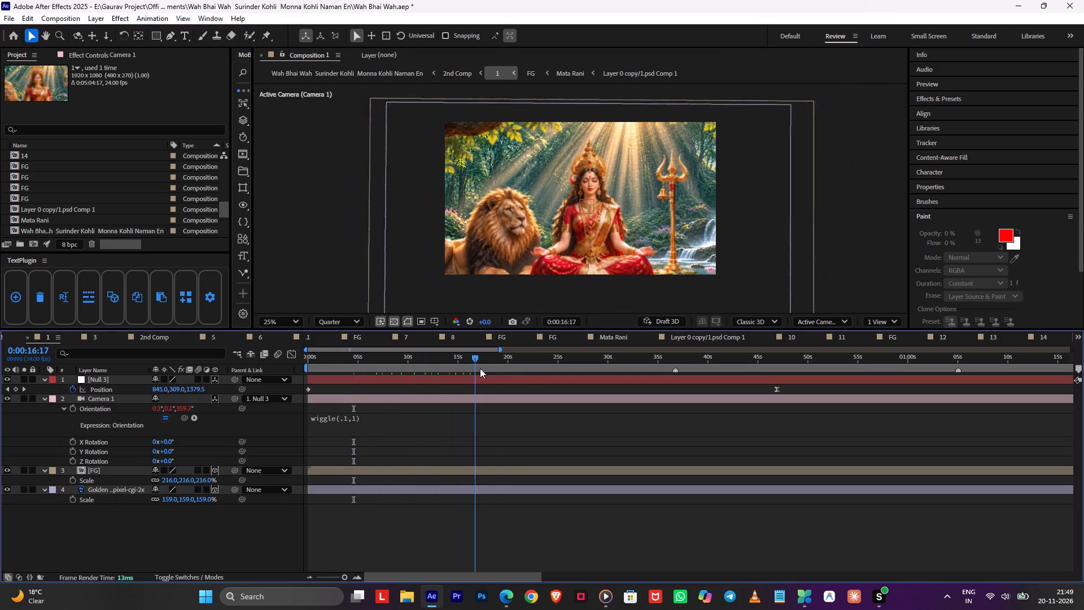
{"action": "left_click_drag", "start_coordinate": [480, 368], "coordinate": [528, 369]}
{"action": "key", "text": "Tab"}
{"action": "left_click", "coordinate": [476, 366]}
Open comp 5 at about 0:01:54, paste the copied wiggle onto its Camera 1, and return to 2nd Comp.
{"action": "left_click_drag", "start_coordinate": [886, 371], "coordinate": [911, 376]}
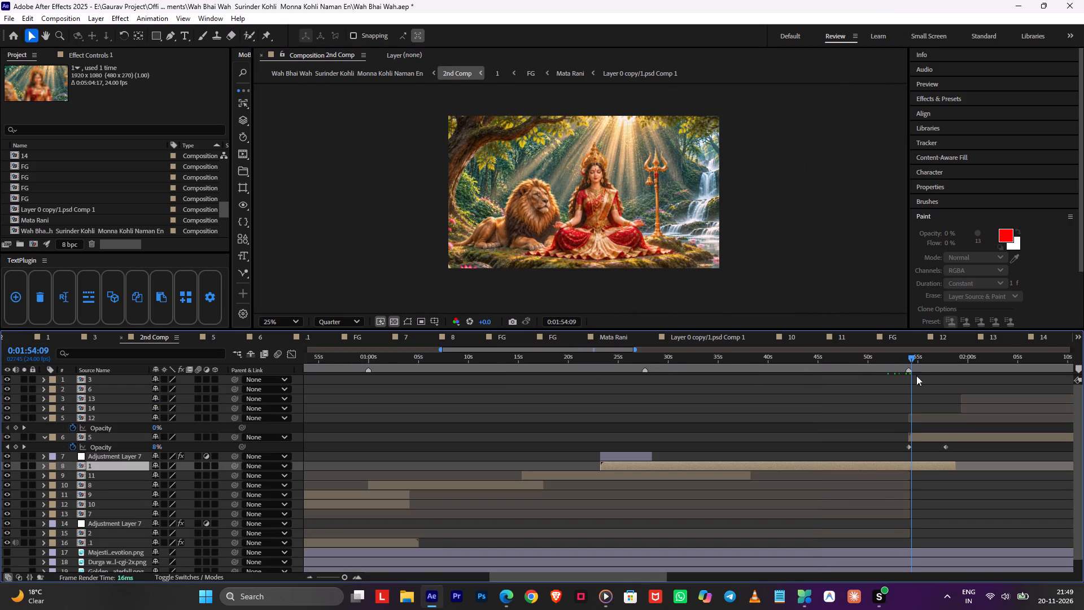
{"action": "double_click", "coordinate": [934, 441]}
{"action": "left_click", "coordinate": [558, 402]}
{"action": "key", "text": "ctrl+v"}
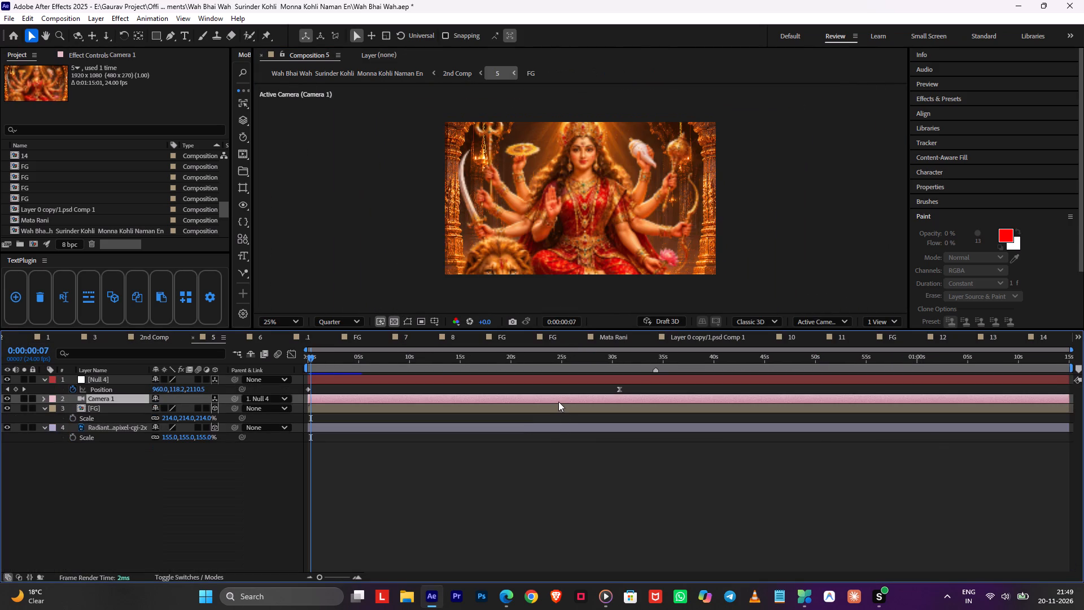
{"action": "key", "text": "Tab"}
{"action": "left_click", "coordinate": [431, 403]}
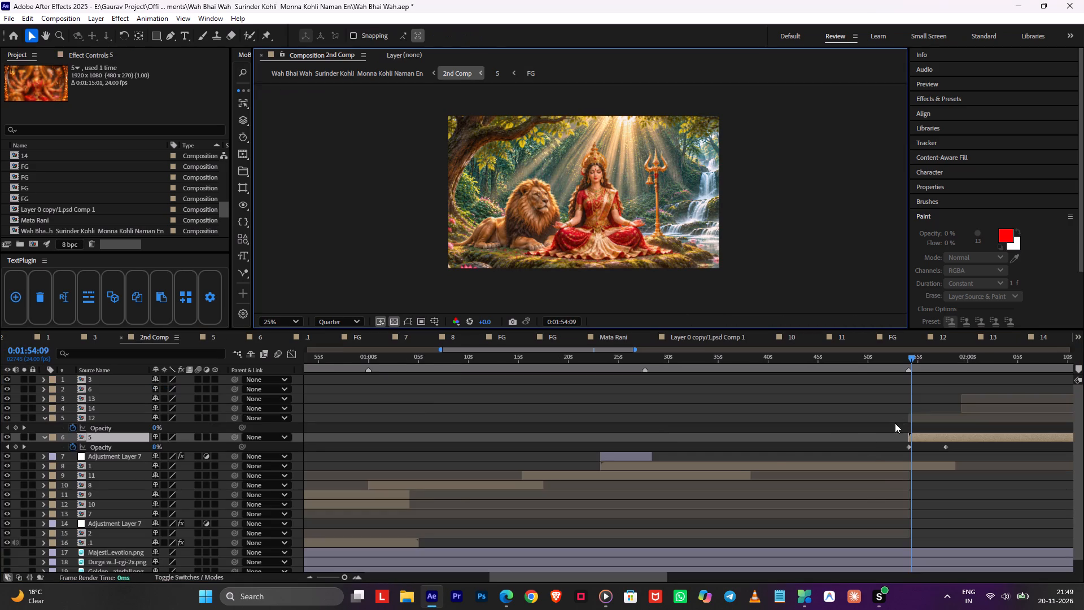
Open comp 12 at about 0:02:18, paste the copied wiggle onto its Camera 1, and return to 2nd Comp.
{"action": "middle_click_drag", "start_coordinate": [846, 442], "coordinate": [376, 459]}
{"action": "left_click", "coordinate": [673, 377]}
{"action": "left_click", "coordinate": [684, 365]}
{"action": "double_click", "coordinate": [695, 419]}
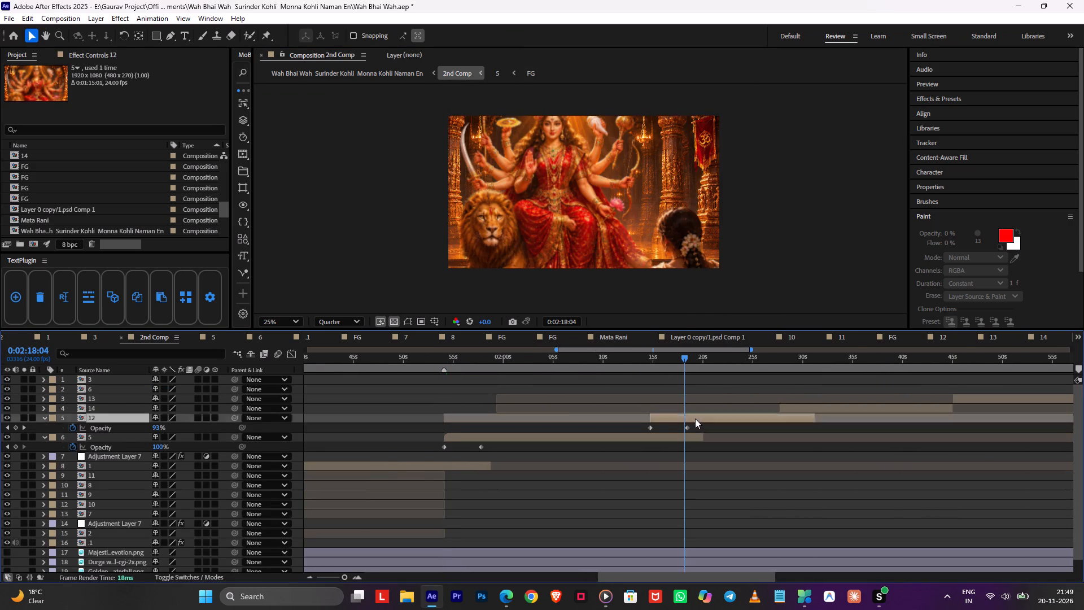
{"action": "left_click", "coordinate": [599, 397]}
{"action": "key", "text": "ctrl+v"}
{"action": "key", "text": "Tab"}
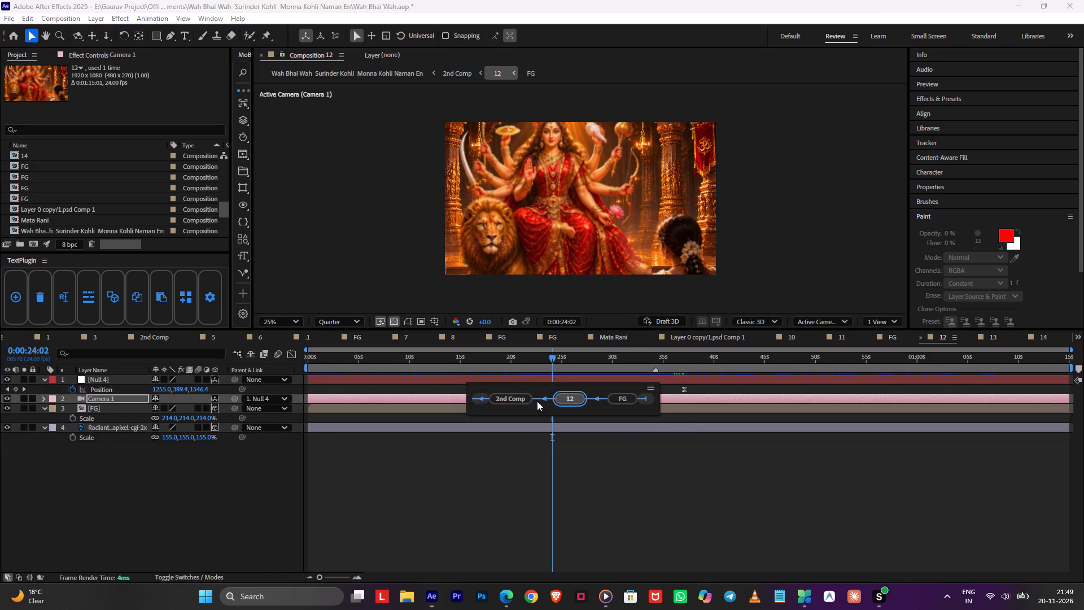
{"action": "left_click", "coordinate": [515, 398]}
Open comp 14 from 2nd Comp and paste the copied camera wiggle onto its Camera 1.
{"action": "left_click", "coordinate": [815, 366]}
{"action": "double_click", "coordinate": [836, 409]}
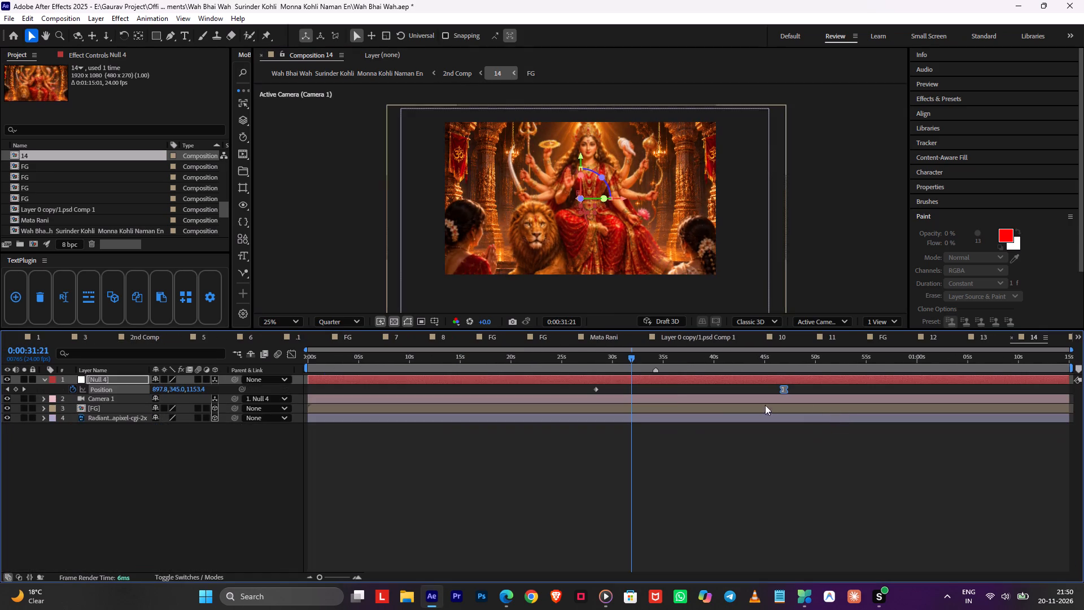
{"action": "left_click", "coordinate": [667, 398]}
{"action": "key", "text": "ctrl+v"}
{"action": "key", "text": "Tab"}
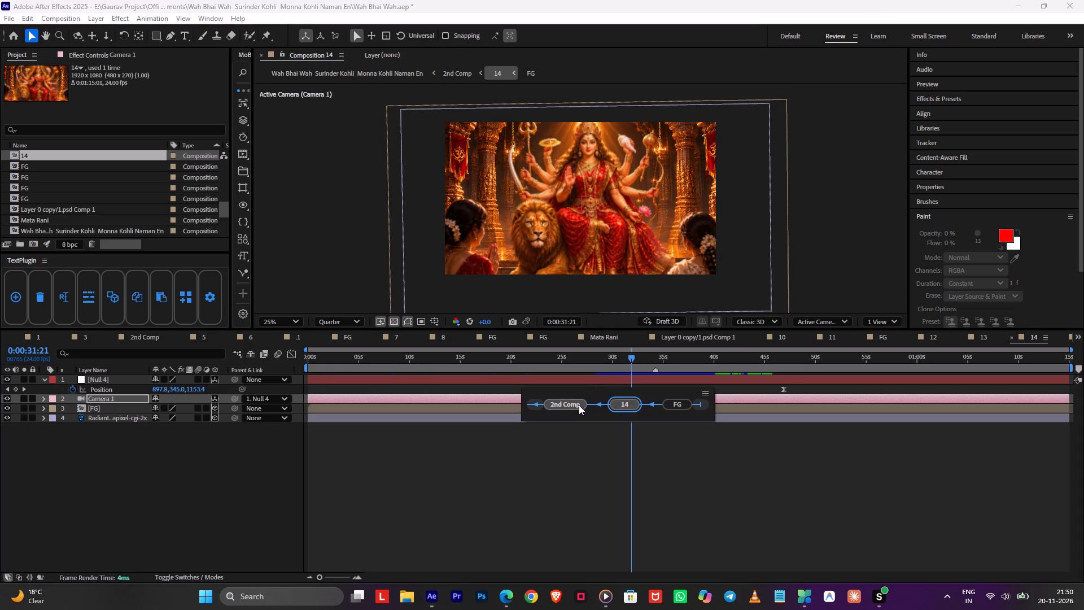
{"action": "left_click", "coordinate": [481, 442]}
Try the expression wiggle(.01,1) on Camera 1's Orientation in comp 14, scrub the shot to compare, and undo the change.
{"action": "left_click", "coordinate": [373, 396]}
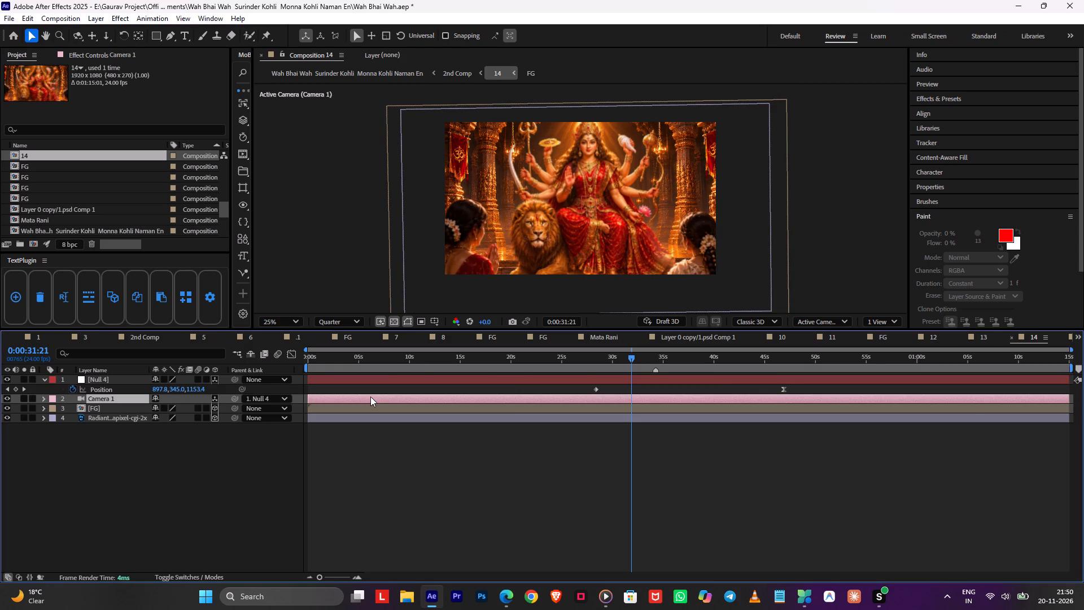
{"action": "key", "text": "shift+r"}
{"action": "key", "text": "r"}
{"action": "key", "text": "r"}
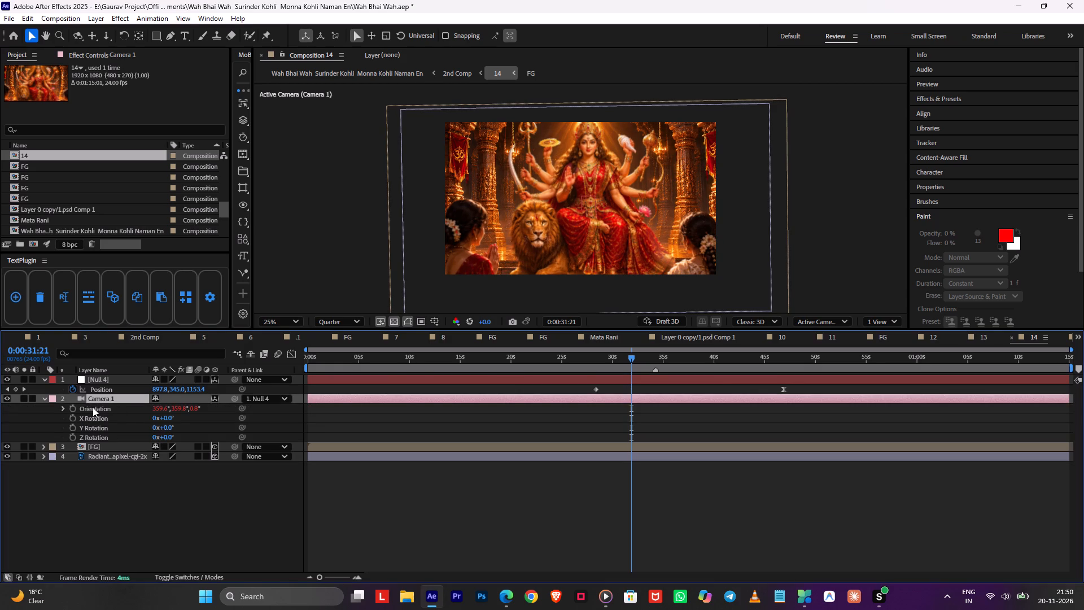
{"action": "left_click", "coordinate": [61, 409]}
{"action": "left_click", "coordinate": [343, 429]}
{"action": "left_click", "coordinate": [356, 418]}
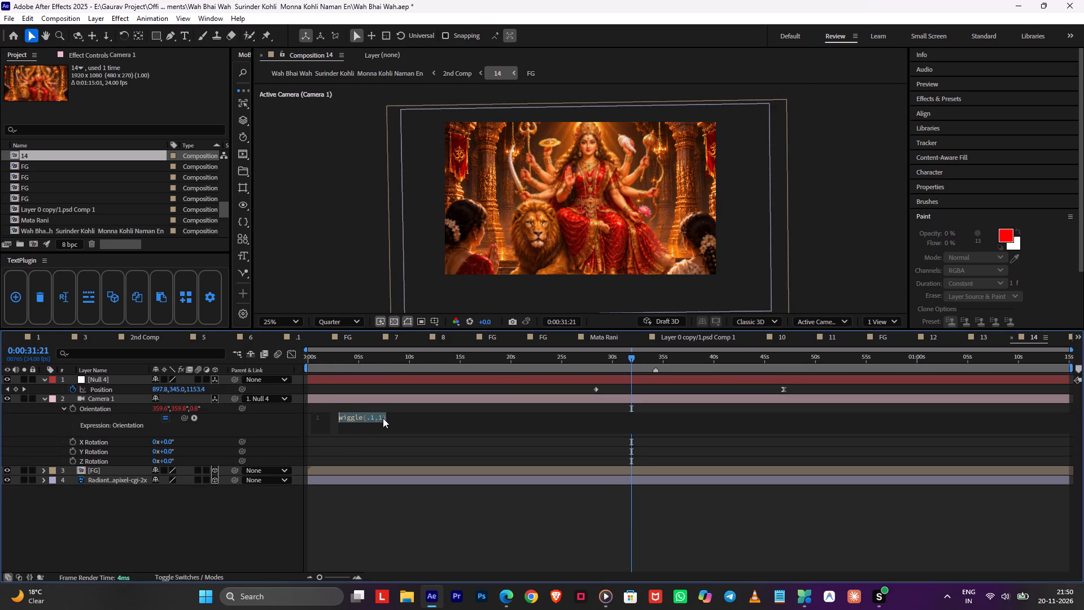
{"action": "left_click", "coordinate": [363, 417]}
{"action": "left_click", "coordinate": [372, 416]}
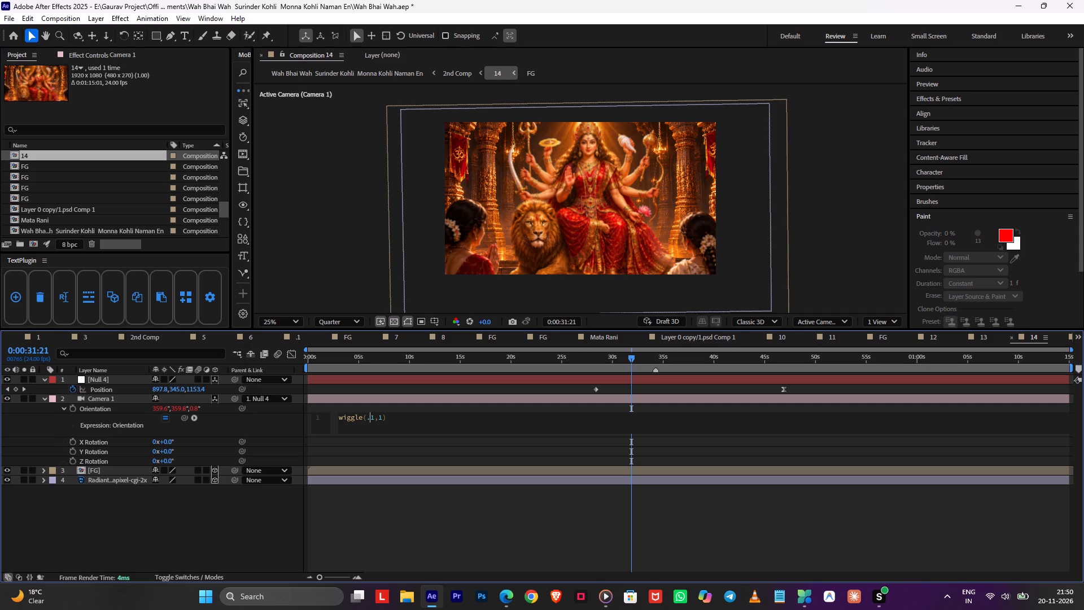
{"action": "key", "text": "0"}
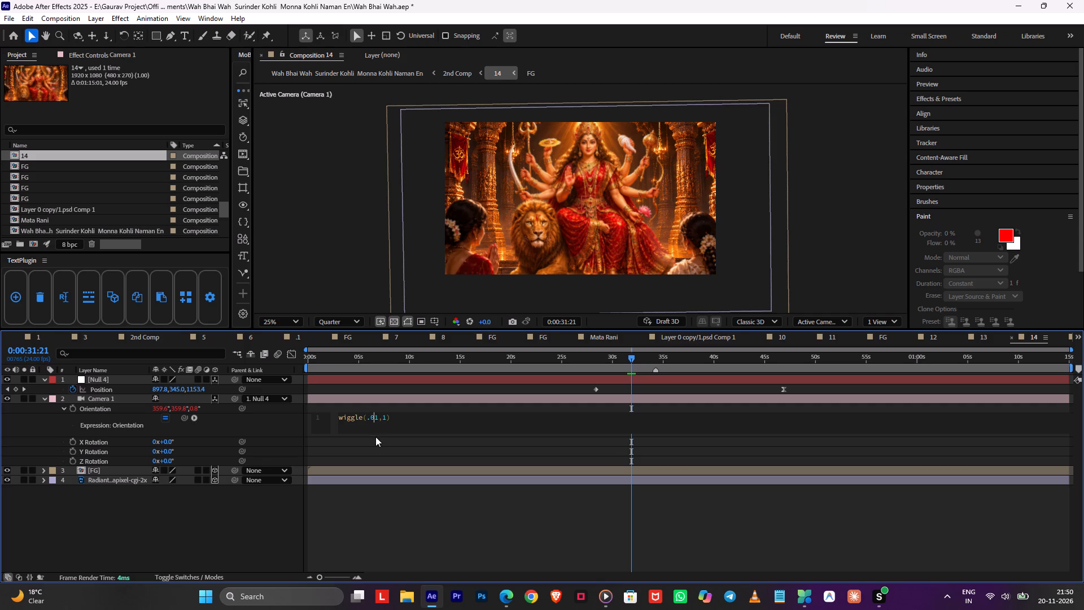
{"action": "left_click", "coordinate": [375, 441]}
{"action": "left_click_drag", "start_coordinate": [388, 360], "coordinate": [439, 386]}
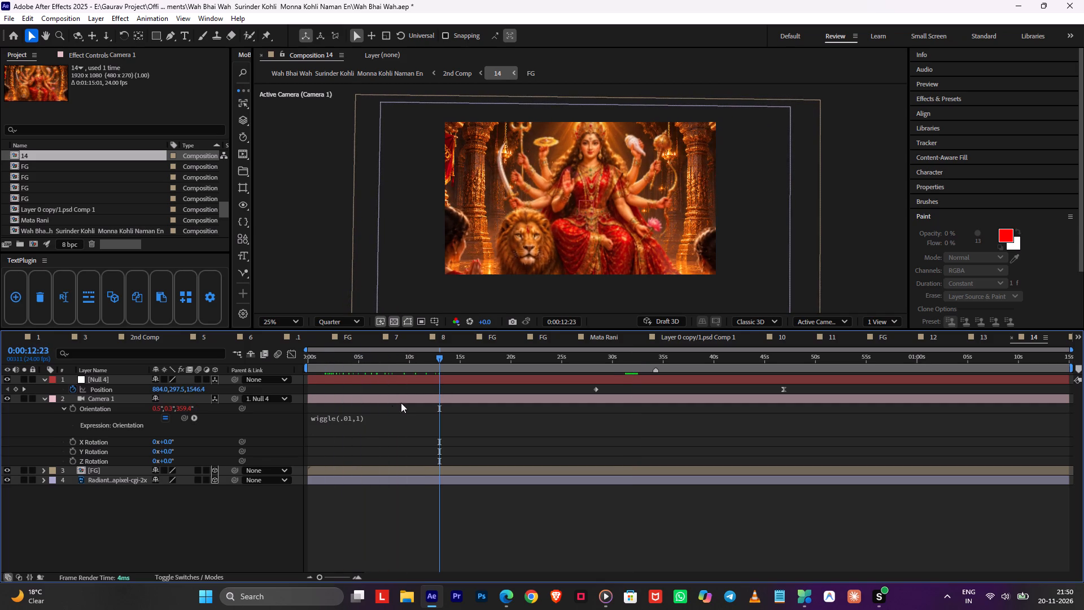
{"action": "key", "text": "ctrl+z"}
Scrub comp 14 back to its start to check the restored camera wiggle, and return to 2nd Comp.
{"action": "left_click", "coordinate": [357, 439]}
{"action": "left_click_drag", "start_coordinate": [384, 361], "coordinate": [444, 368]}
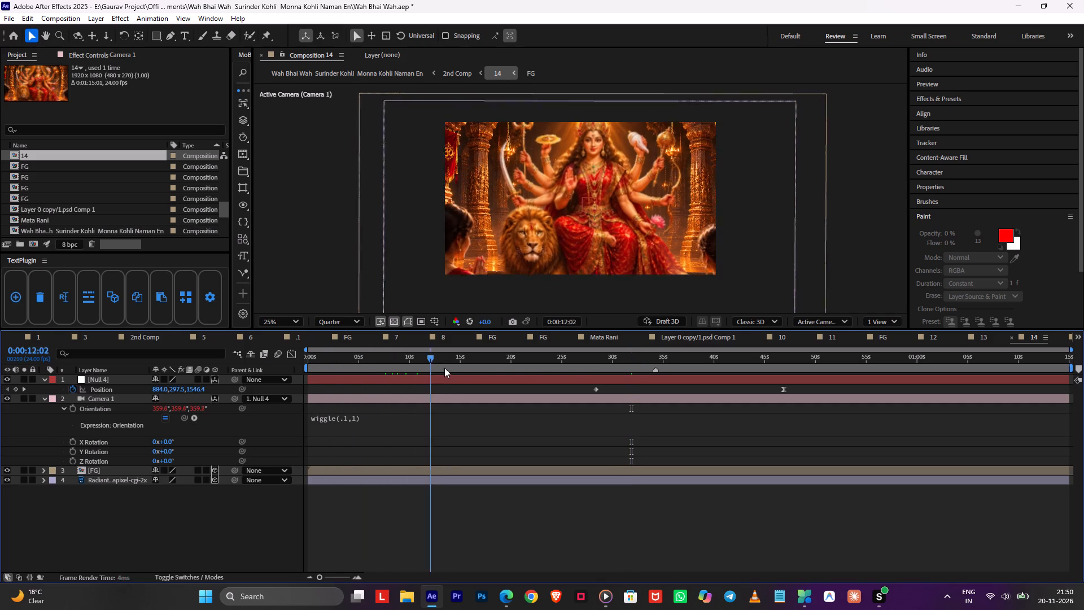
{"action": "left_click_drag", "start_coordinate": [444, 368], "coordinate": [229, 405]}
{"action": "key", "text": "Tab"}
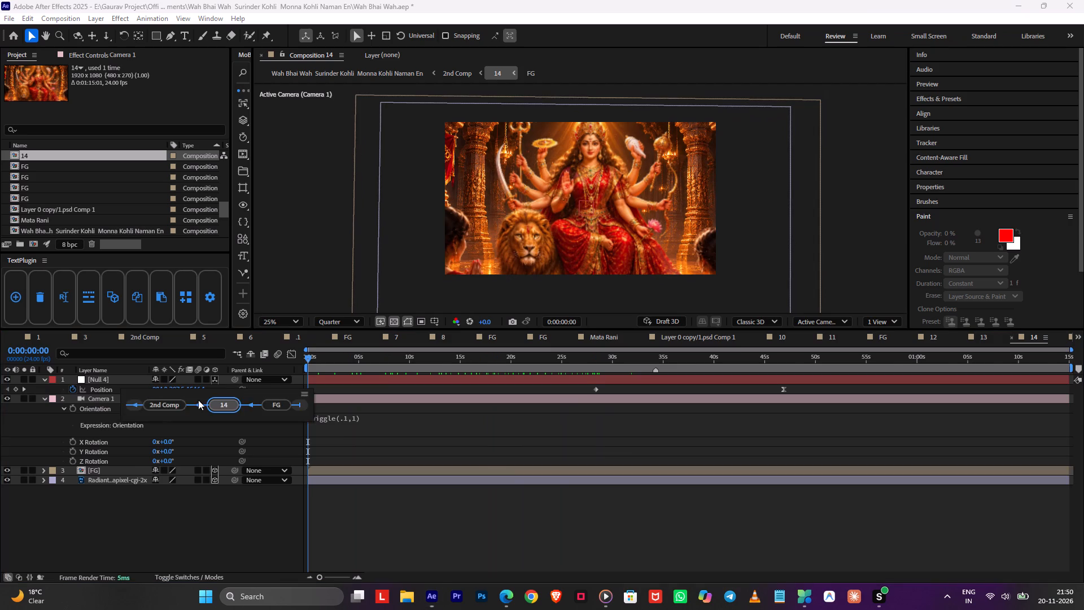
{"action": "left_click", "coordinate": [175, 403]}
Open comp 13 at about 0:02:44, paste the copied wiggle onto its Camera 1, and return to 2nd Comp.
{"action": "left_click_drag", "start_coordinate": [784, 364], "coordinate": [949, 393]}
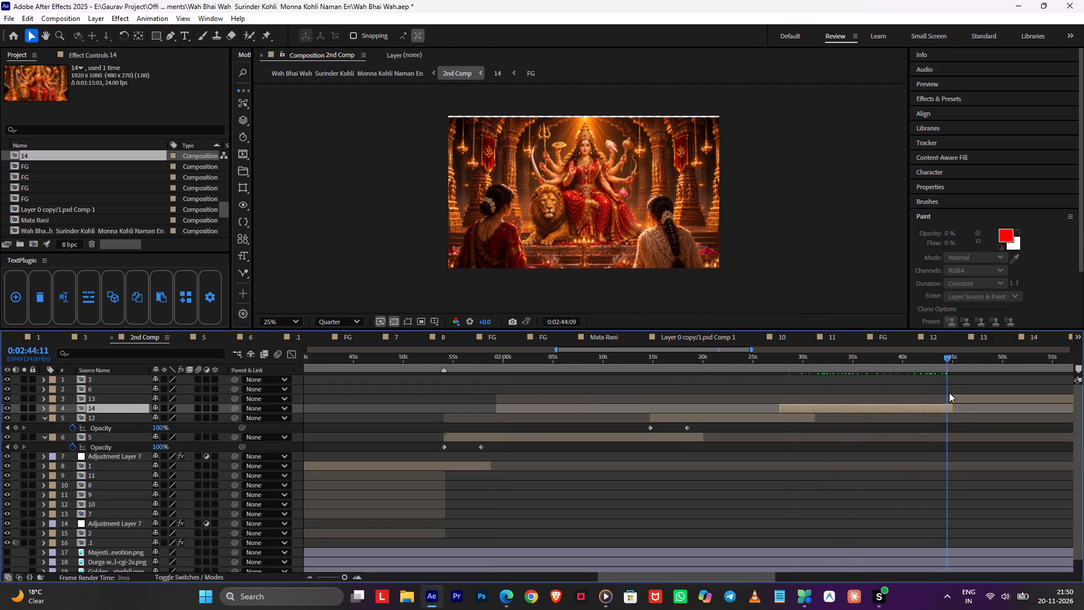
{"action": "left_click_drag", "start_coordinate": [949, 393], "coordinate": [950, 394]}
{"action": "double_click", "coordinate": [960, 399]}
{"action": "left_click", "coordinate": [745, 393]}
{"action": "left_click", "coordinate": [734, 399]}
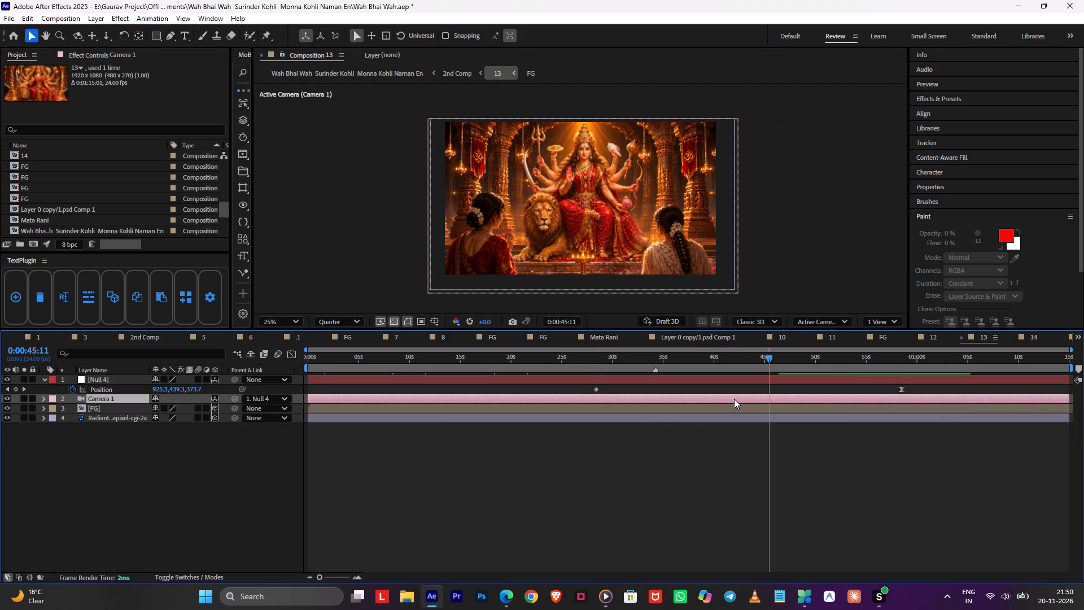
{"action": "key", "text": "ctrl+v"}
{"action": "key", "text": "Tab"}
{"action": "left_click", "coordinate": [646, 403]}
Open comp 6 from 2nd Comp and add a null object and a camera with the default settings.
{"action": "middle_click_drag", "start_coordinate": [720, 435], "coordinate": [309, 443]}
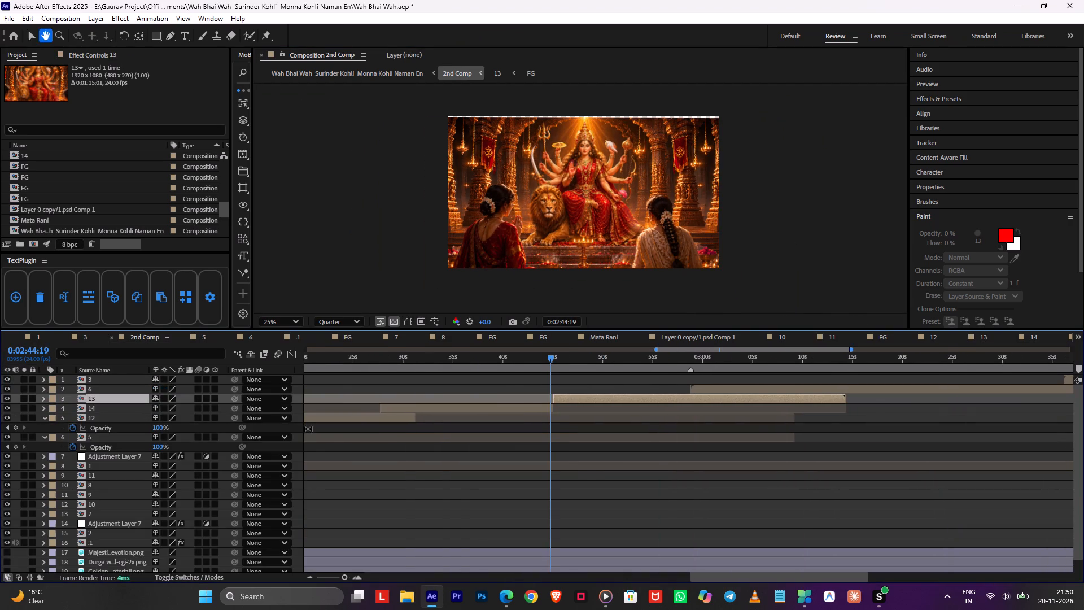
{"action": "left_click", "coordinate": [825, 365]}
{"action": "double_click", "coordinate": [811, 391]}
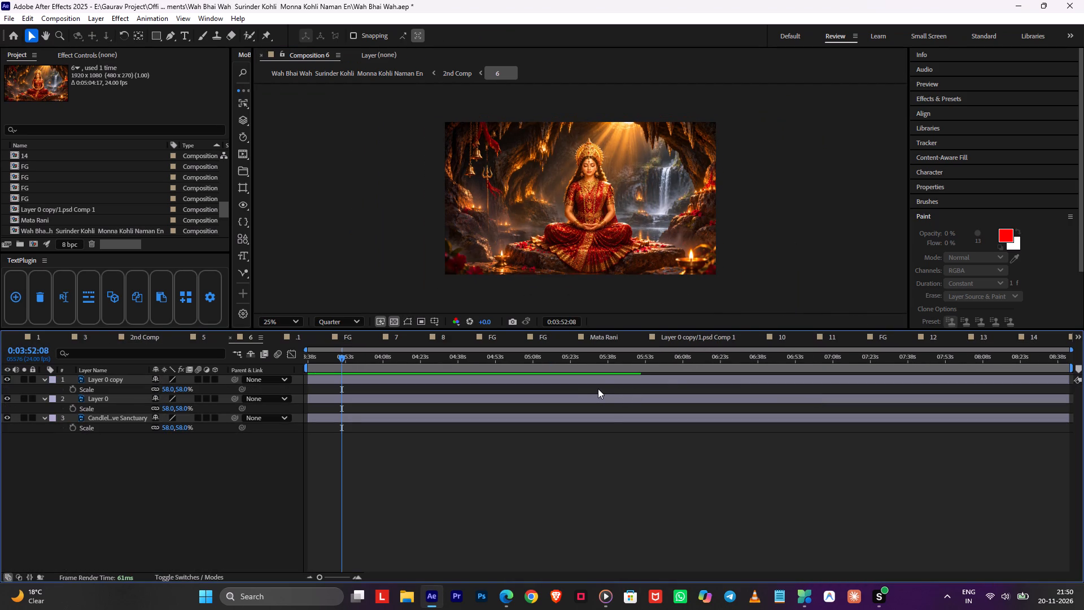
{"action": "left_click", "coordinate": [588, 389], "text": "ctrl+alt+shift"}
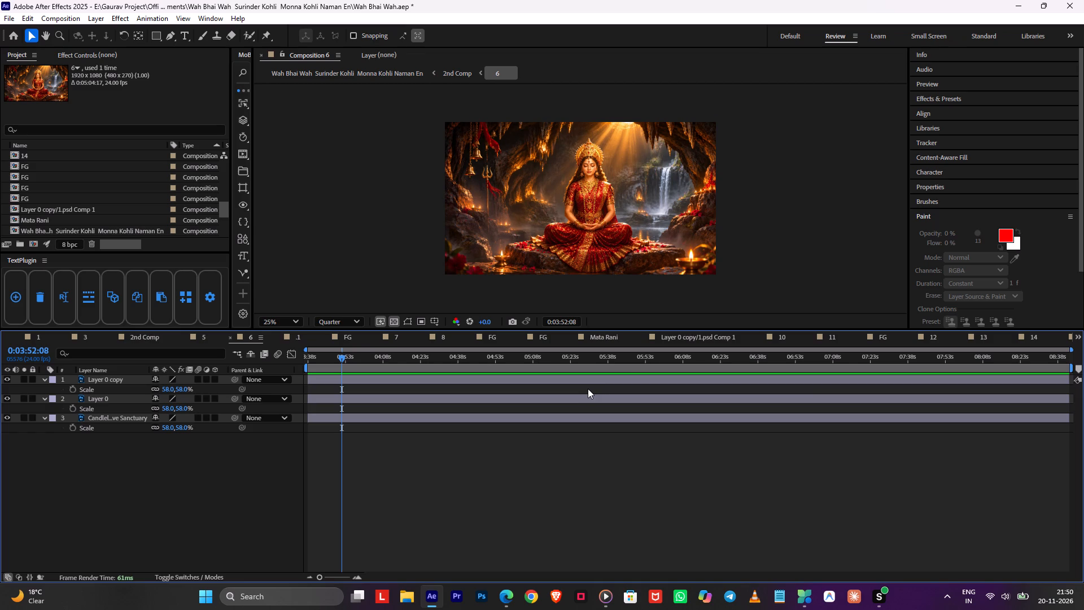
{"action": "key", "text": "ctrl+alt+shift+y"}
{"action": "key", "text": "ctrl+alt+shift+c"}
{"action": "key", "text": "Return"}
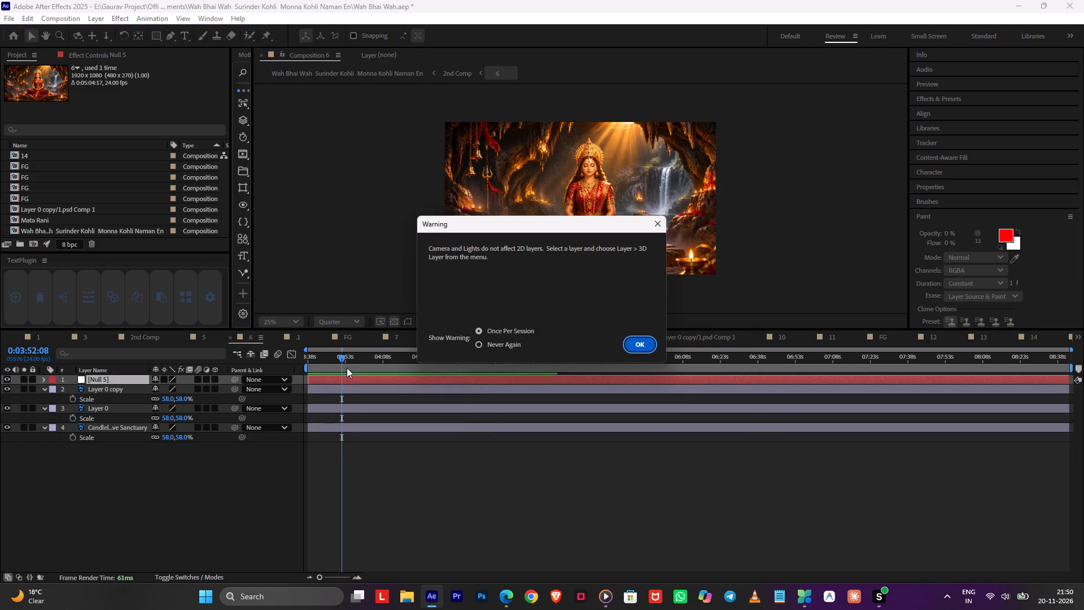
{"action": "key", "text": "Return"}
Make comp 6's three image layers 3D: Layer 0 copy, Layer 0 and the candlelit waterfall cave background.
{"action": "left_click_drag", "start_coordinate": [220, 388], "coordinate": [223, 467]}
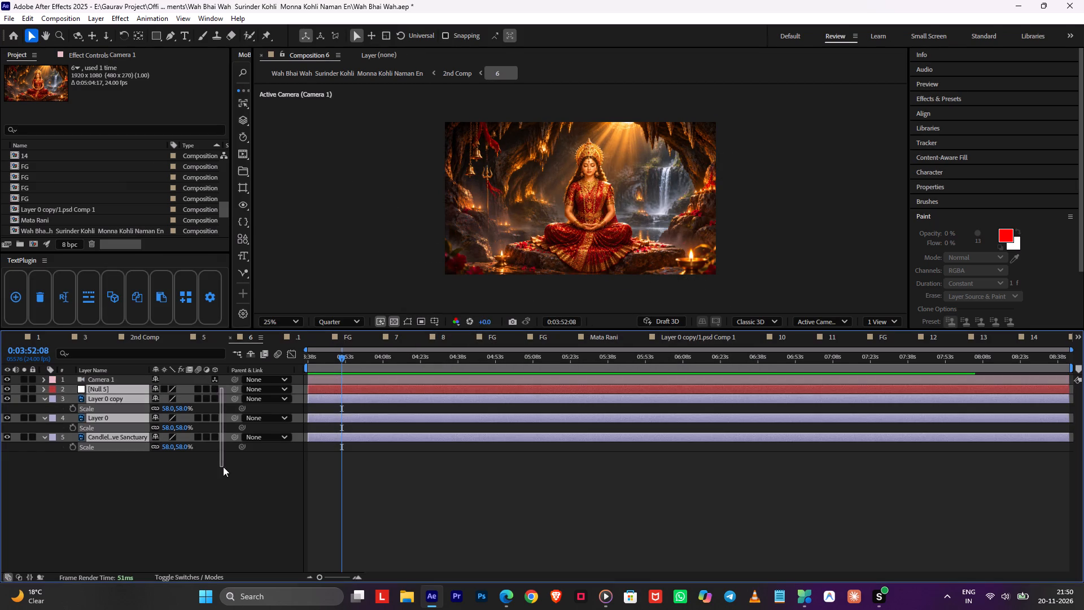
{"action": "left_click_drag", "start_coordinate": [223, 467], "coordinate": [222, 467]}
{"action": "left_click", "coordinate": [217, 434]}
{"action": "left_click", "coordinate": [214, 450]}
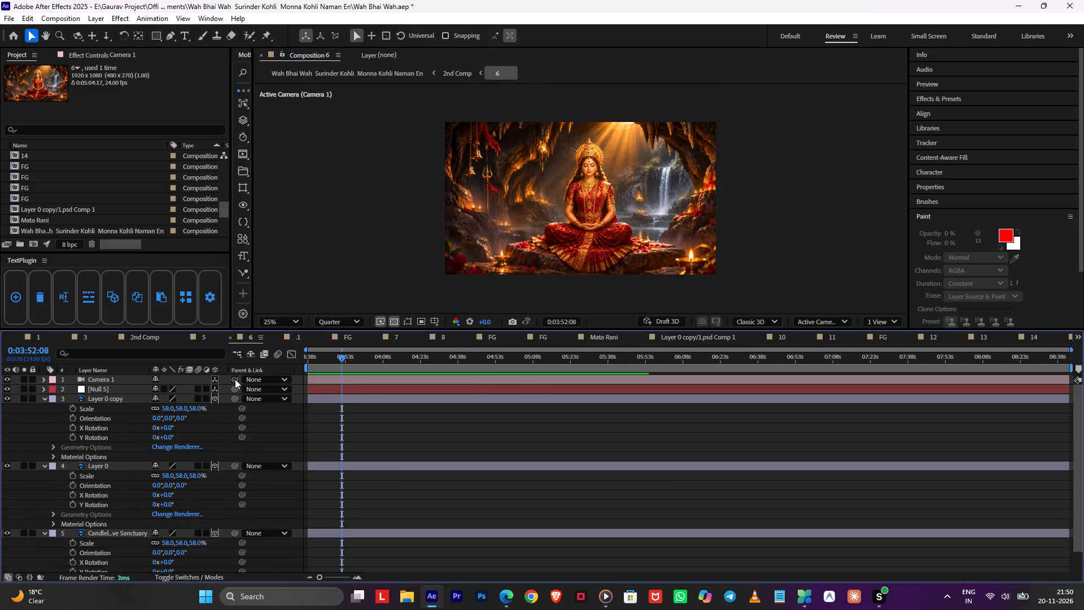
Parent Camera 1 to the new null, place it below the null, collapse the layer properties, and save the project.
{"action": "left_click_drag", "start_coordinate": [235, 377], "coordinate": [225, 386]}
{"action": "left_click_drag", "start_coordinate": [120, 378], "coordinate": [115, 389]}
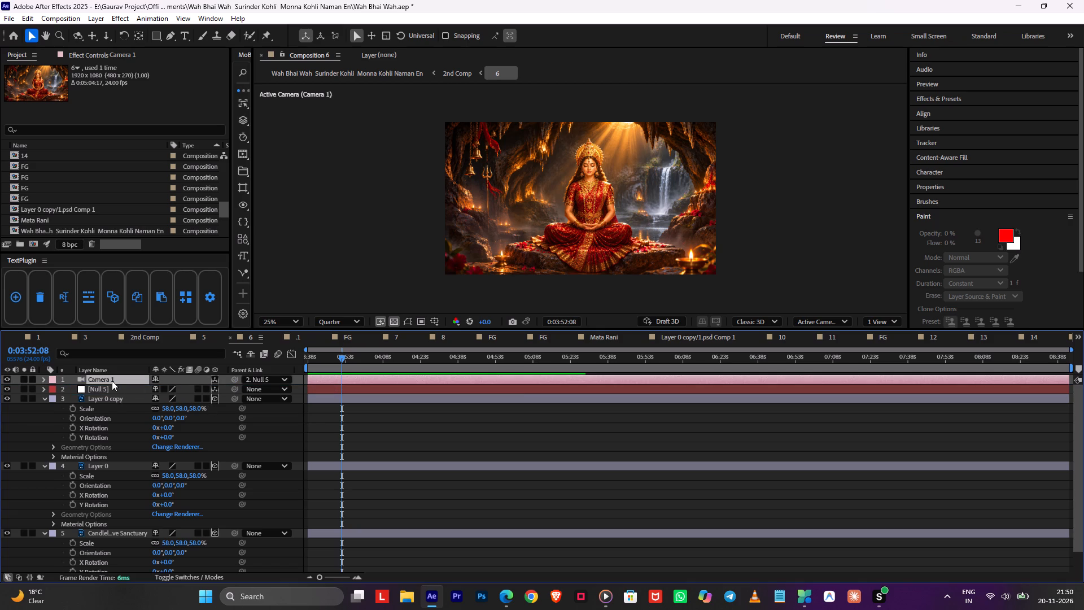
{"action": "left_click_drag", "start_coordinate": [111, 380], "coordinate": [108, 390]}
{"action": "left_click", "coordinate": [423, 429]}
{"action": "key", "text": "u"}
{"action": "left_click", "coordinate": [401, 434]}
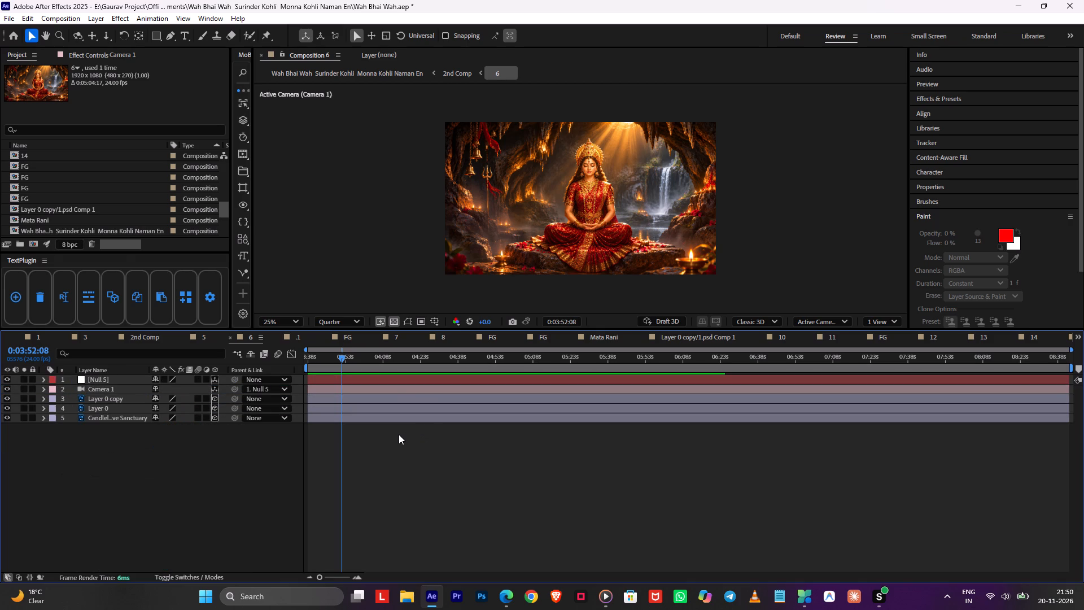
{"action": "key", "text": "ctrl+s"}
Pre-compose Layer 0 copy and Layer 0 into a comp named FG, moving all attributes.
{"action": "double_click", "coordinate": [8, 408]}
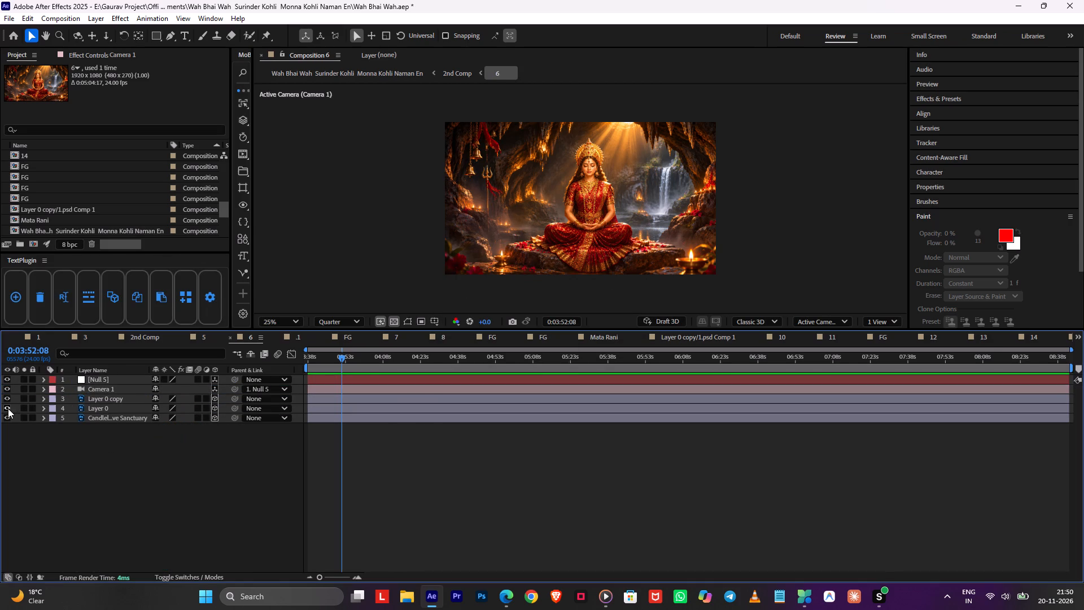
{"action": "left_click", "coordinate": [98, 399]}
{"action": "left_click", "coordinate": [94, 406], "text": "shift"}
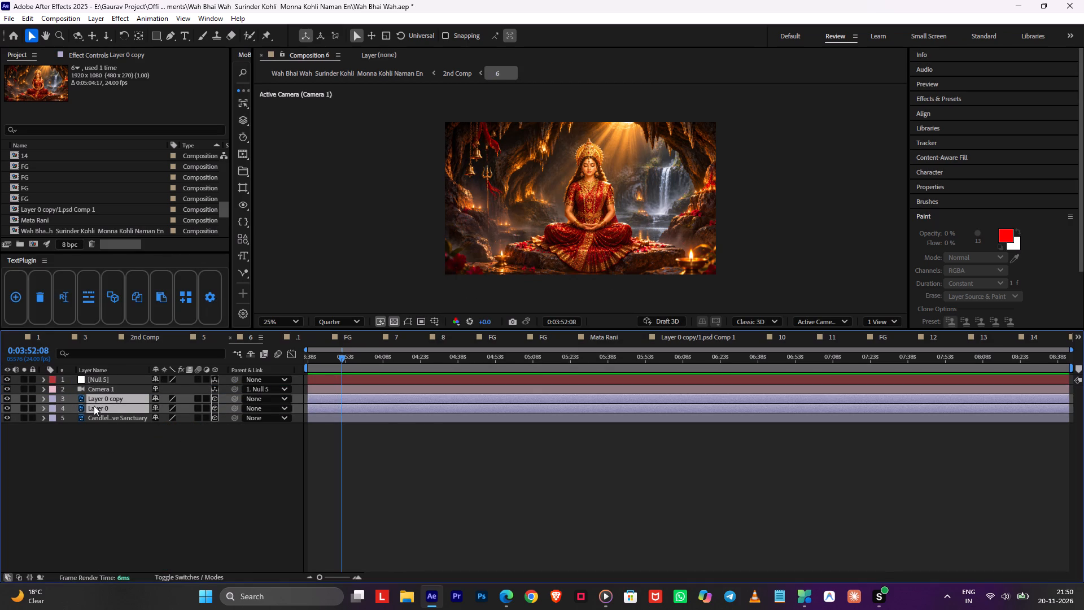
{"action": "key", "text": "ctrl+shift+c"}
{"action": "key", "text": "ctrl+shift+f"}
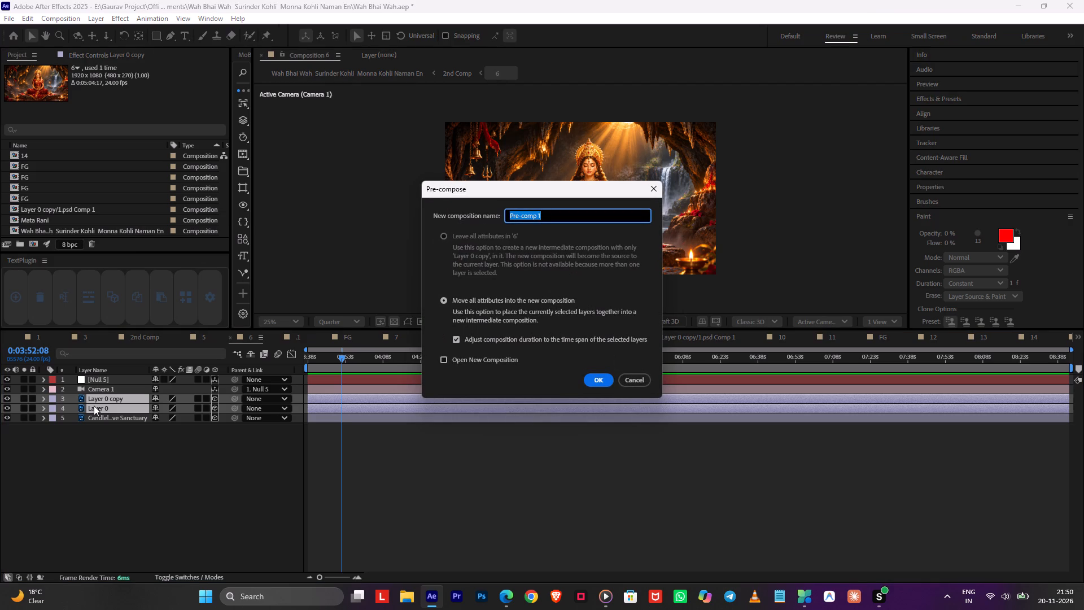
{"action": "type", "text": "FG"}
{"action": "key", "text": "Return"}
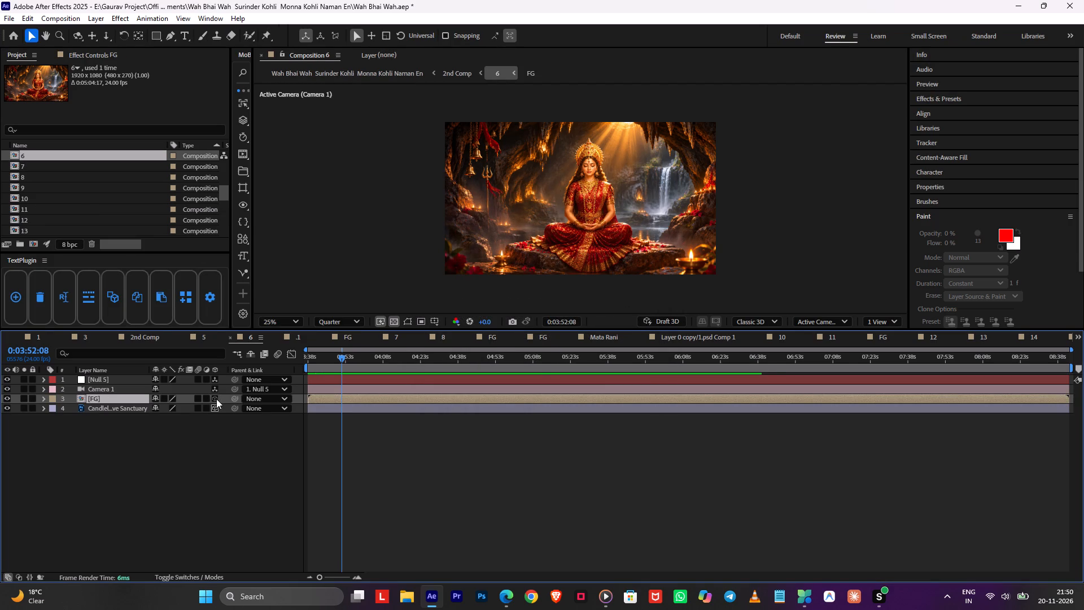
Make the FG layer 3D, turn off 3D for both layers inside FG, return to comp 6, and save.
{"action": "left_click", "coordinate": [216, 399]}
{"action": "double_click", "coordinate": [139, 397]}
{"action": "left_click_drag", "start_coordinate": [216, 379], "coordinate": [216, 394]}
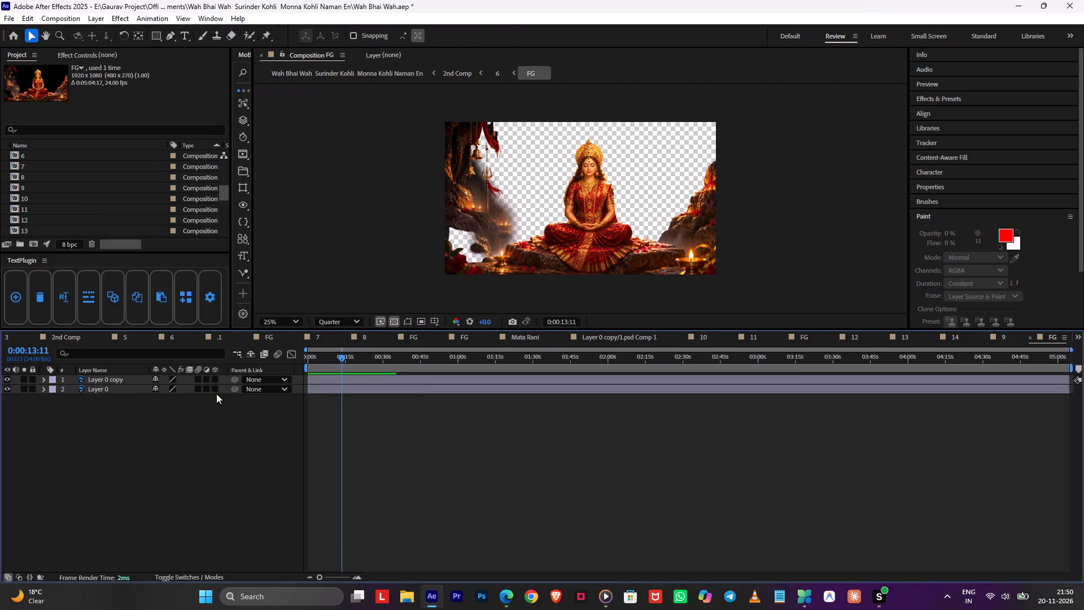
{"action": "key", "text": "Tab"}
{"action": "left_click", "coordinate": [170, 399]}
{"action": "key", "text": "ctrl+s"}
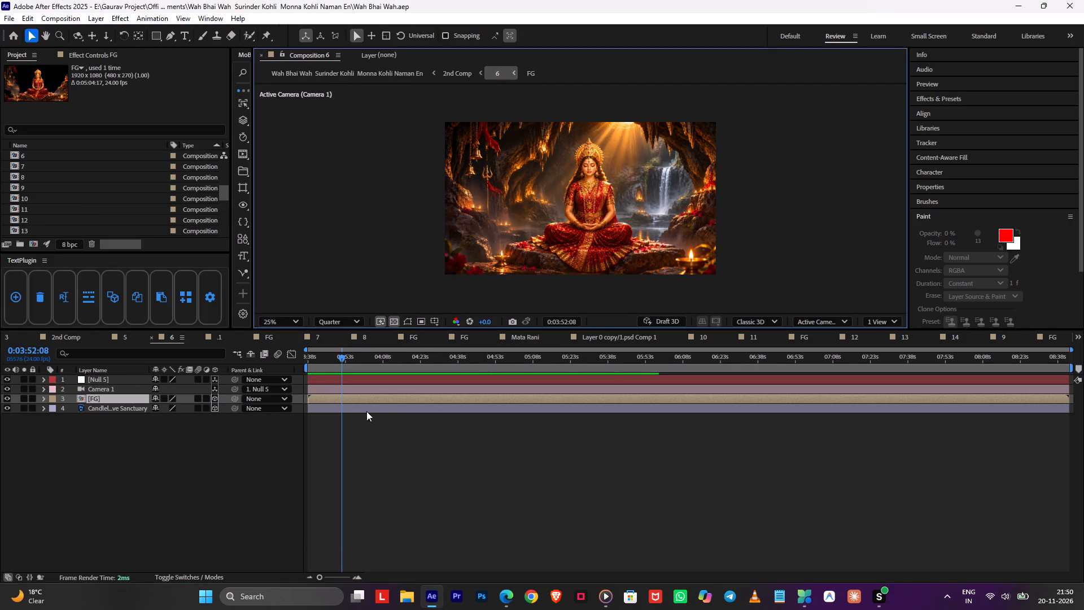
Set the cave background layer's Z position to 3000.
{"action": "left_click", "coordinate": [373, 407]}
{"action": "left_click", "coordinate": [141, 402], "text": "shift"}
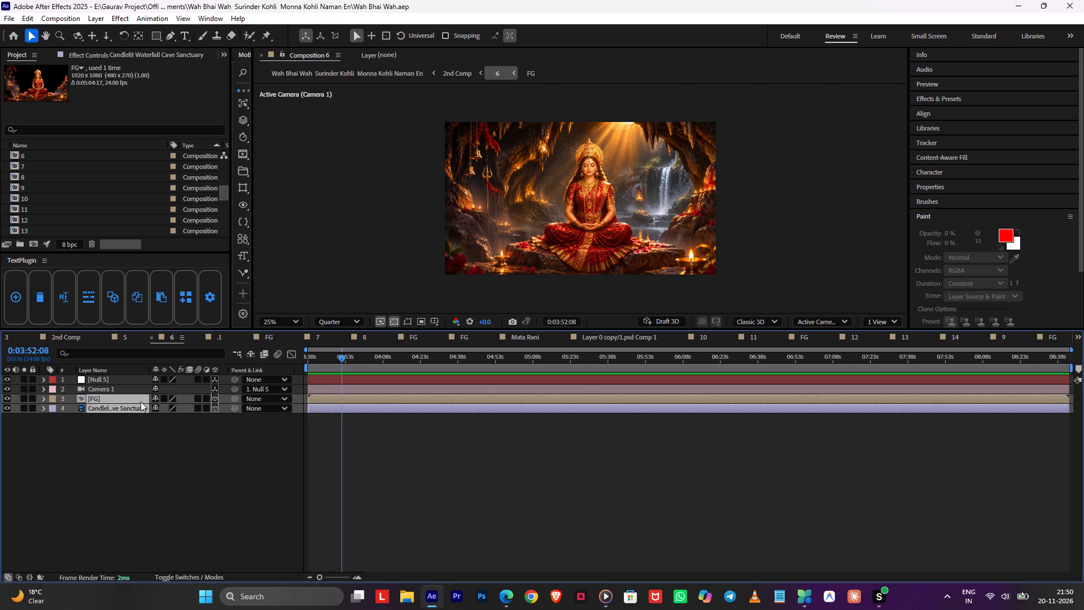
{"action": "key", "text": "p"}
{"action": "left_click", "coordinate": [137, 435]}
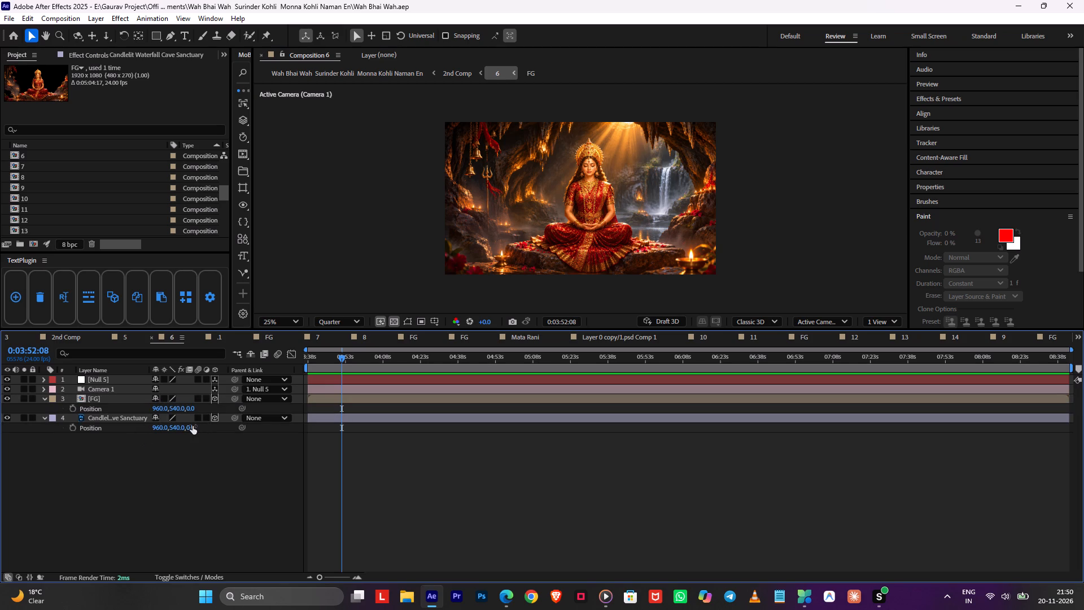
{"action": "left_click", "coordinate": [193, 426]}
{"action": "key", "text": "3"}
{"action": "key", "text": "0"}
{"action": "key", "text": "0"}
{"action": "key", "text": "0"}
{"action": "left_click", "coordinate": [207, 449]}
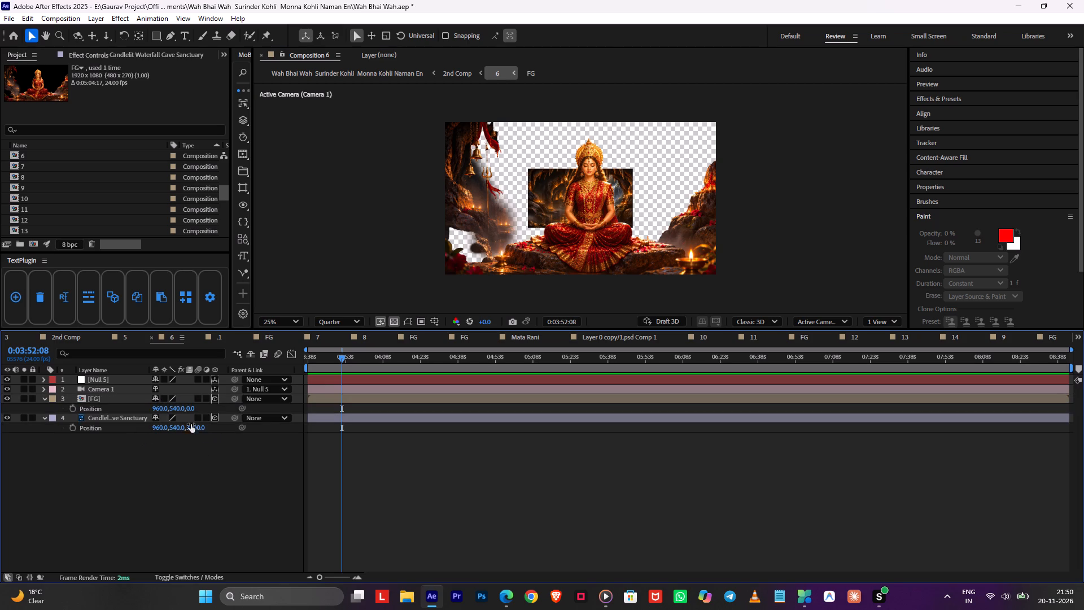
Set the FG layer's Z position to 2000.
{"action": "left_click", "coordinate": [189, 404]}
{"action": "left_click", "coordinate": [192, 409]}
{"action": "key", "text": "2"}
{"action": "key", "text": "0"}
{"action": "key", "text": "0"}
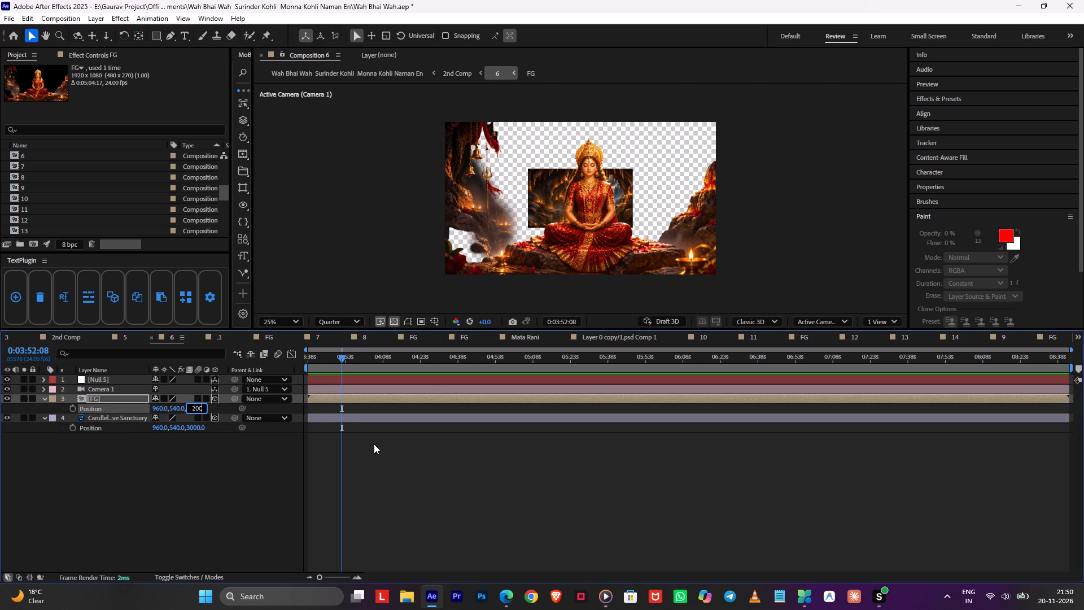
{"action": "key", "text": "0"}
{"action": "left_click", "coordinate": [374, 444]}
Scale the cave background to 153% and the FG layer to 215% so both fill the frame, and save.
{"action": "left_click", "coordinate": [368, 401]}
{"action": "left_click", "coordinate": [348, 421], "text": "shift"}
{"action": "key", "text": "s"}
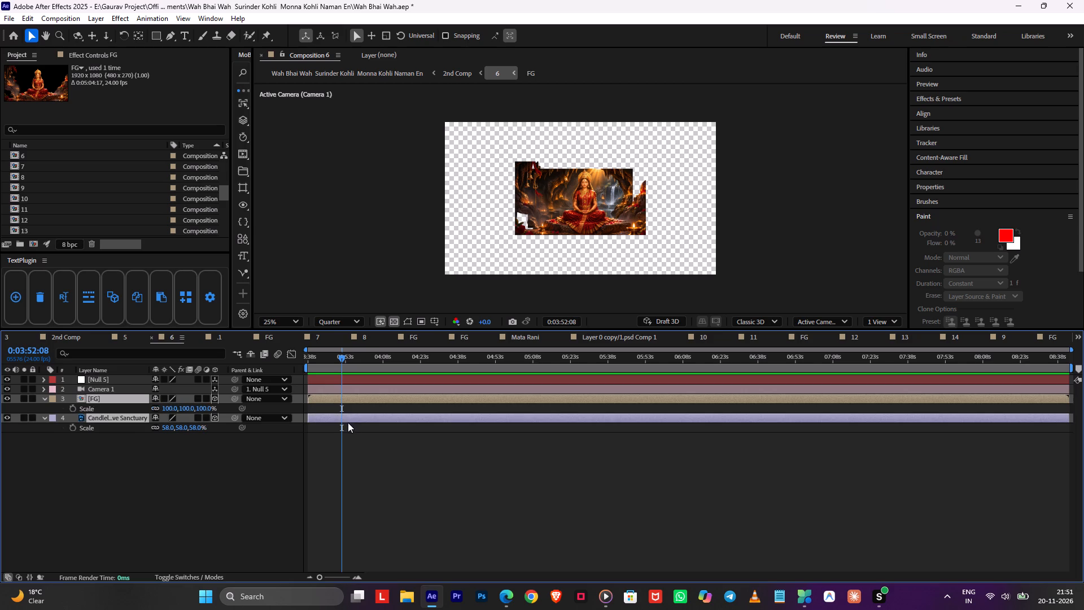
{"action": "left_click", "coordinate": [350, 428]}
{"action": "left_click_drag", "start_coordinate": [190, 426], "coordinate": [249, 430]}
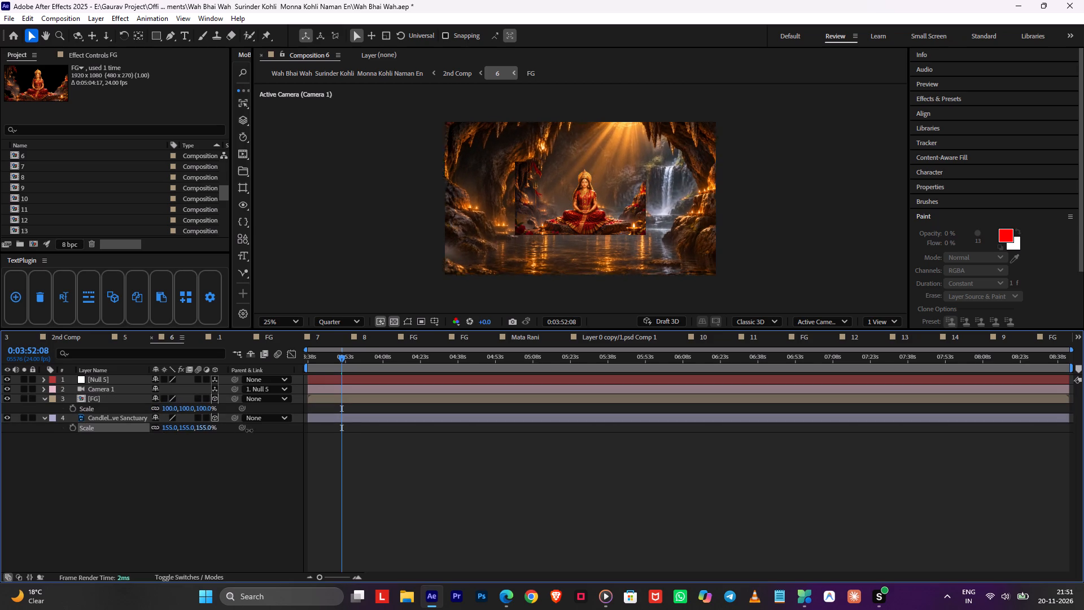
{"action": "left_click_drag", "start_coordinate": [249, 430], "coordinate": [248, 431]}
{"action": "left_click_drag", "start_coordinate": [205, 406], "coordinate": [260, 408]}
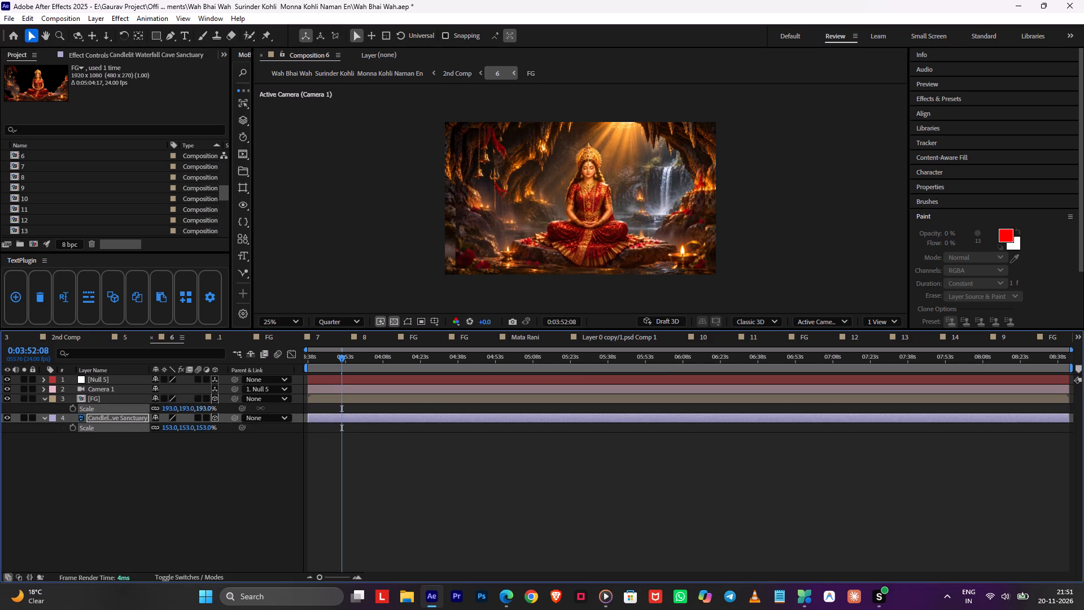
{"action": "left_click_drag", "start_coordinate": [260, 408], "coordinate": [272, 408]}
{"action": "left_click", "coordinate": [405, 320]}
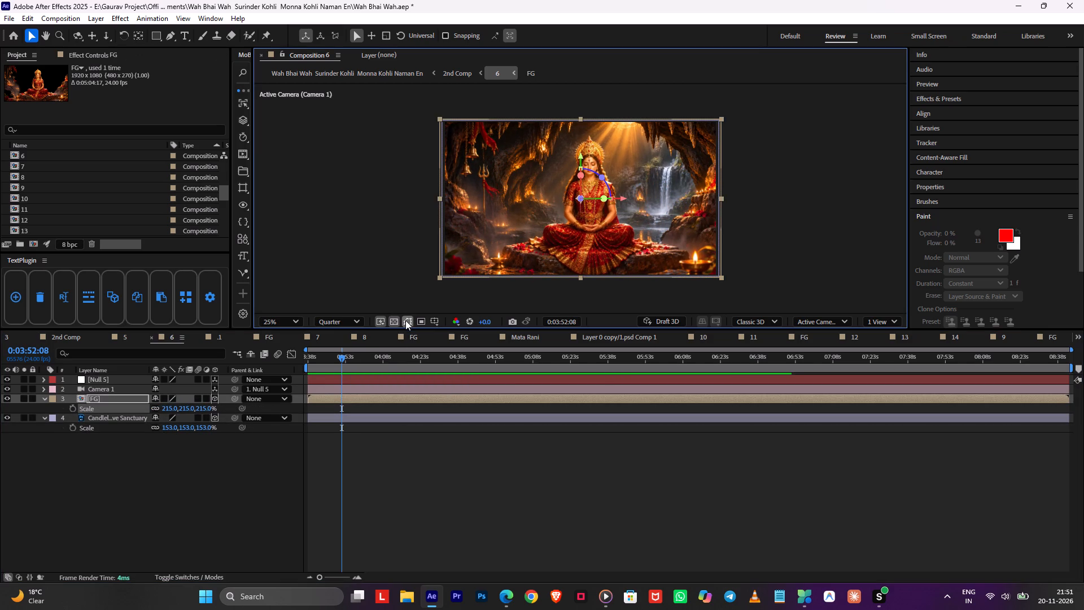
{"action": "left_click", "coordinate": [390, 443]}
{"action": "key", "text": "ctrl+s"}
Paste the copied wiggle onto Camera 1 at the start of comp 6 and show the camera's rotation properties.
{"action": "left_click_drag", "start_coordinate": [339, 358], "coordinate": [246, 373]}
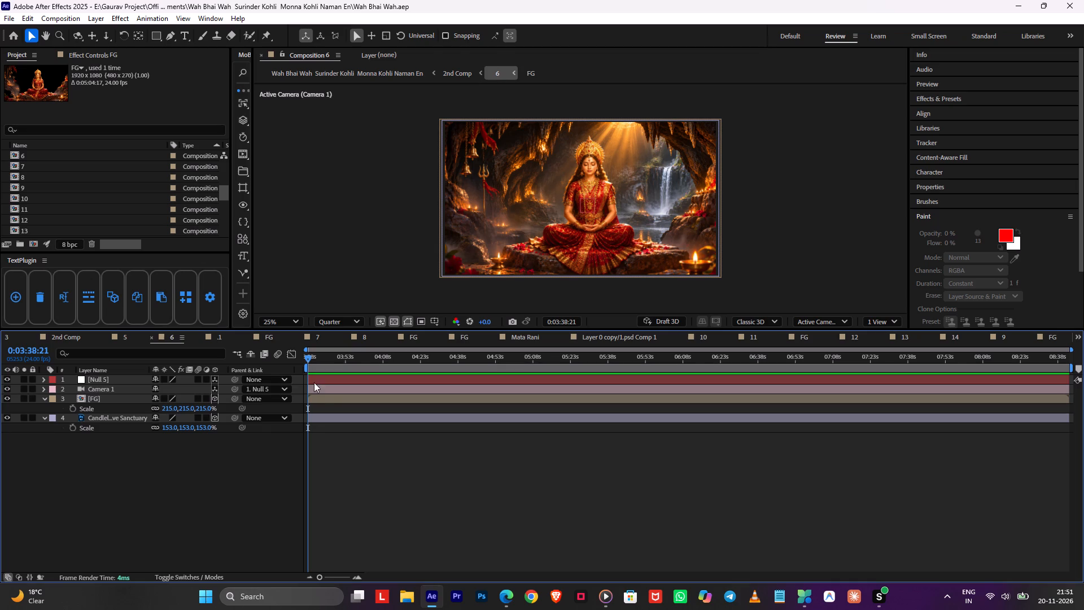
{"action": "left_click", "coordinate": [319, 391]}
{"action": "key", "text": "ctrl+v"}
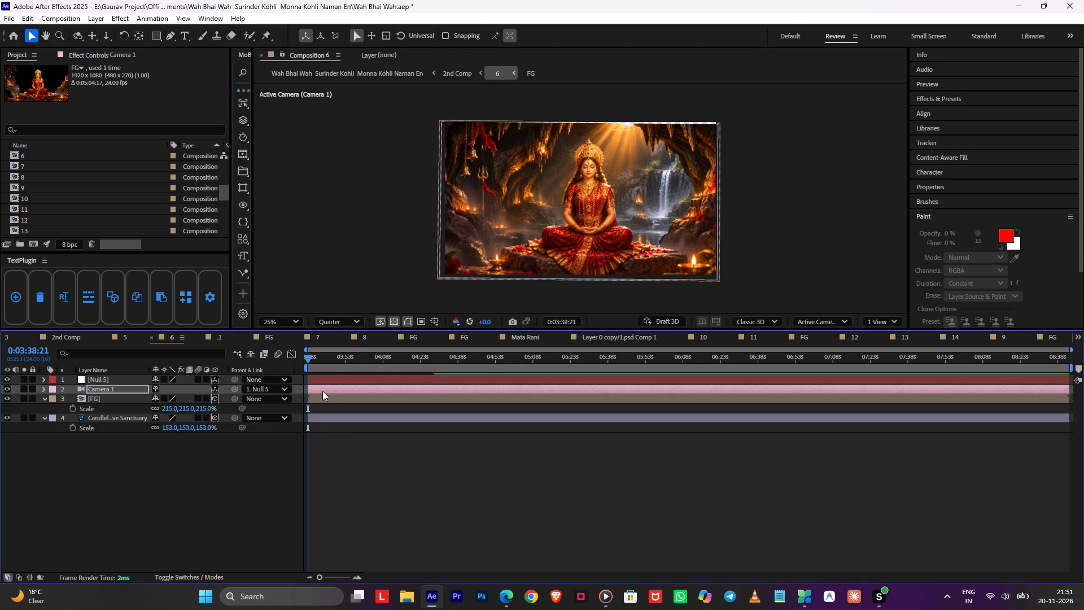
{"action": "key", "text": "shift+r"}
{"action": "key", "text": "r"}
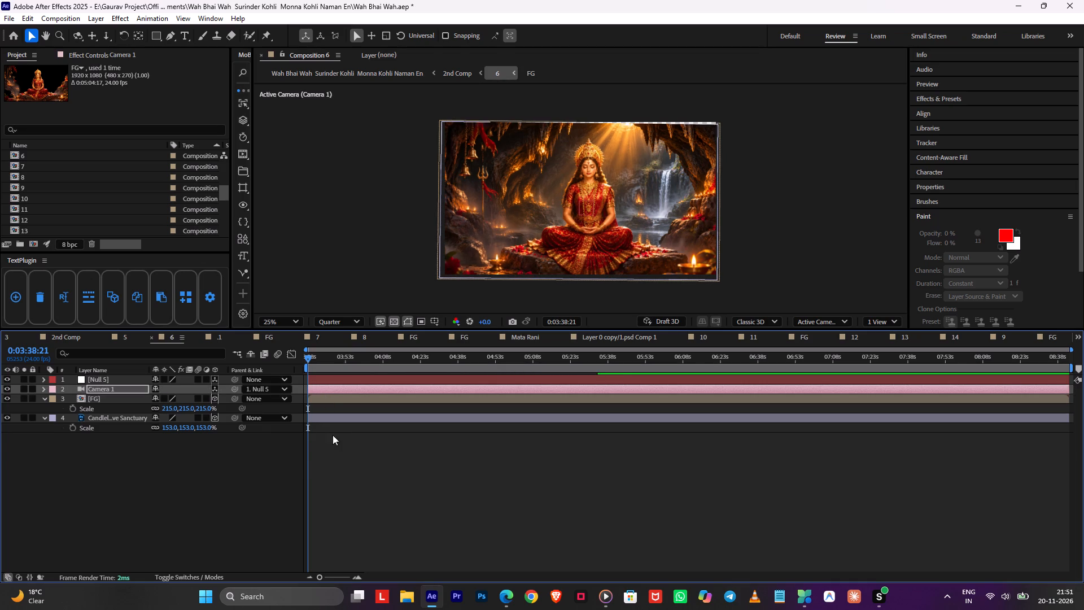
{"action": "key", "text": "r"}
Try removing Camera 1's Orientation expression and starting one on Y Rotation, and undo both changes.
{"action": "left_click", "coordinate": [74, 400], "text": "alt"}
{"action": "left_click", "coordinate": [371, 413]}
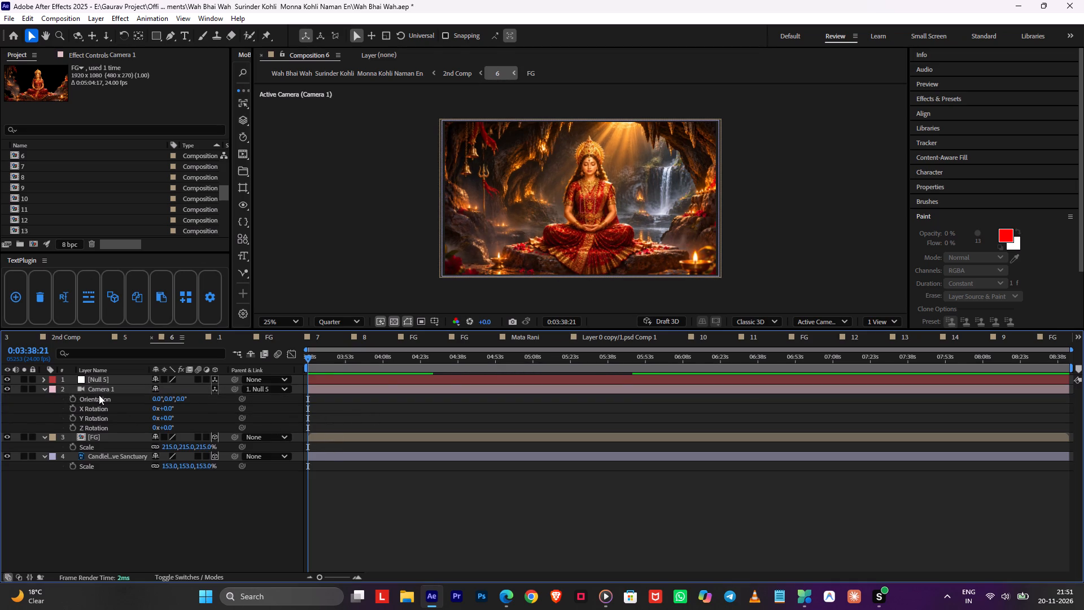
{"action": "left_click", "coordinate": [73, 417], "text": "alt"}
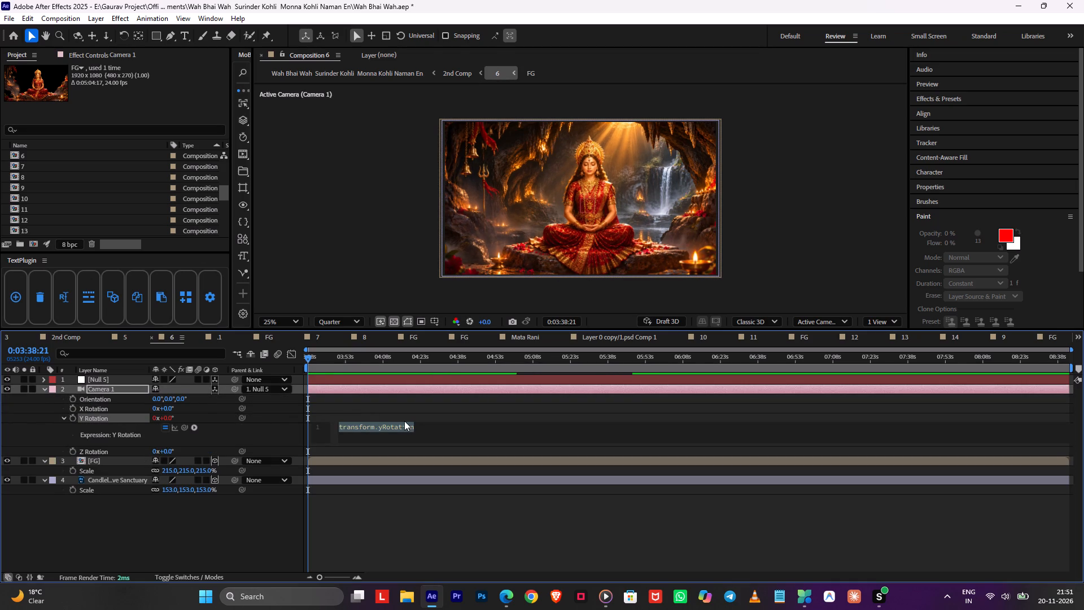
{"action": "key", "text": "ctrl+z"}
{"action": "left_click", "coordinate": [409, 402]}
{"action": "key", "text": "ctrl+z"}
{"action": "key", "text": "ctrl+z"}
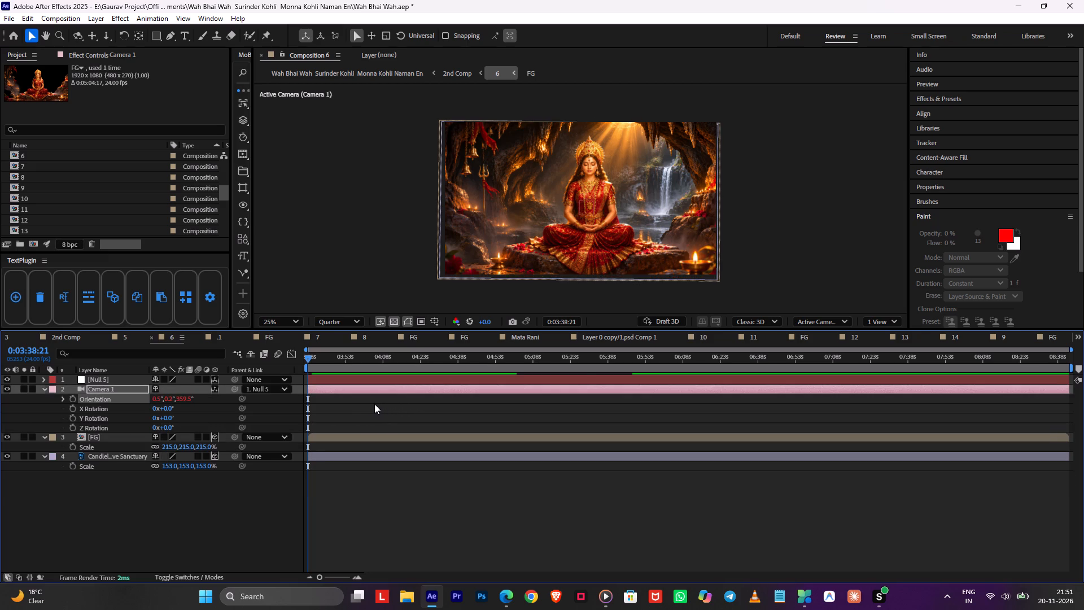
Move the wiggle(.1,1) expression from Camera 1's Orientation to its Y Rotation.
{"action": "left_click", "coordinate": [63, 398]}
{"action": "left_click", "coordinate": [345, 407]}
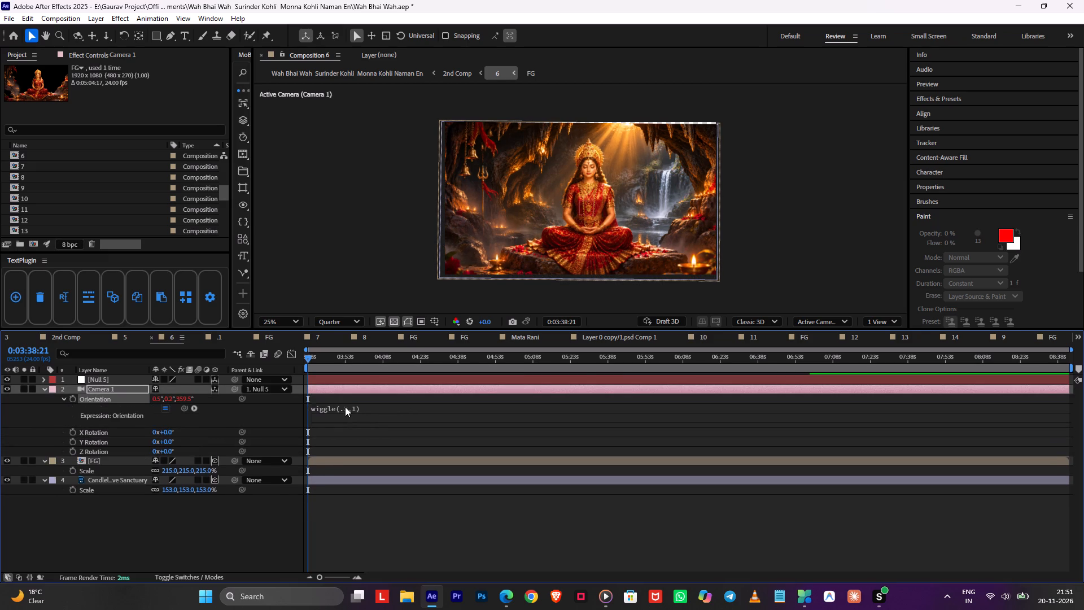
{"action": "key", "text": "ctrl+x"}
{"action": "left_click", "coordinate": [335, 425]}
{"action": "left_click", "coordinate": [357, 430]}
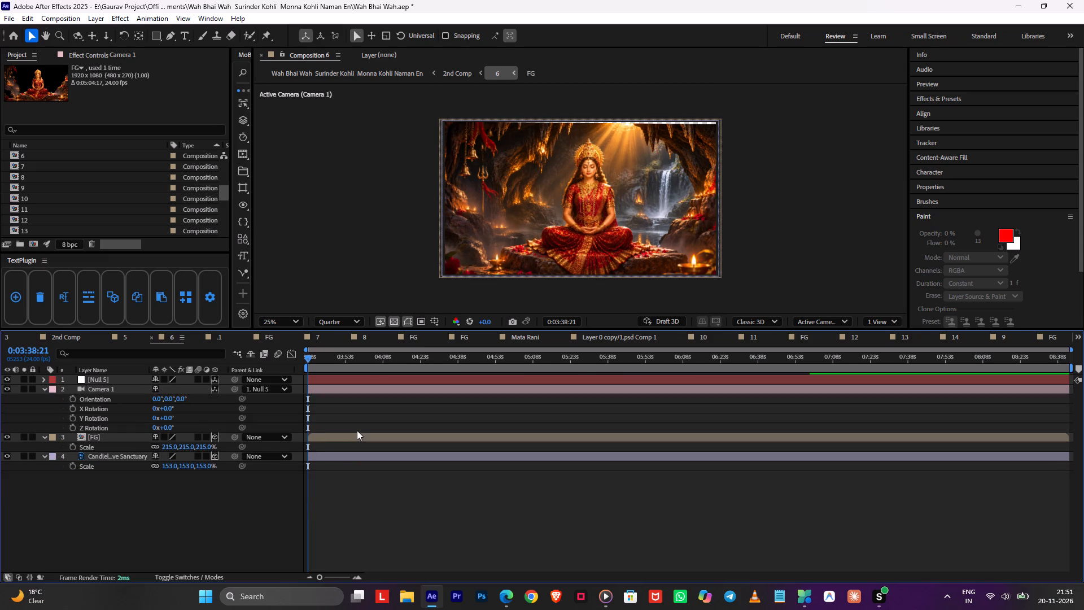
{"action": "left_click", "coordinate": [72, 417], "text": "alt"}
{"action": "key", "text": "ctrl+v"}
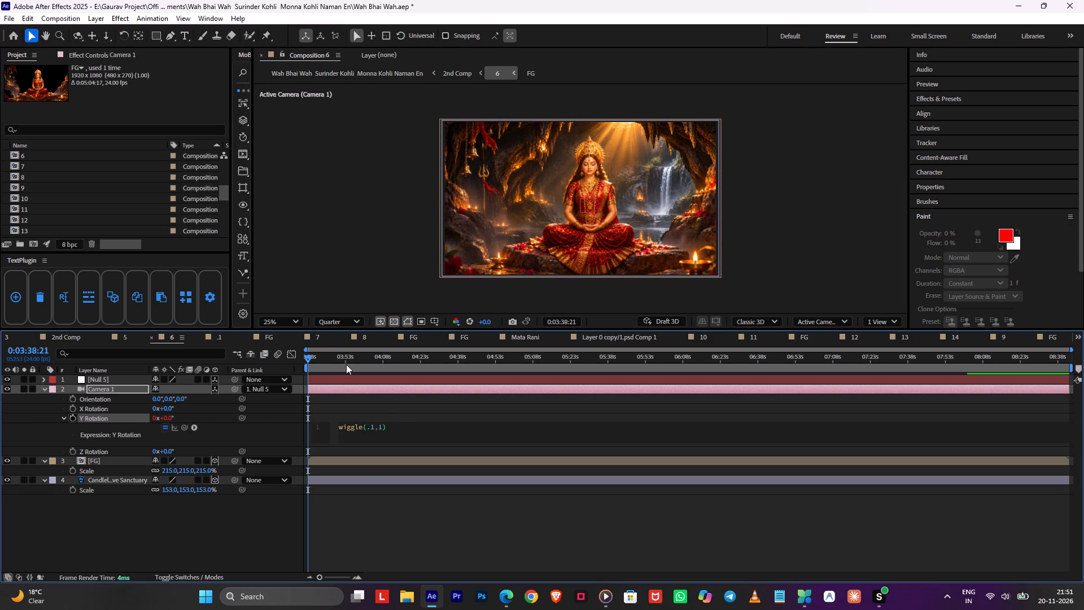
Preview Camera 1's Y Rotation wiggle through comp 6 and save the project.
{"action": "left_click_drag", "start_coordinate": [345, 360], "coordinate": [467, 389]}
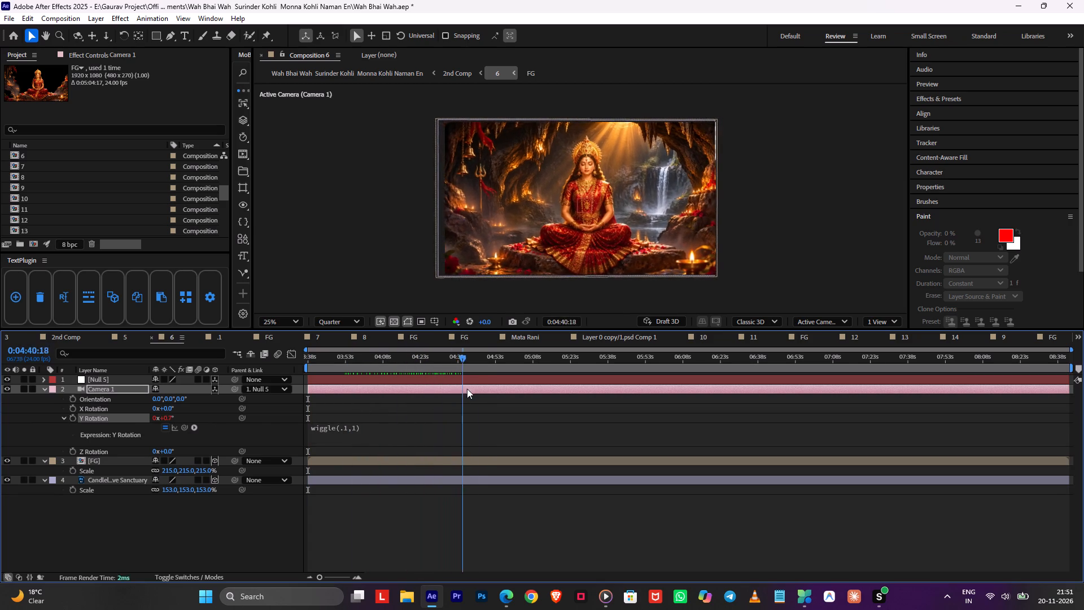
{"action": "left_click_drag", "start_coordinate": [467, 389], "coordinate": [532, 404]}
{"action": "key", "text": "space"}
{"action": "key", "text": "ctrl+s"}
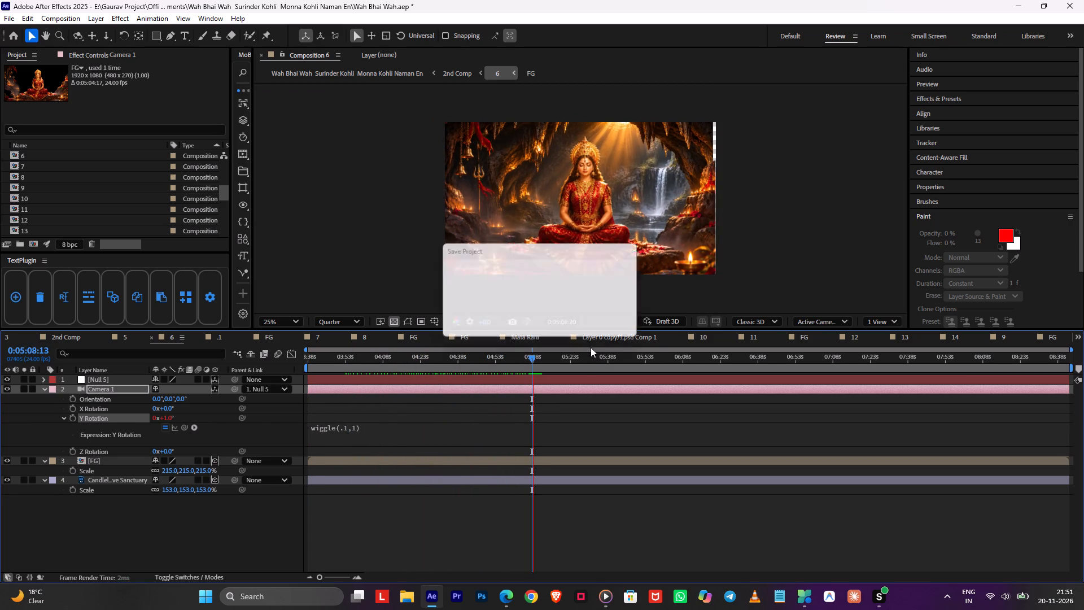
{"action": "scroll", "coordinate": [681, 211], "scroll_direction": "up", "scroll_amount": 1}
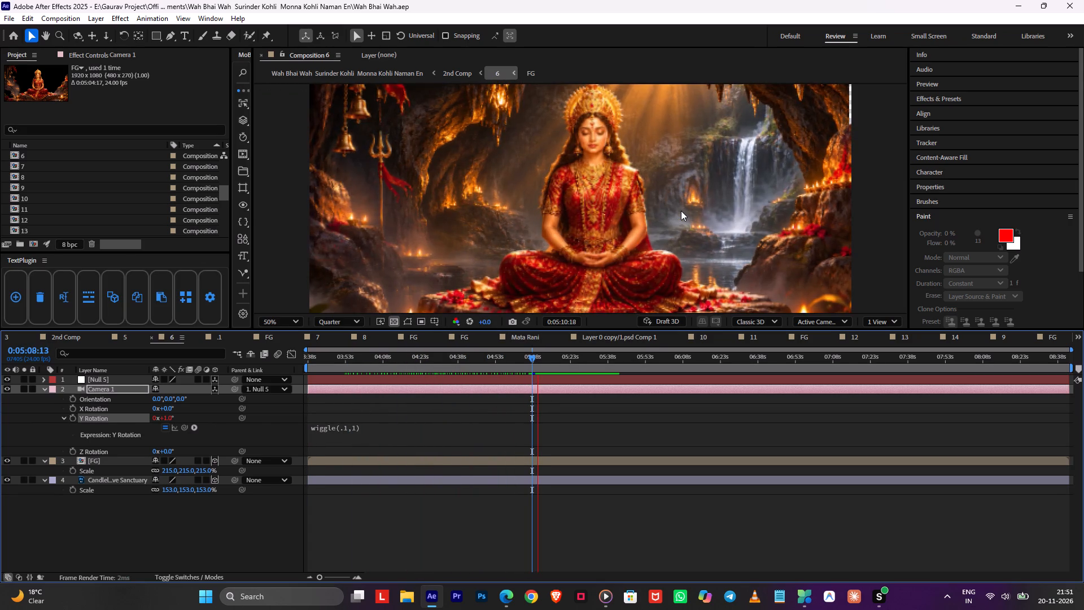
{"action": "scroll", "coordinate": [681, 211], "scroll_direction": "down", "scroll_amount": 1}
{"action": "left_click_drag", "start_coordinate": [523, 356], "coordinate": [257, 377]}
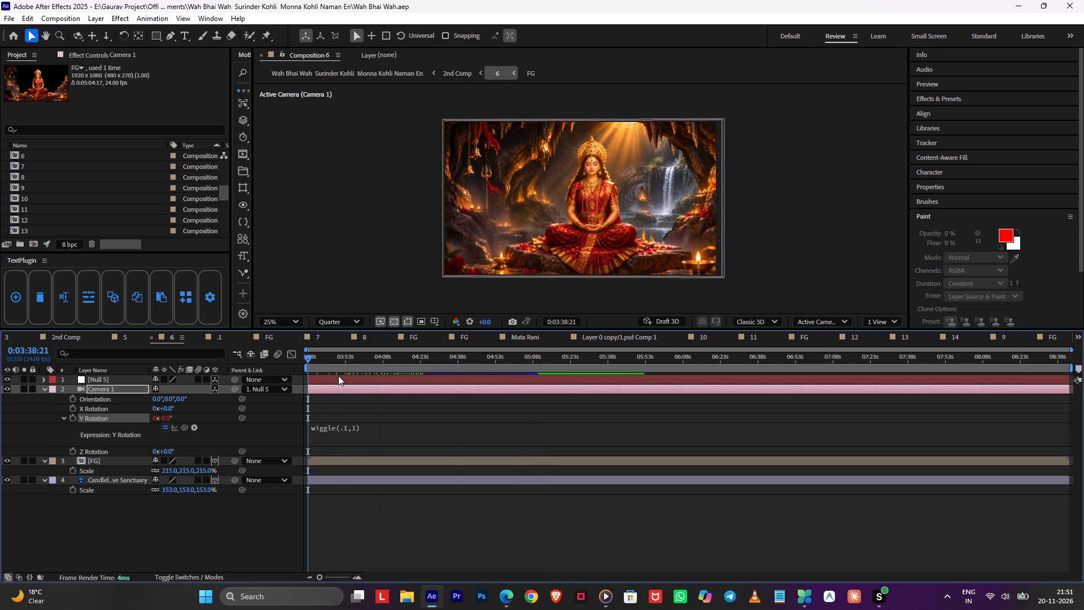
Show Camera 1's position and rotation properties together in comp 6 and copy its Y Rotation wiggle.
{"action": "key", "text": "shift+r"}
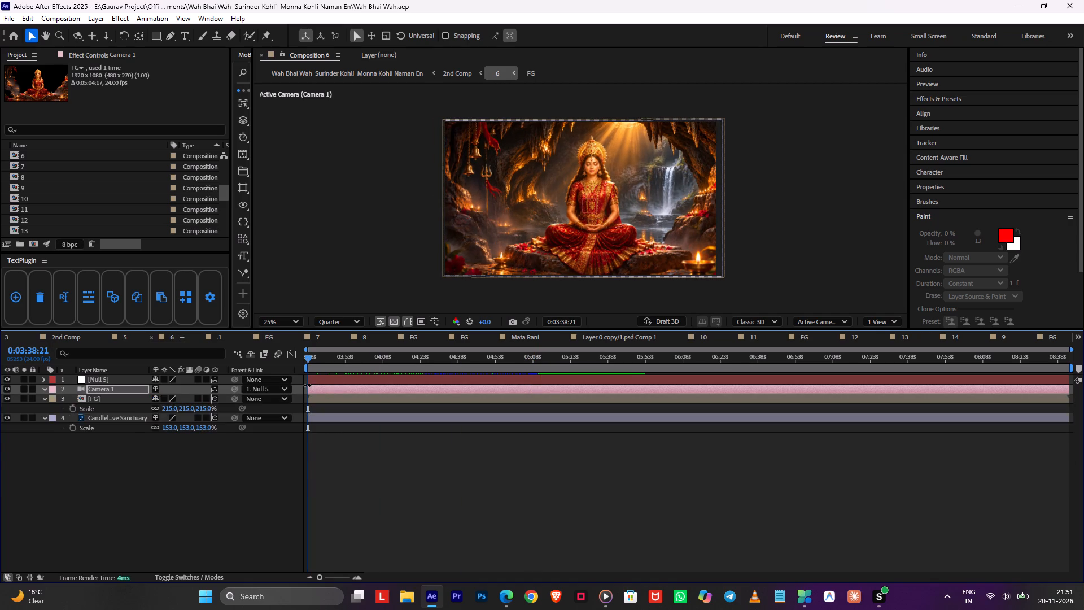
{"action": "key", "text": "r"}
{"action": "key", "text": "p"}
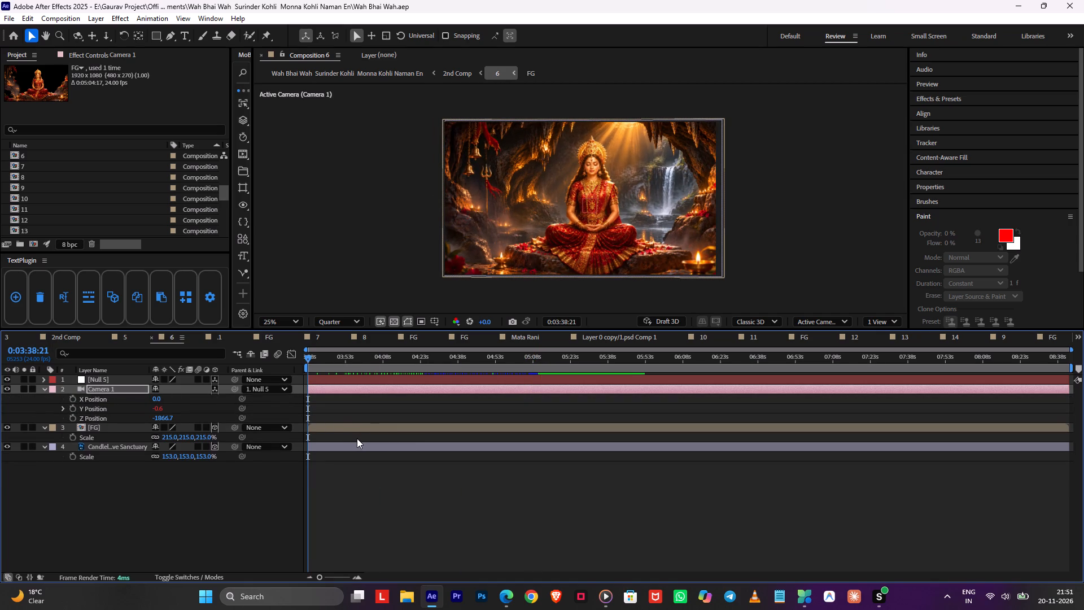
{"action": "type", "text": "ppp"}
{"action": "key", "text": "shift+r"}
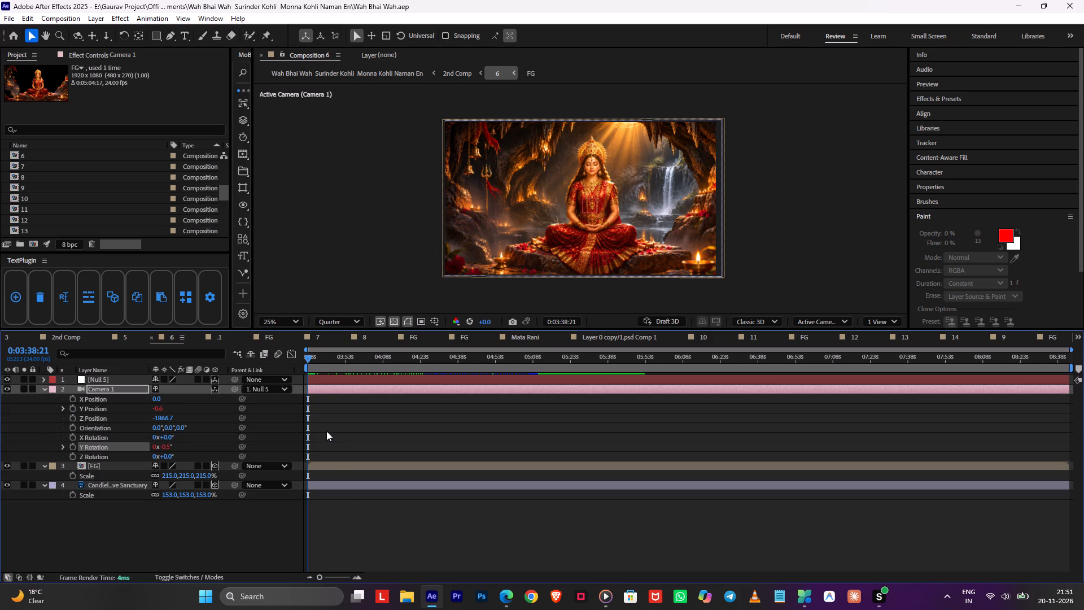
{"action": "left_click", "coordinate": [325, 431]}
{"action": "left_click", "coordinate": [110, 446]}
{"action": "key", "text": "ctrl+c"}
In comp 13, paste the copied wiggle onto Camera 1's Y Rotation and remove the camera's Orientation expression.
{"action": "key", "text": "Tab"}
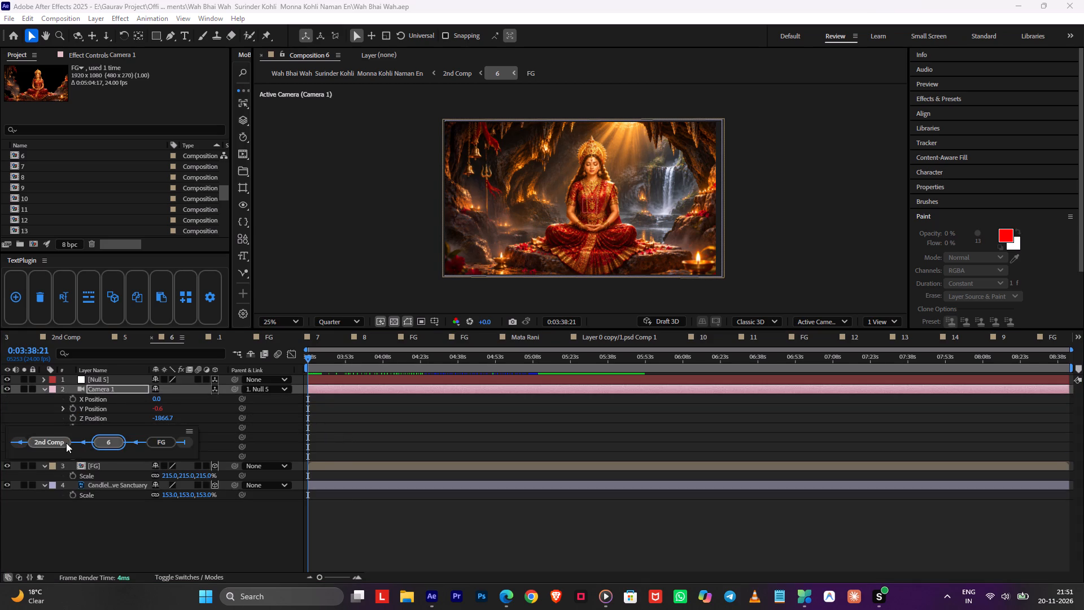
{"action": "left_click", "coordinate": [62, 443]}
{"action": "left_click", "coordinate": [621, 367]}
{"action": "double_click", "coordinate": [615, 396]}
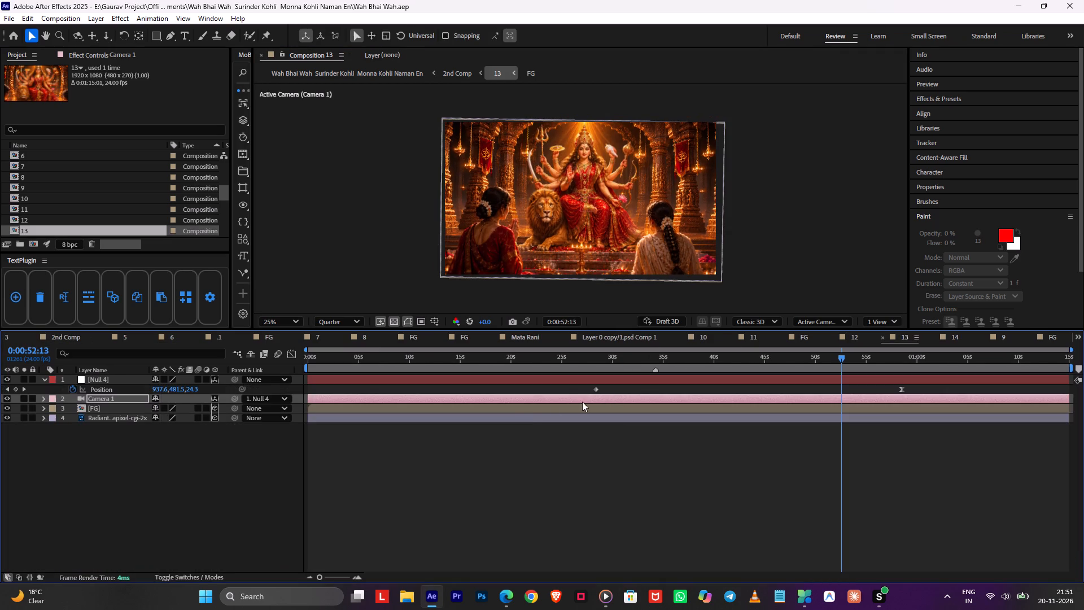
{"action": "left_click", "coordinate": [523, 398]}
{"action": "key", "text": "r"}
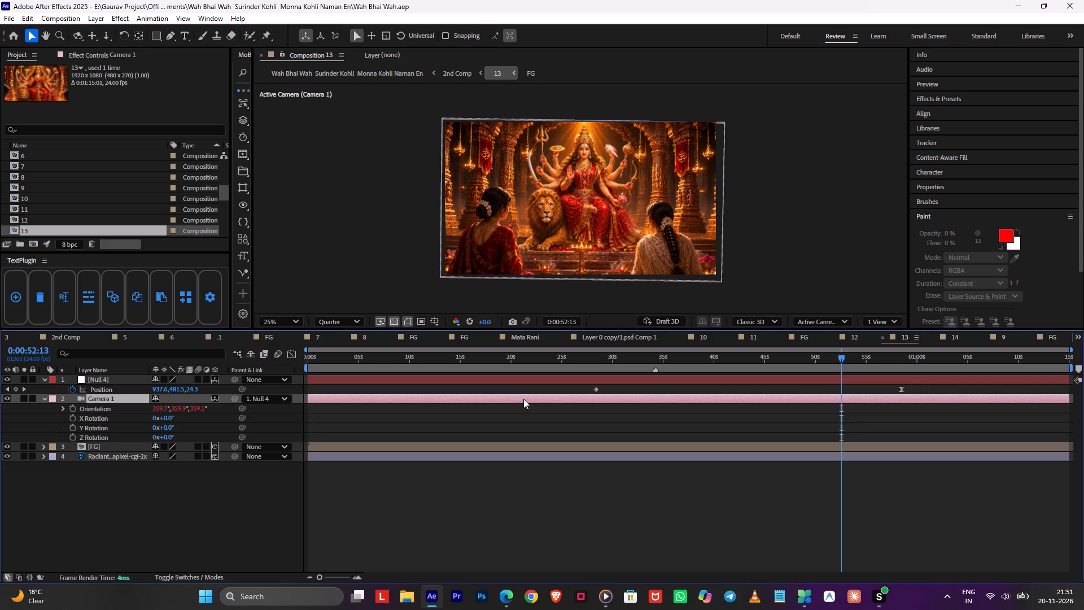
{"action": "key", "text": "ctrl+v"}
{"action": "left_click", "coordinate": [111, 411]}
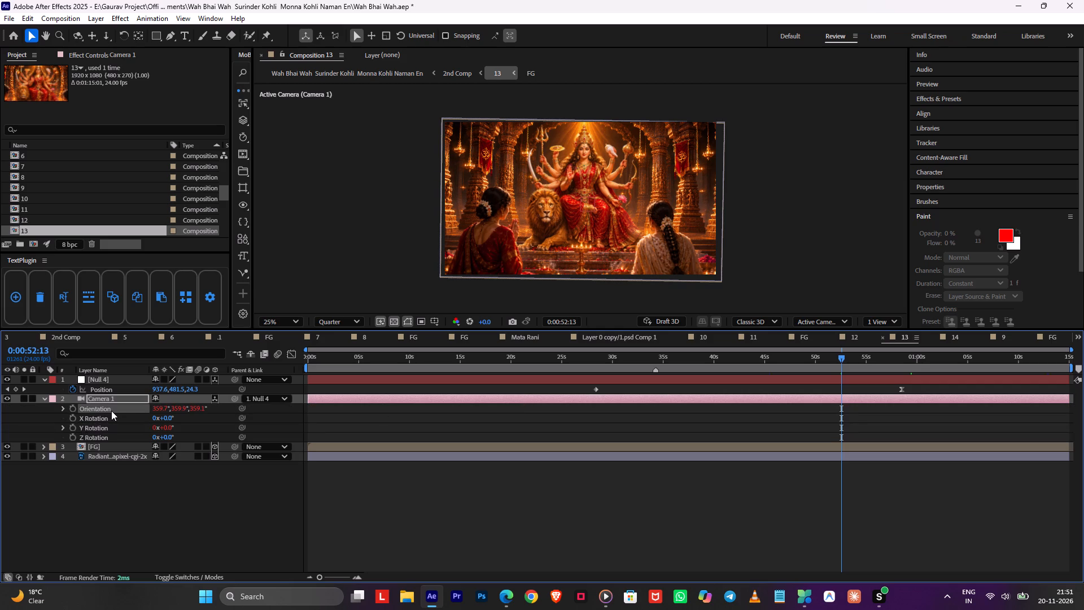
{"action": "key", "text": "Delete"}
{"action": "key", "text": "ctrl+z"}
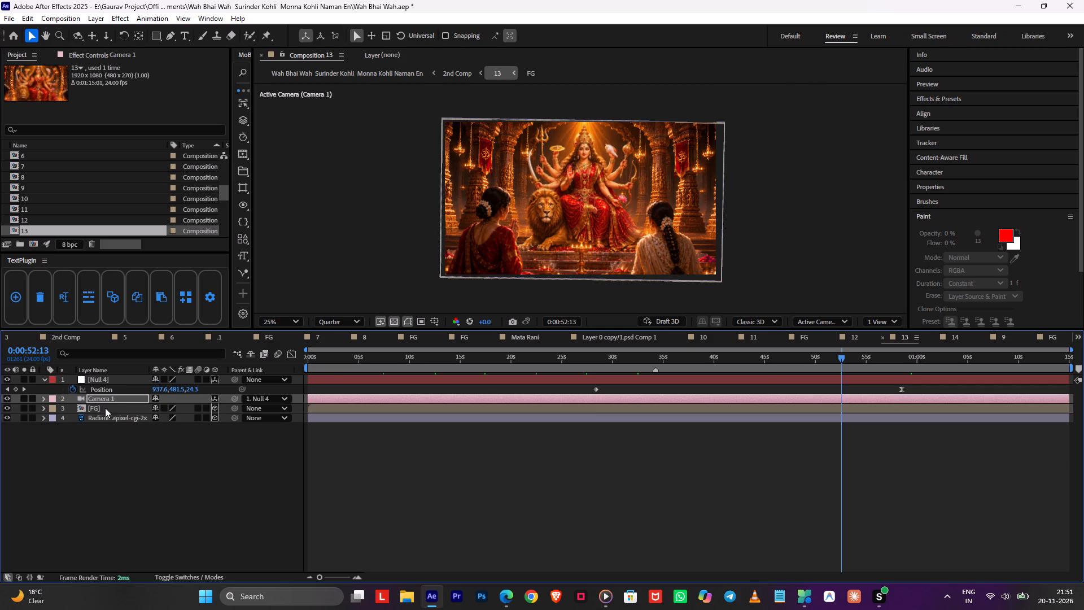
{"action": "key", "text": "r"}
{"action": "left_click", "coordinate": [75, 410], "text": "alt"}
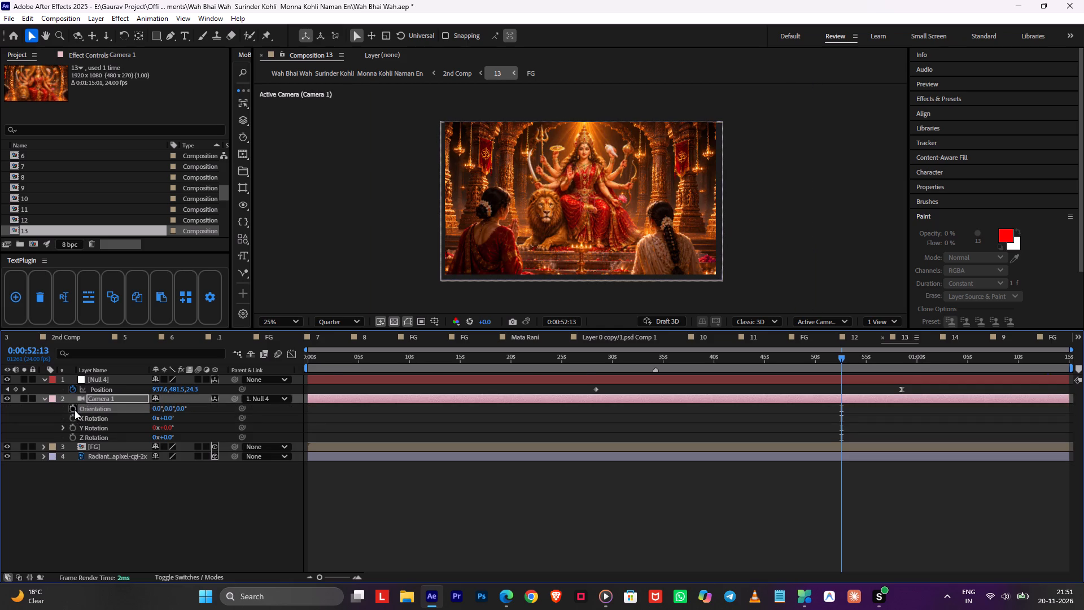
In comp .1, clear Camera 1's Orientation expression and paste the copied wiggle onto its Y Rotation.
{"action": "key", "text": "Tab"}
{"action": "left_click", "coordinate": [54, 411]}
{"action": "scroll", "coordinate": [356, 403], "scroll_direction": "down", "scroll_amount": 2, "text": "alt"}
{"action": "scroll", "coordinate": [399, 382], "scroll_direction": "down", "scroll_amount": 4, "text": "alt"}
{"action": "scroll", "coordinate": [399, 384], "scroll_direction": "up", "scroll_amount": 1, "text": "alt"}
{"action": "scroll", "coordinate": [399, 384], "scroll_direction": "down", "scroll_amount": 1, "text": "alt"}
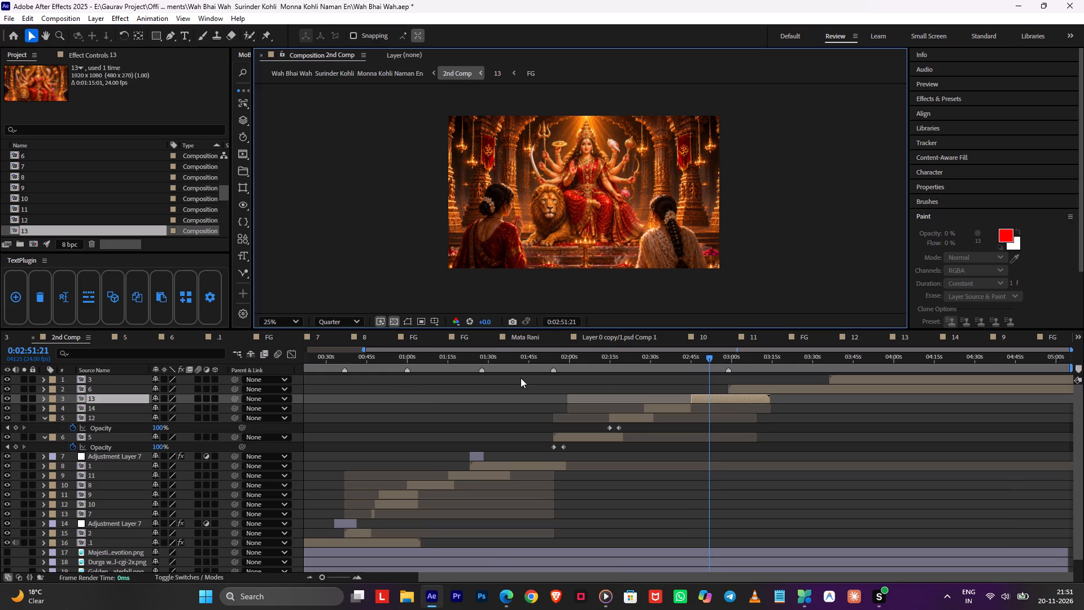
{"action": "left_click_drag", "start_coordinate": [671, 364], "coordinate": [390, 450]}
{"action": "double_click", "coordinate": [374, 542]}
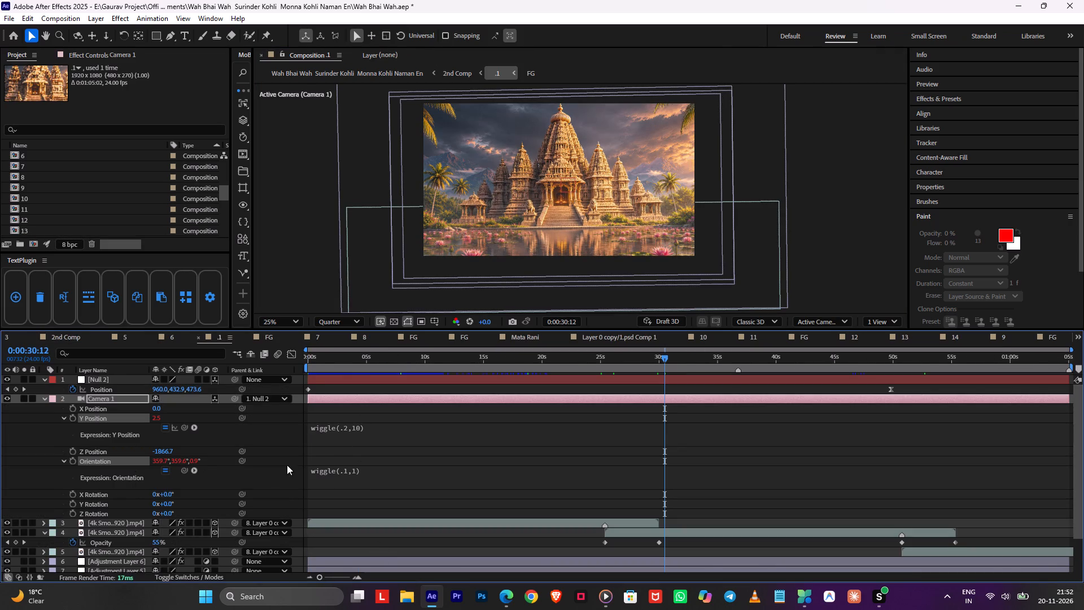
{"action": "double_click", "coordinate": [331, 464]}
{"action": "key", "text": "space"}
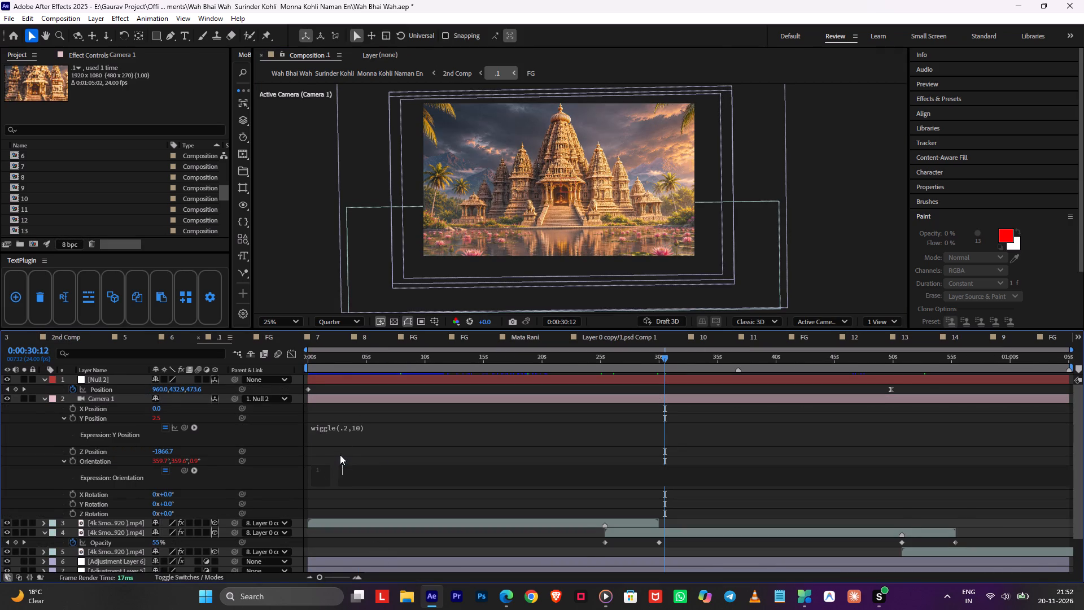
{"action": "left_click", "coordinate": [340, 454]}
{"action": "left_click", "coordinate": [93, 479]}
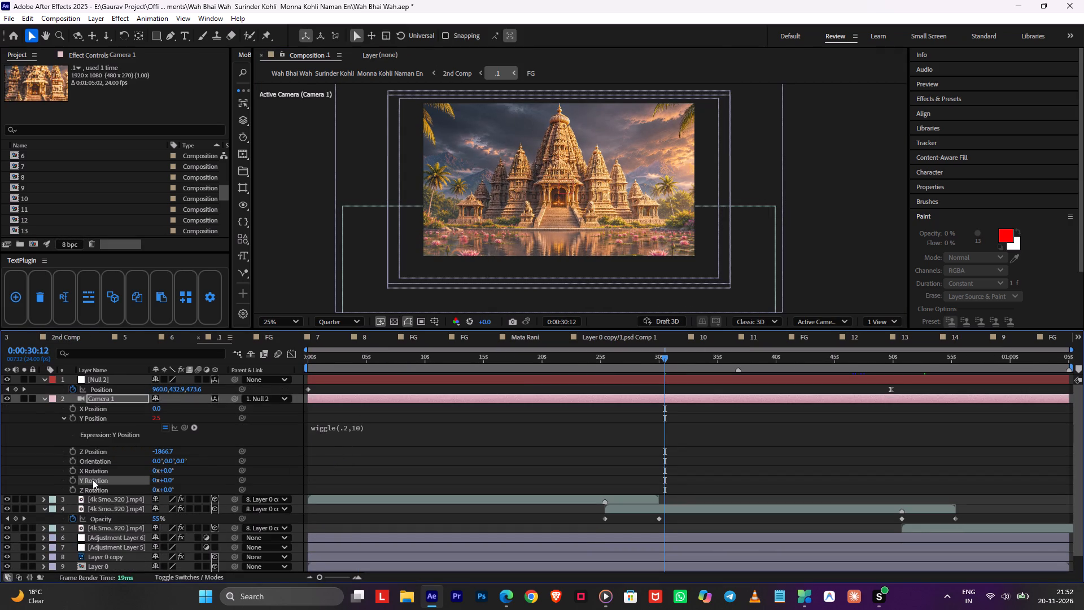
{"action": "key", "text": "ctrl+v"}
{"action": "left_click", "coordinate": [321, 456]}
In comp 2, paste the copied wiggle onto Camera 1's Y Rotation, delete its Orientation expression, and scrub through the shot.
{"action": "key", "text": "Tab"}
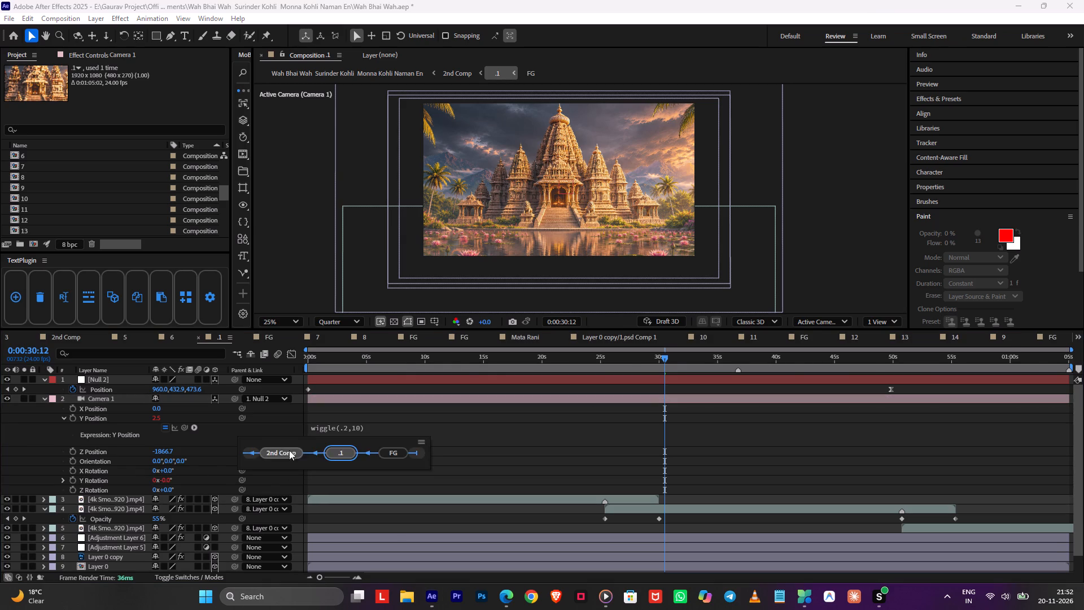
{"action": "left_click", "coordinate": [277, 450]}
{"action": "double_click", "coordinate": [416, 529]}
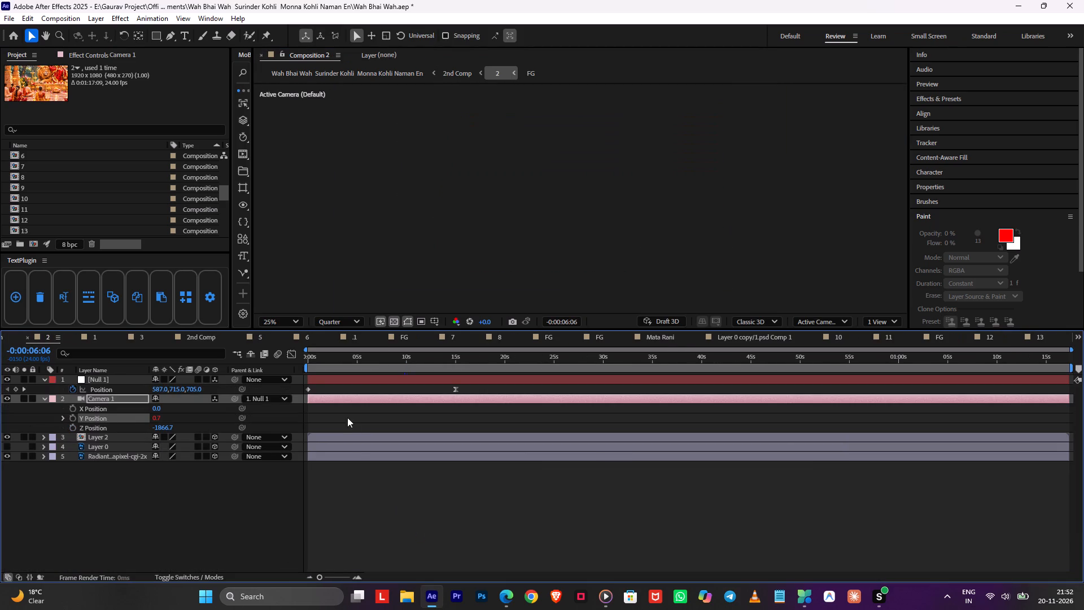
{"action": "left_click", "coordinate": [351, 399]}
{"action": "key", "text": "r"}
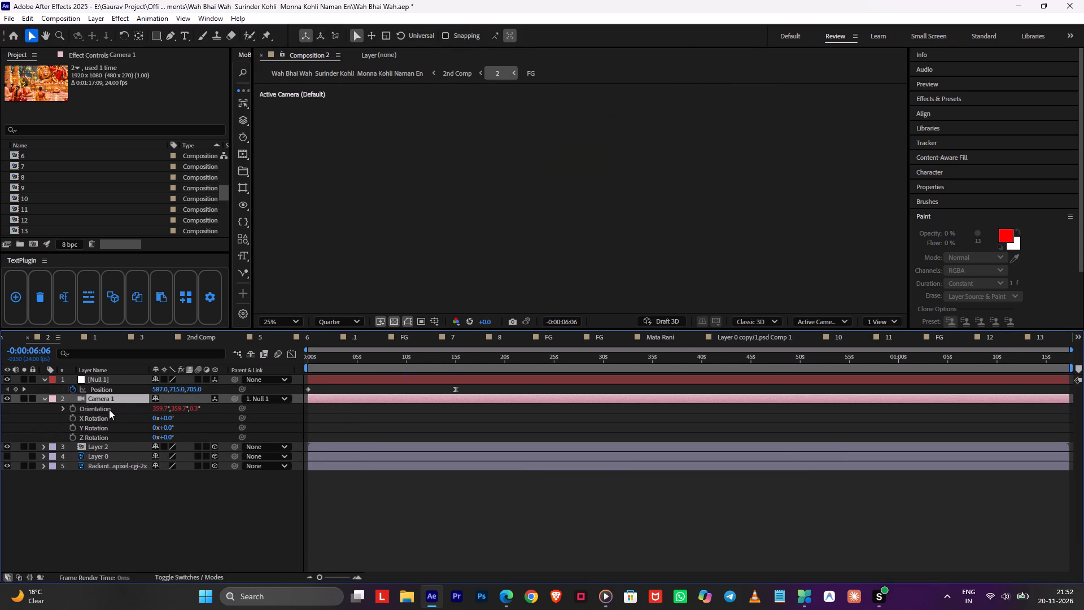
{"action": "left_click", "coordinate": [106, 409]}
{"action": "left_click", "coordinate": [67, 412]}
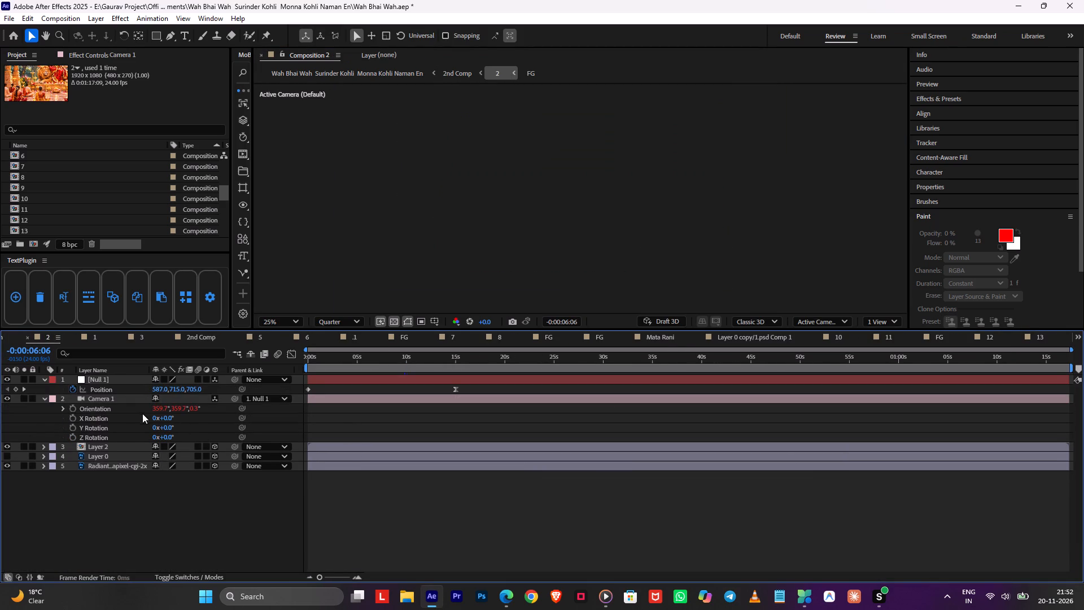
{"action": "left_click", "coordinate": [118, 401]}
{"action": "key", "text": "ctrl+v"}
{"action": "left_click", "coordinate": [107, 413]}
{"action": "left_click", "coordinate": [65, 408]}
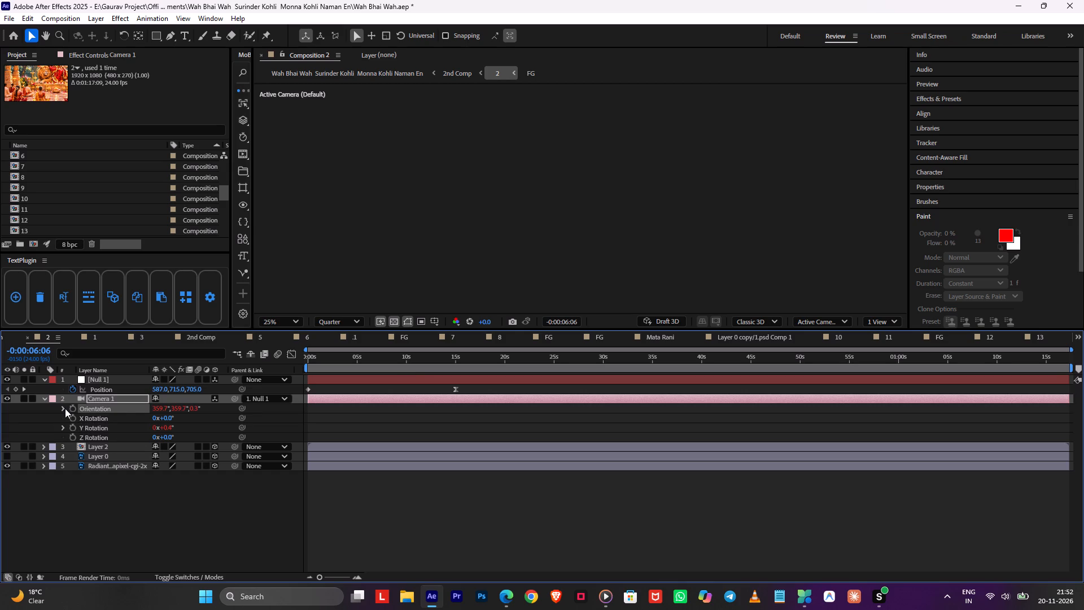
{"action": "left_click", "coordinate": [320, 426]}
{"action": "double_click", "coordinate": [342, 423]}
{"action": "left_click", "coordinate": [346, 416]}
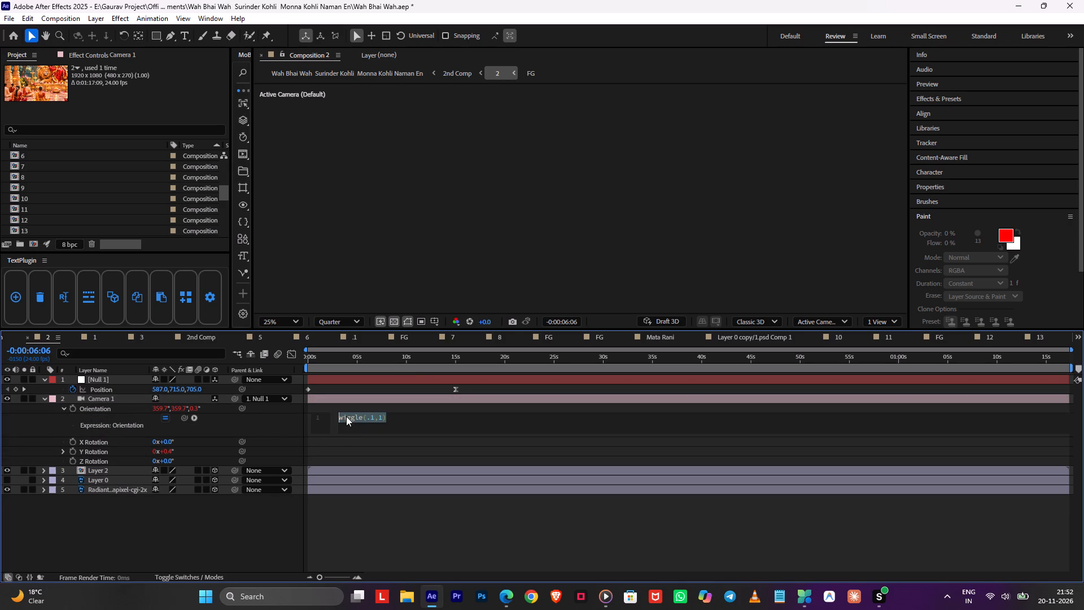
{"action": "key", "text": "Delete"}
{"action": "left_click", "coordinate": [360, 444]}
{"action": "left_click_drag", "start_coordinate": [356, 359], "coordinate": [334, 382]}
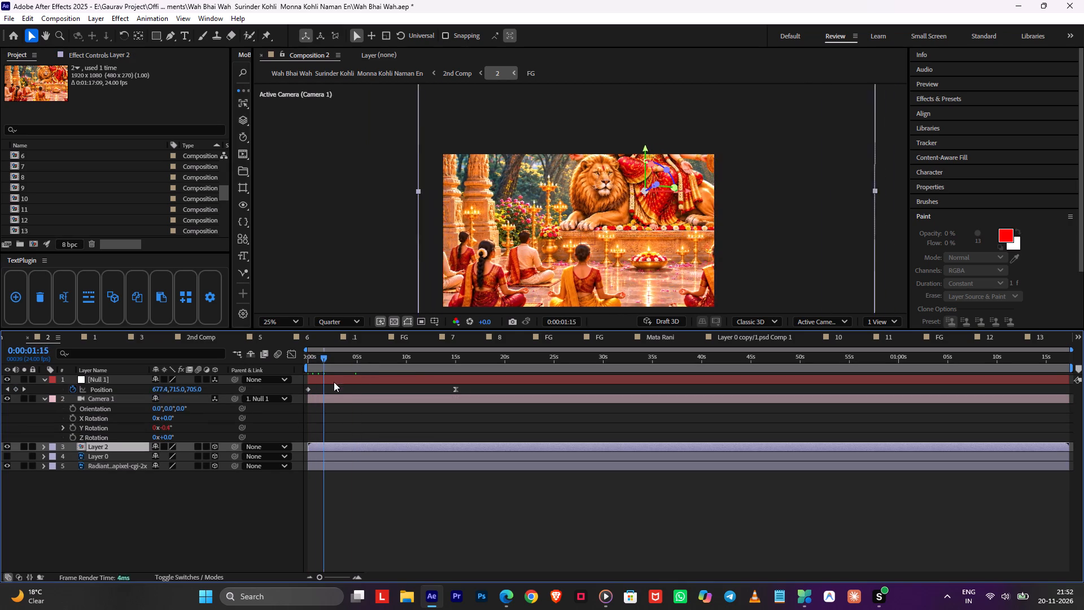
{"action": "left_click_drag", "start_coordinate": [334, 382], "coordinate": [369, 391]}
In comp 7, replace Camera 1's Orientation expression with the copied Y Rotation wiggle.
{"action": "key", "text": "Tab"}
{"action": "left_click", "coordinate": [305, 390]}
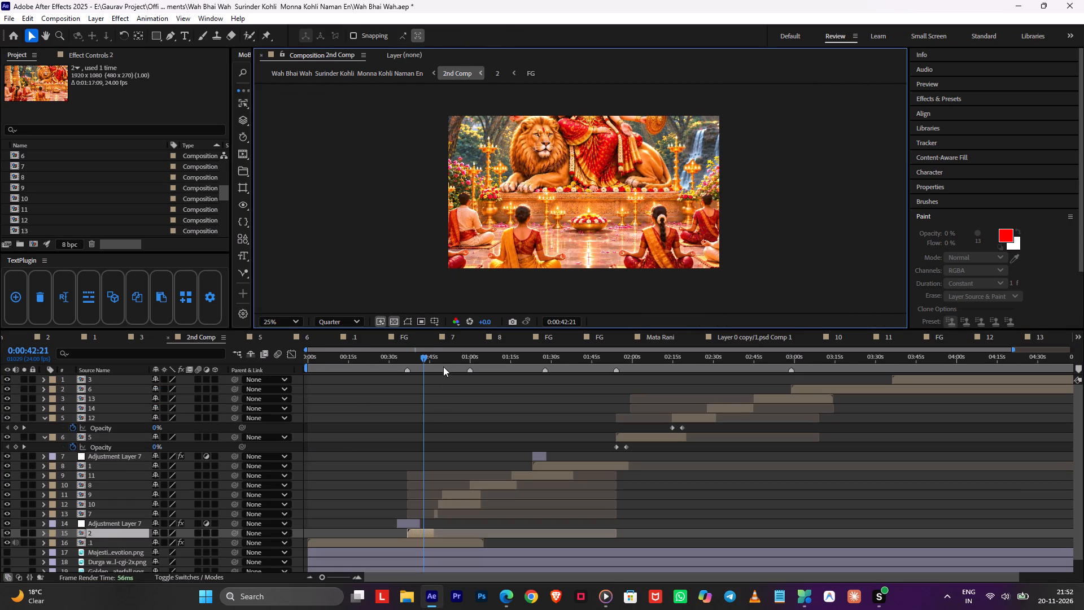
{"action": "left_click", "coordinate": [443, 366]}
{"action": "scroll", "coordinate": [431, 443], "scroll_direction": "up", "scroll_amount": 3, "text": "alt"}
{"action": "left_click", "coordinate": [479, 368]}
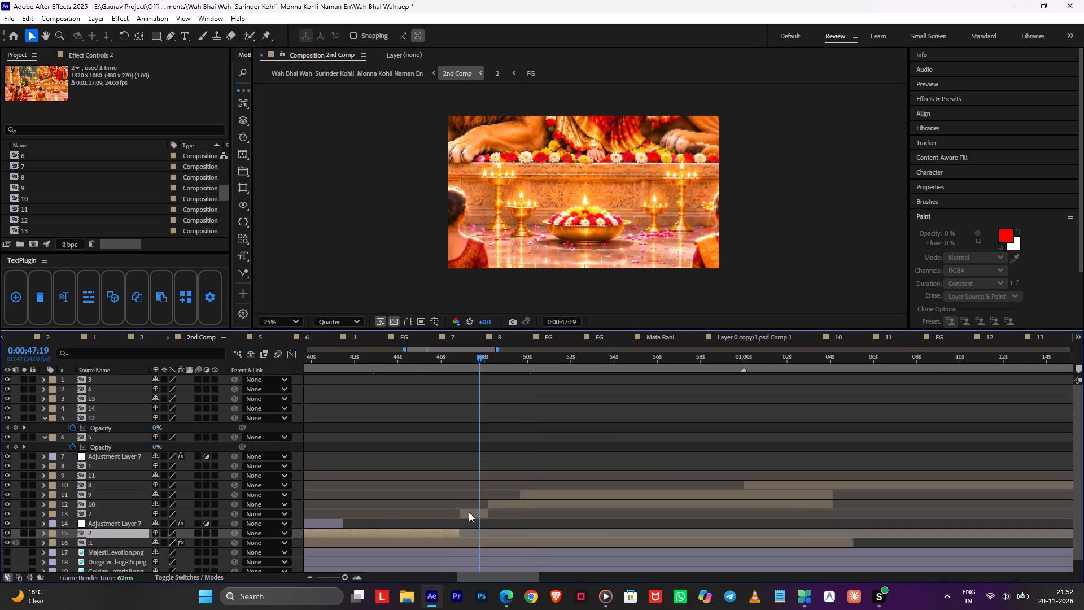
{"action": "double_click", "coordinate": [469, 511]}
{"action": "key", "text": "r"}
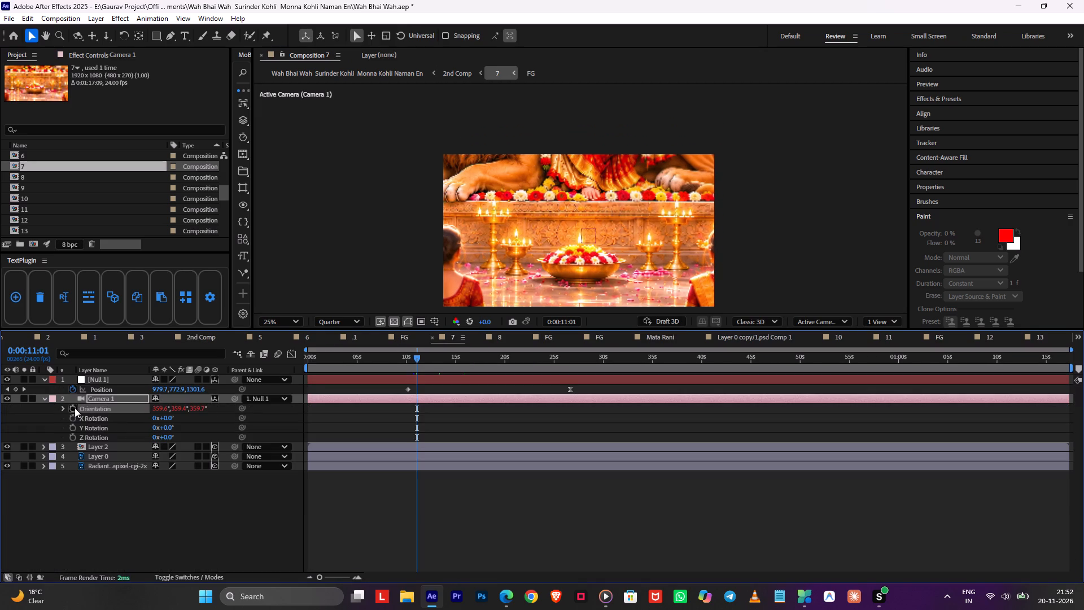
{"action": "left_click", "coordinate": [74, 408], "text": "alt"}
{"action": "key", "text": "ctrl+v"}
In comp 10, replace Camera 1's Orientation expression with the copied Y Rotation wiggle.
{"action": "key", "text": "Tab"}
{"action": "left_click", "coordinate": [95, 412]}
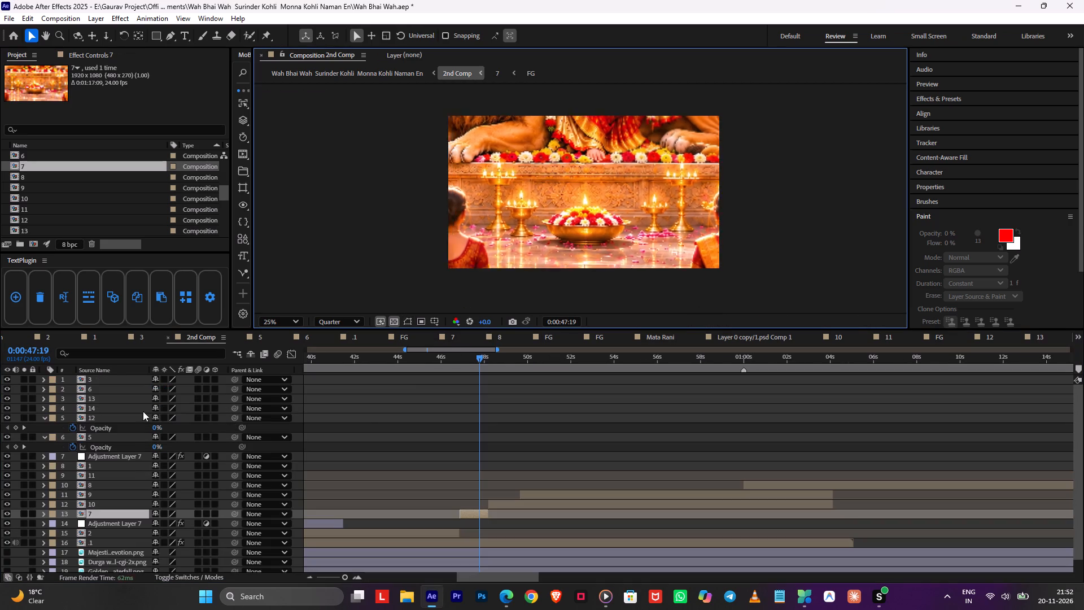
{"action": "left_click_drag", "start_coordinate": [497, 360], "coordinate": [505, 363]}
{"action": "double_click", "coordinate": [496, 503]}
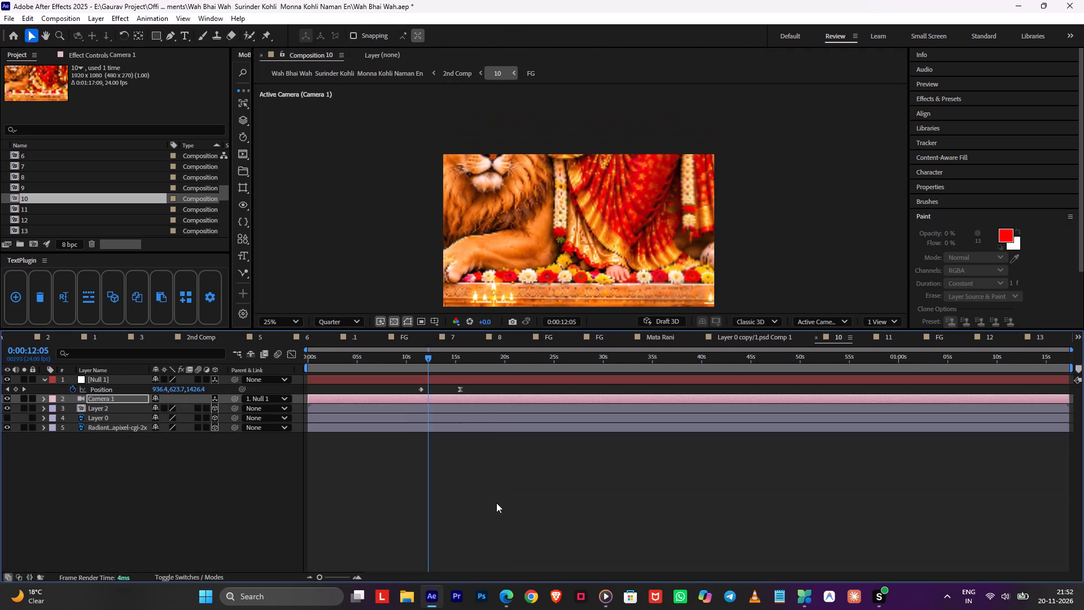
{"action": "key", "text": "r"}
{"action": "left_click", "coordinate": [73, 408], "text": "alt"}
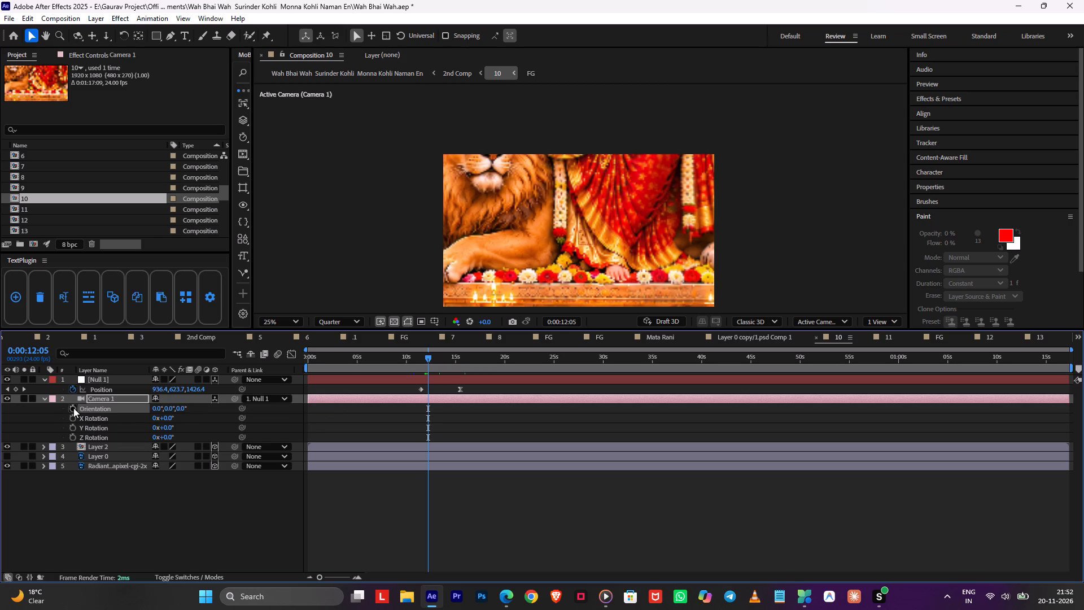
{"action": "key", "text": "ctrl+v"}
In comp 9, replace Camera 1's Orientation expression with the copied Y Rotation wiggle.
{"action": "key", "text": "Tab"}
{"action": "left_click", "coordinate": [317, 401]}
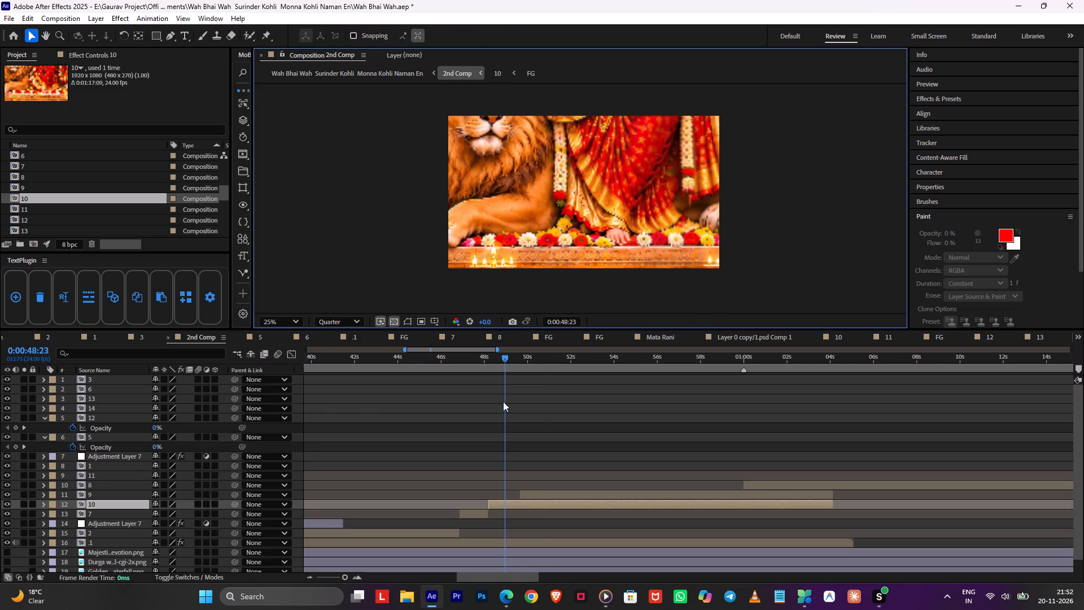
{"action": "left_click", "coordinate": [541, 363]}
{"action": "double_click", "coordinate": [536, 495]}
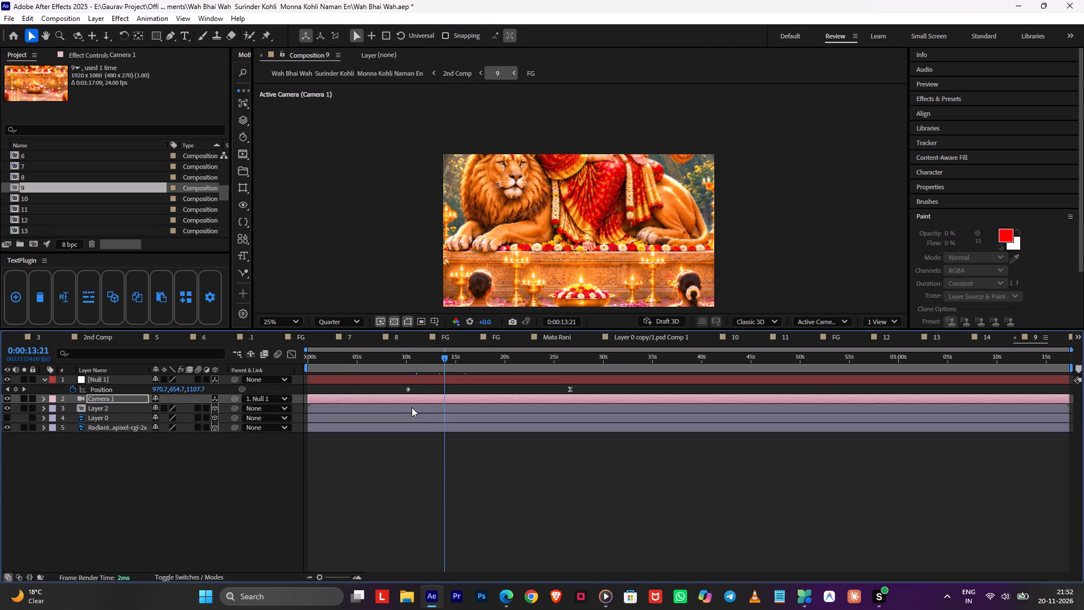
{"action": "key", "text": "r"}
{"action": "left_click", "coordinate": [75, 408], "text": "alt"}
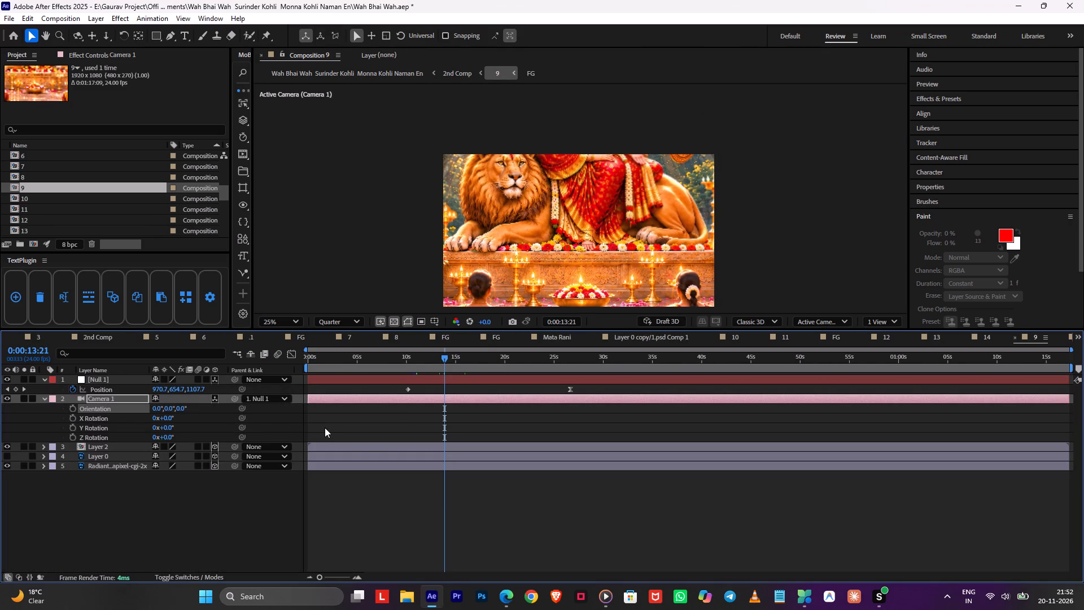
{"action": "key", "text": "ctrl+v"}
{"action": "left_click", "coordinate": [378, 424]}
In comp 8, replace Camera 1's Orientation expression with the copied Y Rotation wiggle and return to the 2nd Comp.
{"action": "key", "text": "Tab"}
{"action": "left_click", "coordinate": [281, 424]}
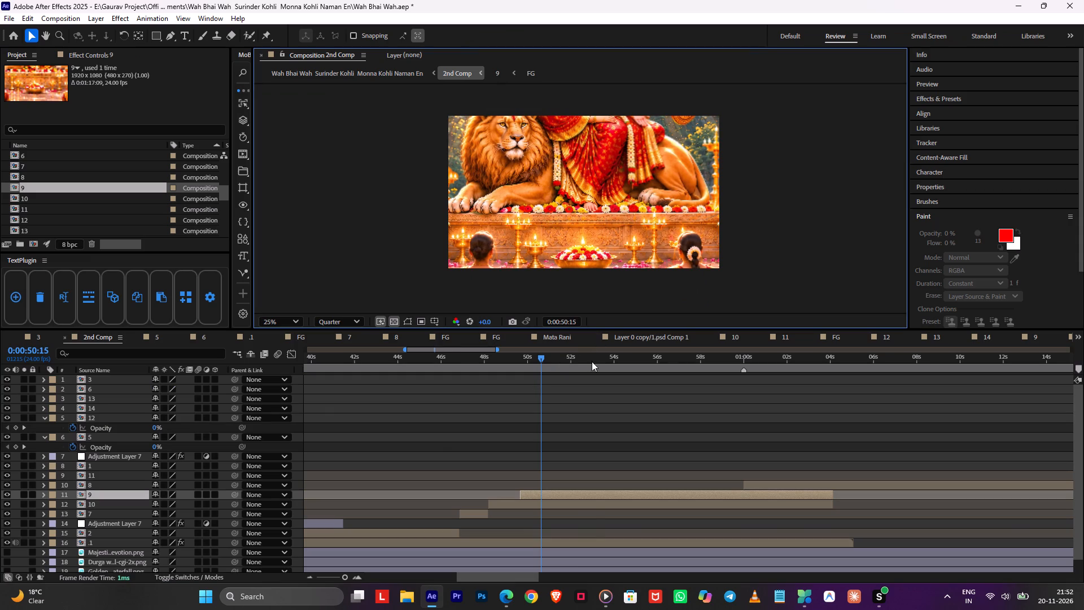
{"action": "left_click_drag", "start_coordinate": [593, 363], "coordinate": [763, 437]}
{"action": "double_click", "coordinate": [760, 481]}
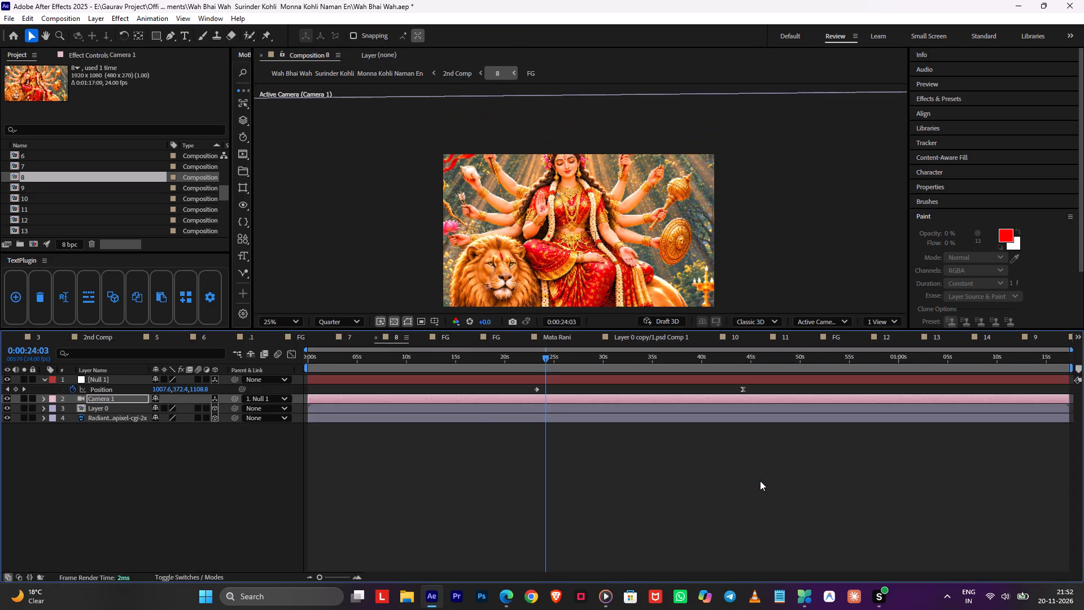
{"action": "key", "text": "r"}
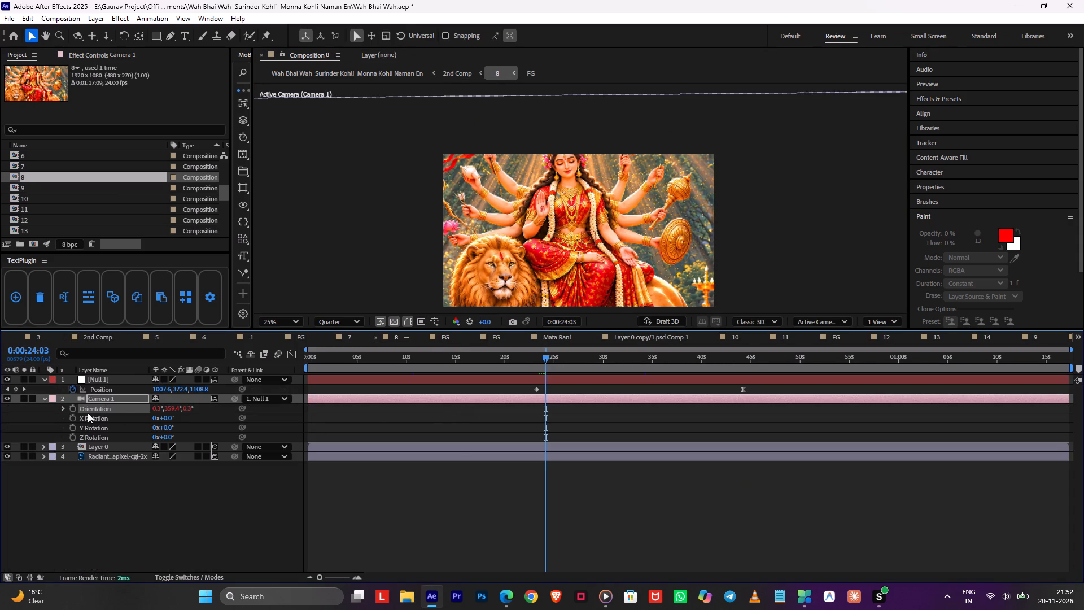
{"action": "left_click", "coordinate": [72, 409], "text": "alt"}
{"action": "key", "text": "ctrl+v"}
{"action": "left_click", "coordinate": [429, 425]}
{"action": "key", "text": "Tab"}
{"action": "left_click", "coordinate": [345, 424]}
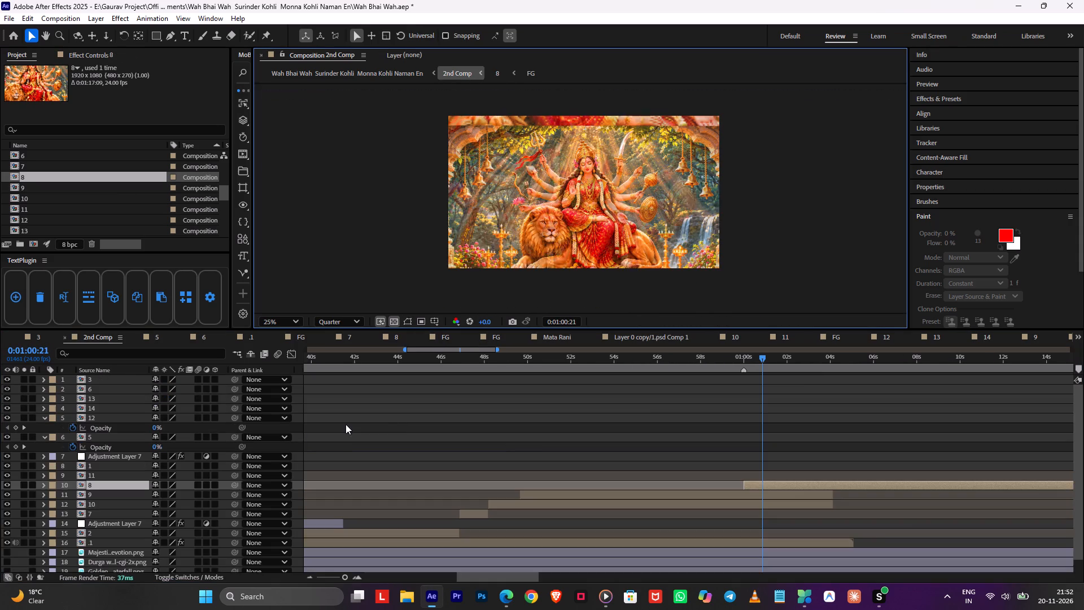
In comp 11, replace Camera 1's Orientation expression with the copied Y Rotation wiggle and return to the 2nd Comp.
{"action": "left_click_drag", "start_coordinate": [817, 360], "coordinate": [1034, 406]}
{"action": "middle_click_drag", "start_coordinate": [1016, 419], "coordinate": [421, 454]}
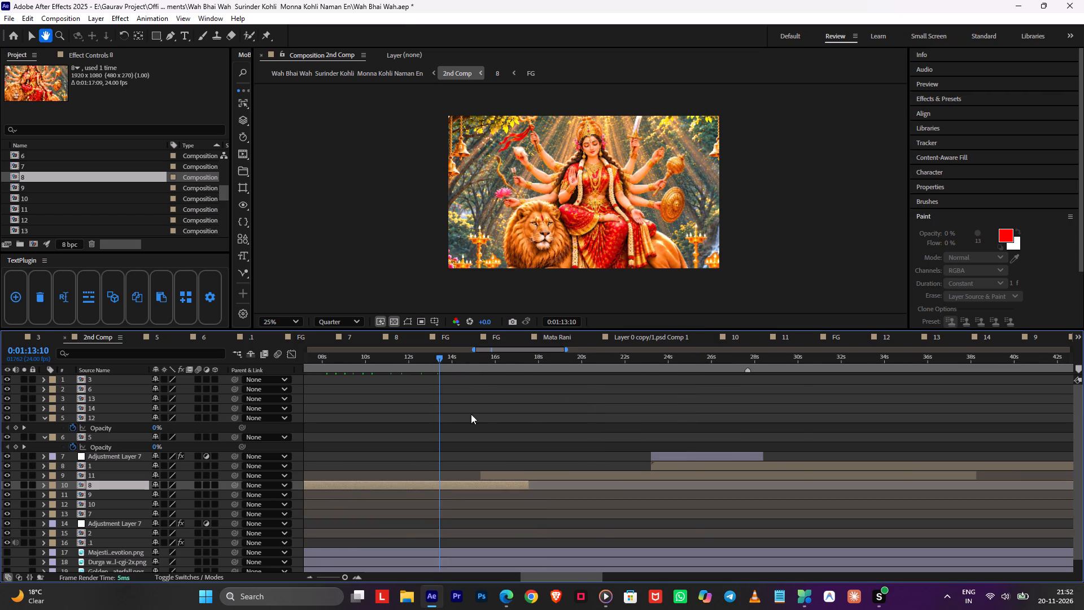
{"action": "left_click", "coordinate": [524, 354]}
{"action": "left_click_drag", "start_coordinate": [531, 359], "coordinate": [561, 368]}
{"action": "double_click", "coordinate": [540, 477]}
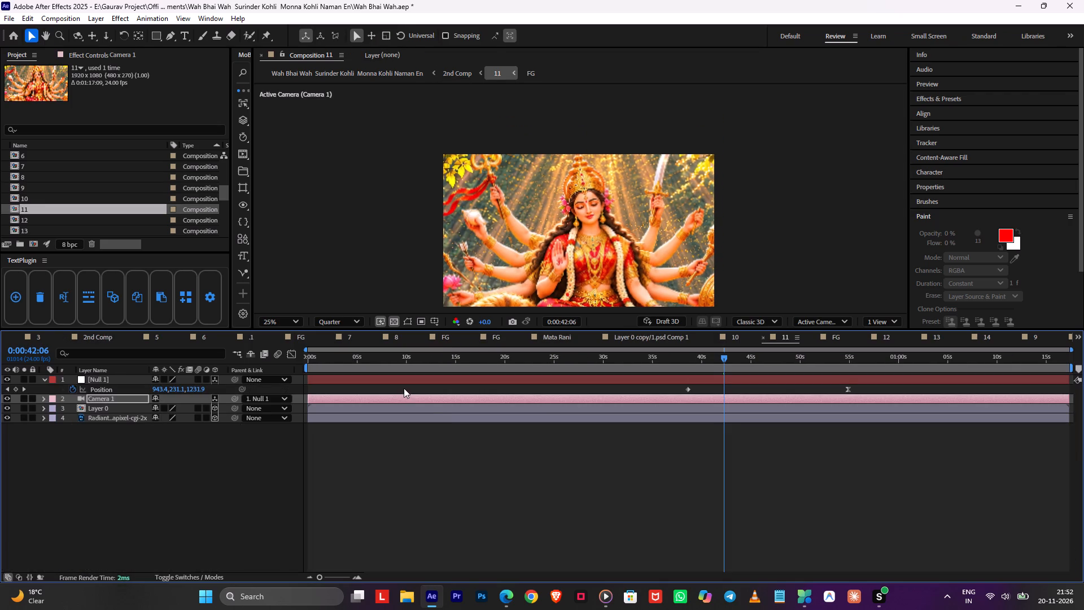
{"action": "key", "text": "r"}
{"action": "left_click", "coordinate": [75, 409], "text": "alt"}
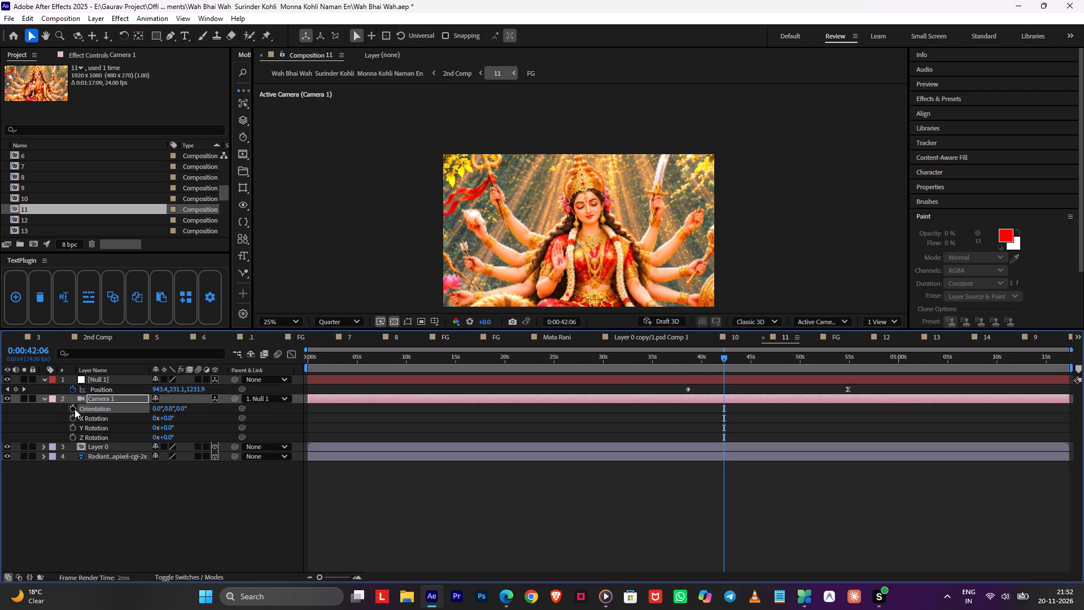
{"action": "key", "text": "ctrl+v"}
{"action": "left_click", "coordinate": [465, 433]}
{"action": "key", "text": "Tab"}
{"action": "left_click", "coordinate": [388, 430]}
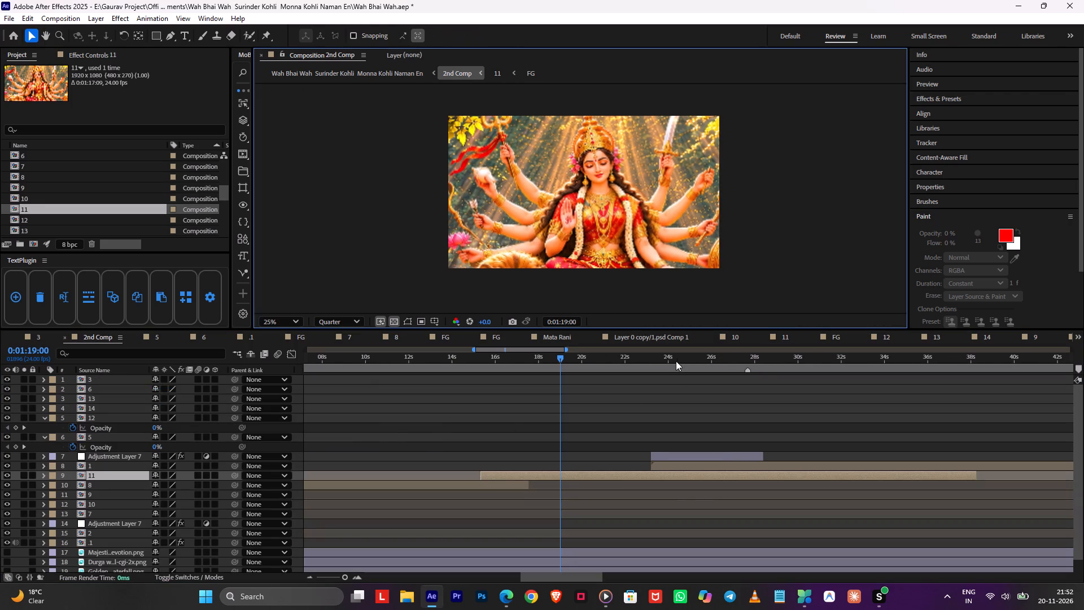
In the comp 1 used as layer 8, replace Camera 1's Orientation expression with the copied Y Rotation wiggle.
{"action": "left_click_drag", "start_coordinate": [682, 355], "coordinate": [797, 385]}
{"action": "double_click", "coordinate": [792, 465]}
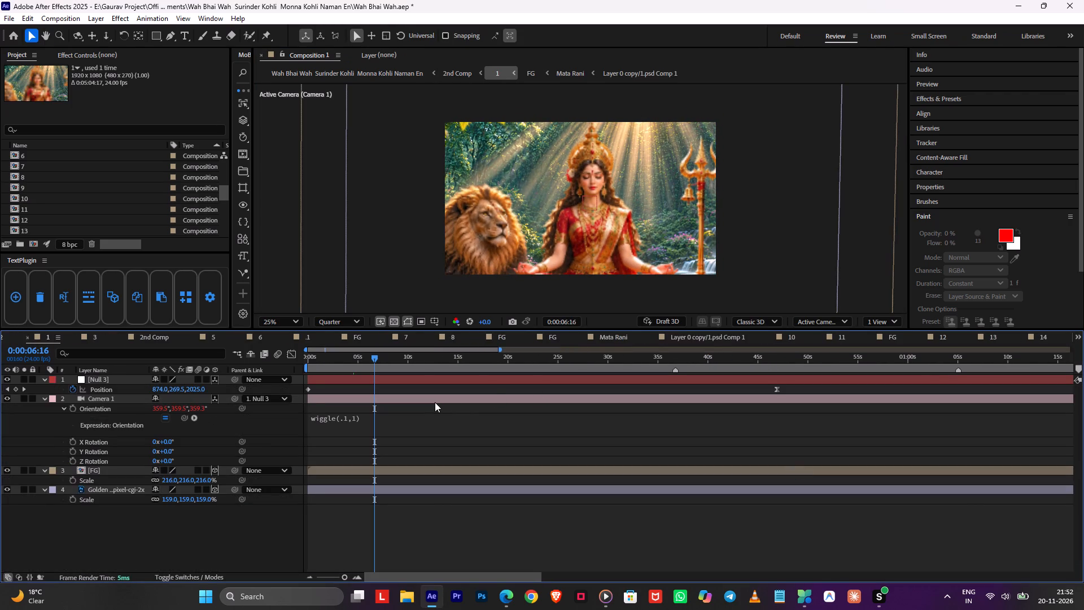
{"action": "left_click", "coordinate": [432, 402]}
{"action": "left_click", "coordinate": [74, 411], "text": "alt"}
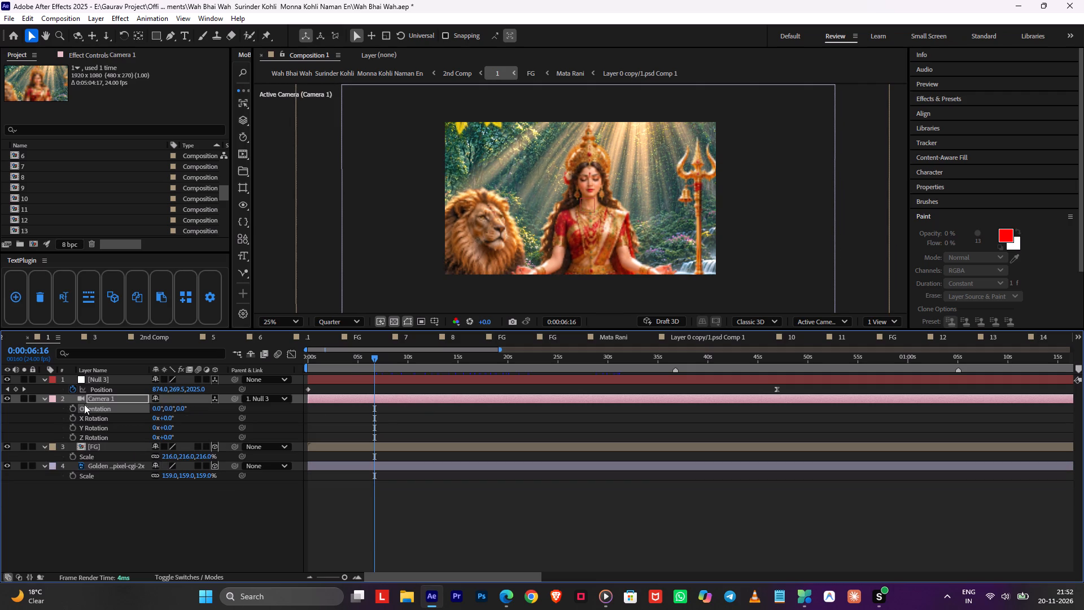
{"action": "key", "text": "ctrl+v"}
{"action": "left_click", "coordinate": [644, 358]}
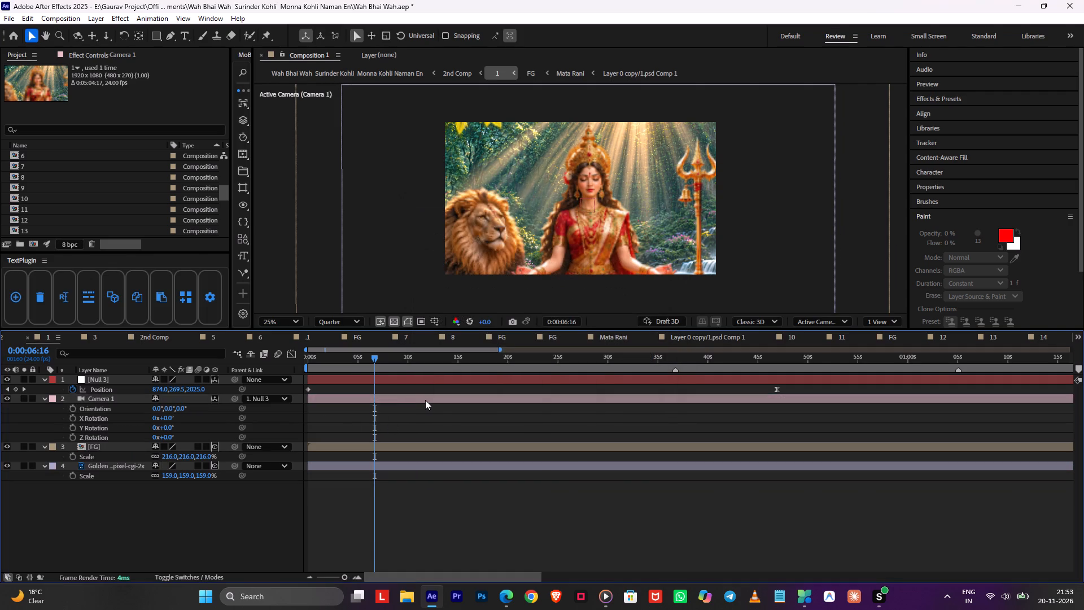
{"action": "left_click", "coordinate": [423, 400]}
{"action": "key", "text": "ctrl+v"}
{"action": "key", "text": "Tab"}
{"action": "left_click", "coordinate": [353, 400]}
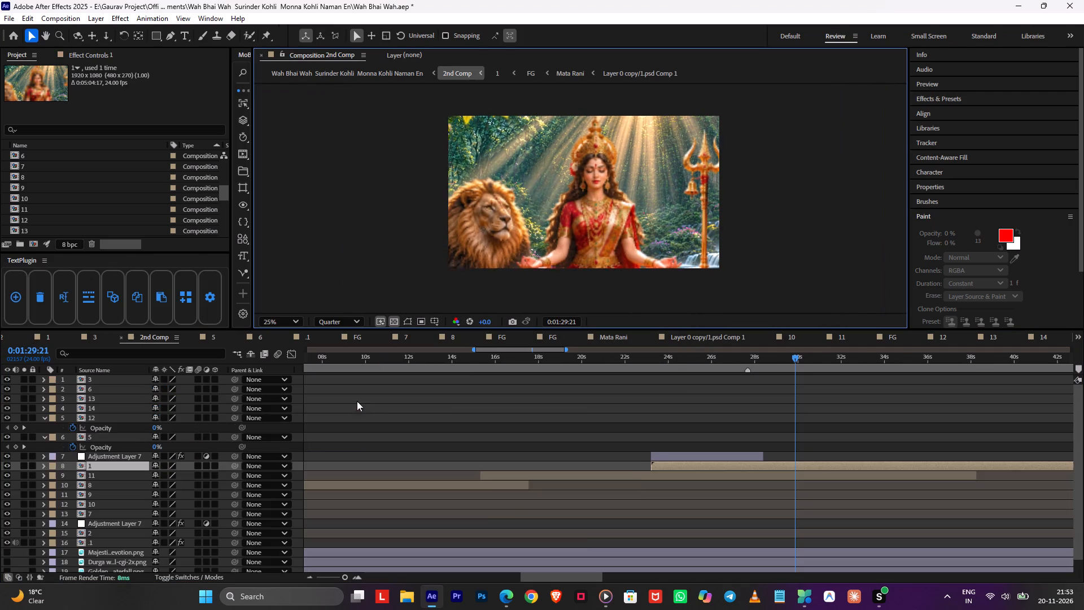
In comp 5, replace Camera 1's Orientation expression with the copied Y Rotation wiggle and return to the 2nd Comp.
{"action": "scroll", "coordinate": [837, 402], "scroll_direction": "down", "scroll_amount": 3, "text": "alt"}
{"action": "left_click", "coordinate": [822, 367]}
{"action": "double_click", "coordinate": [829, 437]}
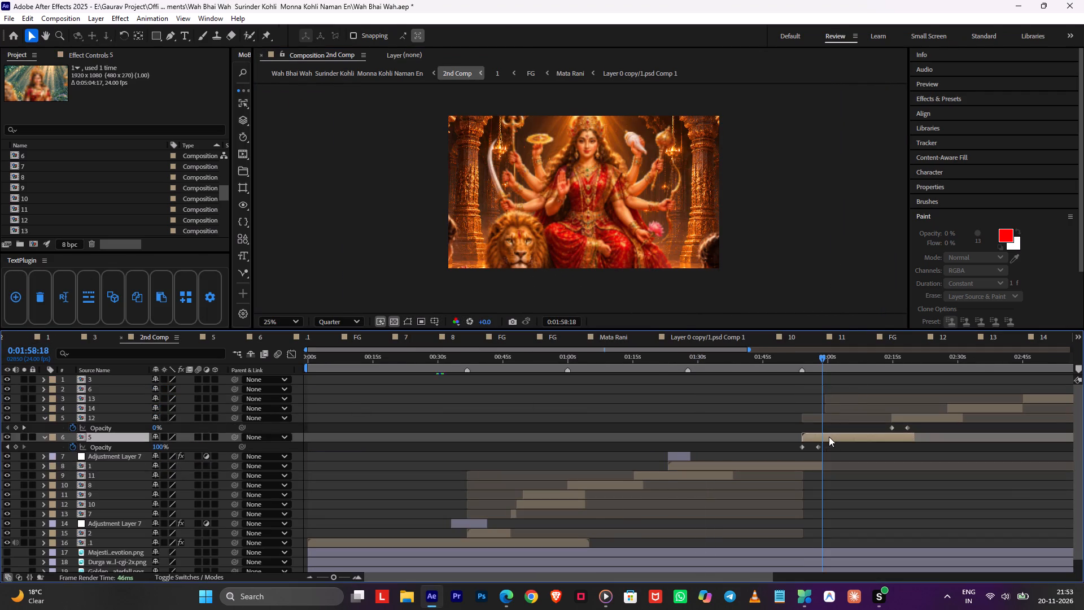
{"action": "key", "text": "r"}
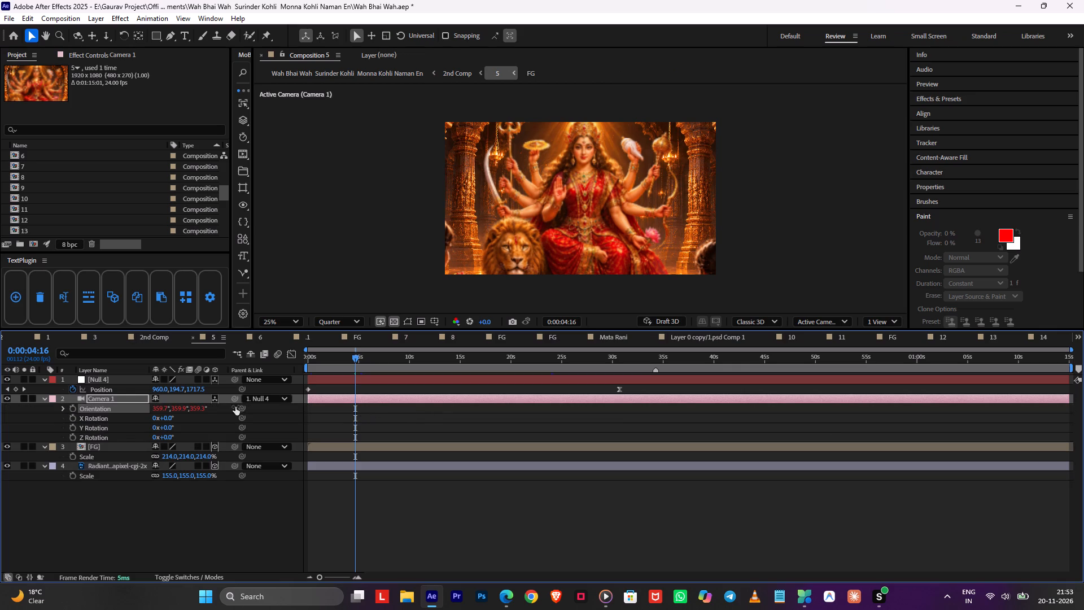
{"action": "left_click", "coordinate": [76, 408], "text": "alt"}
{"action": "left_click", "coordinate": [331, 402]}
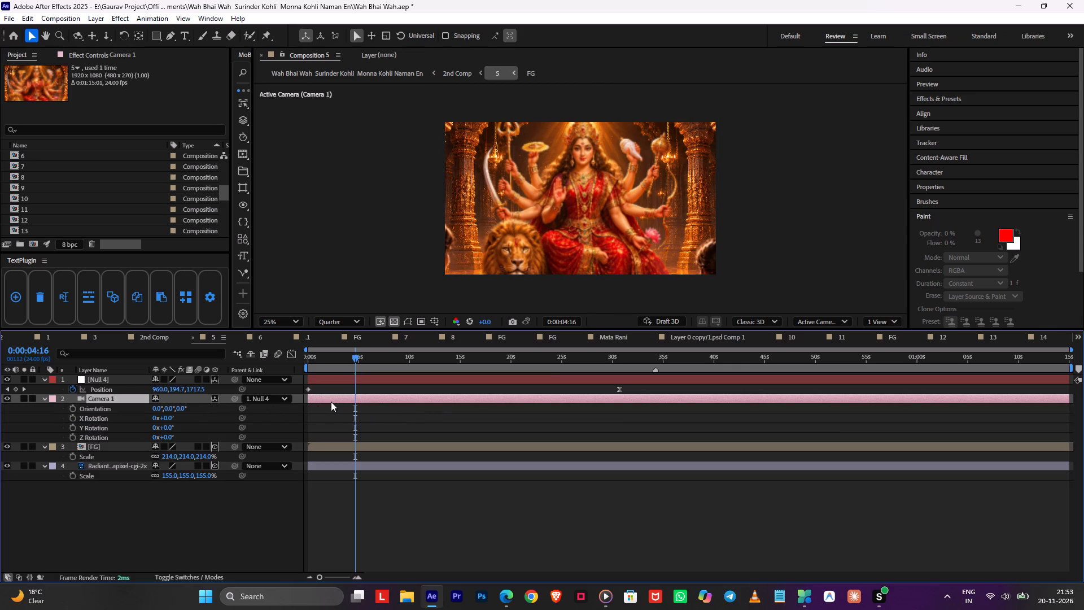
{"action": "key", "text": "ctrl+v"}
{"action": "key", "text": "Tab"}
{"action": "left_click", "coordinate": [210, 402]}
In comp 12, replace Camera 1's Orientation expression with the copied Y Rotation wiggle and return to the 2nd Comp.
{"action": "left_click_drag", "start_coordinate": [900, 364], "coordinate": [913, 364]}
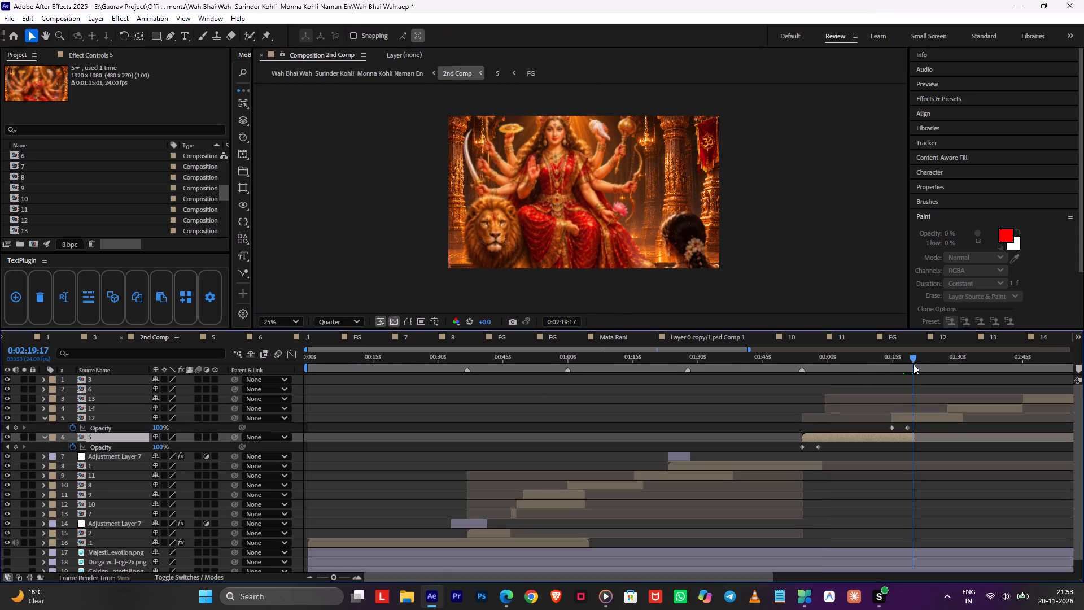
{"action": "left_click_drag", "start_coordinate": [913, 364], "coordinate": [914, 365]}
{"action": "double_click", "coordinate": [929, 424]}
{"action": "double_click", "coordinate": [929, 417]}
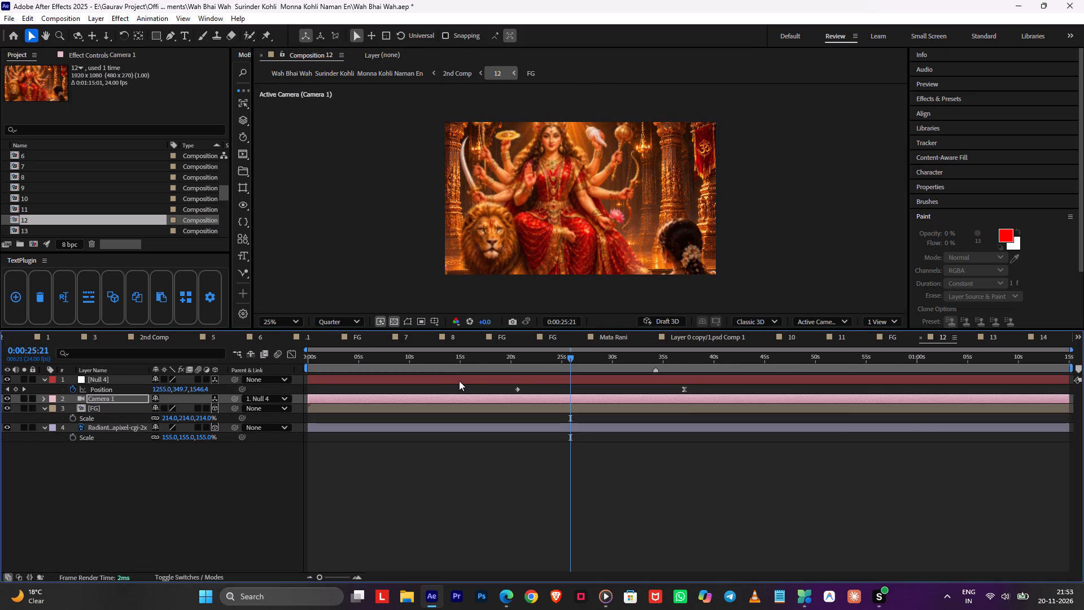
{"action": "key", "text": "r"}
{"action": "left_click", "coordinate": [72, 409], "text": "alt"}
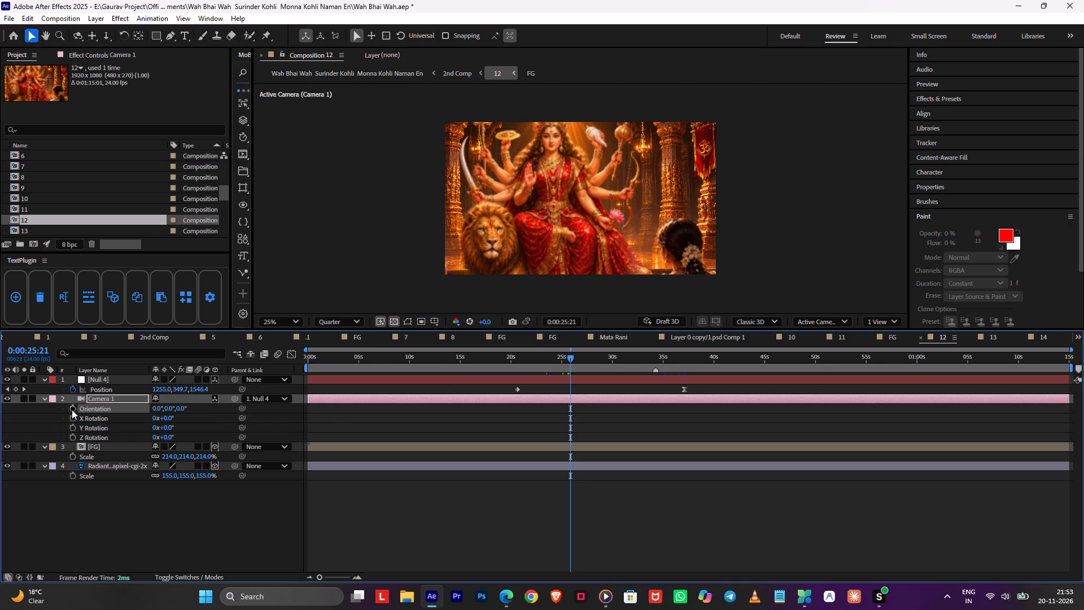
{"action": "key", "text": "ctrl+v"}
{"action": "key", "text": "Tab"}
{"action": "left_click", "coordinate": [414, 417]}
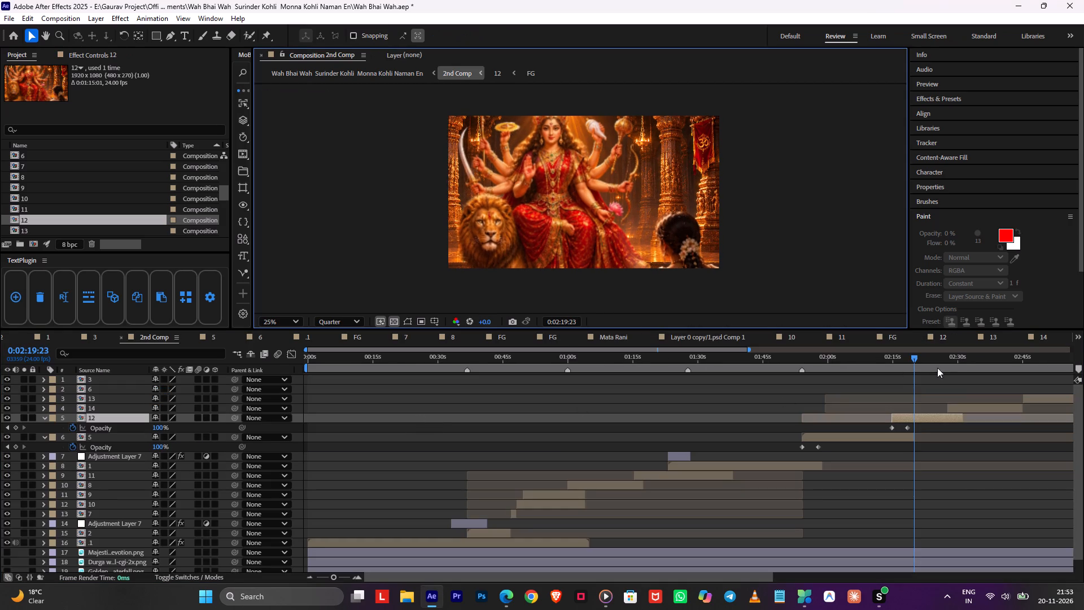
In comp 14, replace Camera 1's Orientation expression with the copied Y Rotation wiggle and return to the 2nd Comp.
{"action": "left_click_drag", "start_coordinate": [960, 360], "coordinate": [974, 364]}
{"action": "middle_click_drag", "start_coordinate": [983, 387], "coordinate": [549, 429]}
{"action": "double_click", "coordinate": [563, 407]}
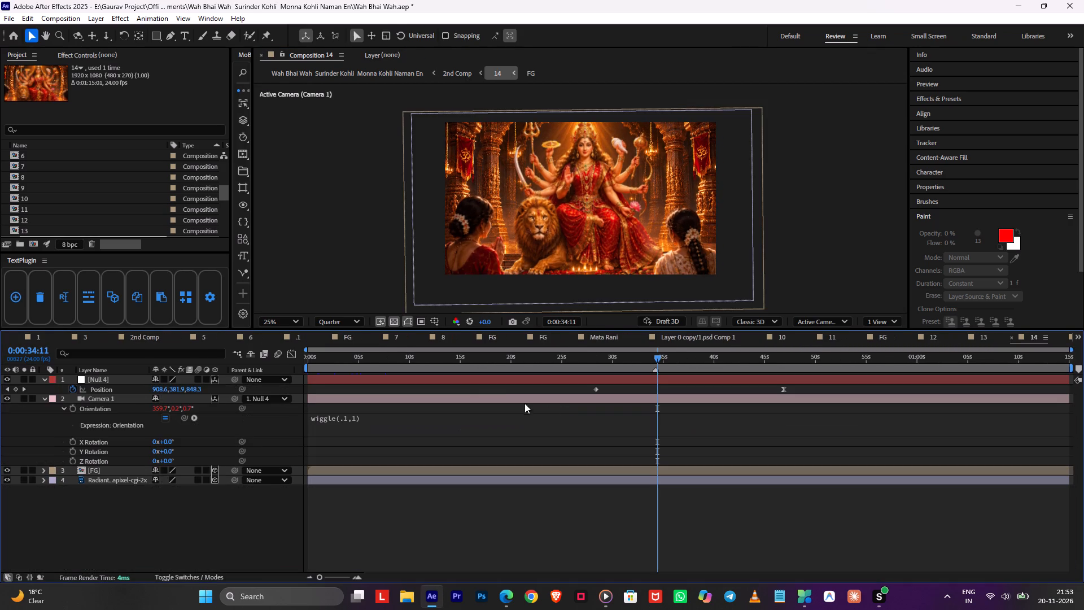
{"action": "left_click", "coordinate": [469, 397]}
{"action": "left_click", "coordinate": [72, 407], "text": "alt"}
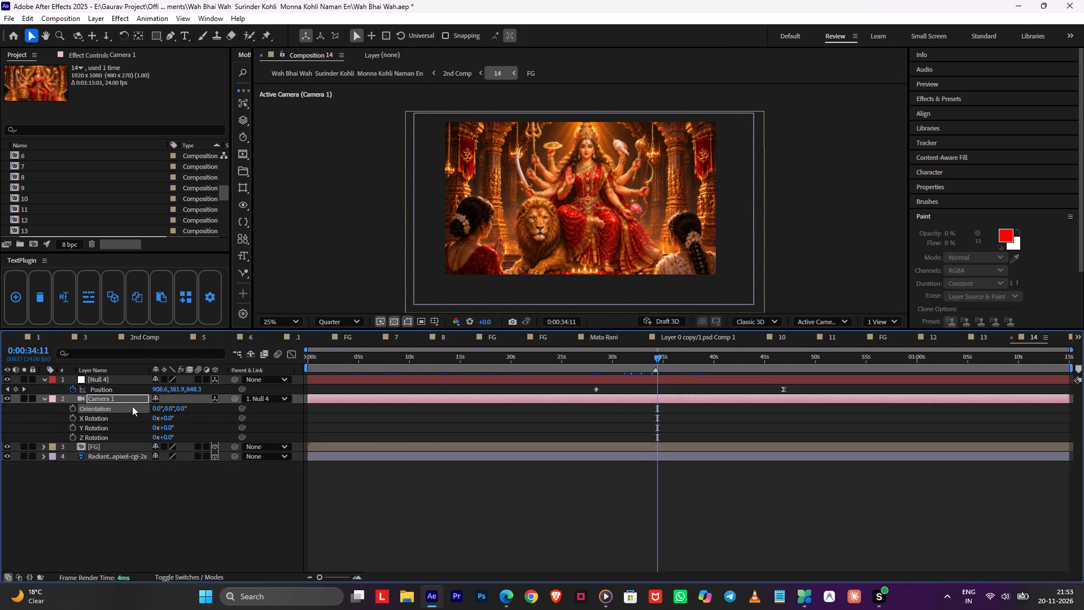
{"action": "key", "text": "ctrl+v"}
{"action": "left_click", "coordinate": [650, 361]}
{"action": "left_click", "coordinate": [570, 398]}
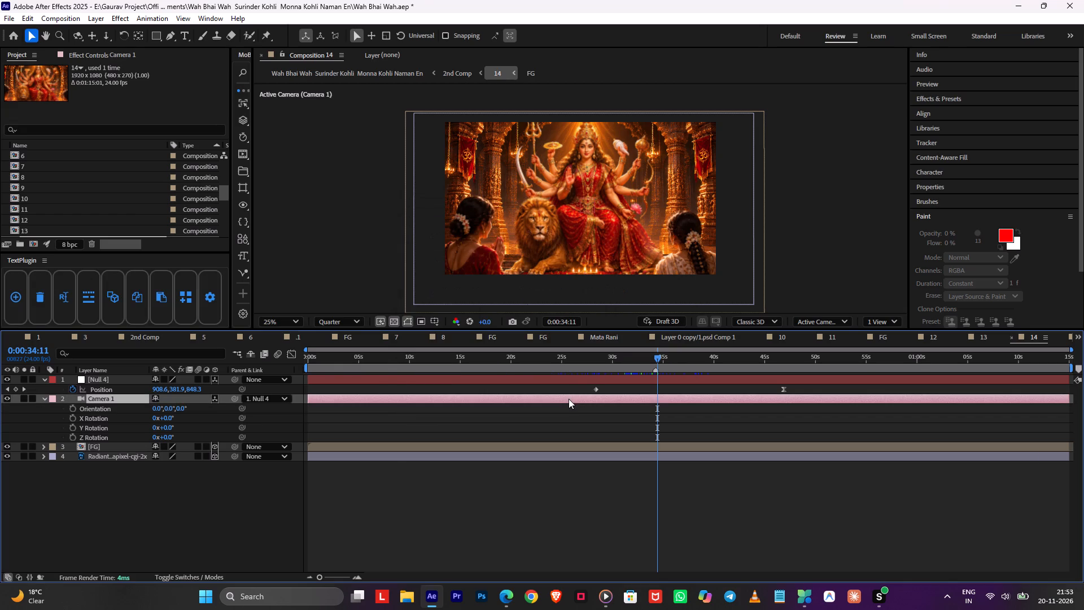
{"action": "key", "text": "ctrl+v"}
{"action": "key", "text": "Tab"}
{"action": "left_click", "coordinate": [432, 400]}
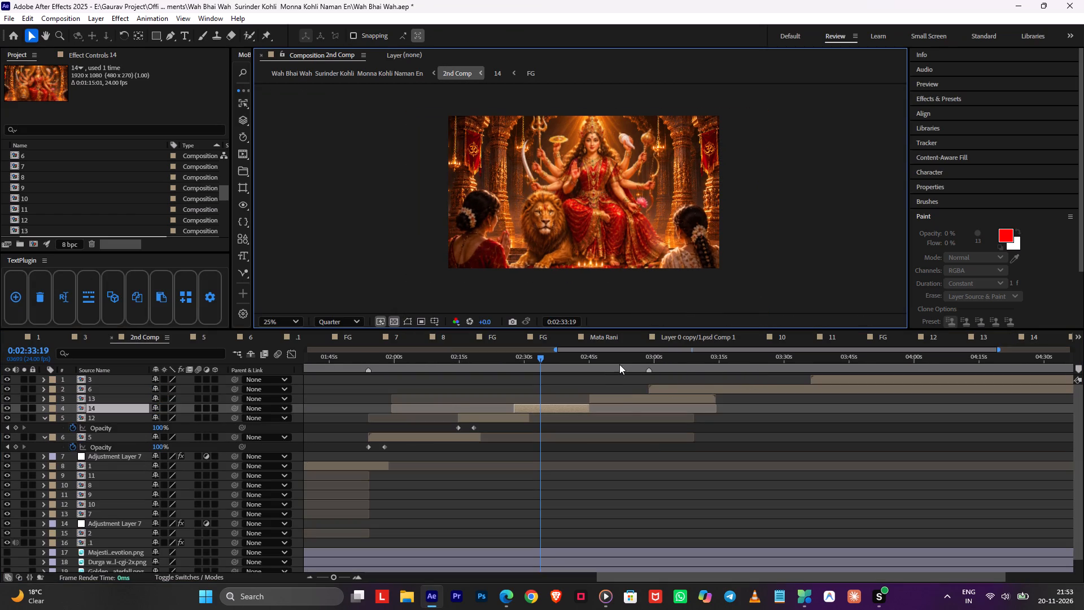
Open comps 13, 6 and 3 in turn to check which rotation expressions their cameras carry.
{"action": "left_click", "coordinate": [619, 364]}
{"action": "double_click", "coordinate": [624, 400]}
{"action": "left_click", "coordinate": [595, 400]}
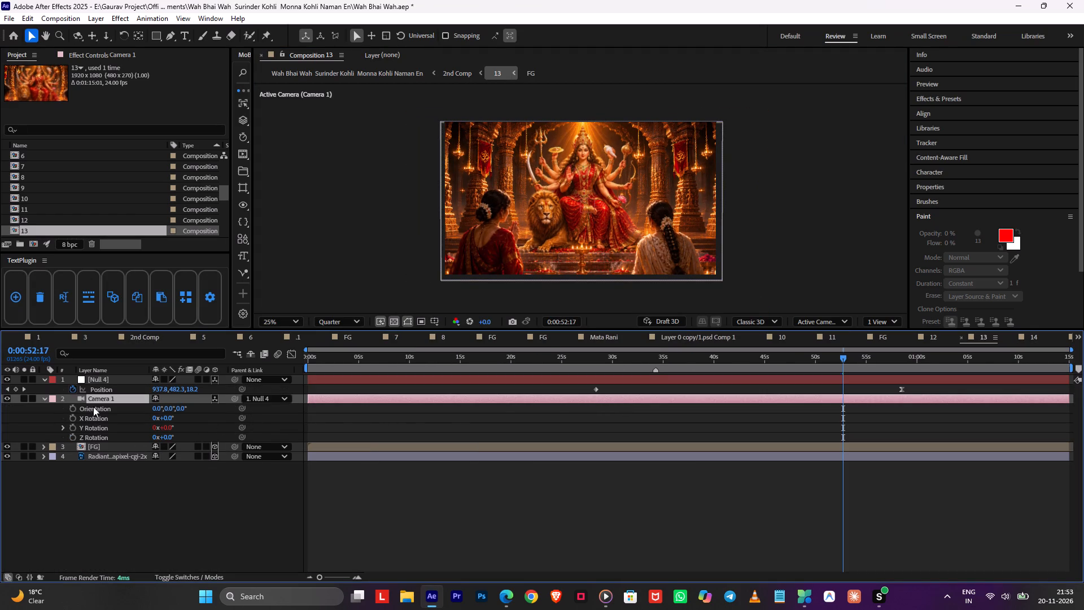
{"action": "left_click", "coordinate": [69, 409], "text": "alt"}
{"action": "left_click", "coordinate": [73, 407], "text": "alt"}
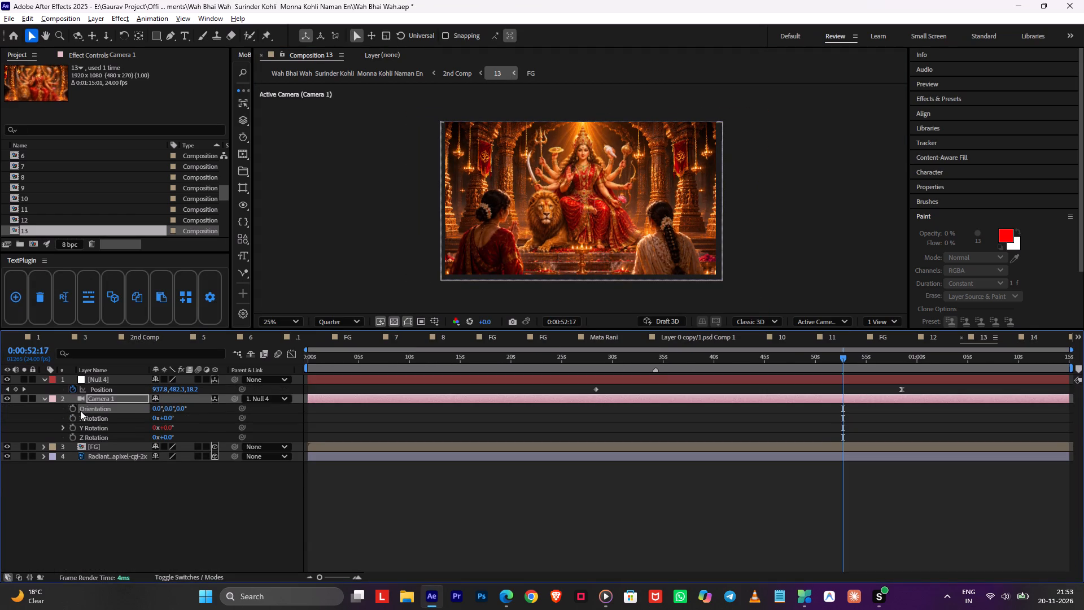
{"action": "key", "text": "Tab"}
{"action": "left_click", "coordinate": [76, 410]}
{"action": "double_click", "coordinate": [723, 385]}
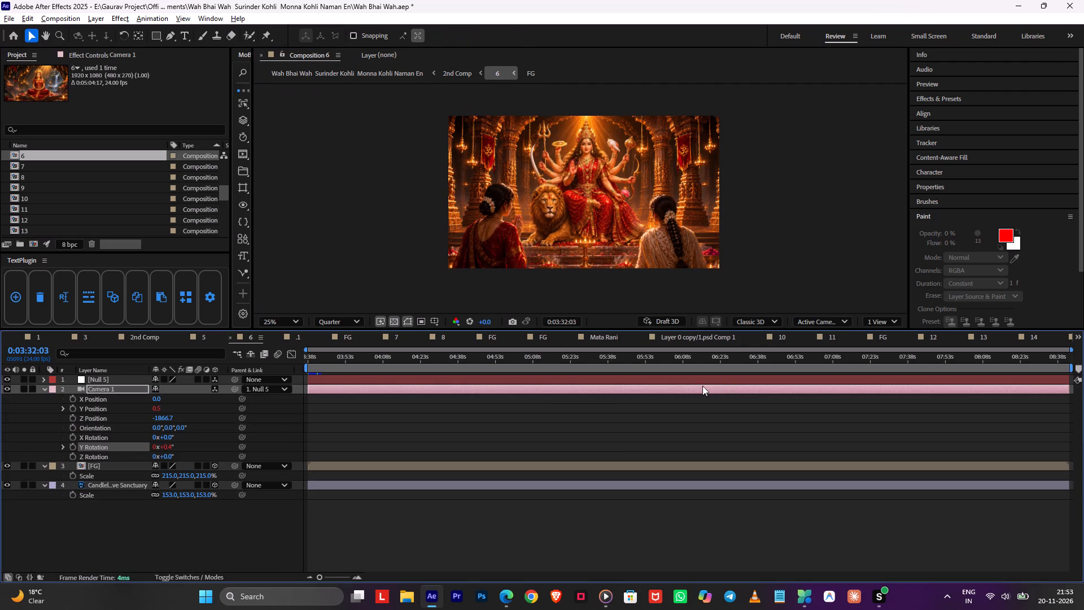
{"action": "key", "text": "Tab"}
{"action": "left_click", "coordinate": [186, 420]}
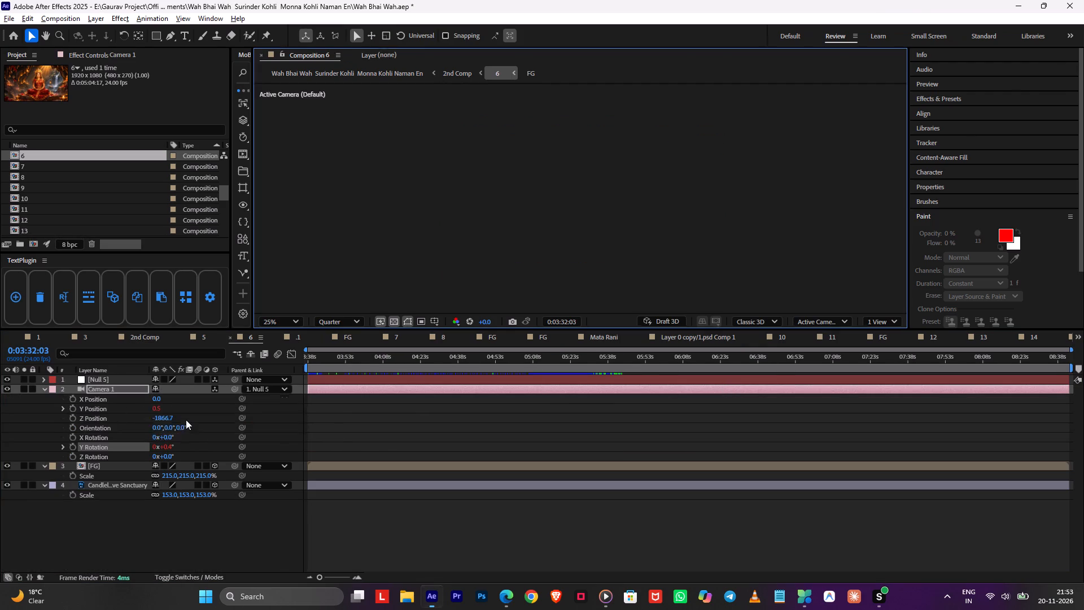
{"action": "left_click", "coordinate": [855, 359]}
{"action": "double_click", "coordinate": [863, 376]}
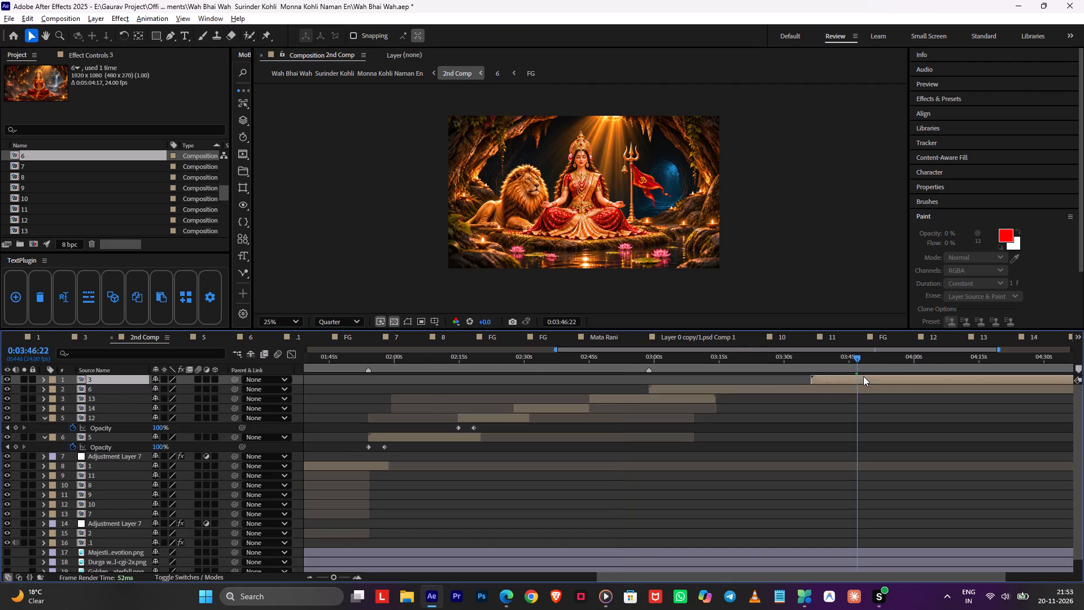
{"action": "key", "text": "Tab"}
{"action": "left_click", "coordinate": [667, 396]}
Scrub the 2nd Comp back from about 3:27 to 2:58, preview it there, and save the project.
{"action": "scroll", "coordinate": [793, 422], "scroll_direction": "up", "scroll_amount": 6}
{"action": "left_click_drag", "start_coordinate": [777, 359], "coordinate": [768, 360]}
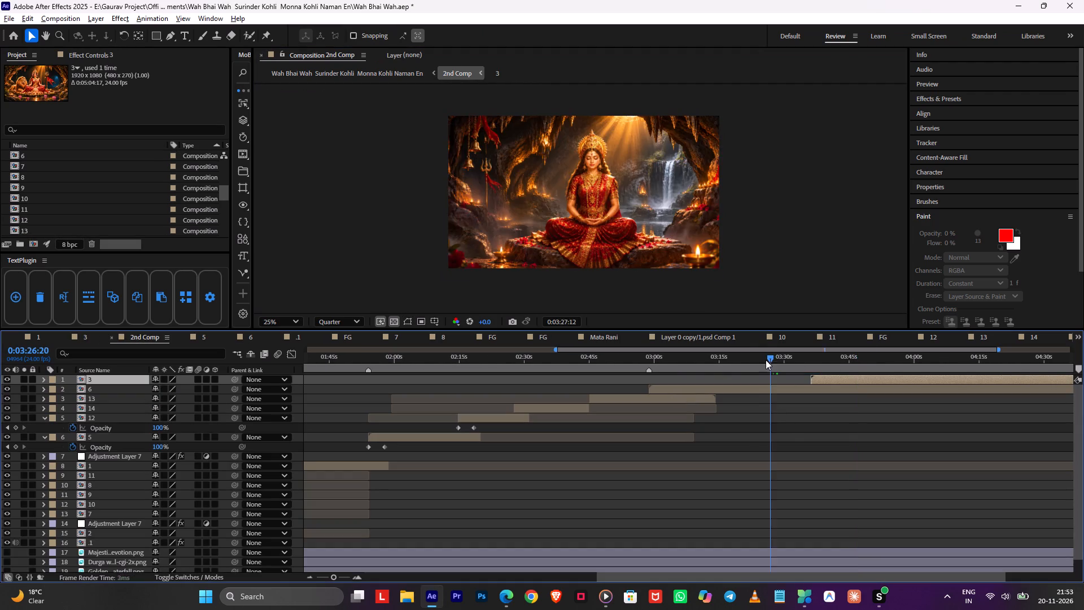
{"action": "left_click_drag", "start_coordinate": [749, 360], "coordinate": [645, 365]}
{"action": "key", "text": "space"}
{"action": "scroll", "coordinate": [641, 374], "scroll_direction": "up", "scroll_amount": 2, "text": "alt"}
{"action": "key", "text": "ctrl+s"}
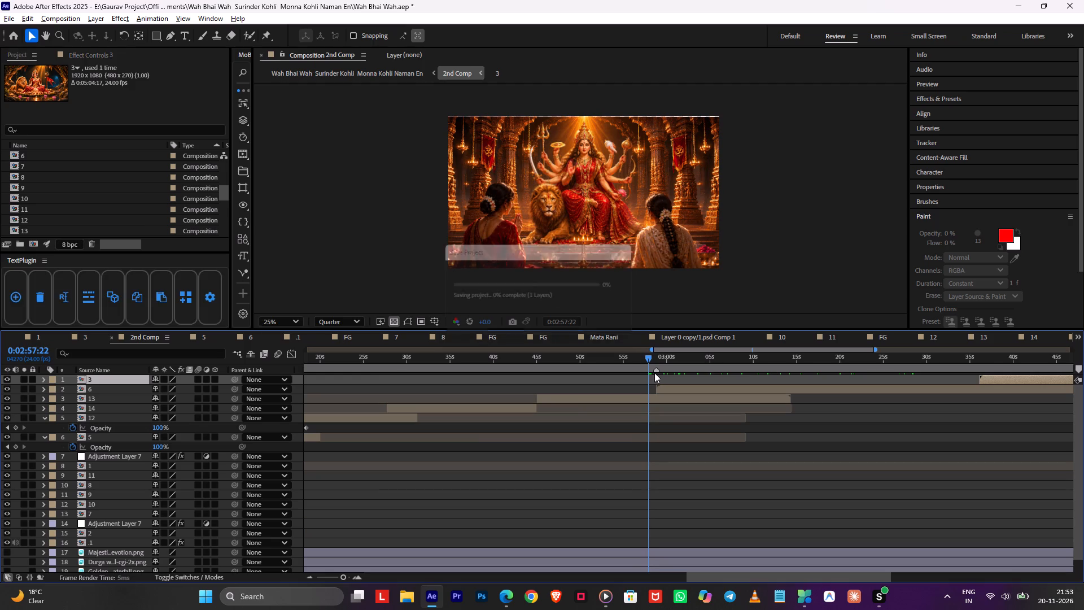
Scrub and preview the 2nd Comp between about 2:30 and 2:58, examining the frame edges of shots 14 and 13.
{"action": "left_click_drag", "start_coordinate": [648, 348], "coordinate": [634, 354]}
{"action": "left_click_drag", "start_coordinate": [636, 354], "coordinate": [654, 360]}
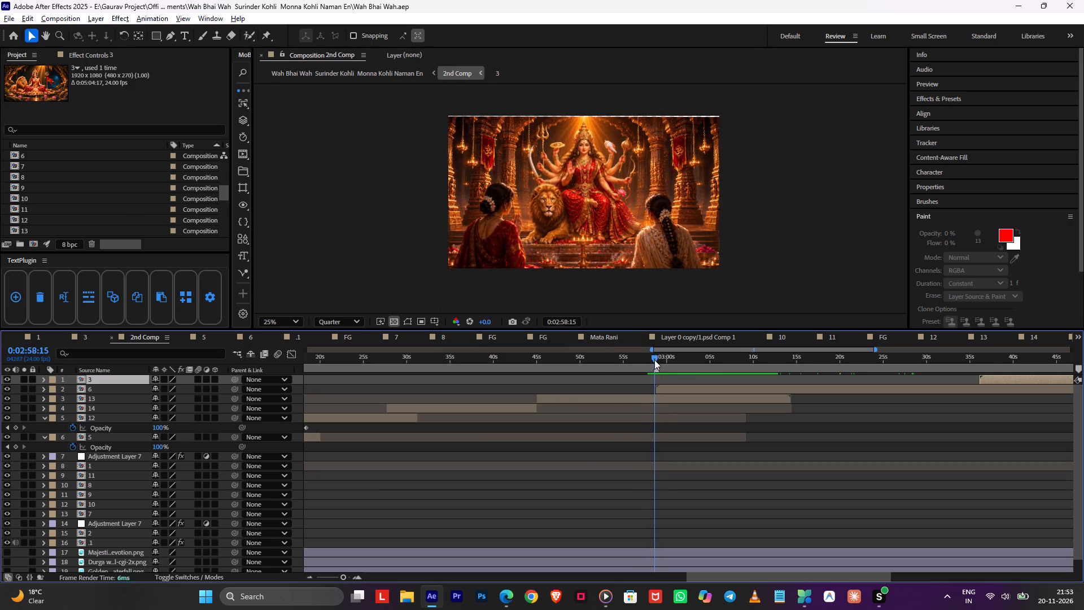
{"action": "left_click_drag", "start_coordinate": [654, 360], "coordinate": [405, 384]}
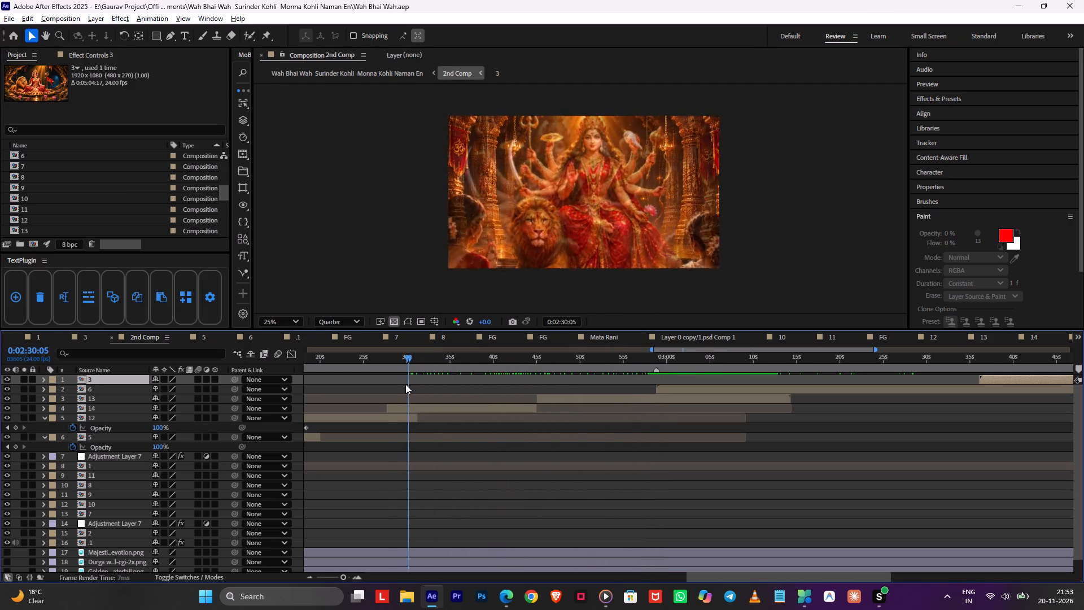
{"action": "left_click_drag", "start_coordinate": [405, 384], "coordinate": [481, 386]}
{"action": "key", "text": "space"}
{"action": "scroll", "coordinate": [478, 390], "scroll_direction": "up", "scroll_amount": 2, "text": "alt"}
{"action": "left_click_drag", "start_coordinate": [526, 365], "coordinate": [549, 365]}
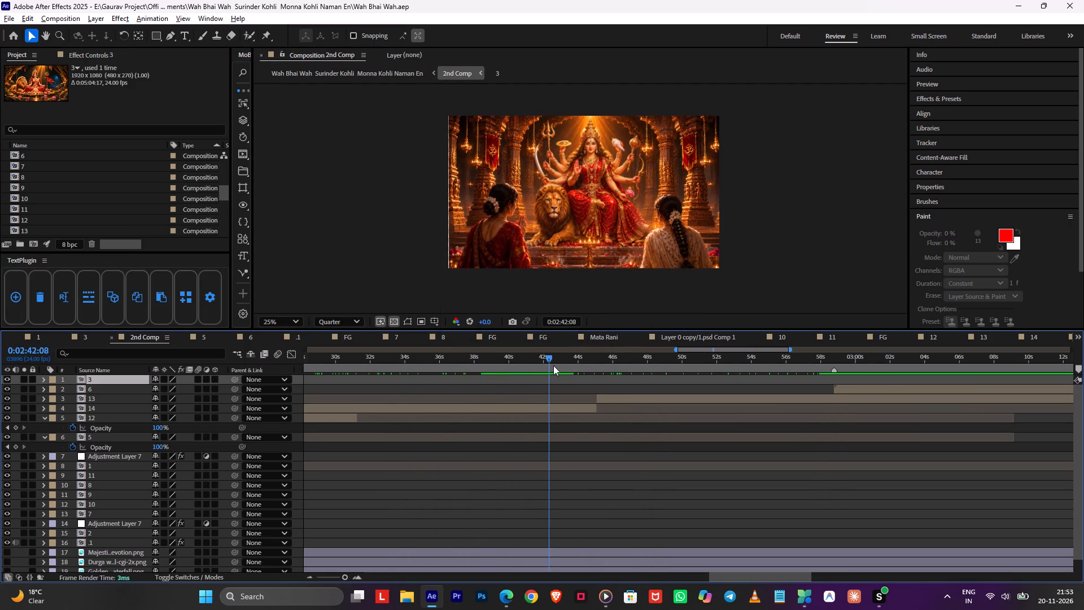
{"action": "key", "text": "space"}
{"action": "key", "text": "space"}
In comp 14 at 0:46:22, set Null 4's Position X to 998.0 and increase Z until the shot's edges are out of frame.
{"action": "double_click", "coordinate": [560, 407]}
{"action": "left_click_drag", "start_coordinate": [769, 372], "coordinate": [783, 377]}
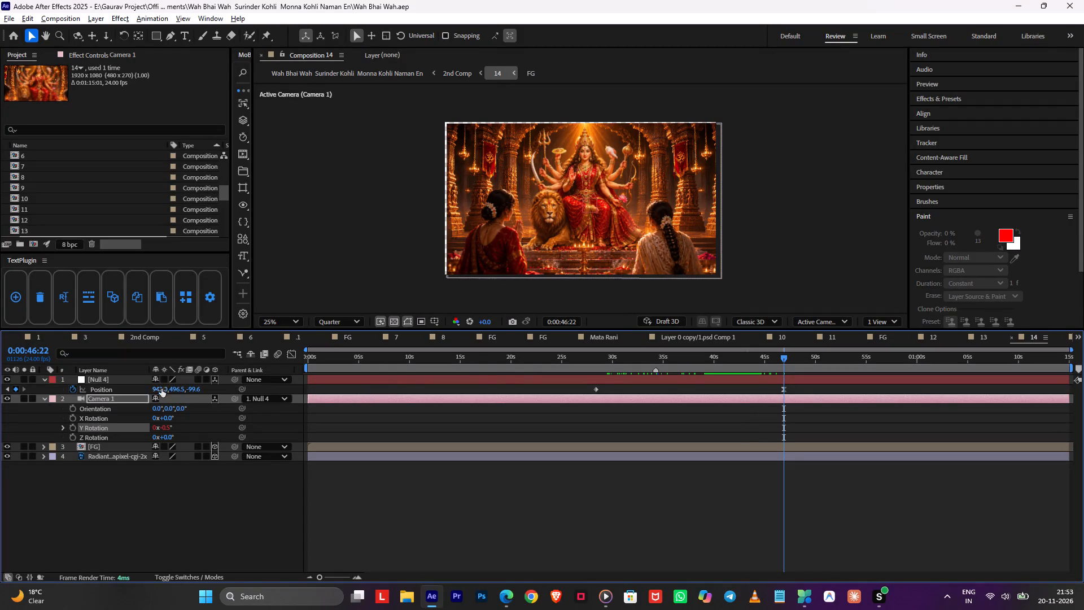
{"action": "left_click_drag", "start_coordinate": [161, 389], "coordinate": [189, 385]}
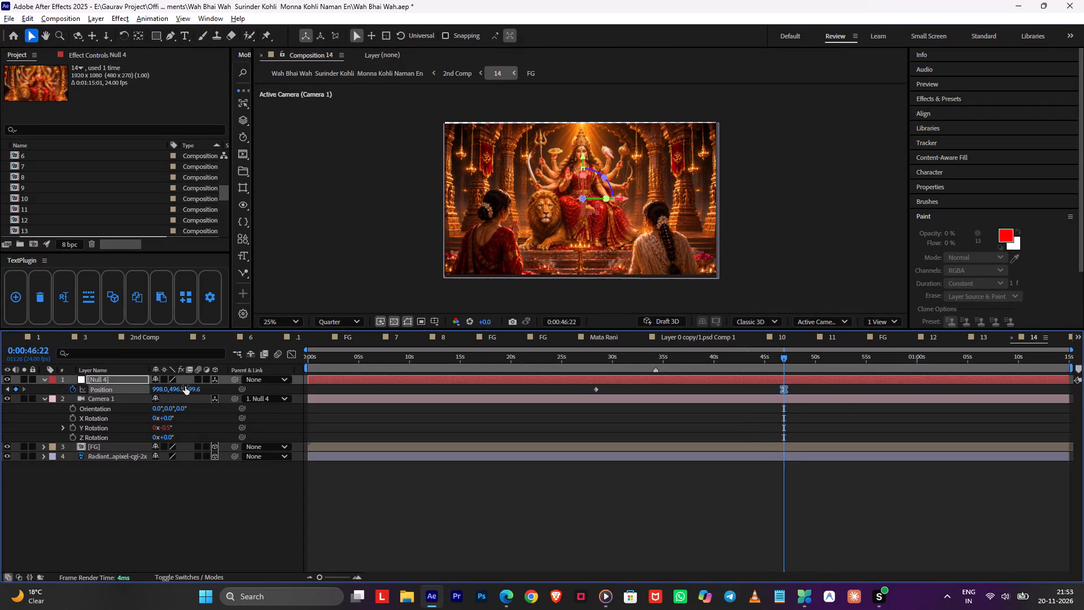
{"action": "left_click_drag", "start_coordinate": [195, 387], "coordinate": [321, 388]}
At comp 14's 0:28:09 keyframe, push Null 4's Position Z to 1980.4, lower Y and increase X to reframe the close-up.
{"action": "left_click_drag", "start_coordinate": [613, 363], "coordinate": [597, 367]}
{"action": "left_click_drag", "start_coordinate": [172, 387], "coordinate": [72, 412]}
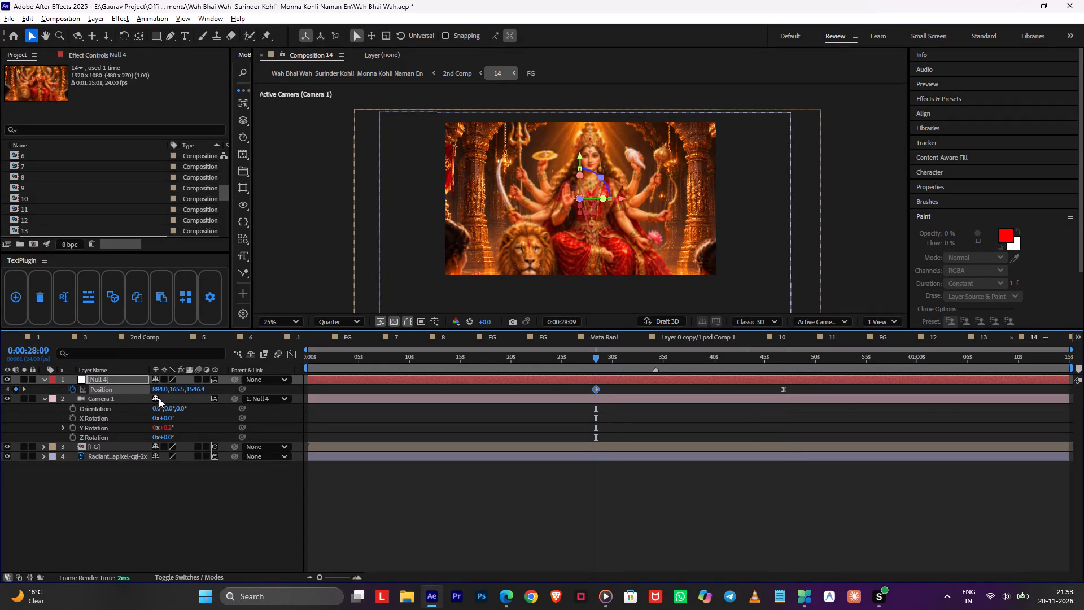
{"action": "left_click_drag", "start_coordinate": [194, 389], "coordinate": [435, 385]}
{"action": "left_click_drag", "start_coordinate": [178, 390], "coordinate": [142, 405]}
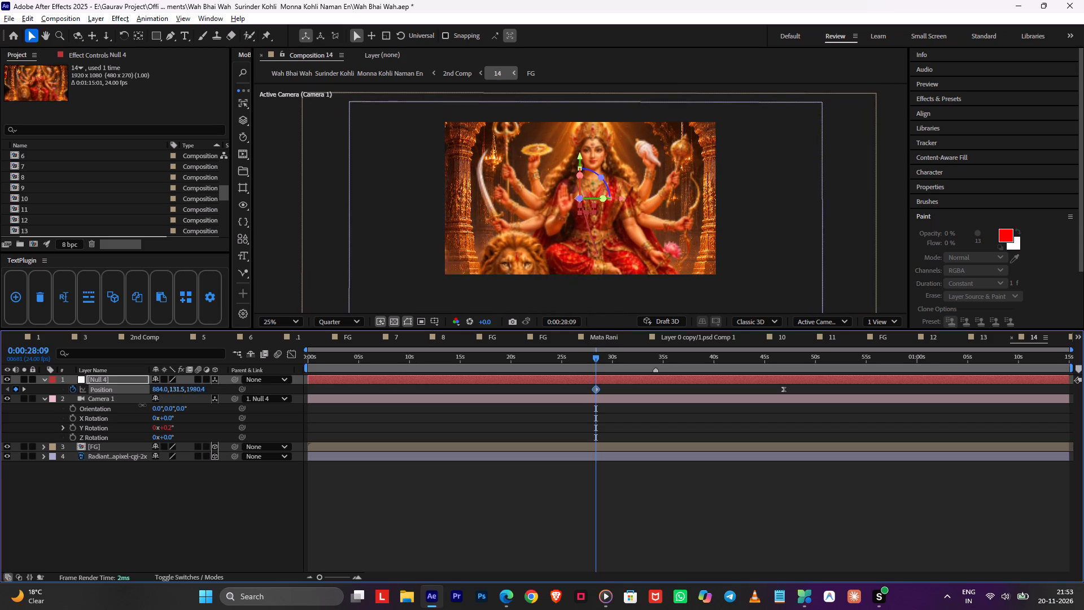
{"action": "left_click_drag", "start_coordinate": [142, 405], "coordinate": [131, 408]}
{"action": "left_click_drag", "start_coordinate": [160, 390], "coordinate": [189, 390]}
Return to the 2nd Comp, save the project and preview shot 14's camera move from about 2:27 to 2:48.
{"action": "key", "text": "Tab"}
{"action": "left_click", "coordinate": [132, 392]}
{"action": "key", "text": "space"}
{"action": "key", "text": "ctrl+s"}
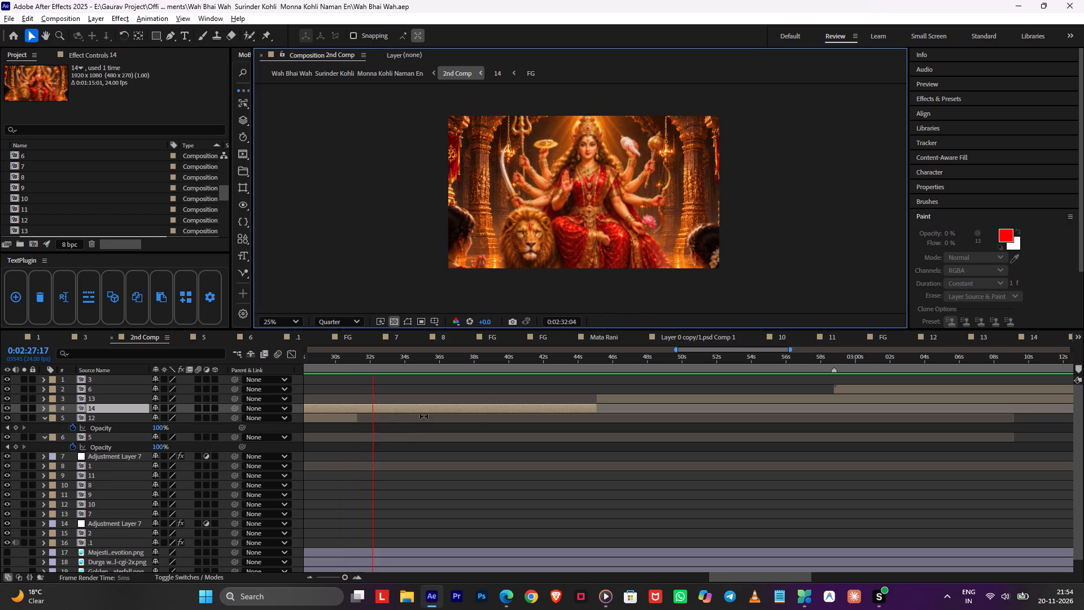
{"action": "scroll", "coordinate": [474, 413], "scroll_direction": "down", "scroll_amount": 1, "text": "alt"}
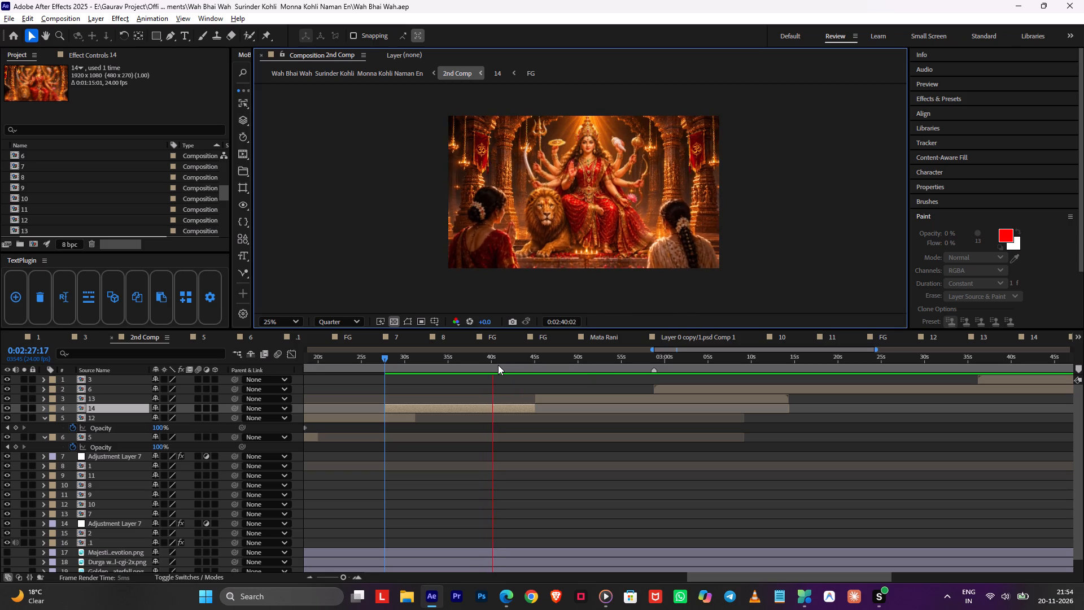
{"action": "scroll", "coordinate": [517, 404], "scroll_direction": "up", "scroll_amount": 2, "text": "alt"}
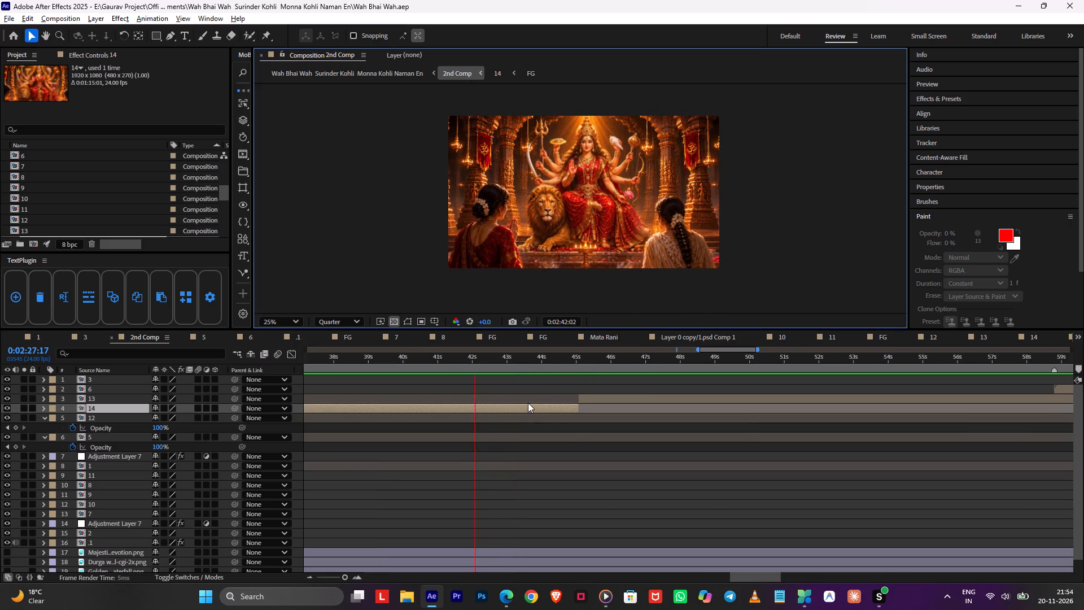
{"action": "scroll", "coordinate": [569, 396], "scroll_direction": "up", "scroll_amount": 1, "text": "alt"}
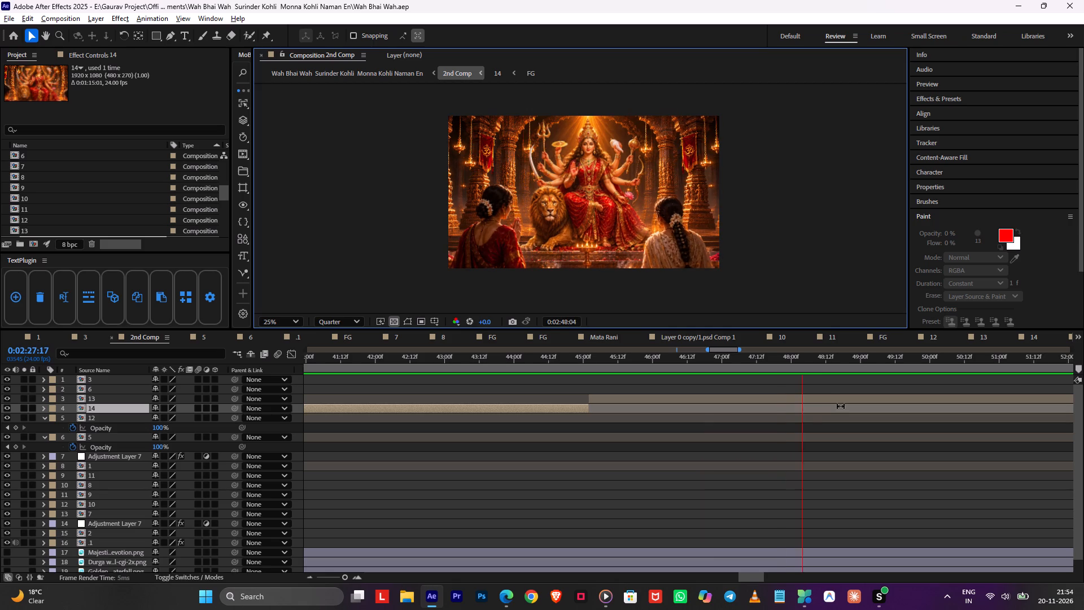
{"action": "key", "text": "space"}
At 2:48:06 in the 2nd Comp, trim layer 13's start to the playhead and extend layer 14's end to meet it.
{"action": "left_click", "coordinate": [808, 359]}
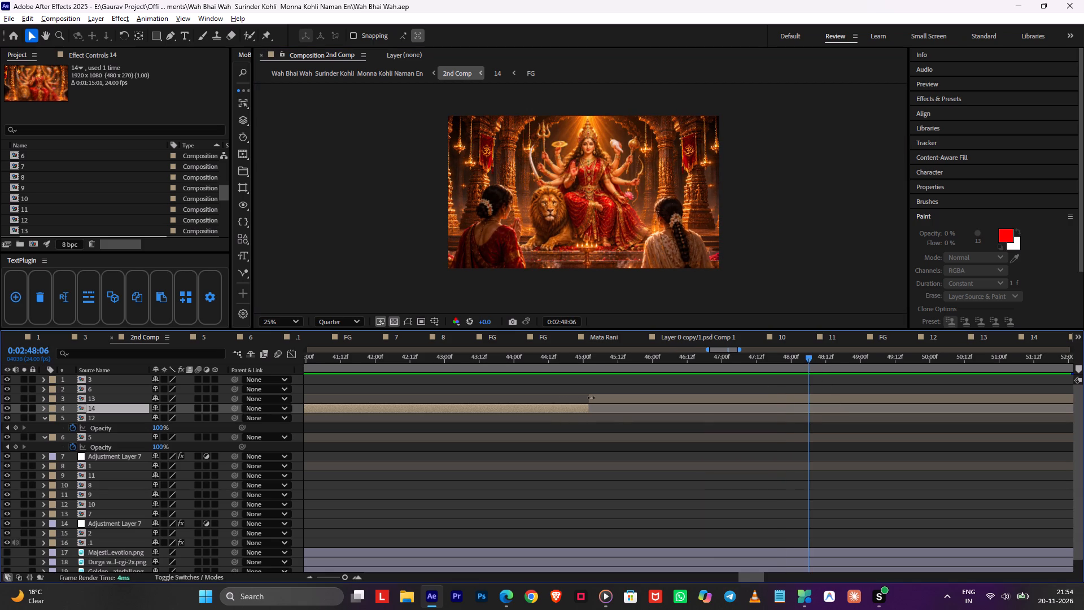
{"action": "left_click_drag", "start_coordinate": [591, 398], "coordinate": [797, 401]}
{"action": "left_click", "coordinate": [797, 402], "text": "shift"}
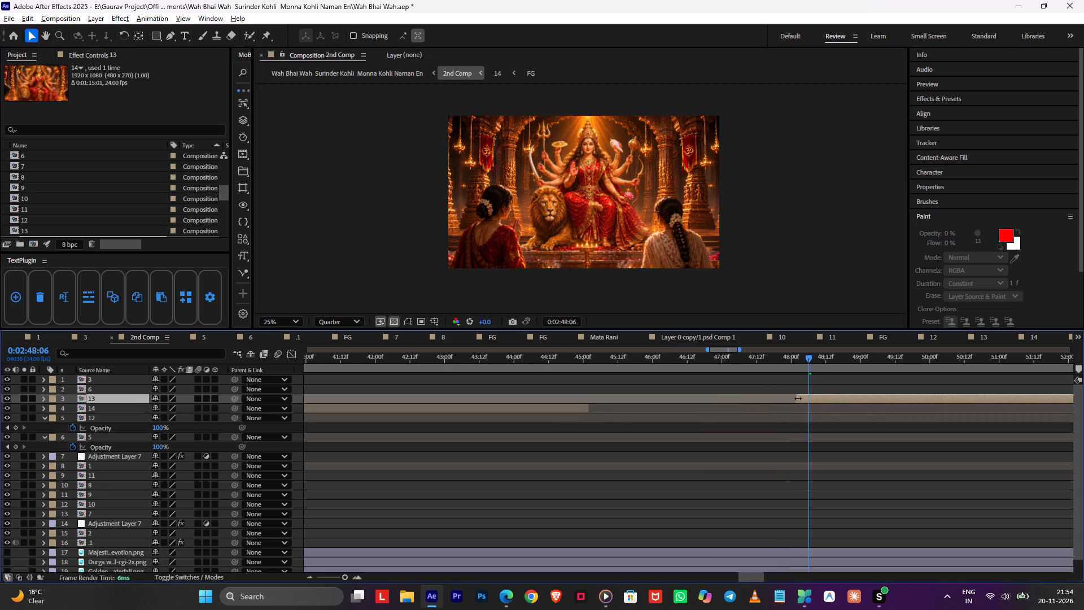
{"action": "left_click_drag", "start_coordinate": [797, 398], "coordinate": [824, 404]}
{"action": "left_click_drag", "start_coordinate": [821, 398], "coordinate": [812, 399]}
{"action": "left_click_drag", "start_coordinate": [593, 409], "coordinate": [813, 411]}
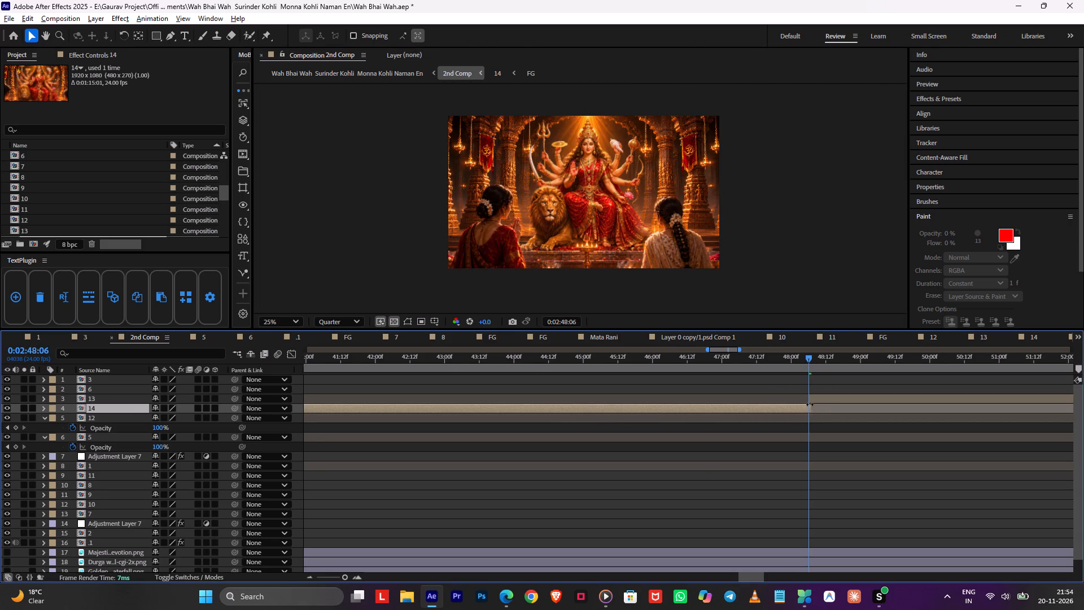
In comp 14, move Null 4's final Position keyframe to about 0:55, and preview the 2nd Comp from 2:45:01.
{"action": "double_click", "coordinate": [810, 404]}
{"action": "left_click_drag", "start_coordinate": [783, 389], "coordinate": [860, 393]}
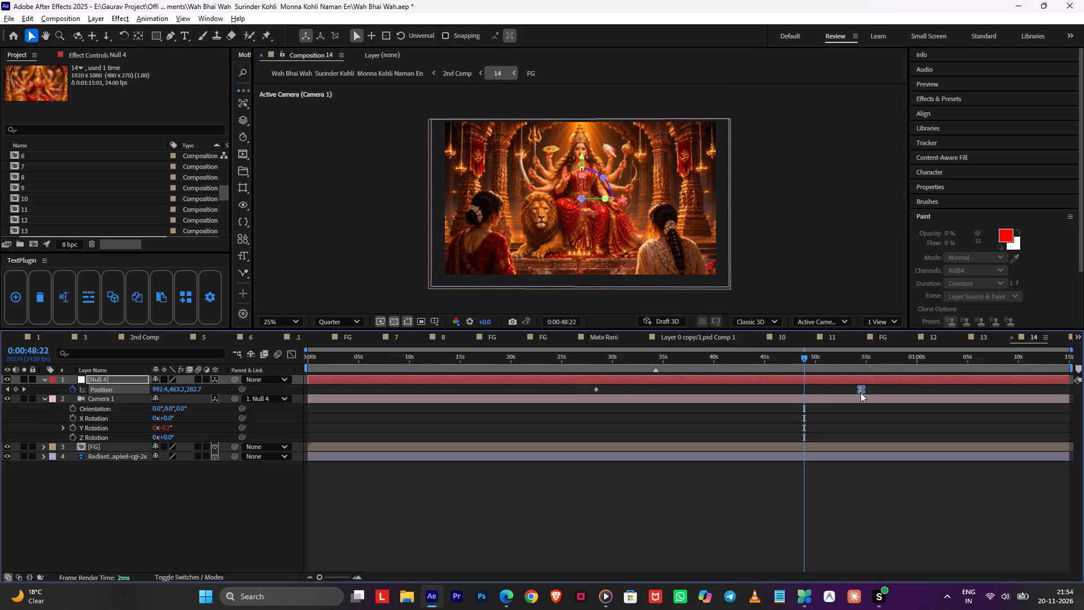
{"action": "left_click_drag", "start_coordinate": [860, 393], "coordinate": [869, 393]}
{"action": "key", "text": "Tab"}
{"action": "left_click", "coordinate": [798, 392]}
{"action": "left_click_drag", "start_coordinate": [779, 359], "coordinate": [585, 373]}
{"action": "key", "text": "space"}
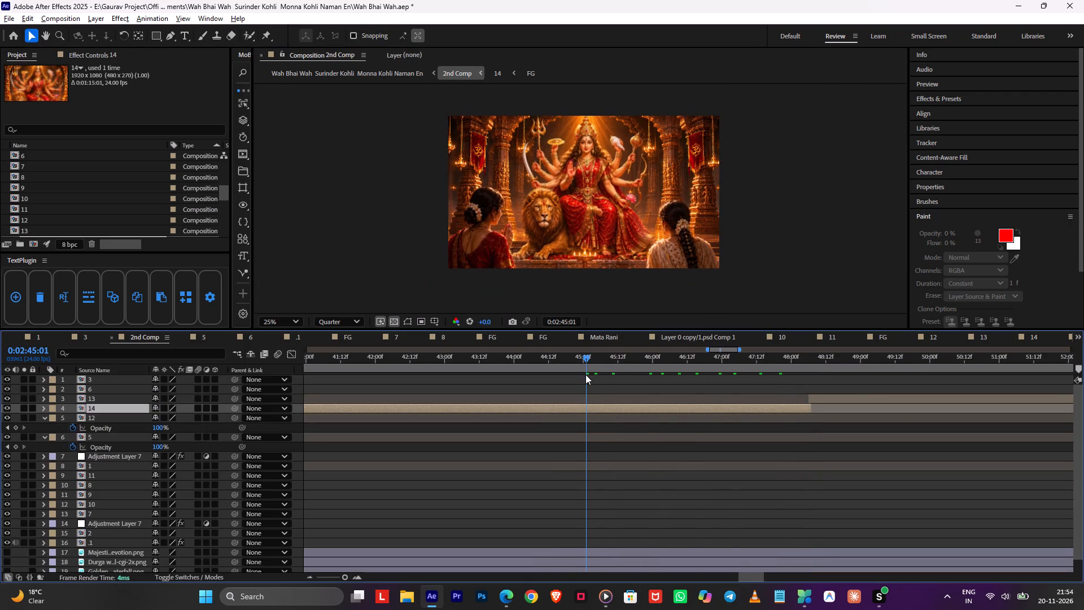
{"action": "middle_click_drag", "start_coordinate": [760, 394], "coordinate": [562, 418]}
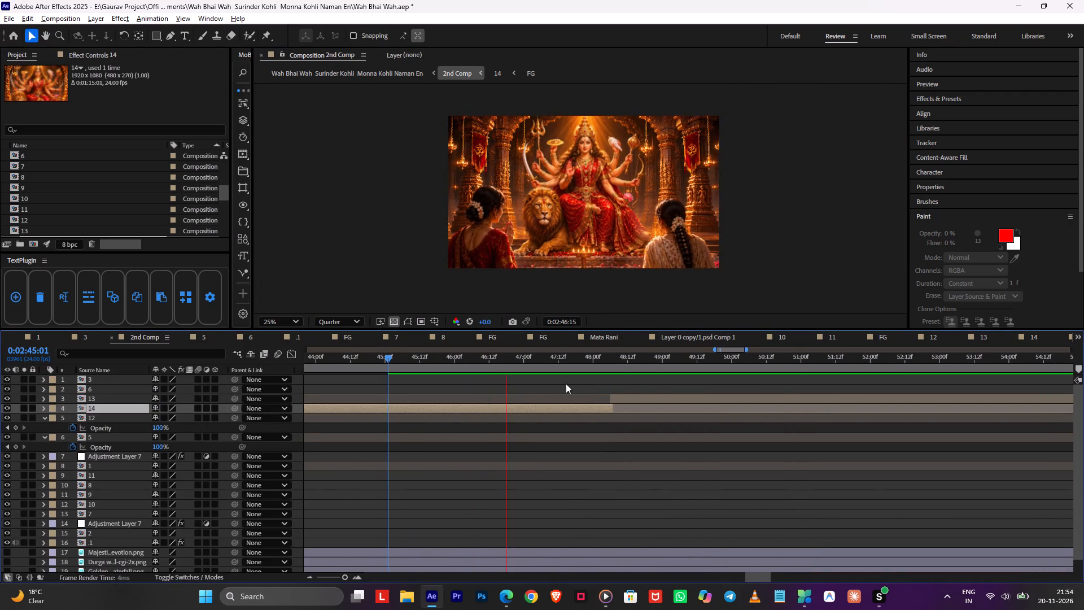
{"action": "left_click", "coordinate": [566, 384]}
In comp 13 at 0:48:21, clear Null 4's Position keyframes and set a new keyframe at 931.9, 80.0, 1917.7.
{"action": "left_click_drag", "start_coordinate": [601, 361], "coordinate": [604, 361]}
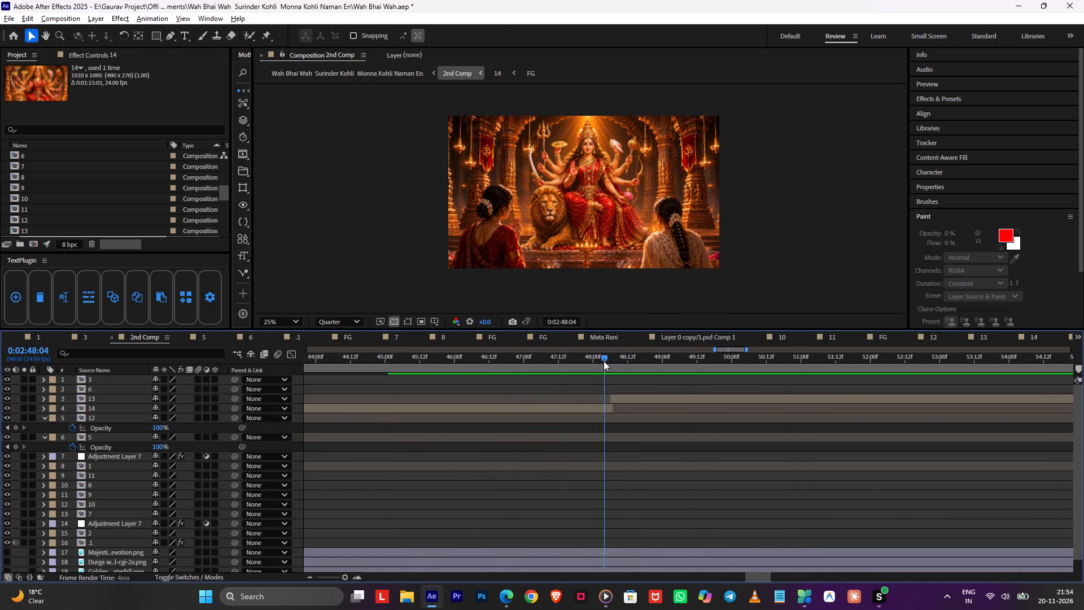
{"action": "left_click_drag", "start_coordinate": [604, 361], "coordinate": [610, 359]}
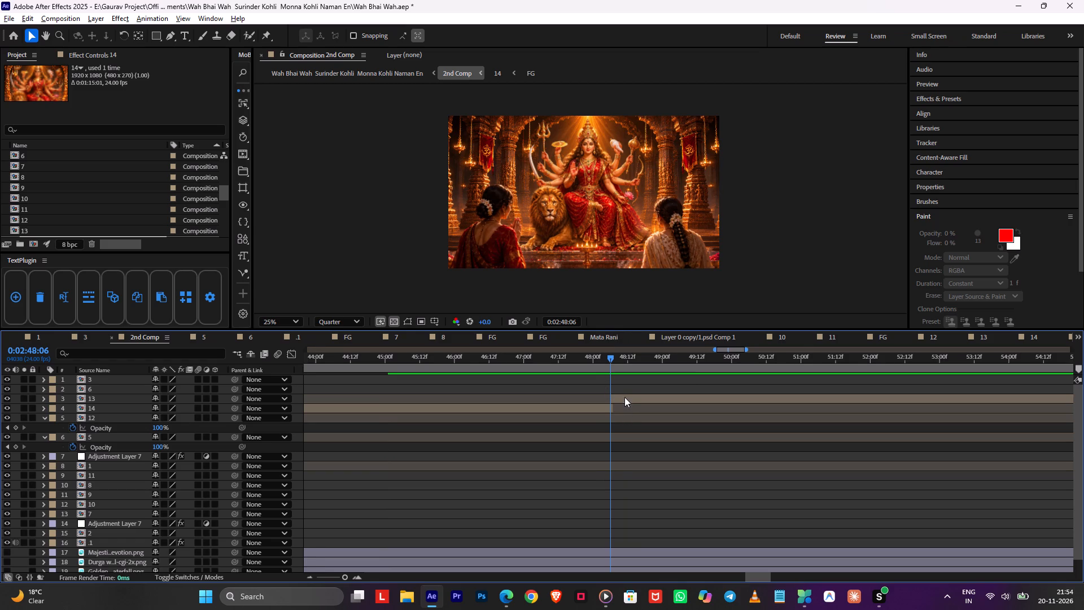
{"action": "double_click", "coordinate": [623, 399]}
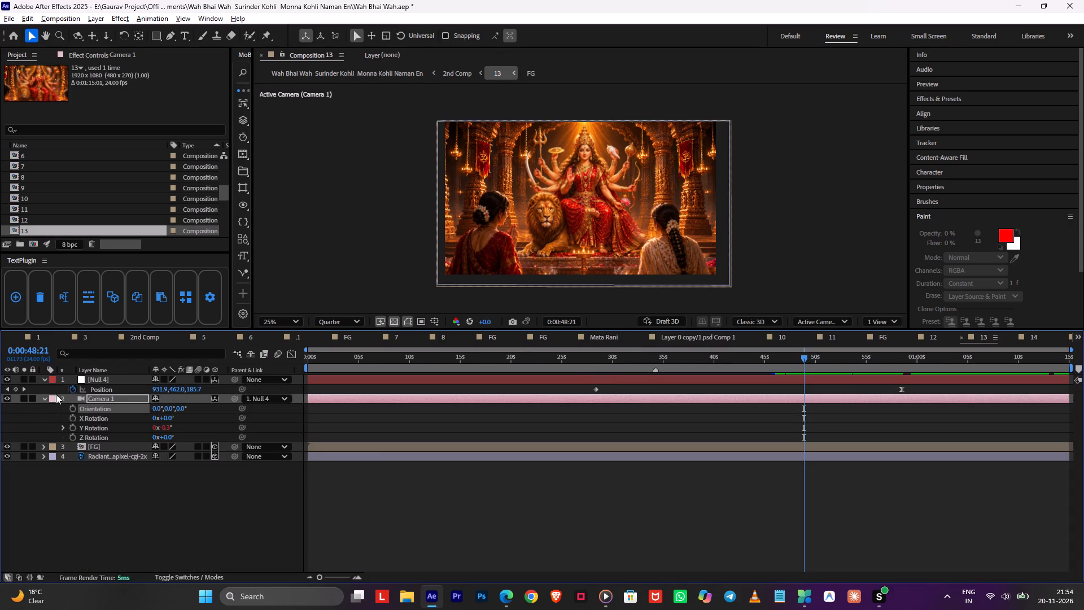
{"action": "left_click", "coordinate": [72, 389]}
{"action": "left_click", "coordinate": [47, 399]}
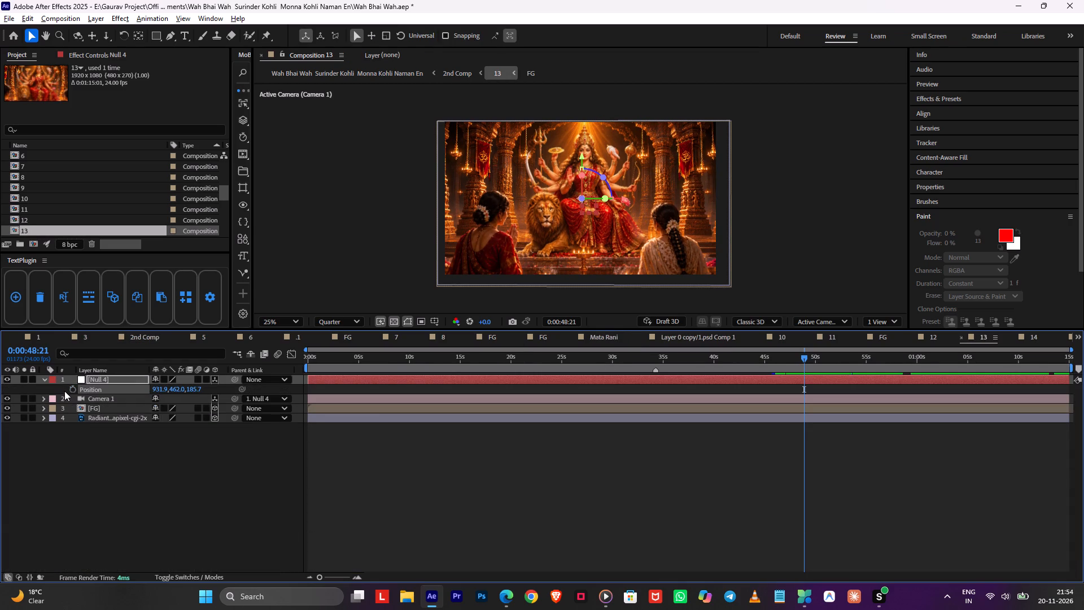
{"action": "left_click", "coordinate": [70, 391]}
{"action": "left_click_drag", "start_coordinate": [198, 390], "coordinate": [764, 314]}
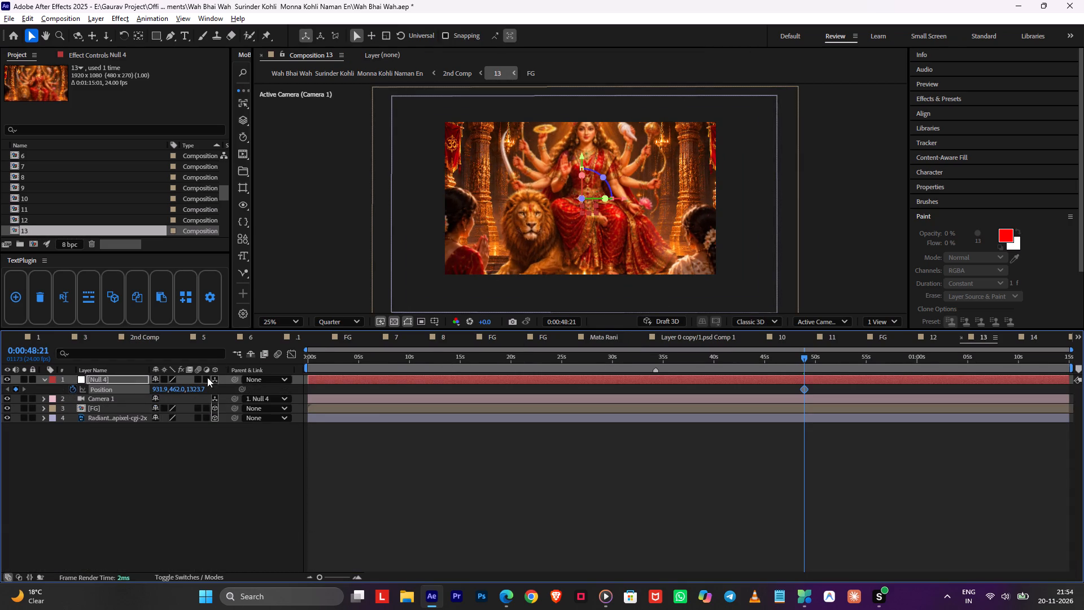
{"action": "left_click_drag", "start_coordinate": [179, 391], "coordinate": [38, 433]}
{"action": "left_click_drag", "start_coordinate": [175, 389], "coordinate": [5, 442]}
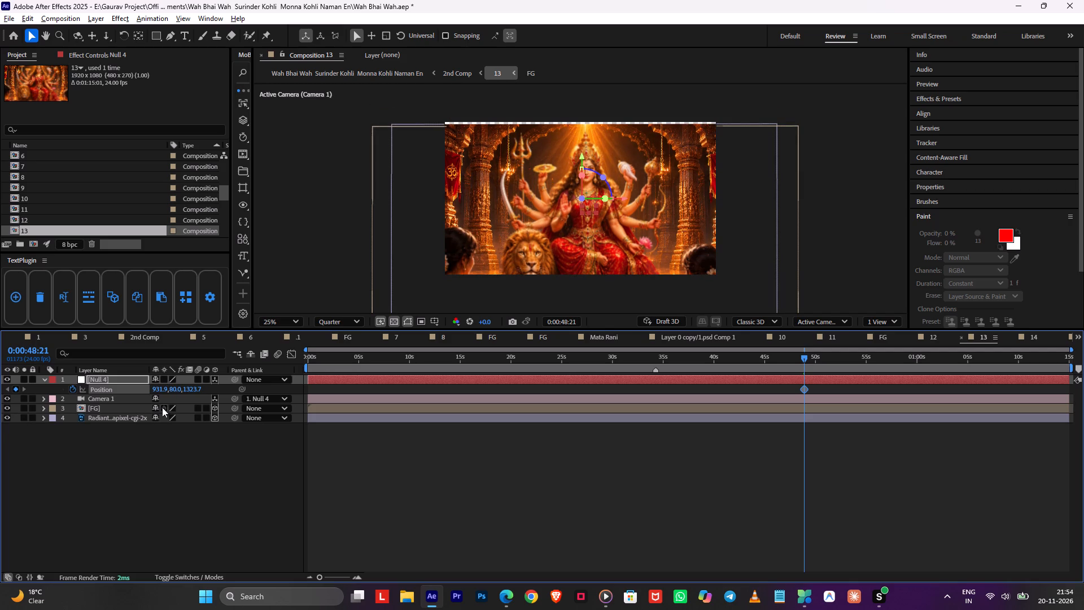
{"action": "left_click_drag", "start_coordinate": [190, 390], "coordinate": [507, 372]}
At 1:05:05 in comp 13, keyframe Null 4's Position Y at -43.0 and apply Easy Ease to it.
{"action": "left_click_drag", "start_coordinate": [842, 364], "coordinate": [973, 371]}
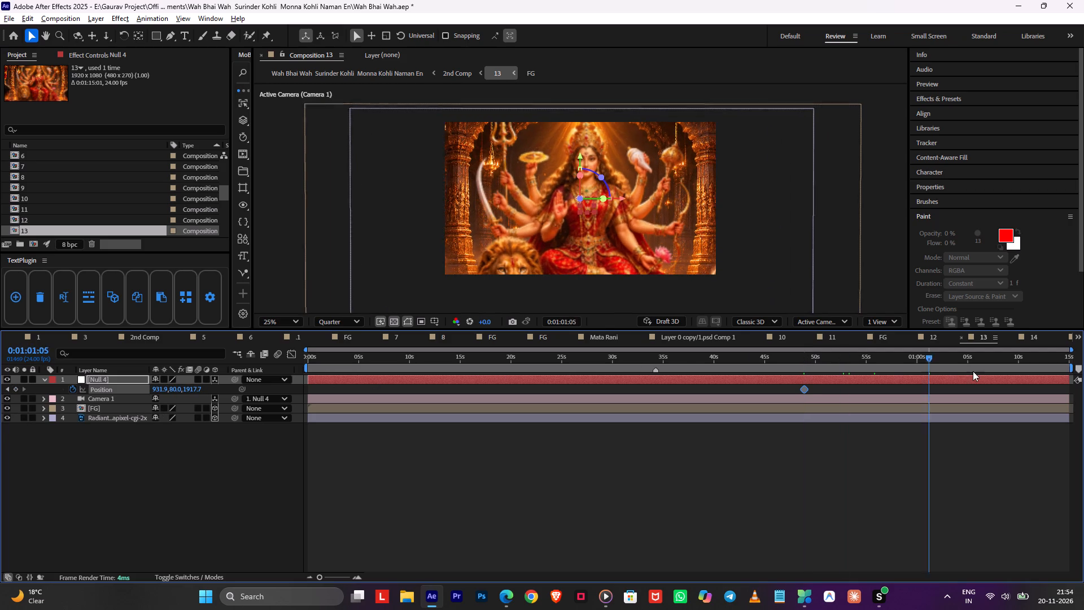
{"action": "left_click_drag", "start_coordinate": [973, 371], "coordinate": [969, 375]}
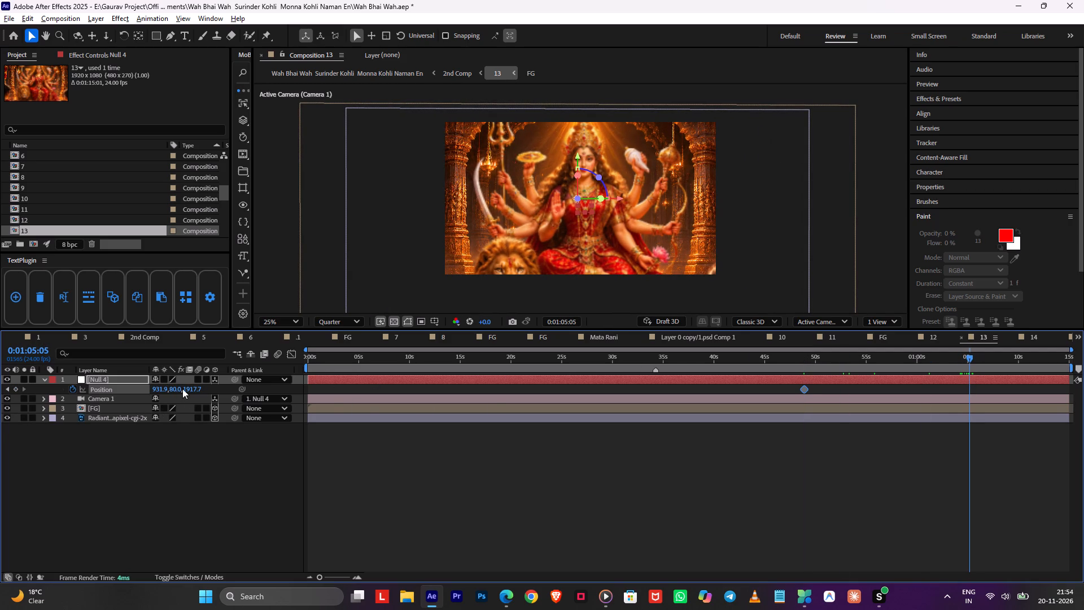
{"action": "left_click_drag", "start_coordinate": [174, 388], "coordinate": [91, 402]}
{"action": "key", "text": "F9"}
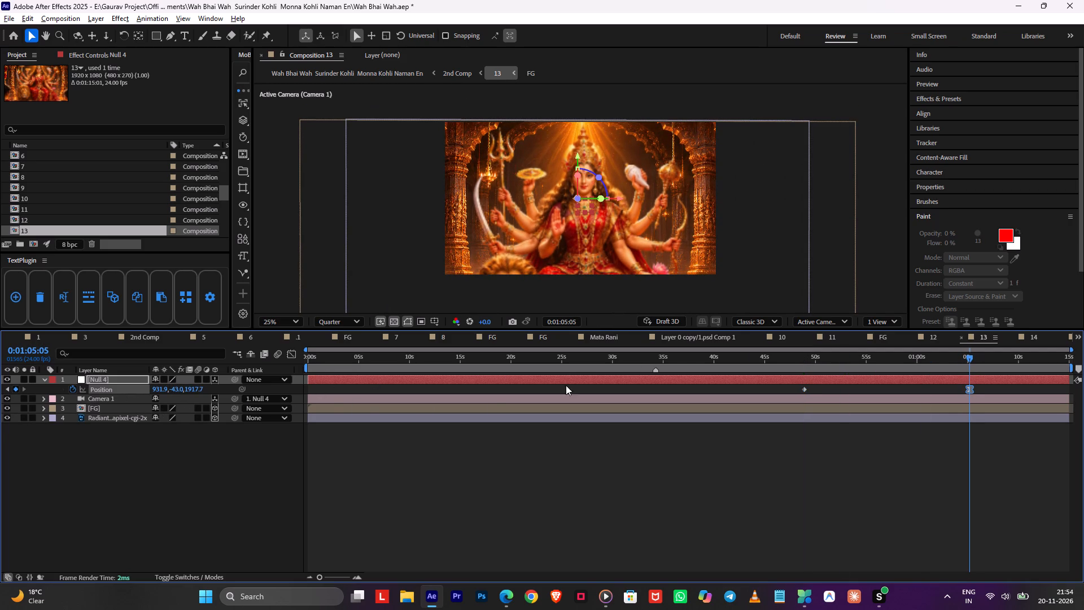
Increase Position Y on Null 4's first keyframe at 0:48:21 in comp 13 and return to the 2nd Comp.
{"action": "left_click_drag", "start_coordinate": [781, 359], "coordinate": [807, 361]}
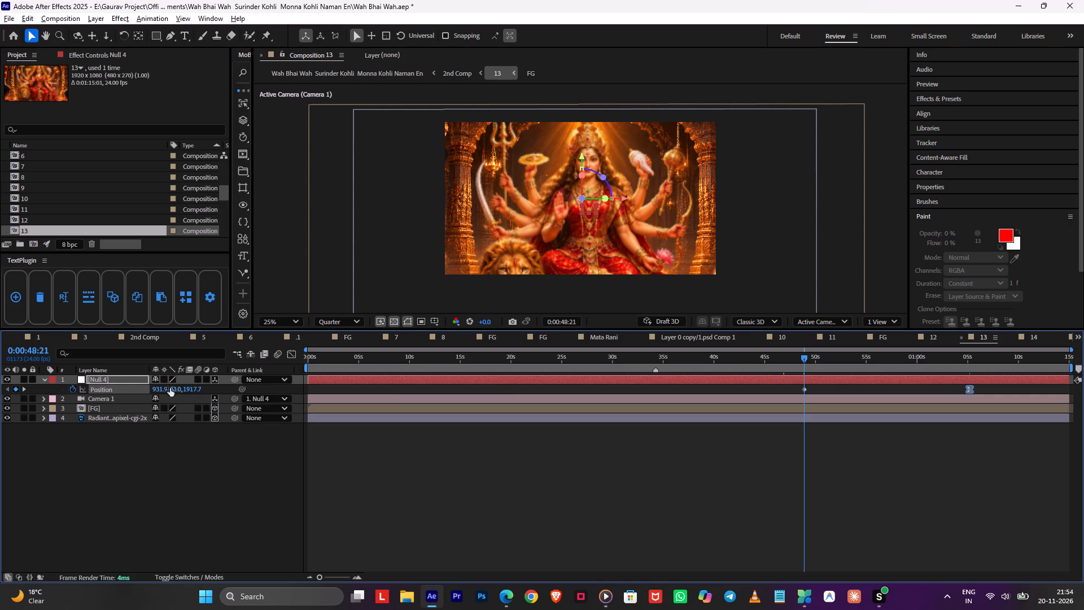
{"action": "left_click_drag", "start_coordinate": [175, 390], "coordinate": [266, 389]}
{"action": "key", "text": "Tab"}
{"action": "left_click", "coordinate": [192, 388]}
Preview the 2nd Comp's cut from shot 14 to shot 13 from 2:47:13 and save the project.
{"action": "left_click_drag", "start_coordinate": [593, 358], "coordinate": [573, 363]}
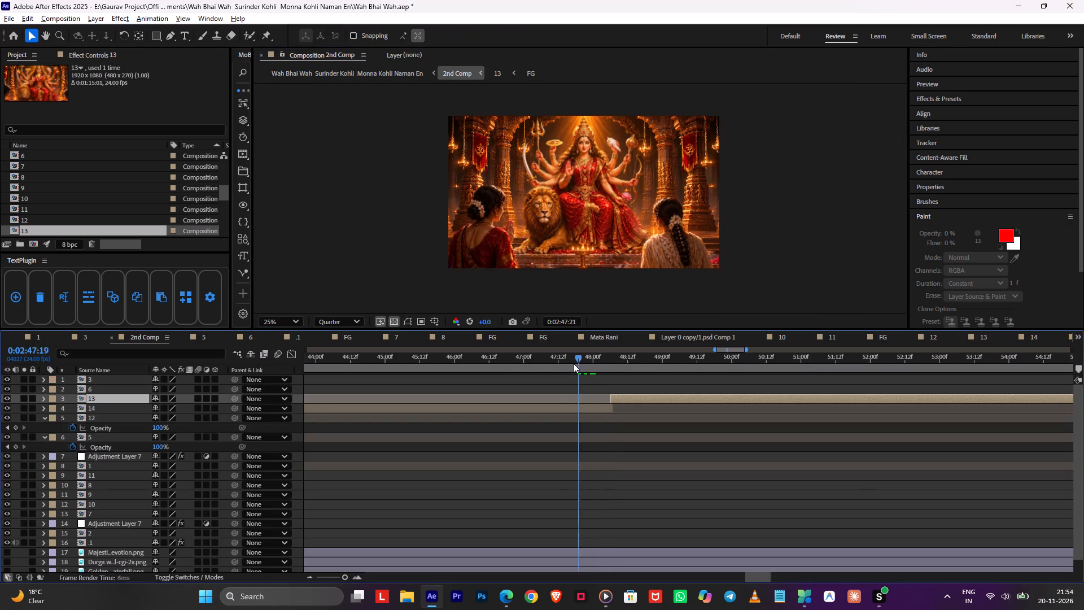
{"action": "left_click_drag", "start_coordinate": [573, 363], "coordinate": [561, 364]}
{"action": "key", "text": "space"}
{"action": "key", "text": "ctrl+s"}
{"action": "scroll", "coordinate": [567, 381], "scroll_direction": "up", "scroll_amount": 2, "text": "alt"}
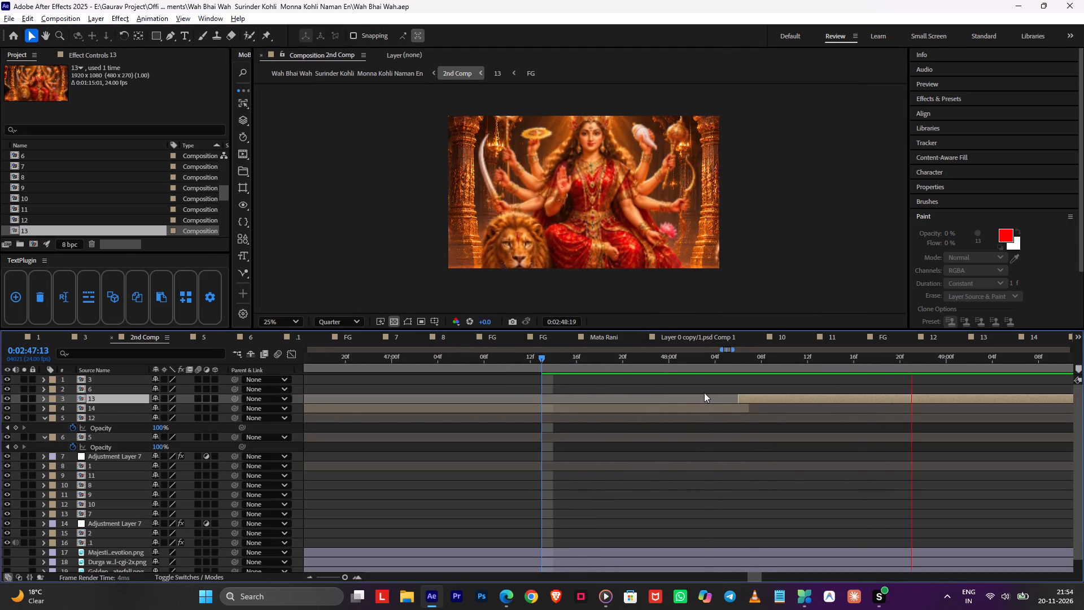
{"action": "scroll", "coordinate": [709, 393], "scroll_direction": "down", "scroll_amount": 2, "text": "alt"}
{"action": "scroll", "coordinate": [811, 401], "scroll_direction": "down", "scroll_amount": 2, "text": "alt"}
{"action": "middle_click_drag", "start_coordinate": [862, 407], "coordinate": [636, 413]}
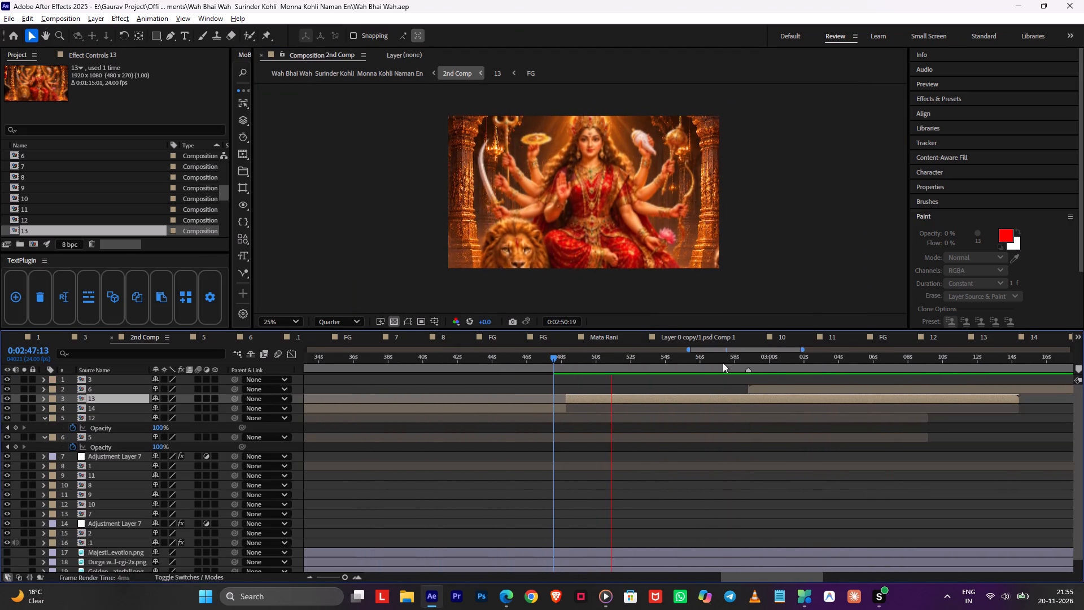
Open comp 13 near 0:59:10 to check the camera null's Position keyframes, and return to the 2nd Comp.
{"action": "left_click_drag", "start_coordinate": [733, 359], "coordinate": [754, 366]}
{"action": "double_click", "coordinate": [751, 396]}
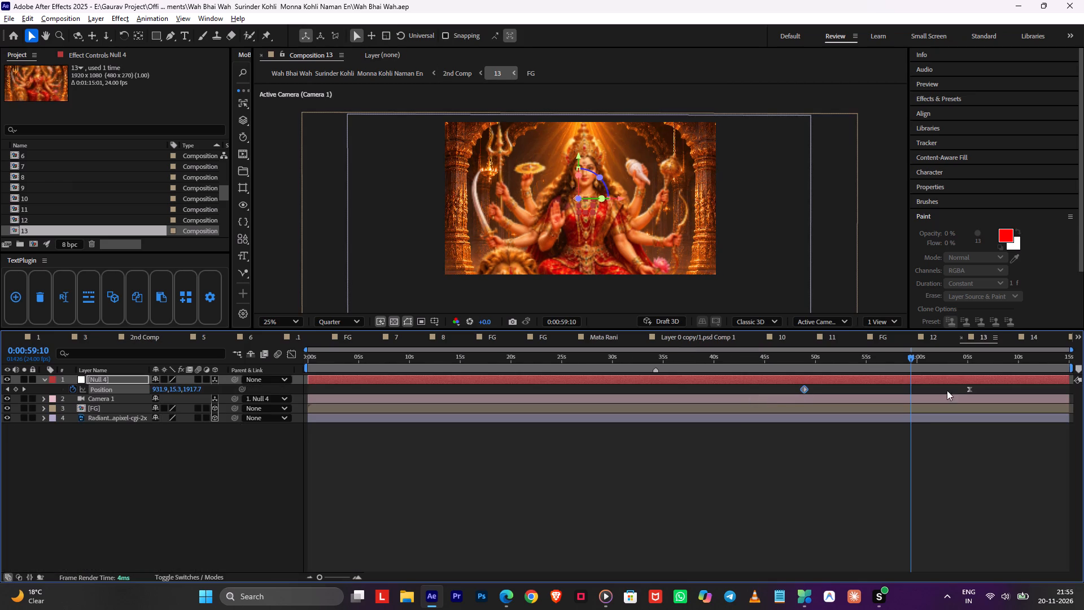
{"action": "key", "text": "Tab"}
{"action": "left_click", "coordinate": [866, 383]}
Save the project and preview the 2nd Comp from about 2:47:19 through shot 13, examining the cut and its slow camera move.
{"action": "left_click_drag", "start_coordinate": [662, 365], "coordinate": [558, 372]}
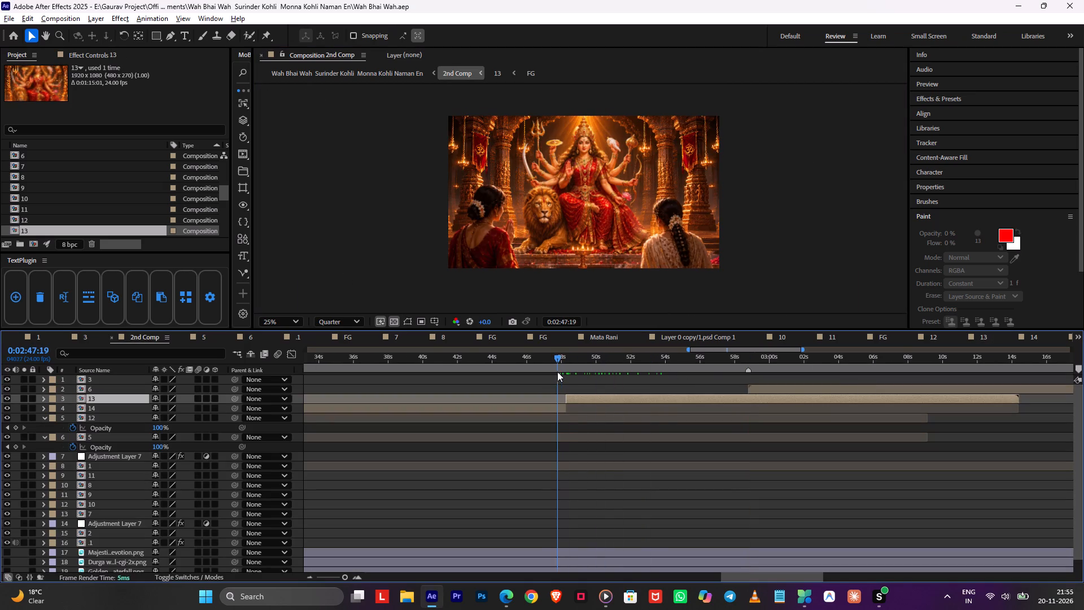
{"action": "key", "text": "space"}
{"action": "scroll", "coordinate": [550, 380], "scroll_direction": "up", "scroll_amount": 2, "text": "alt"}
{"action": "key", "text": "ctrl+s"}
{"action": "left_click", "coordinate": [600, 364]}
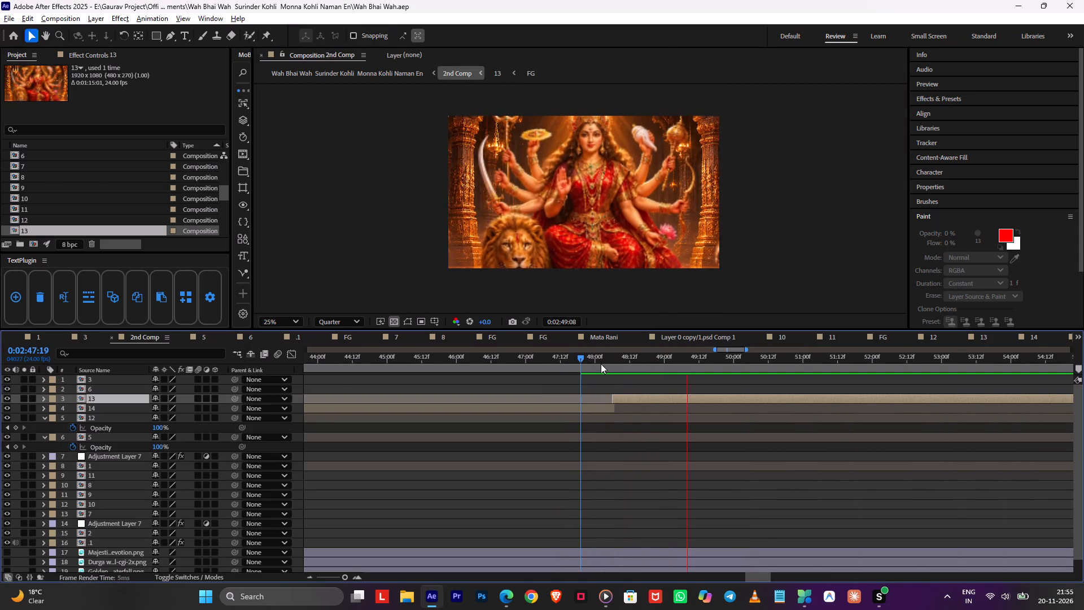
{"action": "key", "text": "space"}
{"action": "scroll", "coordinate": [659, 387], "scroll_direction": "down", "scroll_amount": 1, "text": "alt"}
{"action": "middle_click_drag", "start_coordinate": [719, 395], "coordinate": [686, 402]}
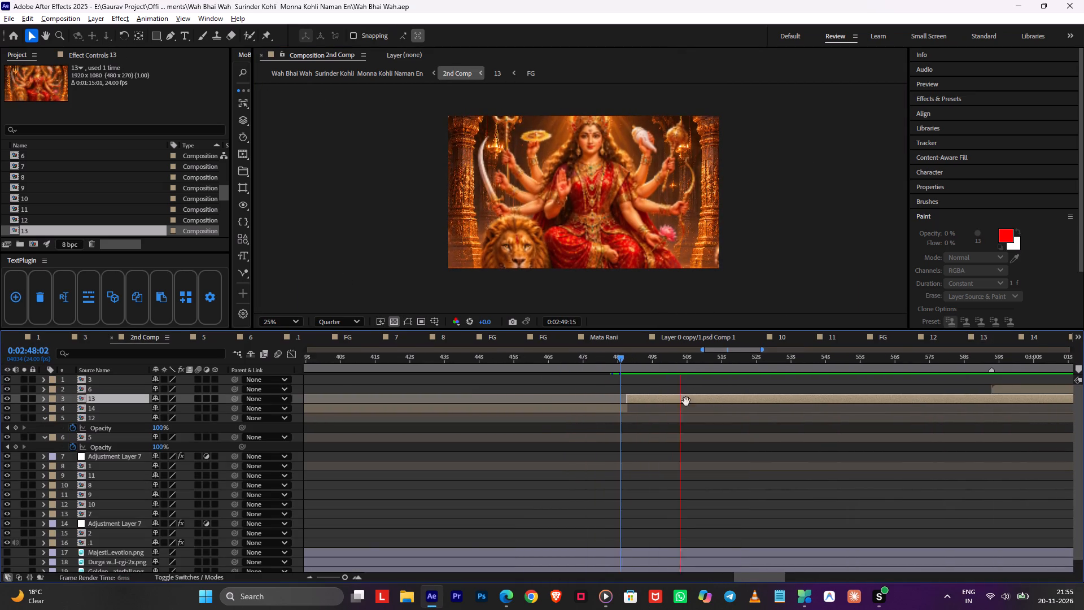
{"action": "middle_click_drag", "start_coordinate": [686, 402], "coordinate": [485, 417]}
{"action": "left_click", "coordinate": [581, 413]}
{"action": "left_click", "coordinate": [593, 429]}
{"action": "middle_click_drag", "start_coordinate": [646, 422], "coordinate": [602, 433], "text": "alt"}
{"action": "scroll", "coordinate": [633, 427], "scroll_direction": "up", "scroll_amount": 1, "text": "alt"}
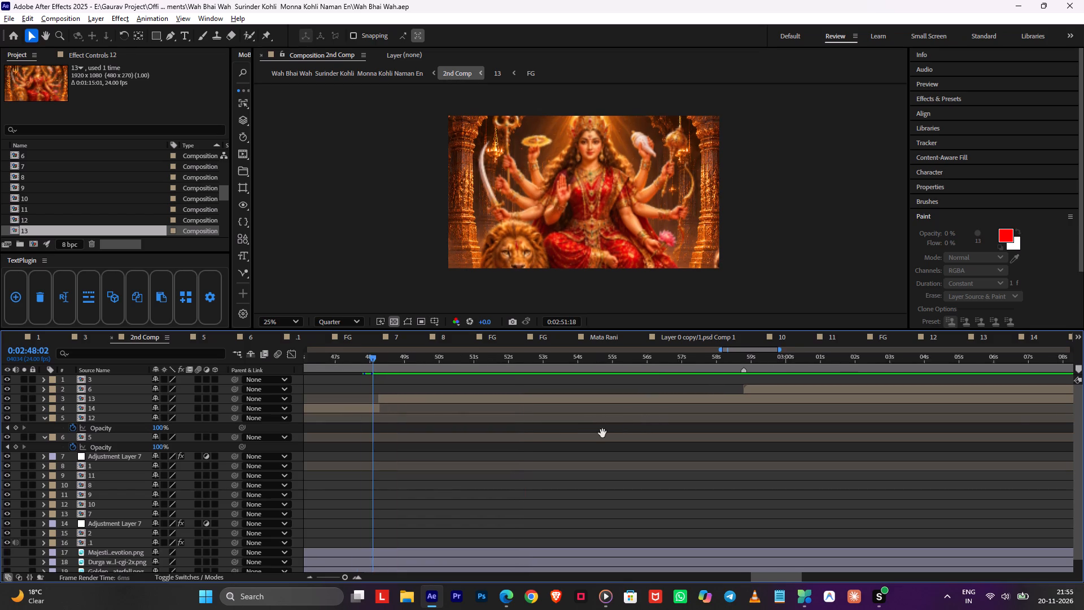
{"action": "middle_click_drag", "start_coordinate": [602, 433], "coordinate": [528, 433], "text": "alt"}
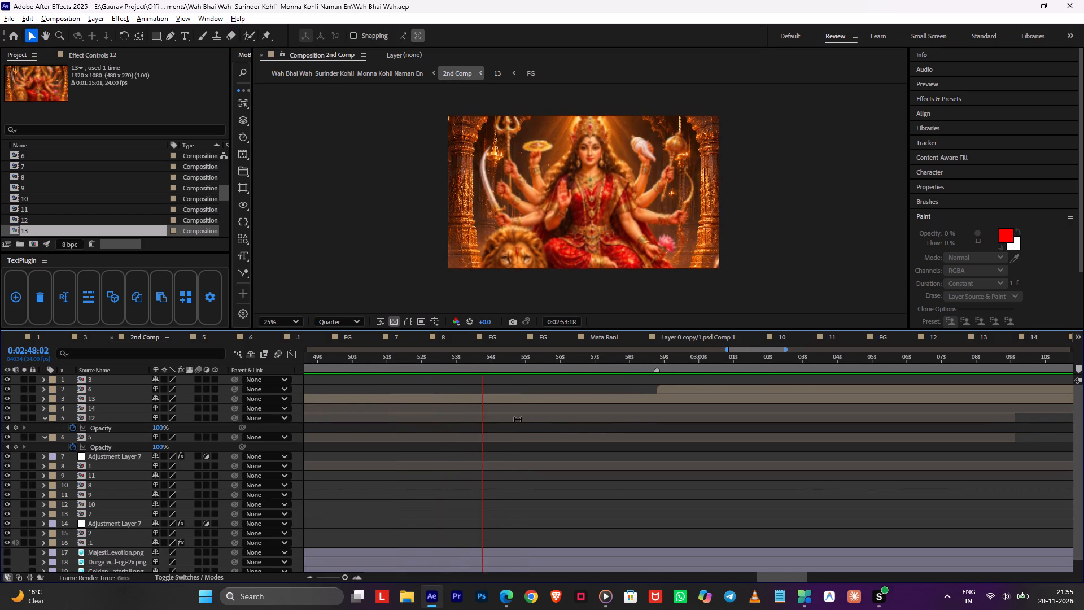
{"action": "scroll", "coordinate": [531, 420], "scroll_direction": "down", "scroll_amount": 1, "text": "alt"}
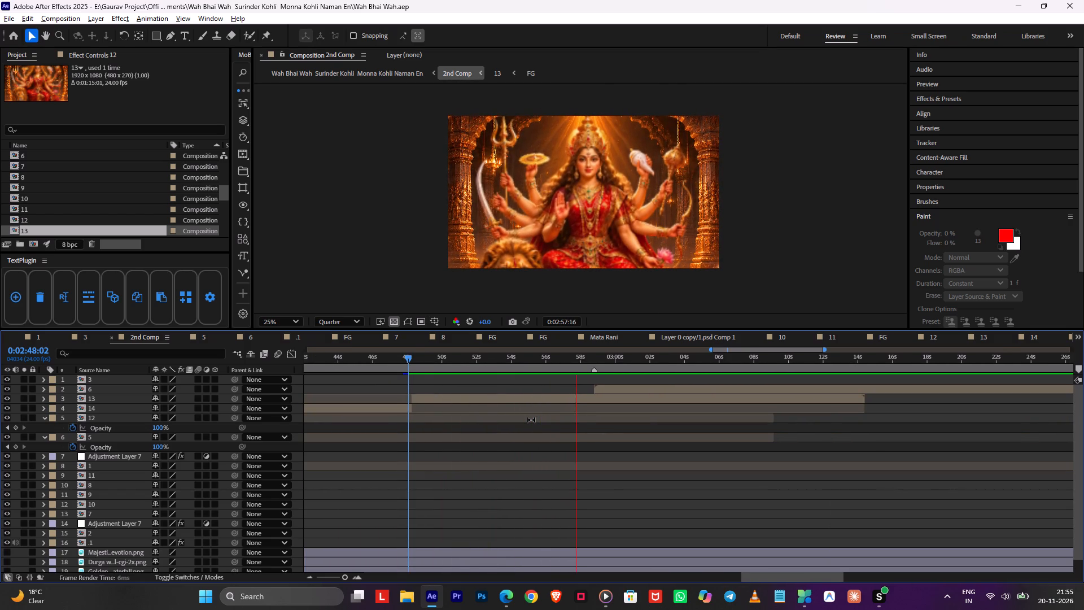
Check the 2nd Comp at 2:58:19, where shot 6 begins, and open comp 6 there.
{"action": "left_click", "coordinate": [593, 358]}
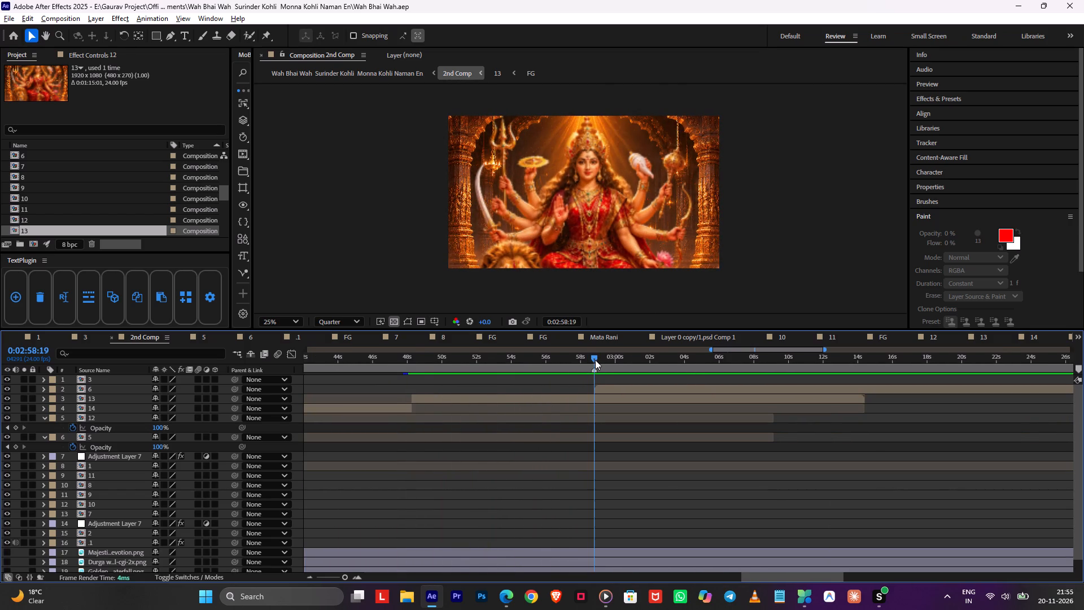
{"action": "left_click", "coordinate": [600, 383]}
{"action": "key", "text": "space"}
{"action": "left_click_drag", "start_coordinate": [613, 362], "coordinate": [641, 363]}
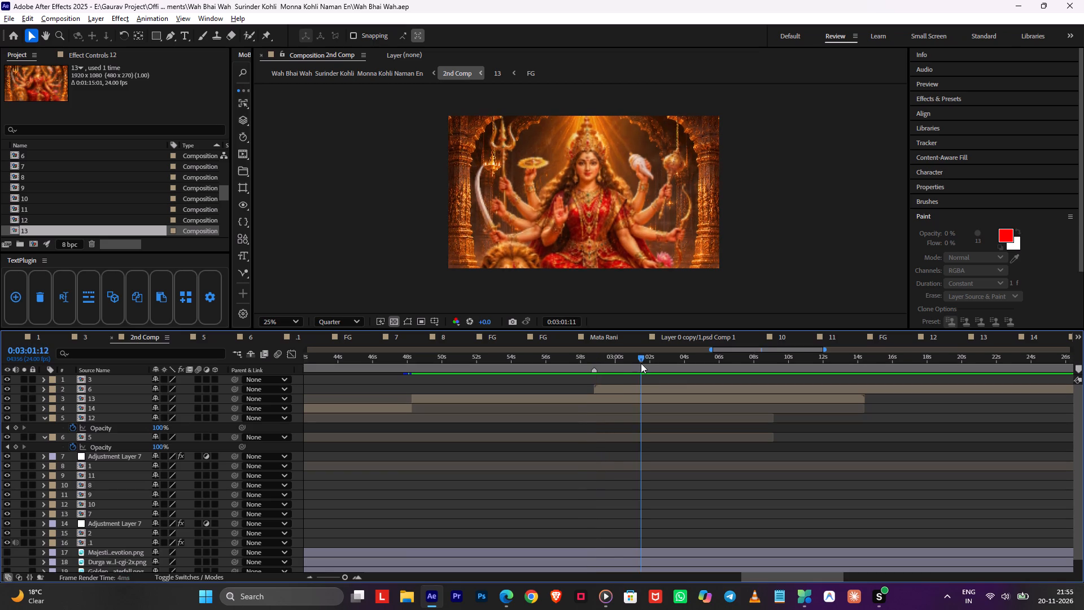
{"action": "left_click_drag", "start_coordinate": [641, 363], "coordinate": [592, 378]}
{"action": "double_click", "coordinate": [595, 389]}
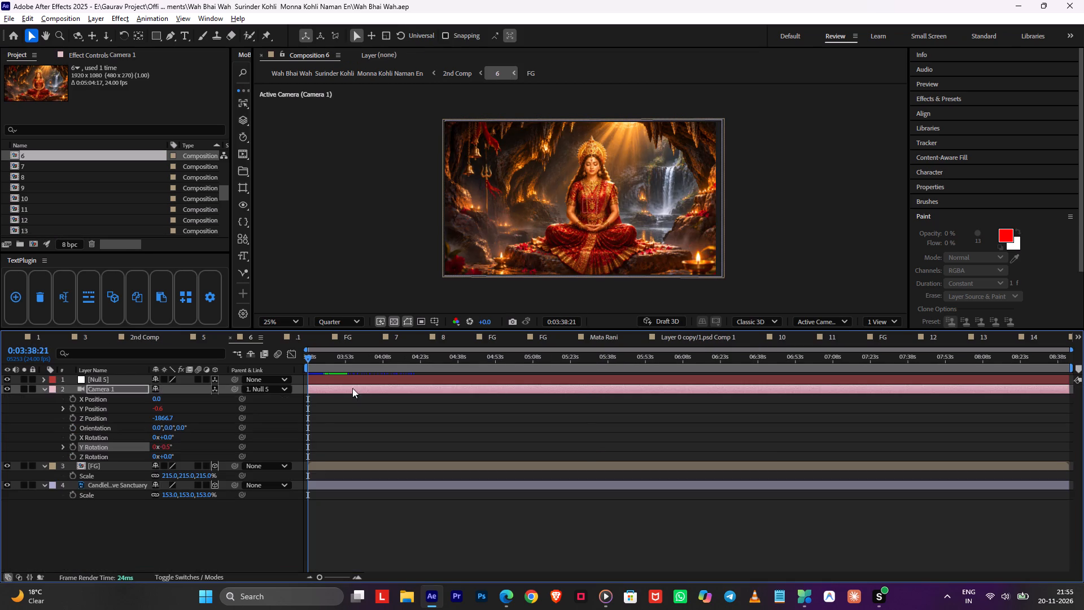
In comp 6, add a Position keyframe to Null 5 at 3:38:21 with values of about 1039, 499, 1134.
{"action": "left_click", "coordinate": [333, 378]}
{"action": "left_click", "coordinate": [347, 404]}
{"action": "key", "text": "p"}
{"action": "key", "text": "p"}
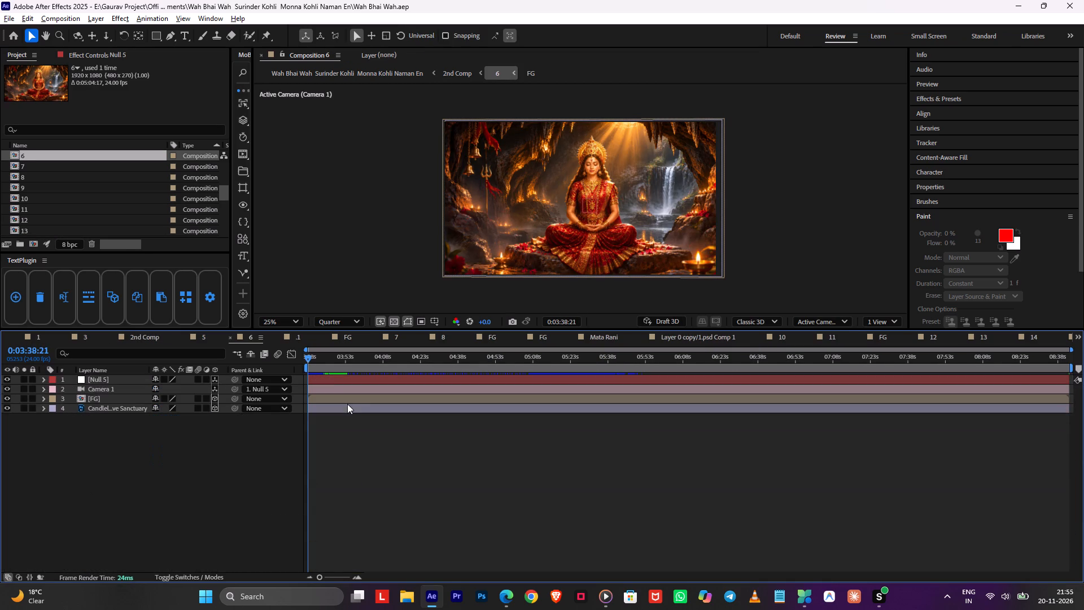
{"action": "left_click", "coordinate": [331, 382]}
{"action": "key", "text": "p"}
{"action": "left_click", "coordinate": [71, 386]}
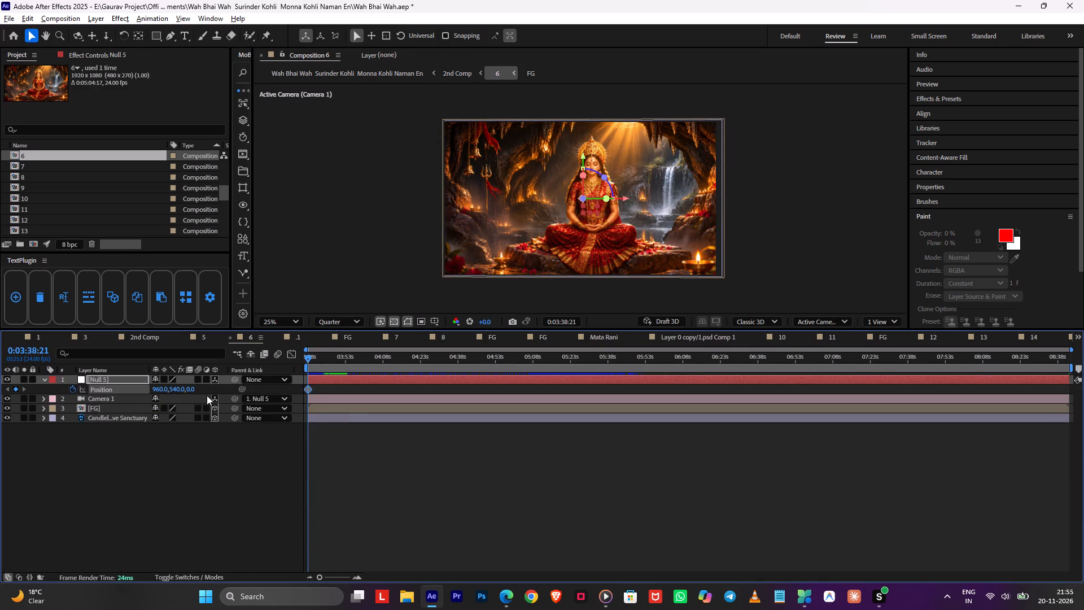
{"action": "left_click_drag", "start_coordinate": [190, 389], "coordinate": [832, 391]}
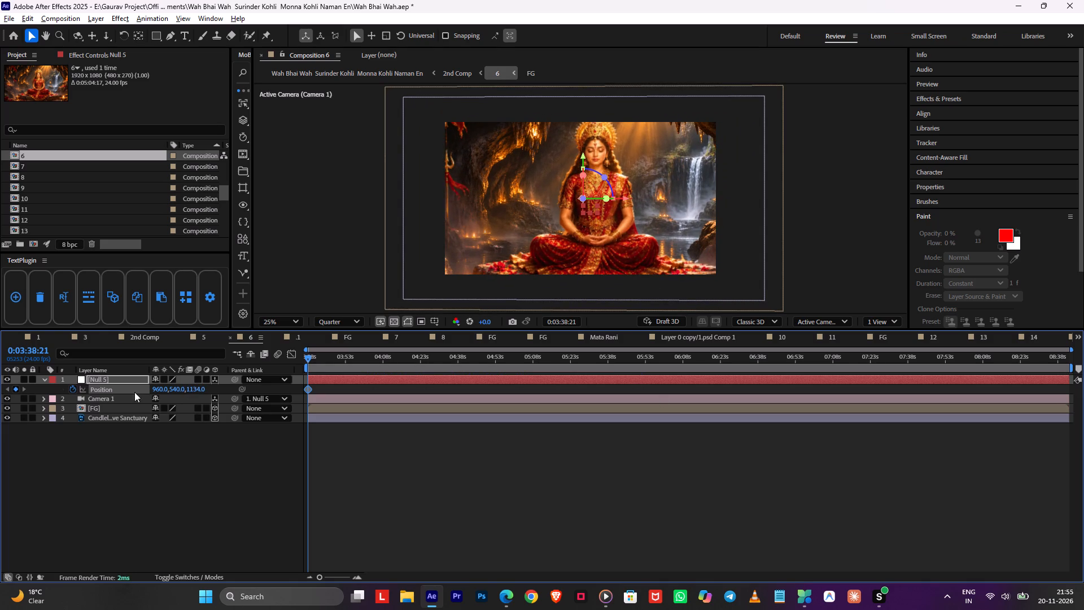
{"action": "left_click_drag", "start_coordinate": [156, 391], "coordinate": [203, 394]}
{"action": "left_click_drag", "start_coordinate": [180, 387], "coordinate": [147, 397]}
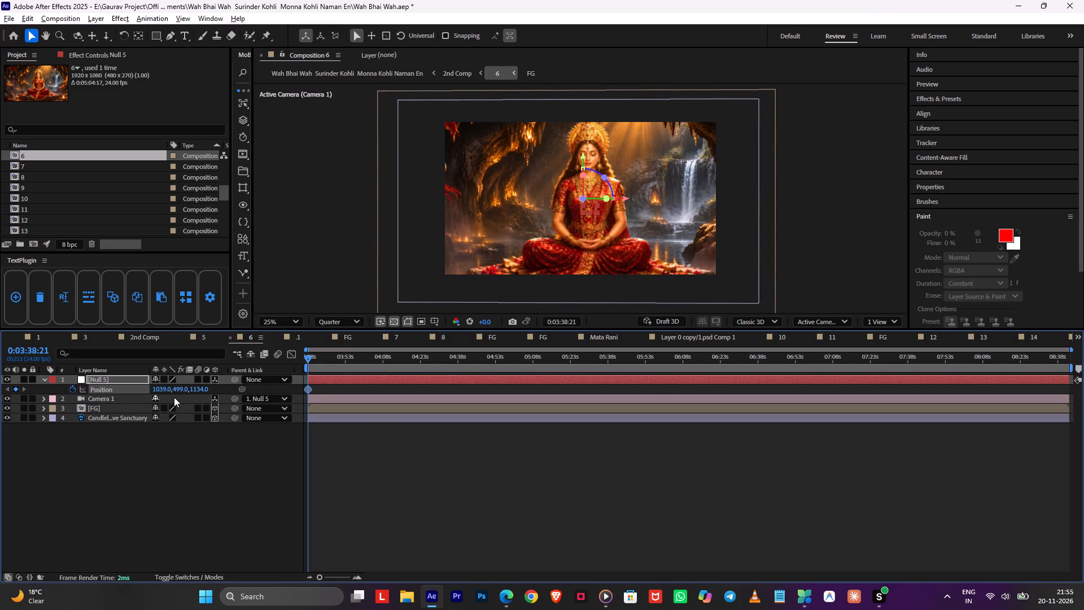
Open comp 6's FG precomp and apply the Bulge effect to Layer 0 copy.
{"action": "double_click", "coordinate": [381, 408]}
{"action": "left_click", "coordinate": [378, 387]}
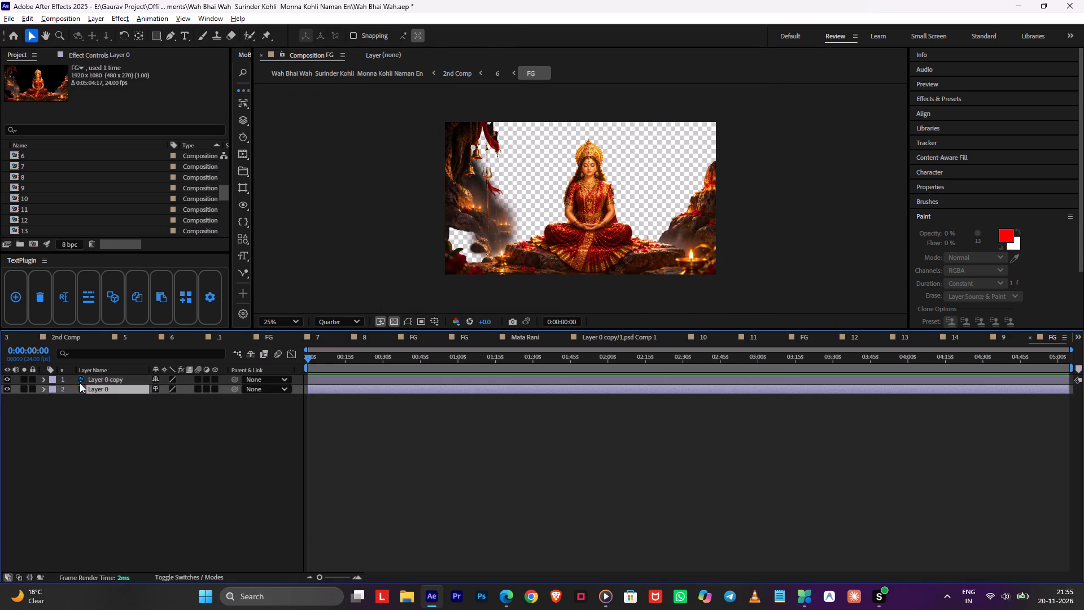
{"action": "double_click", "coordinate": [10, 387]}
{"action": "left_click", "coordinate": [104, 379]}
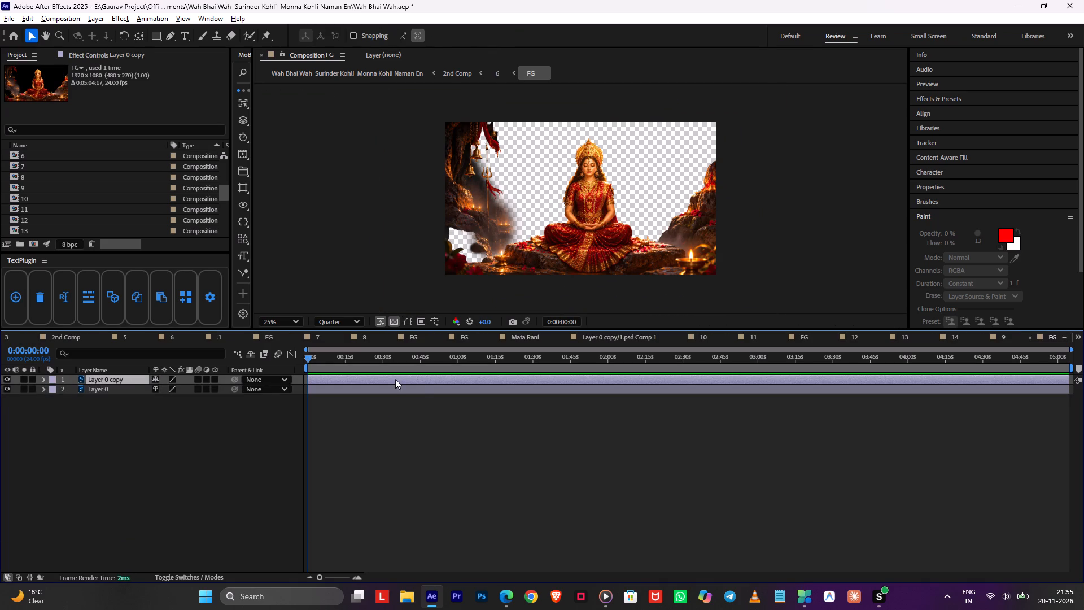
{"action": "key", "text": "ctrl+space"}
{"action": "type", "text": "bul"}
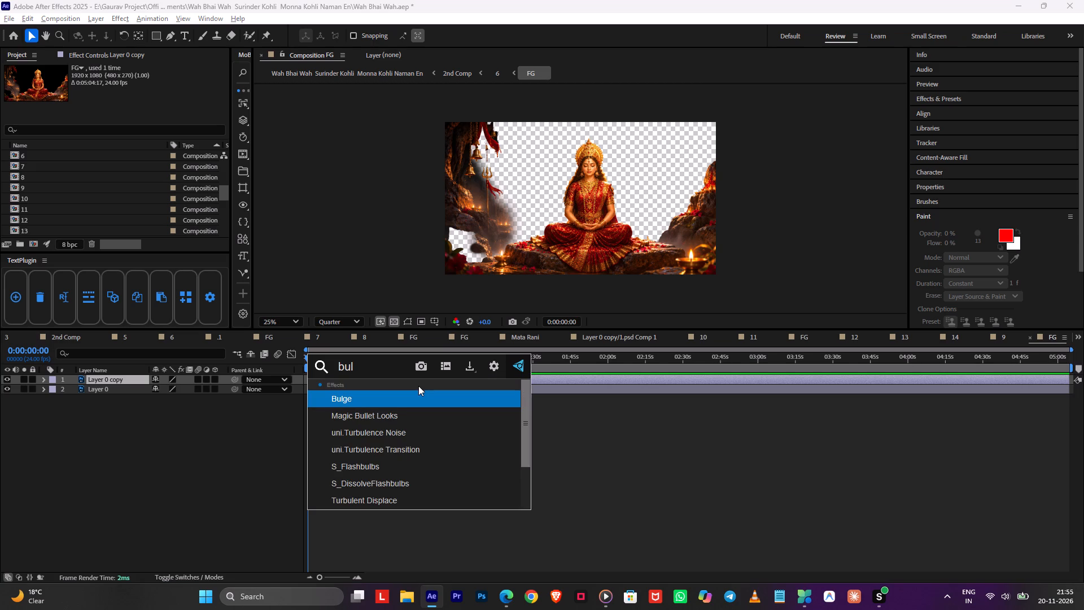
{"action": "key", "text": "g"}
{"action": "key", "text": "e"}
{"action": "left_click", "coordinate": [377, 398]}
Fit the bulge over the goddess's torso, centred at about 1793, 1041, with horizontal radius about 172 and vertical radius about 231.
{"action": "scroll", "coordinate": [563, 216], "scroll_direction": "up", "scroll_amount": 1}
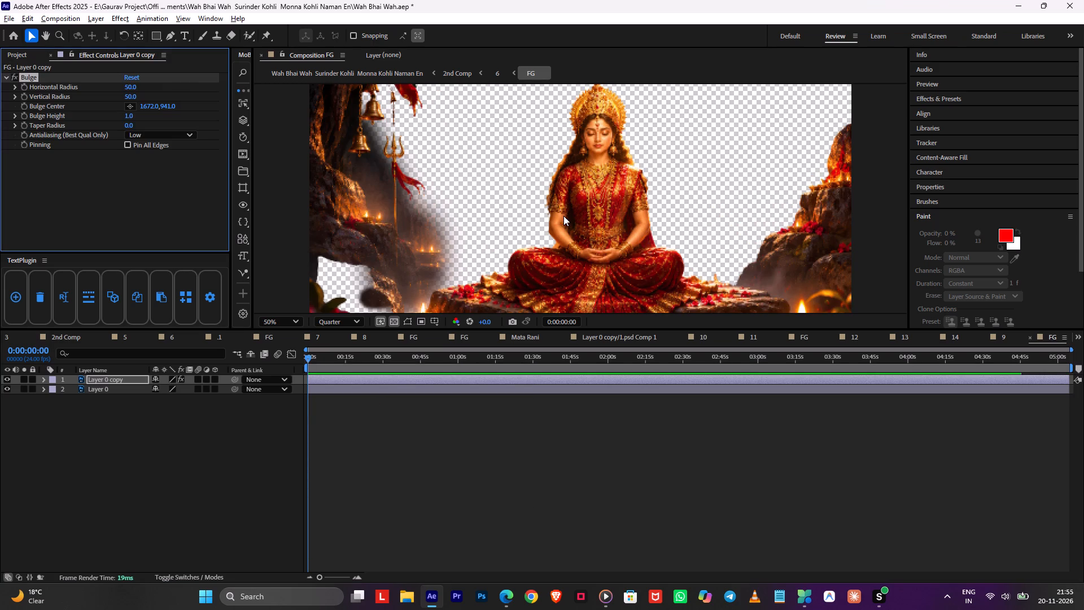
{"action": "left_click", "coordinate": [404, 321]}
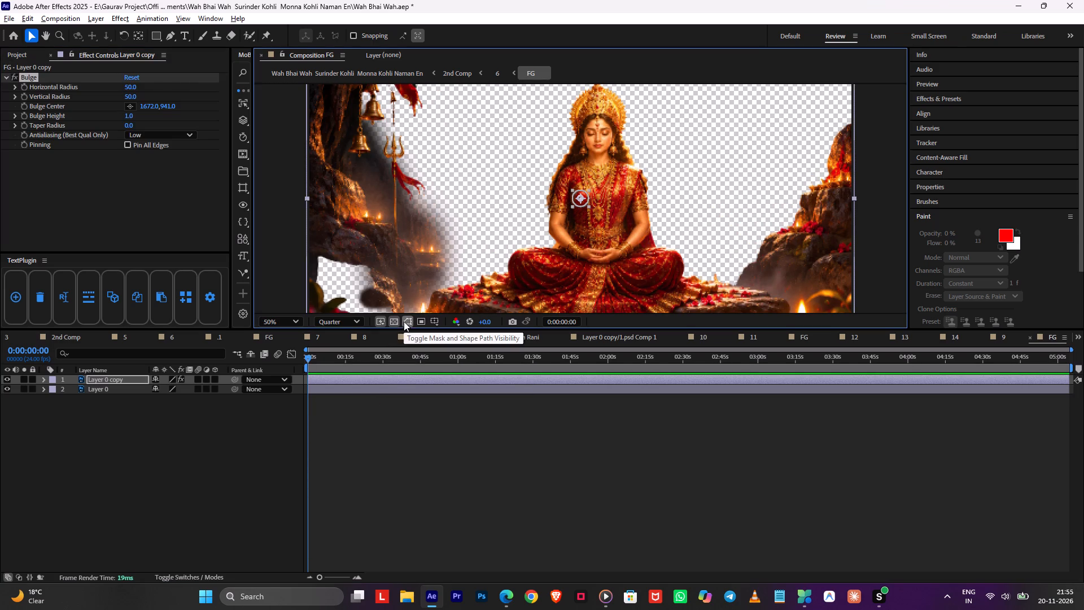
{"action": "left_click_drag", "start_coordinate": [589, 203], "coordinate": [620, 213]}
{"action": "key", "text": "ctrl+z"}
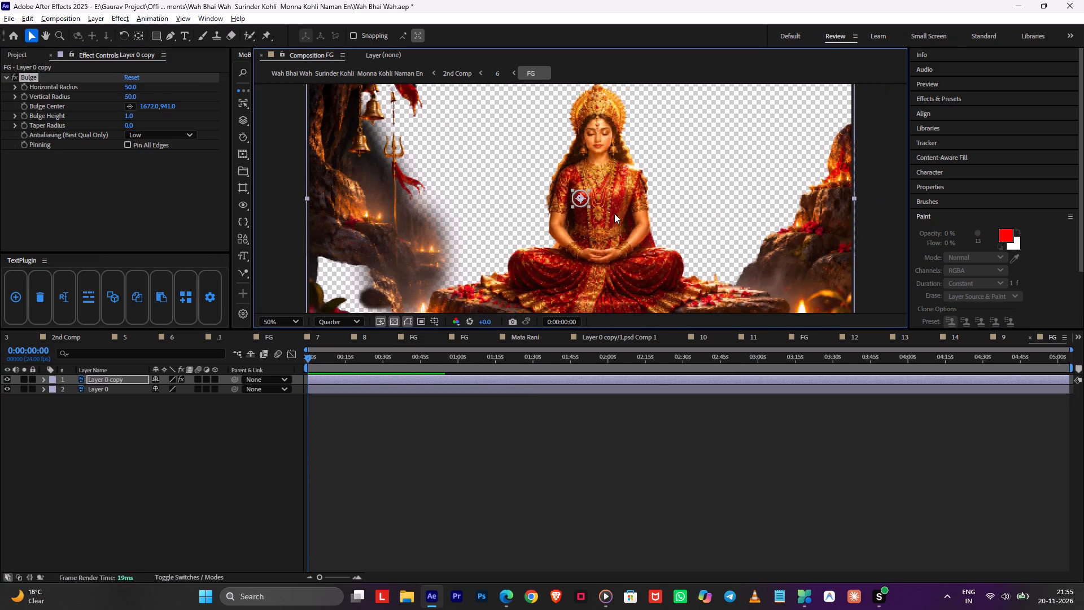
{"action": "left_click_drag", "start_coordinate": [588, 207], "coordinate": [613, 215]}
{"action": "left_click_drag", "start_coordinate": [580, 200], "coordinate": [600, 216]}
{"action": "left_click_drag", "start_coordinate": [633, 196], "coordinate": [630, 182]}
{"action": "key", "text": "ctrl+z"}
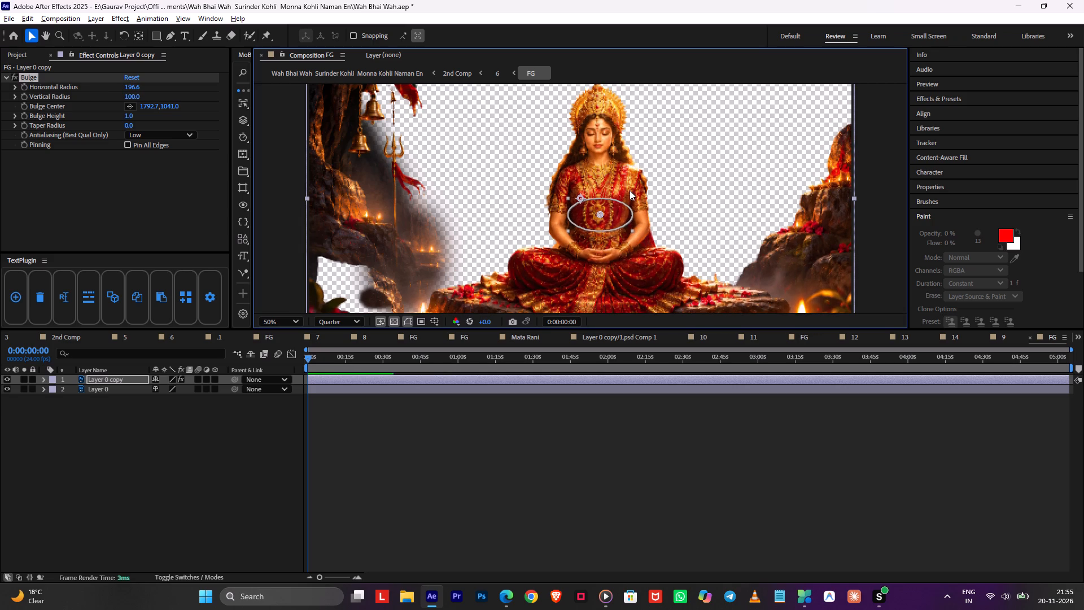
{"action": "left_click_drag", "start_coordinate": [632, 198], "coordinate": [629, 177]}
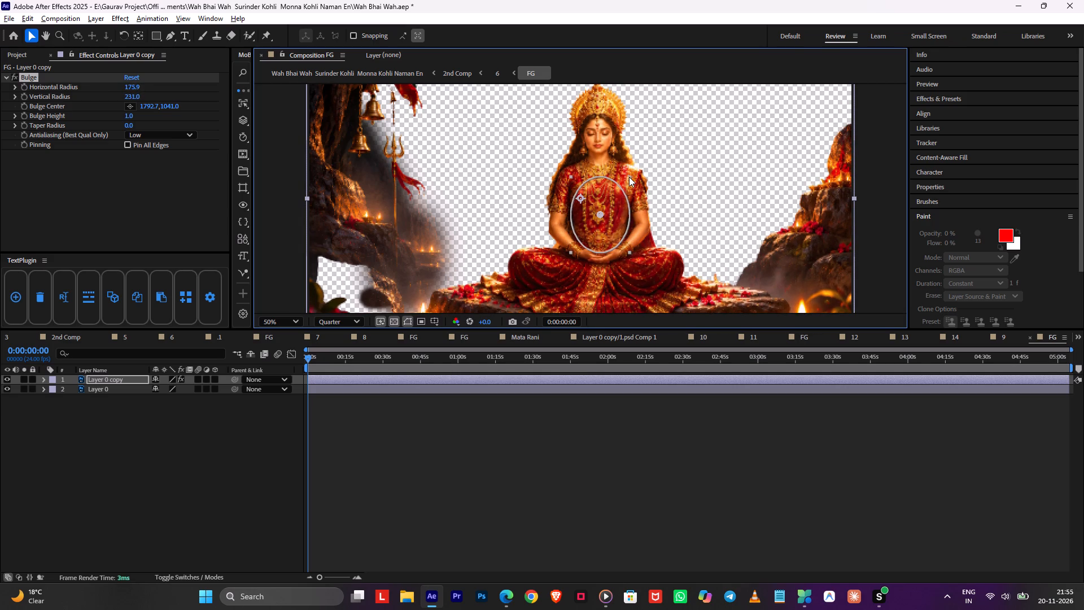
{"action": "left_click_drag", "start_coordinate": [629, 177], "coordinate": [628, 177]}
Set the Bulge Height on Layer 0 copy to 0.1.
{"action": "left_click", "coordinate": [133, 116]}
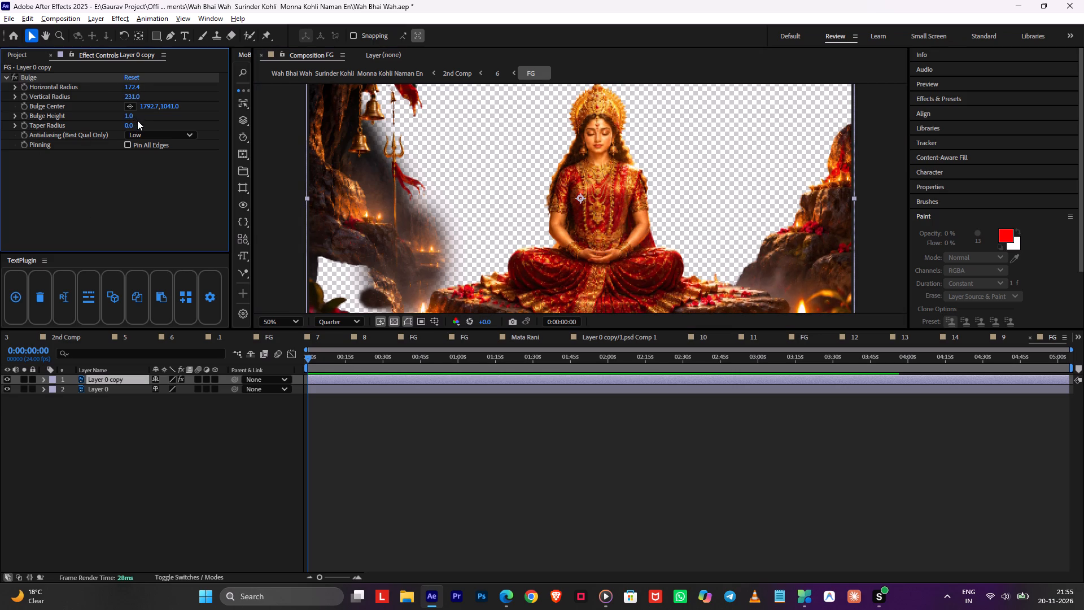
{"action": "left_click", "coordinate": [133, 114]}
{"action": "key", "text": "period"}
{"action": "key", "text": "1"}
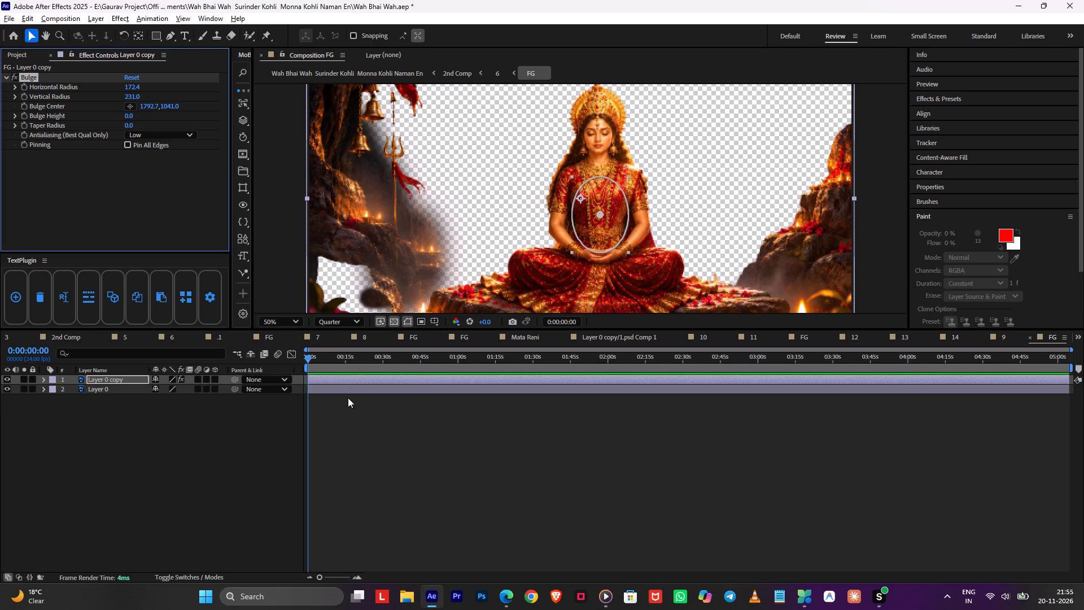
{"action": "left_click", "coordinate": [134, 120]}
{"action": "left_click", "coordinate": [130, 117]}
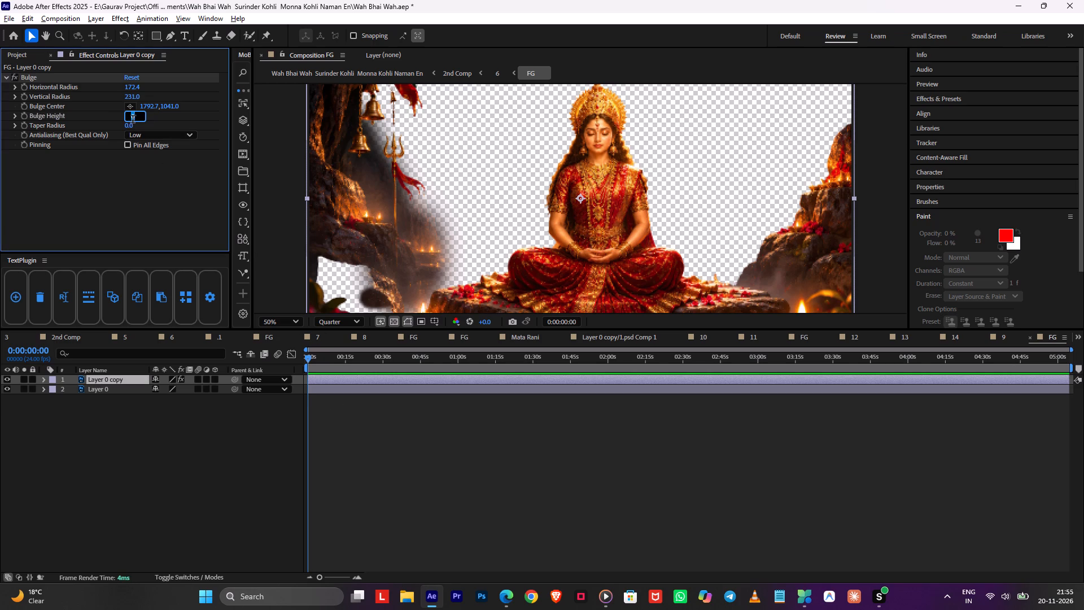
{"action": "type", "text": ".1"}
{"action": "left_click", "coordinate": [377, 457]}
Add a Bulge Height keyframe on Layer 0 copy at 0:00:03:00.
{"action": "left_click", "coordinate": [307, 352]}
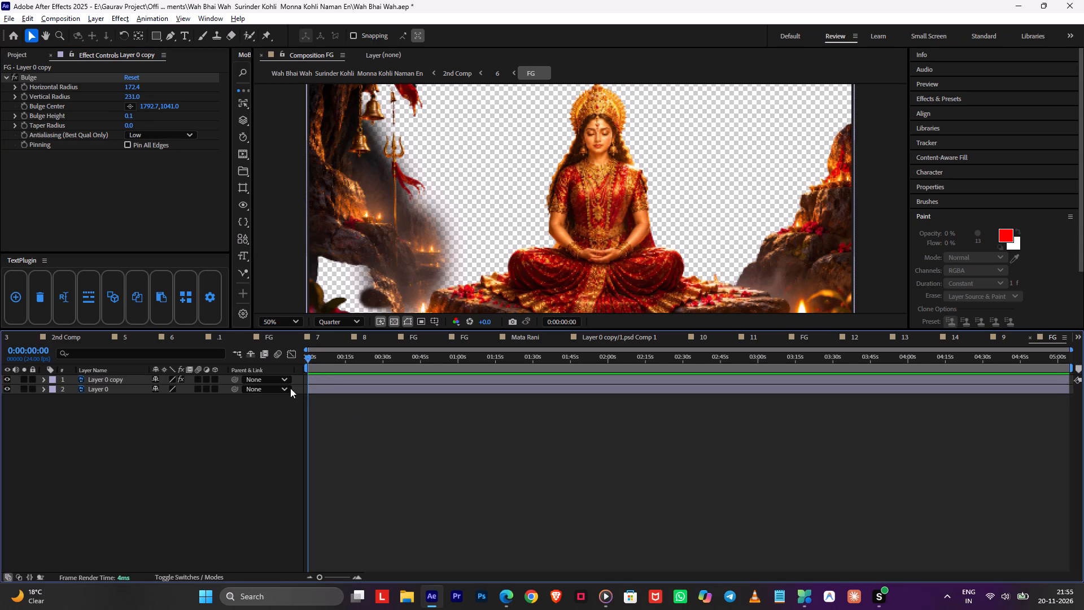
{"action": "scroll", "coordinate": [281, 384], "scroll_direction": "up", "scroll_amount": 2, "text": "alt"}
{"action": "left_click_drag", "start_coordinate": [327, 366], "coordinate": [222, 374]}
{"action": "scroll", "coordinate": [253, 386], "scroll_direction": "up", "scroll_amount": 1, "text": "alt"}
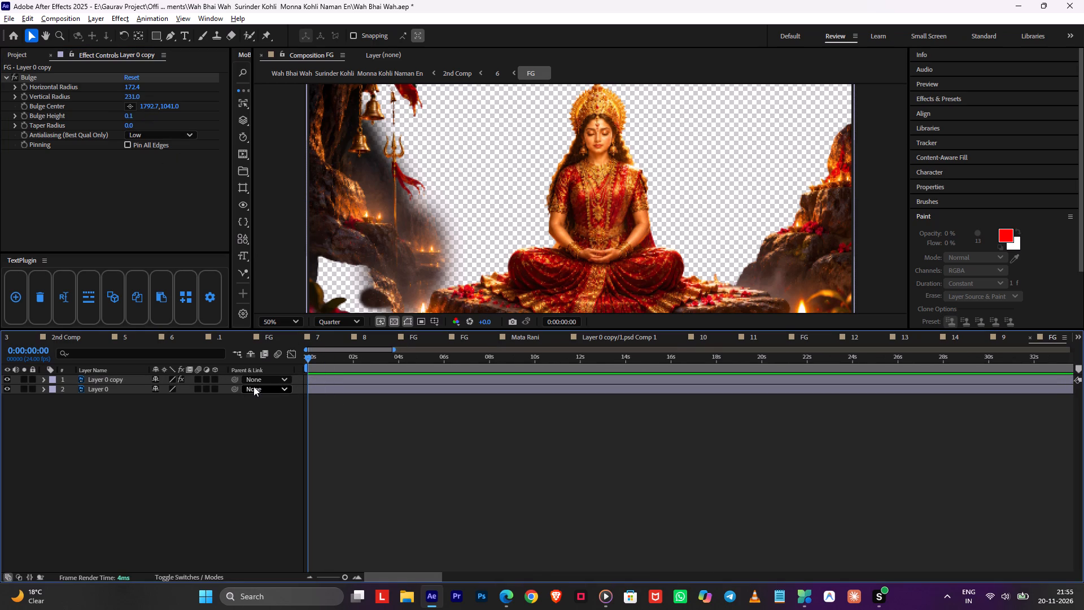
{"action": "left_click_drag", "start_coordinate": [322, 366], "coordinate": [379, 370]}
{"action": "scroll", "coordinate": [330, 381], "scroll_direction": "up", "scroll_amount": 1, "text": "alt"}
{"action": "left_click", "coordinate": [421, 365]}
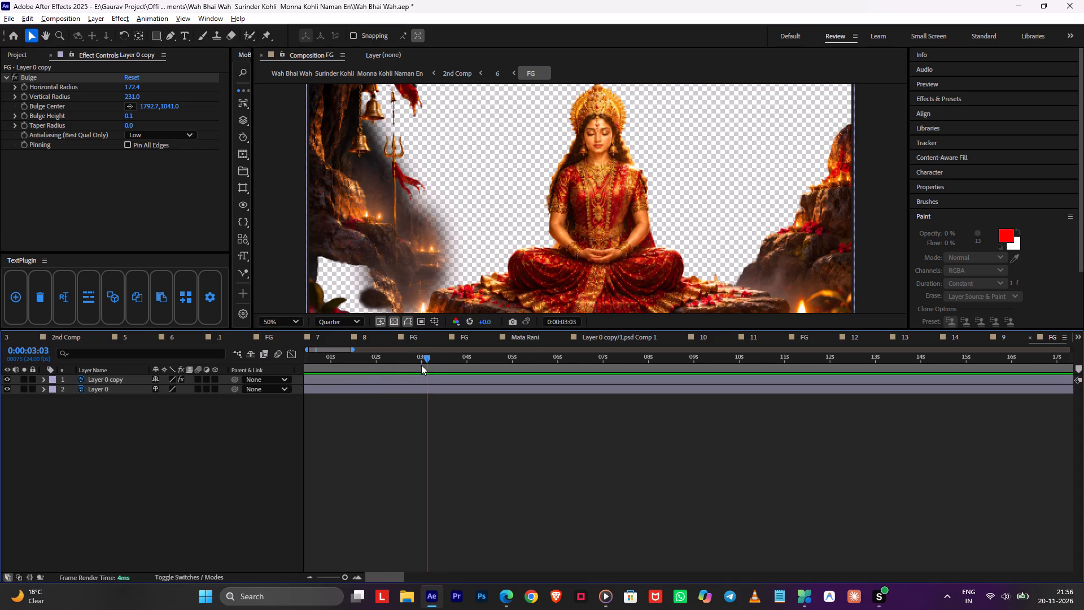
{"action": "left_click", "coordinate": [28, 120]}
Keyframe the Bulge Height at 0 at the start of the FG comp and copy that keyframe to 0:00:06:00.
{"action": "left_click_drag", "start_coordinate": [364, 368], "coordinate": [90, 392]}
{"action": "key", "text": "u"}
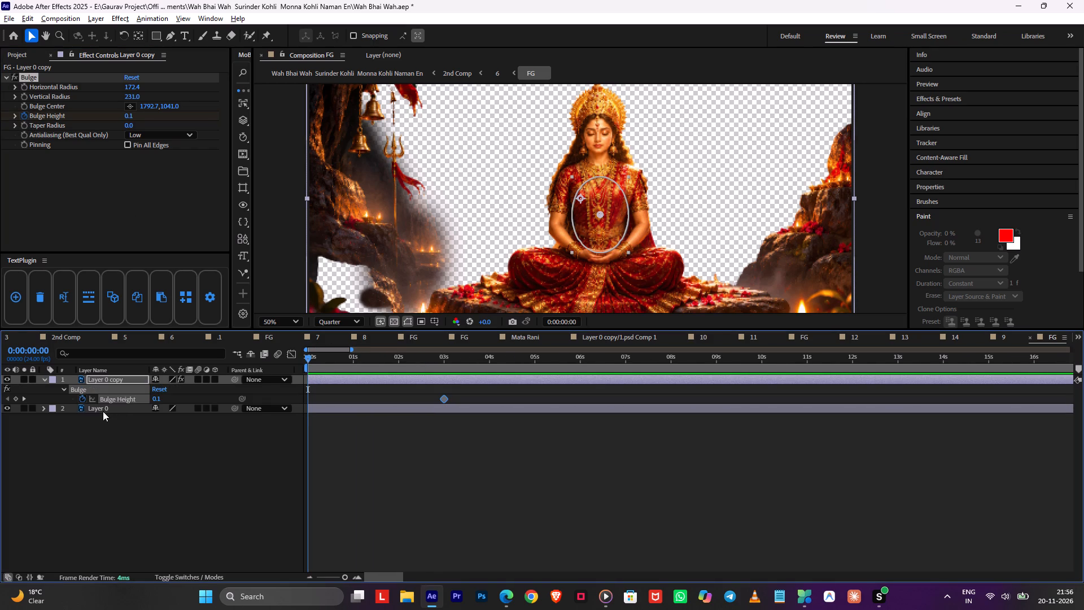
{"action": "left_click", "coordinate": [154, 400]}
{"action": "key", "text": "0"}
{"action": "left_click", "coordinate": [455, 483]}
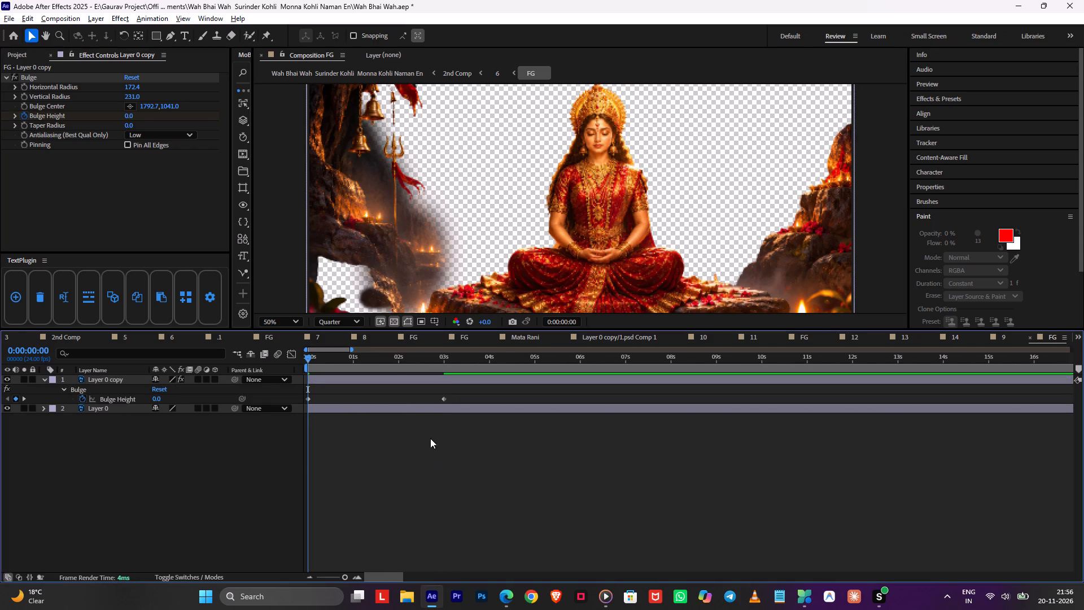
{"action": "left_click_drag", "start_coordinate": [465, 366], "coordinate": [579, 365]}
{"action": "left_click_drag", "start_coordinate": [333, 398], "coordinate": [257, 415]}
{"action": "key", "text": "ctrl+c"}
{"action": "key", "text": "ctrl+v"}
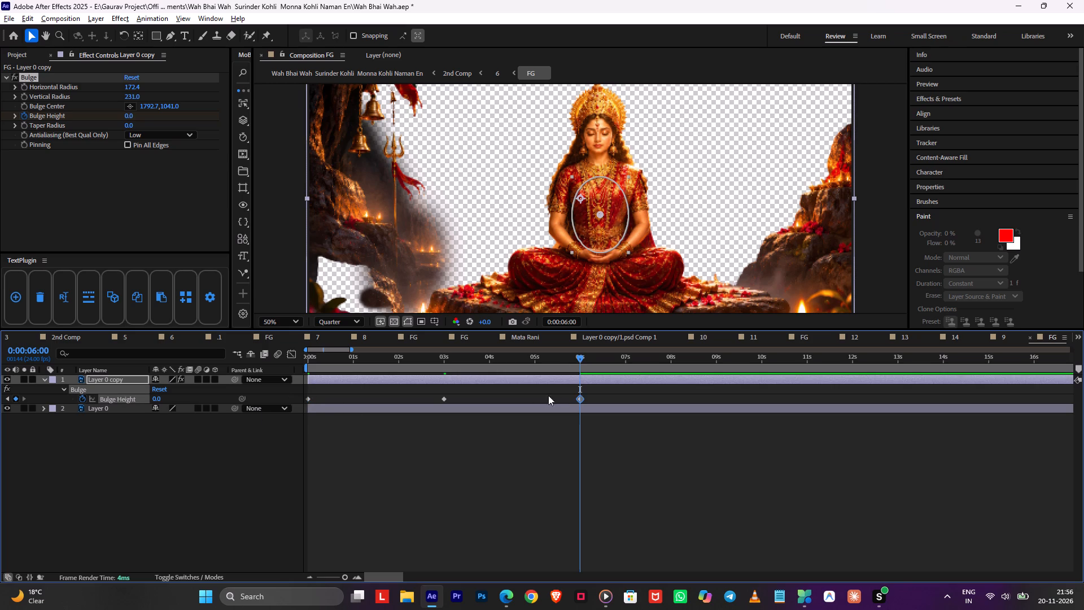
Apply Easy Ease to the three Bulge Height keyframes and lengthen their outgoing influence slightly in the speed graph.
{"action": "left_click_drag", "start_coordinate": [605, 396], "coordinate": [246, 413]}
{"action": "key", "text": "F9"}
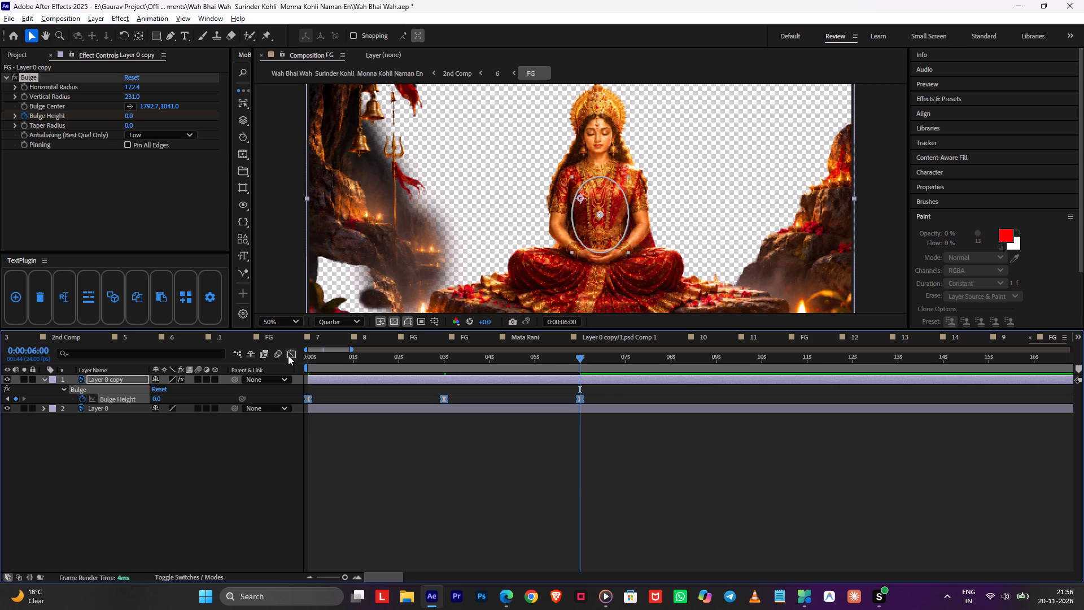
{"action": "left_click", "coordinate": [287, 355]}
{"action": "left_click_drag", "start_coordinate": [626, 428], "coordinate": [67, 516]}
{"action": "left_click_drag", "start_coordinate": [331, 468], "coordinate": [337, 471]}
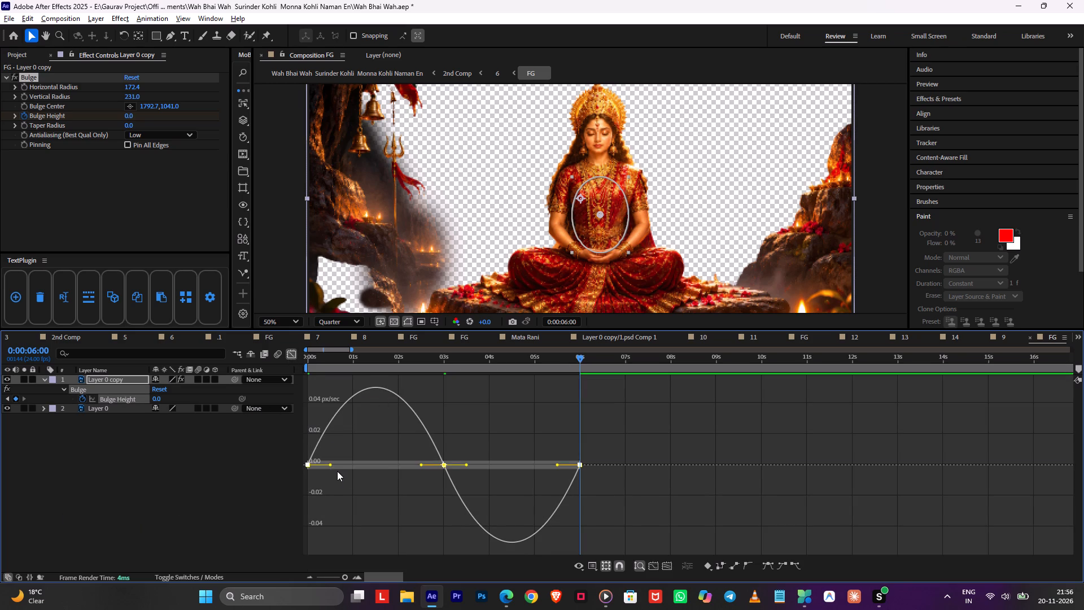
{"action": "left_click_drag", "start_coordinate": [337, 471], "coordinate": [339, 468]}
{"action": "left_click", "coordinate": [419, 465]}
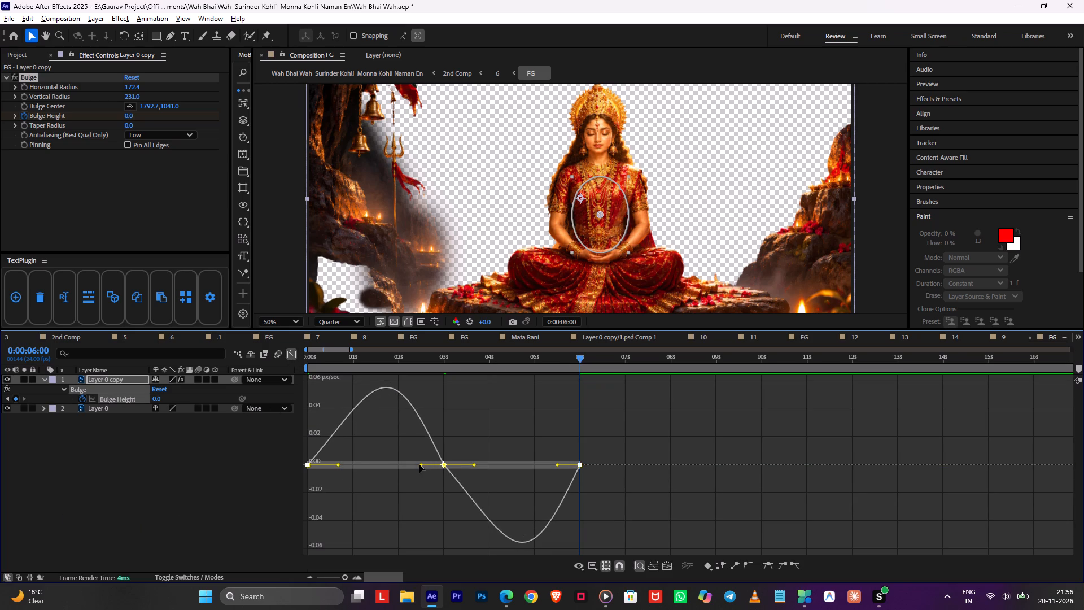
{"action": "left_click", "coordinate": [291, 355]}
{"action": "left_click", "coordinate": [424, 490]}
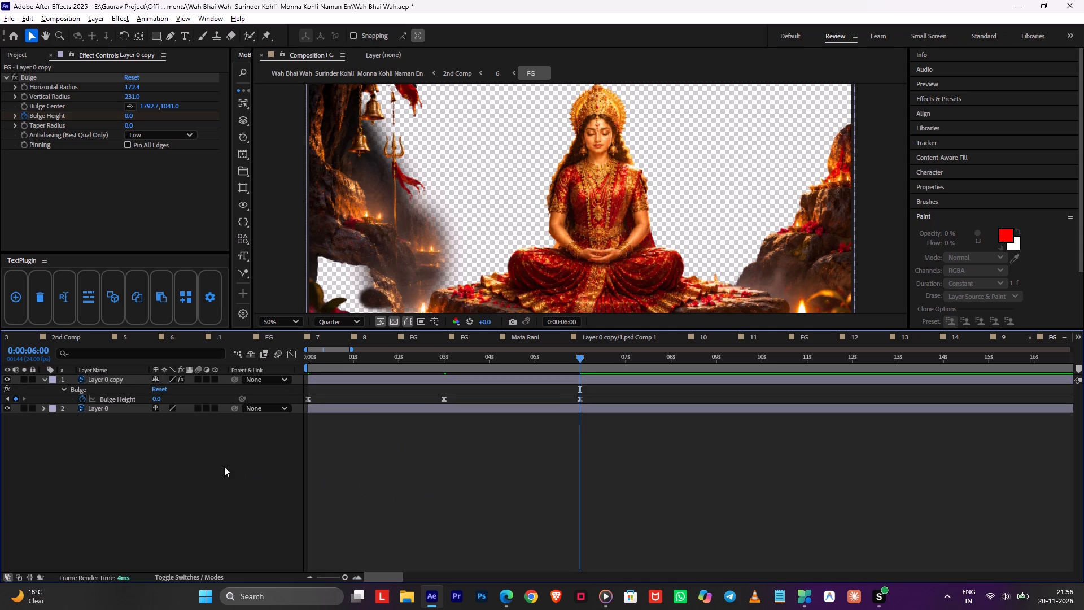
Add the expression loopOut('pingpong') to Bulge Height on Layer 0 copy and save the project.
{"action": "left_click", "coordinate": [85, 398], "text": "alt"}
{"action": "key", "text": "l"}
{"action": "key", "text": "o"}
{"action": "key", "text": "o"}
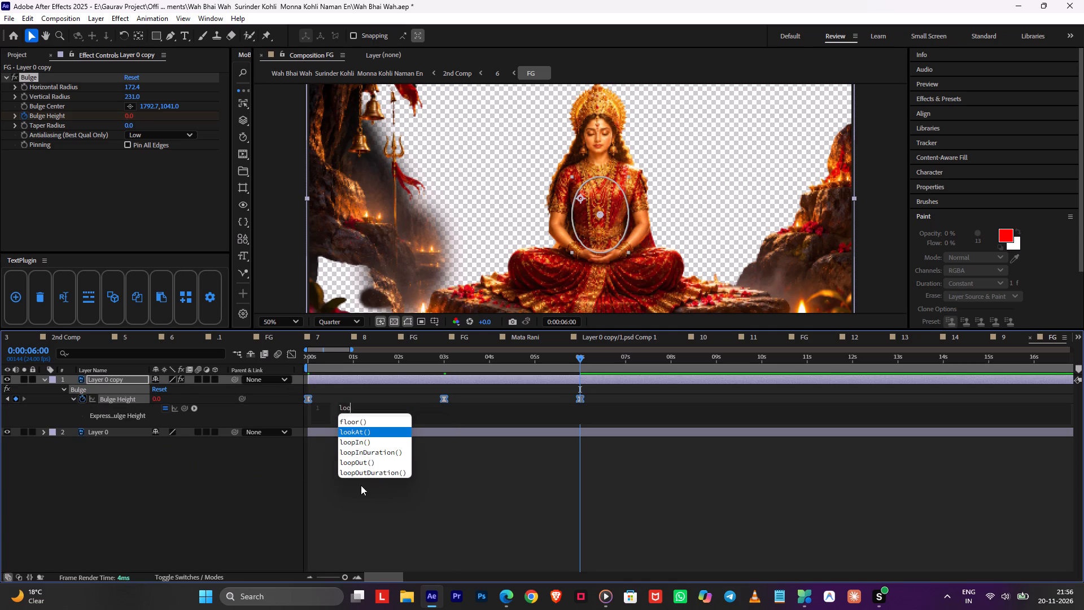
{"action": "double_click", "coordinate": [368, 461]}
{"action": "key", "text": "apostrophe"}
{"action": "key", "text": "p"}
{"action": "key", "text": "i"}
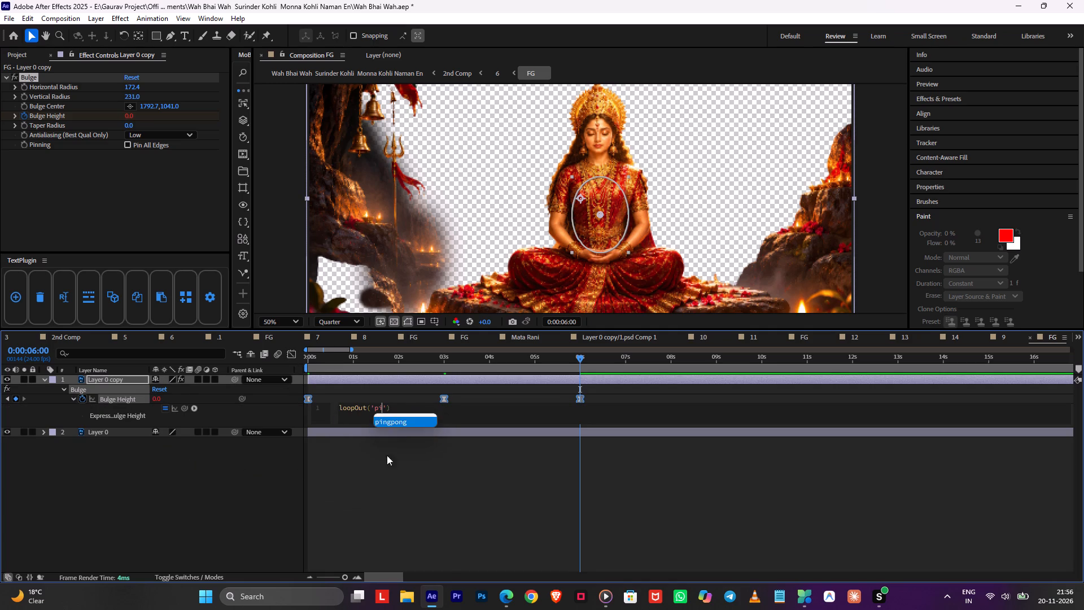
{"action": "double_click", "coordinate": [394, 422]}
{"action": "left_click", "coordinate": [392, 483]}
{"action": "left_click_drag", "start_coordinate": [447, 360], "coordinate": [207, 391]}
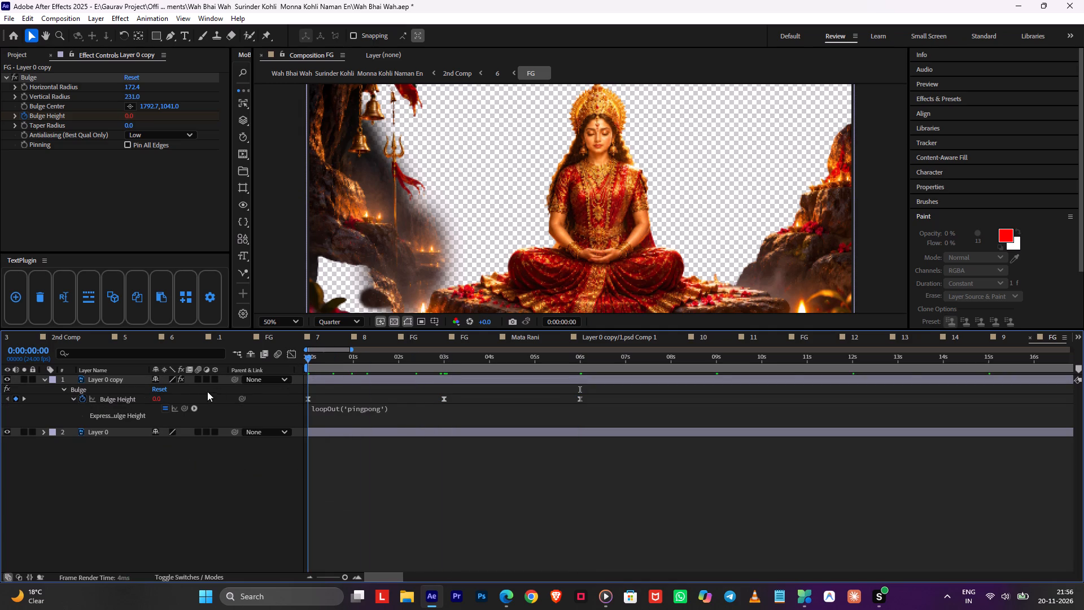
{"action": "left_click_drag", "start_coordinate": [207, 391], "coordinate": [202, 393]}
{"action": "key", "text": "ctrl+s"}
Preview the FG comp from its start, examining the torso's looping bulge movement up close.
{"action": "left_click_drag", "start_coordinate": [343, 363], "coordinate": [361, 377]}
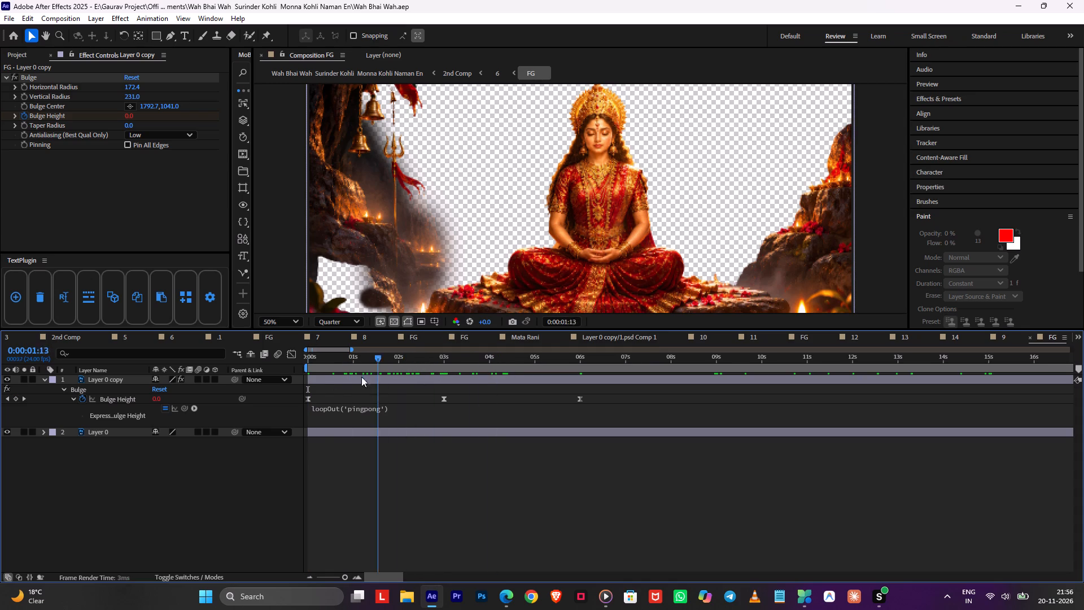
{"action": "left_click_drag", "start_coordinate": [361, 377], "coordinate": [219, 384]}
{"action": "key", "text": "space"}
{"action": "scroll", "coordinate": [384, 463], "scroll_direction": "down", "scroll_amount": 1, "text": "alt"}
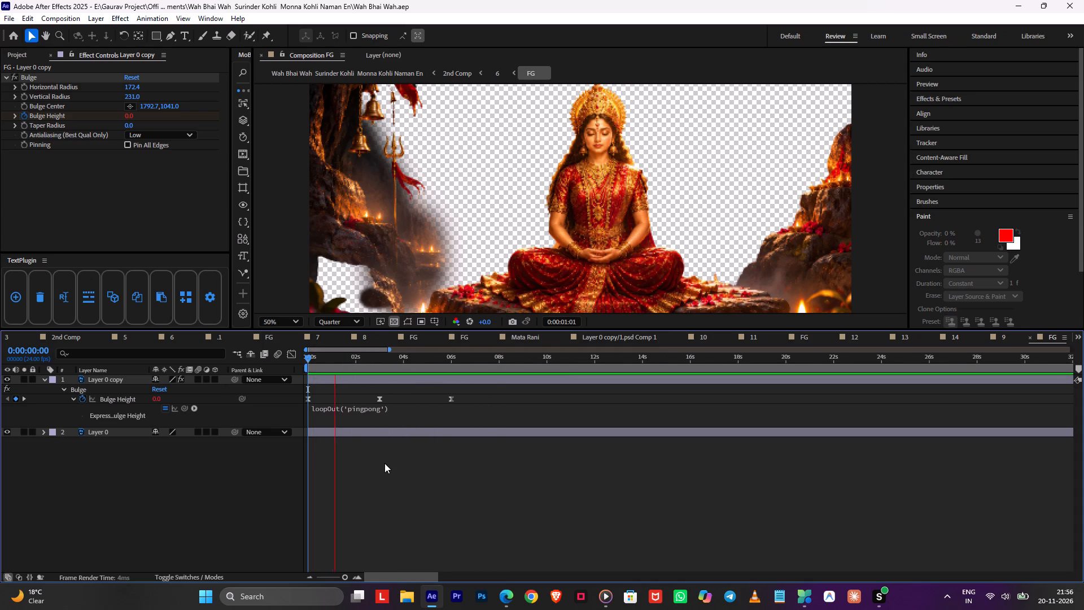
{"action": "scroll", "coordinate": [637, 259], "scroll_direction": "up", "scroll_amount": 1}
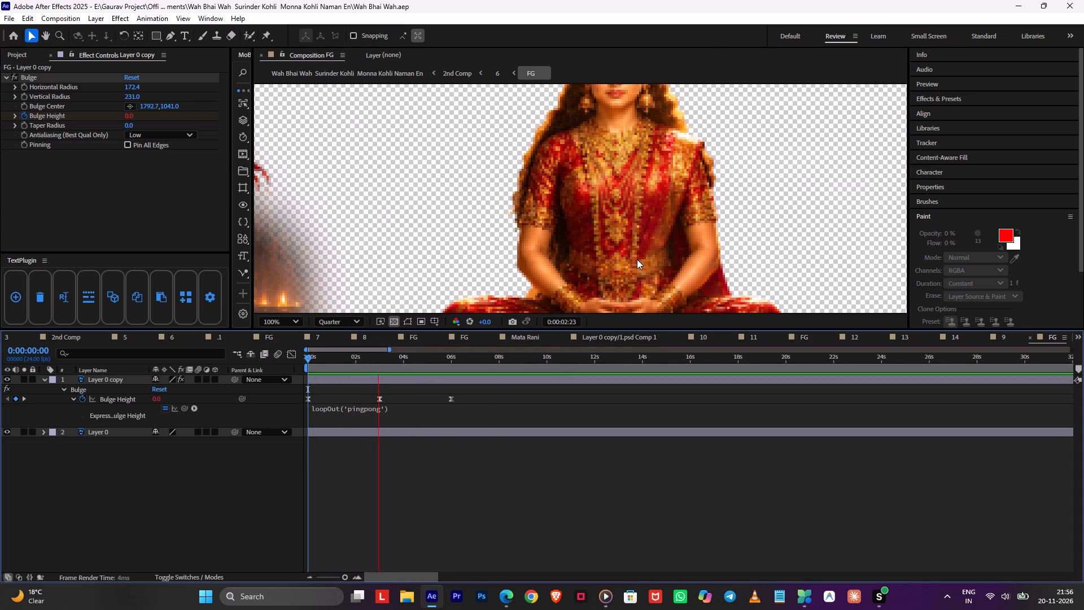
{"action": "scroll", "coordinate": [637, 259], "scroll_direction": "up", "scroll_amount": 1}
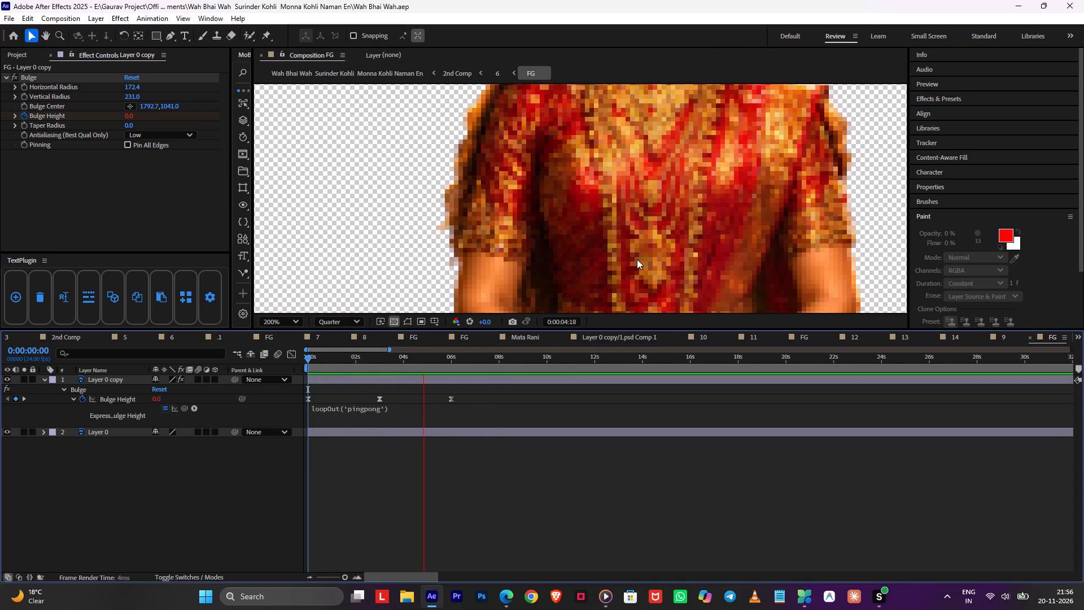
Set the FG comp's preview resolution to Full and play it from the start, examining the torso's breathing motion.
{"action": "scroll", "coordinate": [637, 259], "scroll_direction": "down", "scroll_amount": 1}
{"action": "key", "text": "space"}
{"action": "left_click", "coordinate": [322, 321]}
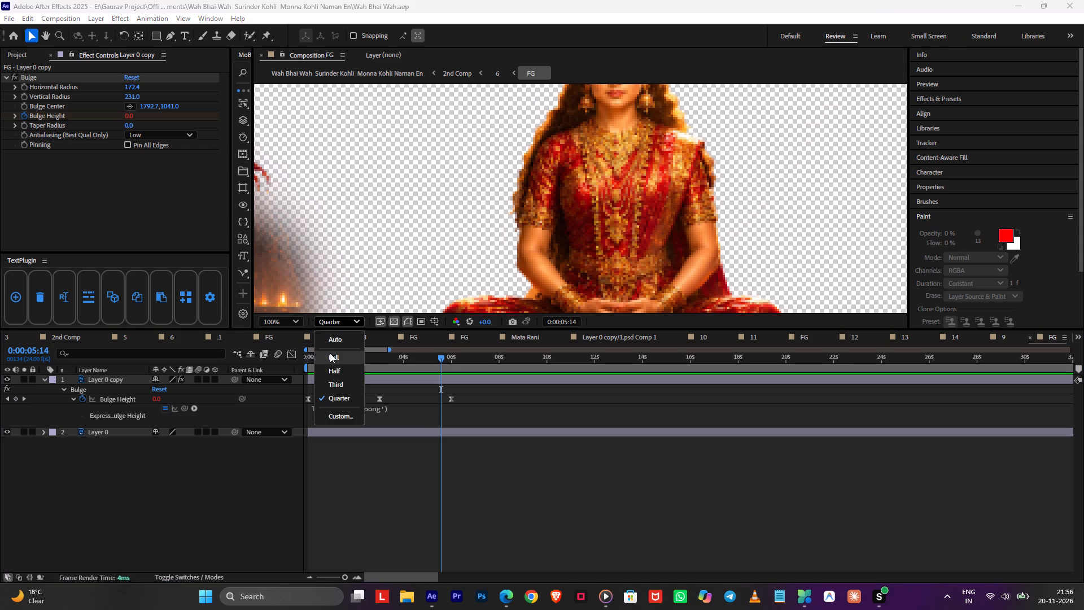
{"action": "left_click", "coordinate": [331, 354]}
{"action": "scroll", "coordinate": [641, 247], "scroll_direction": "up", "scroll_amount": 1}
{"action": "middle_click_drag", "start_coordinate": [641, 247], "coordinate": [517, 180]}
{"action": "key", "text": "space"}
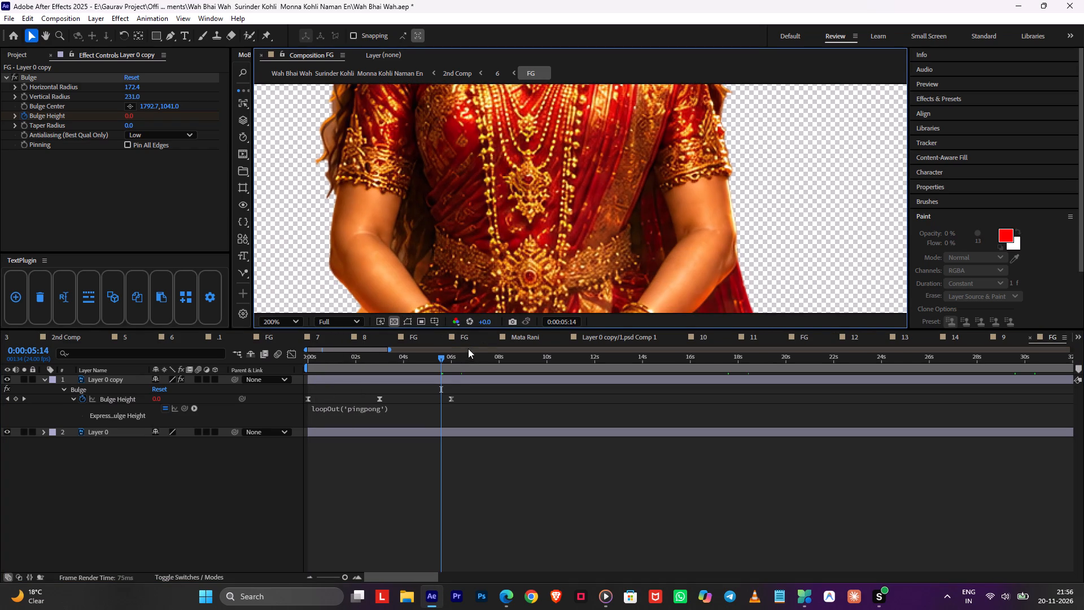
{"action": "left_click_drag", "start_coordinate": [454, 356], "coordinate": [285, 363]}
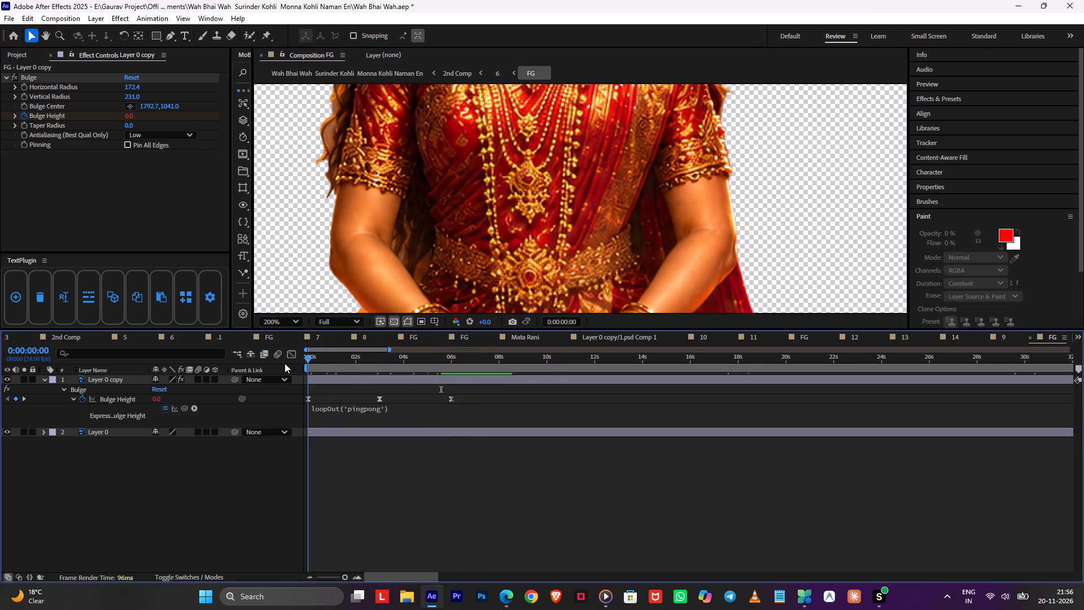
{"action": "left_click_drag", "start_coordinate": [285, 363], "coordinate": [145, 374]}
{"action": "scroll", "coordinate": [579, 194], "scroll_direction": "down", "scroll_amount": 1}
{"action": "key", "text": "space"}
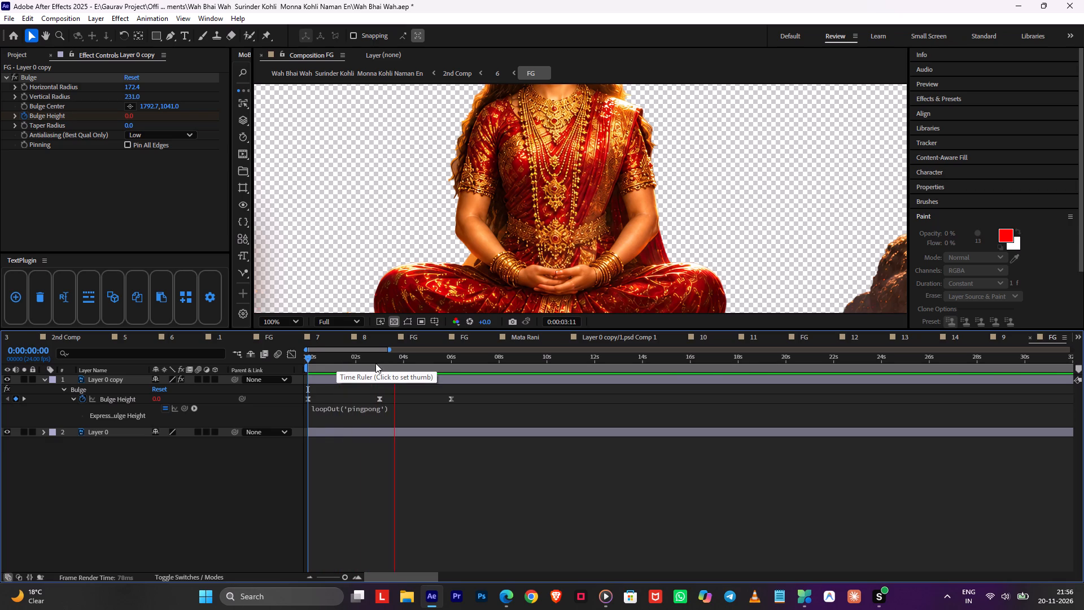
{"action": "left_click_drag", "start_coordinate": [371, 367], "coordinate": [515, 407]}
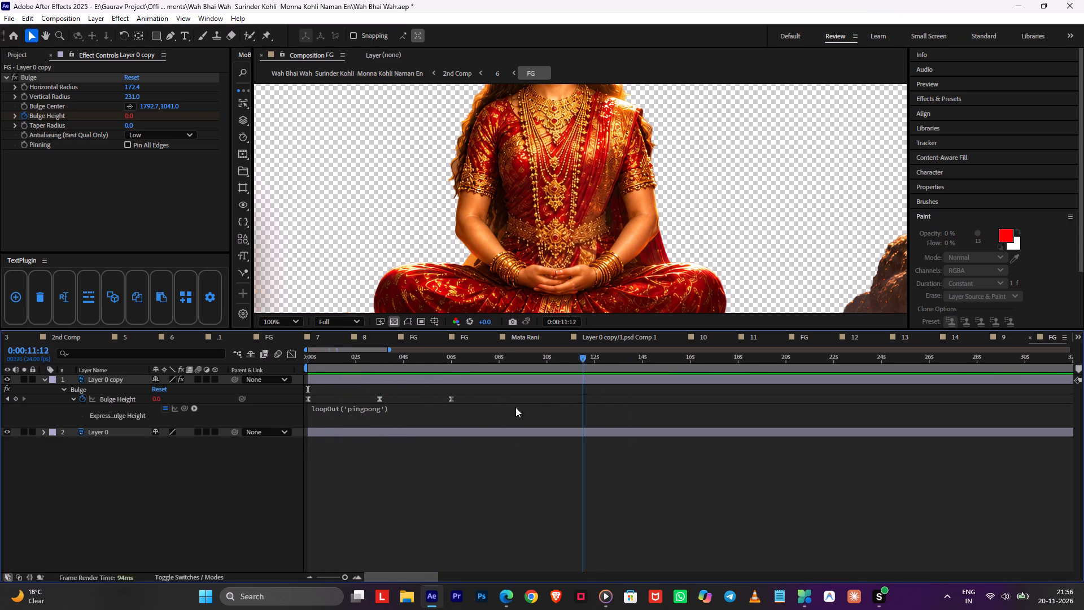
{"action": "left_click_drag", "start_coordinate": [515, 407], "coordinate": [241, 412]}
Go up to comp 6 and set its start timecode to 0:00:00:00 in the Composition Settings.
{"action": "key", "text": "Tab"}
{"action": "left_click", "coordinate": [395, 489]}
{"action": "key", "text": "u"}
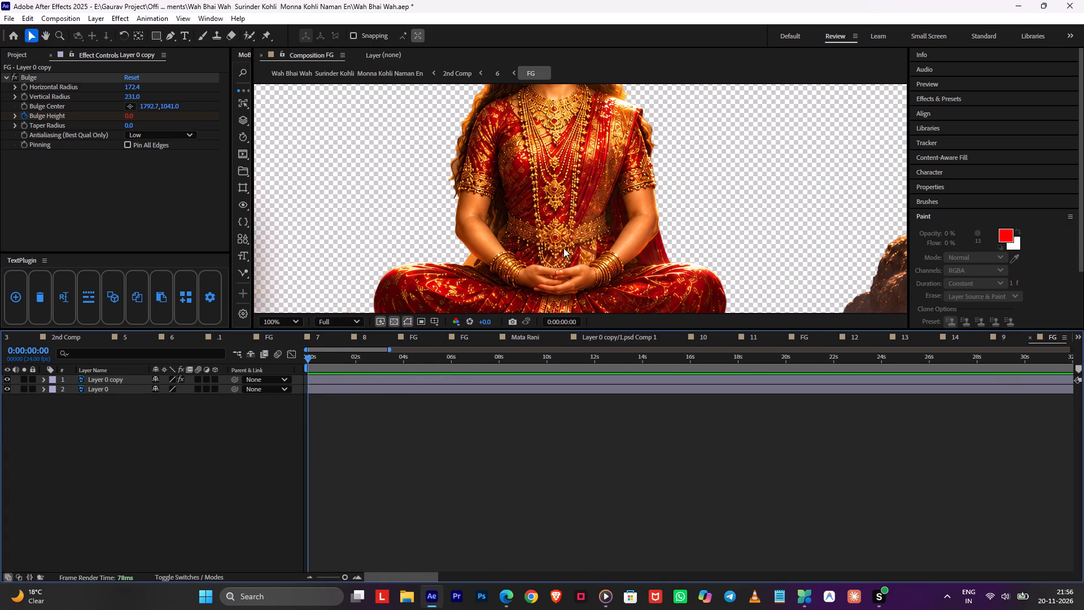
{"action": "scroll", "coordinate": [598, 192], "scroll_direction": "down", "scroll_amount": 1}
{"action": "key", "text": "Tab"}
{"action": "left_click", "coordinate": [549, 191]}
{"action": "key", "text": "space"}
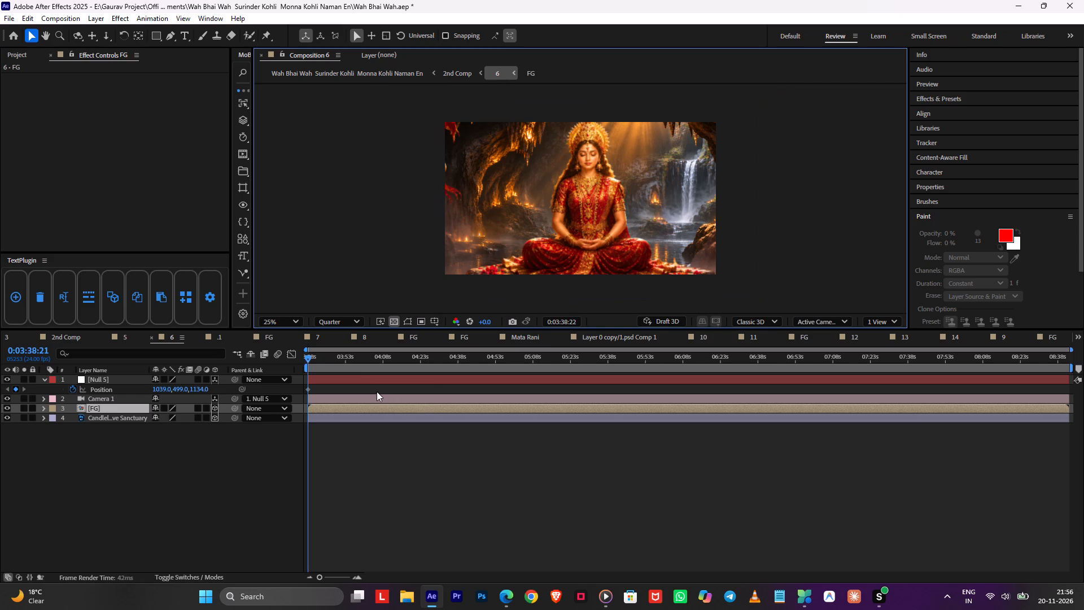
{"action": "left_click_drag", "start_coordinate": [344, 364], "coordinate": [553, 369]}
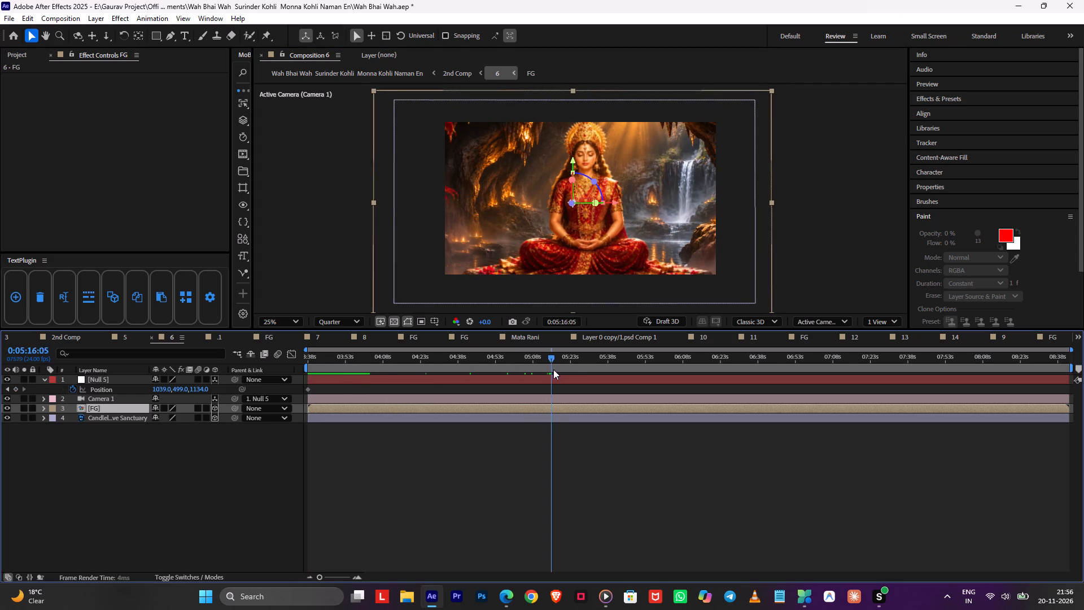
{"action": "left_click_drag", "start_coordinate": [553, 369], "coordinate": [411, 384]}
{"action": "key", "text": "ctrl+k"}
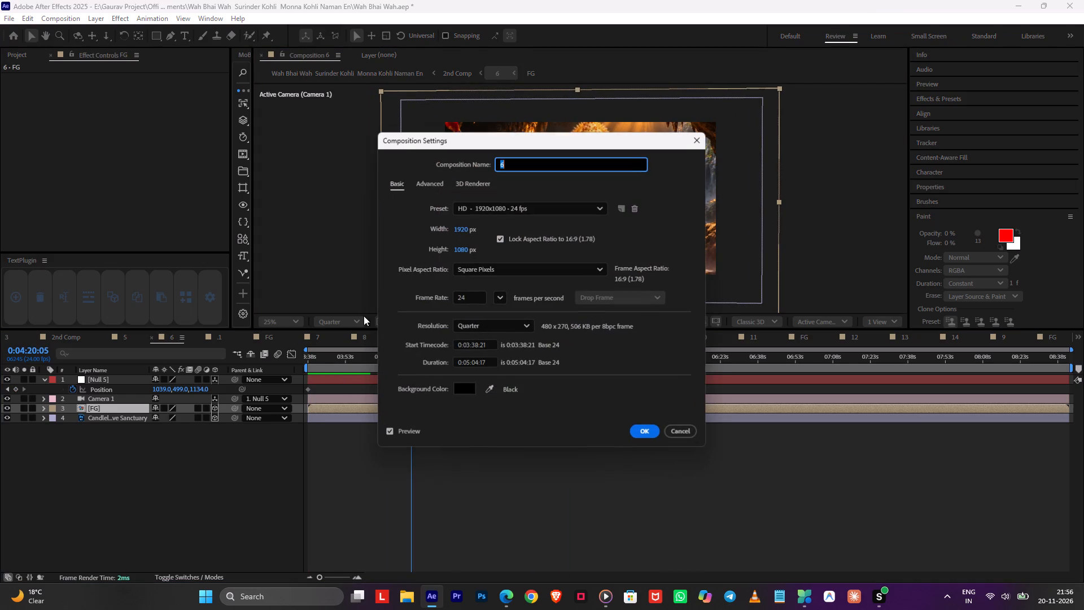
{"action": "double_click", "coordinate": [483, 344]}
{"action": "key", "text": "space"}
{"action": "left_click", "coordinate": [642, 428]}
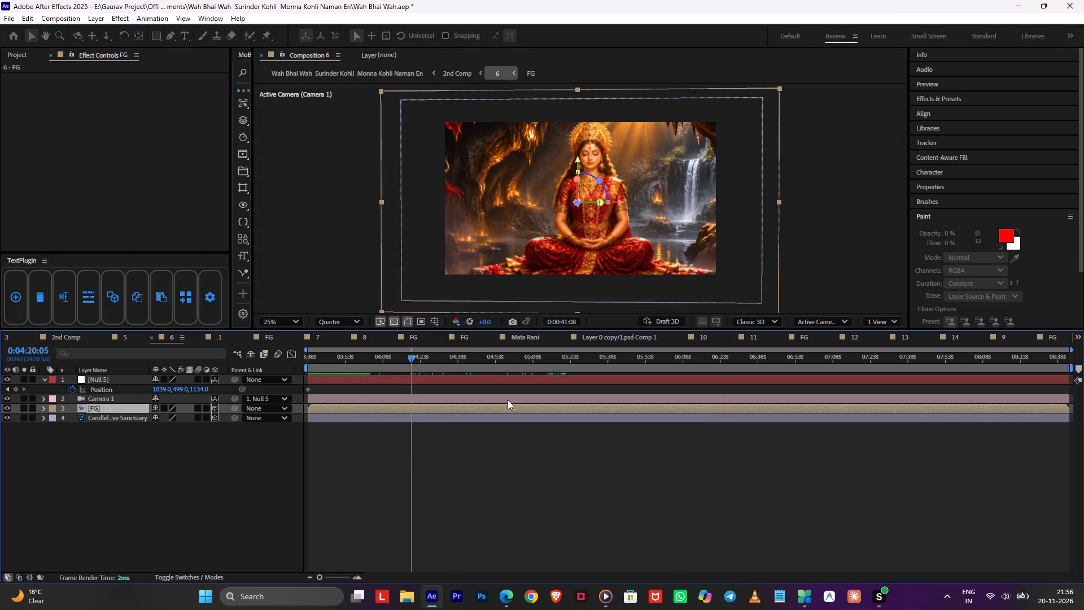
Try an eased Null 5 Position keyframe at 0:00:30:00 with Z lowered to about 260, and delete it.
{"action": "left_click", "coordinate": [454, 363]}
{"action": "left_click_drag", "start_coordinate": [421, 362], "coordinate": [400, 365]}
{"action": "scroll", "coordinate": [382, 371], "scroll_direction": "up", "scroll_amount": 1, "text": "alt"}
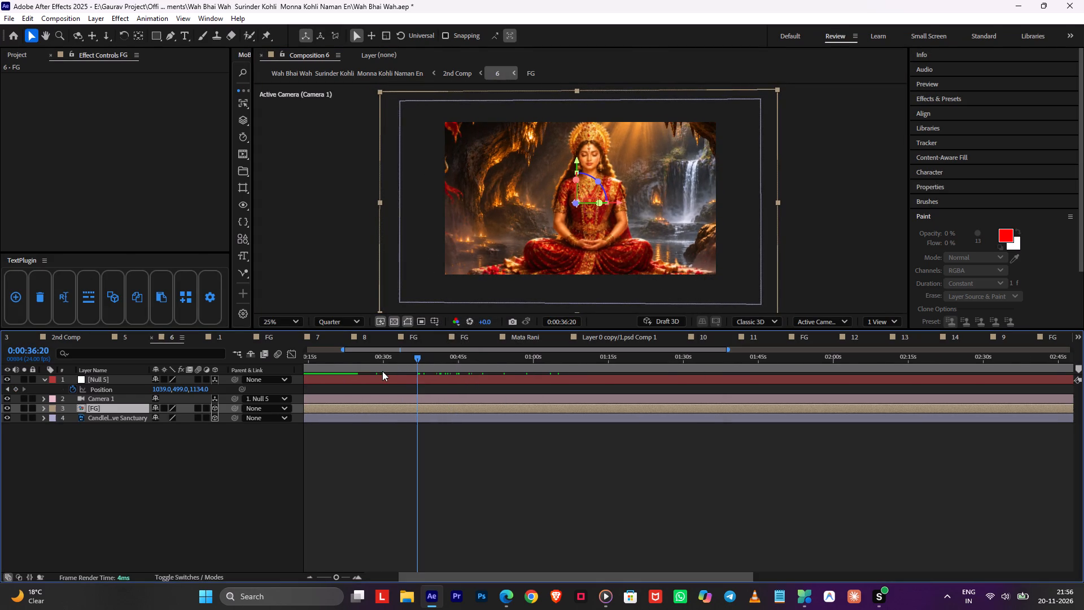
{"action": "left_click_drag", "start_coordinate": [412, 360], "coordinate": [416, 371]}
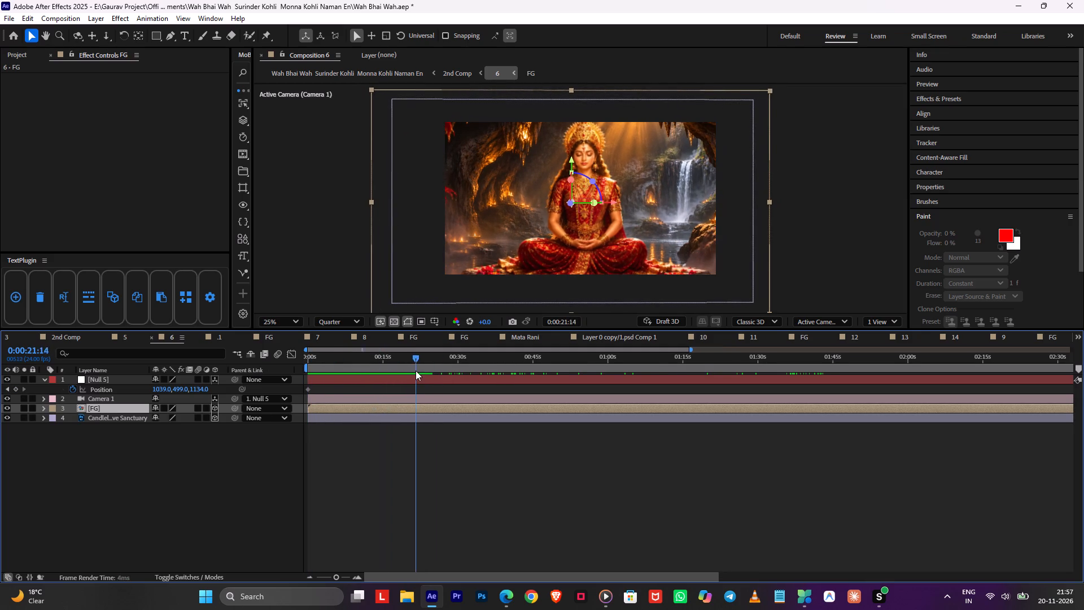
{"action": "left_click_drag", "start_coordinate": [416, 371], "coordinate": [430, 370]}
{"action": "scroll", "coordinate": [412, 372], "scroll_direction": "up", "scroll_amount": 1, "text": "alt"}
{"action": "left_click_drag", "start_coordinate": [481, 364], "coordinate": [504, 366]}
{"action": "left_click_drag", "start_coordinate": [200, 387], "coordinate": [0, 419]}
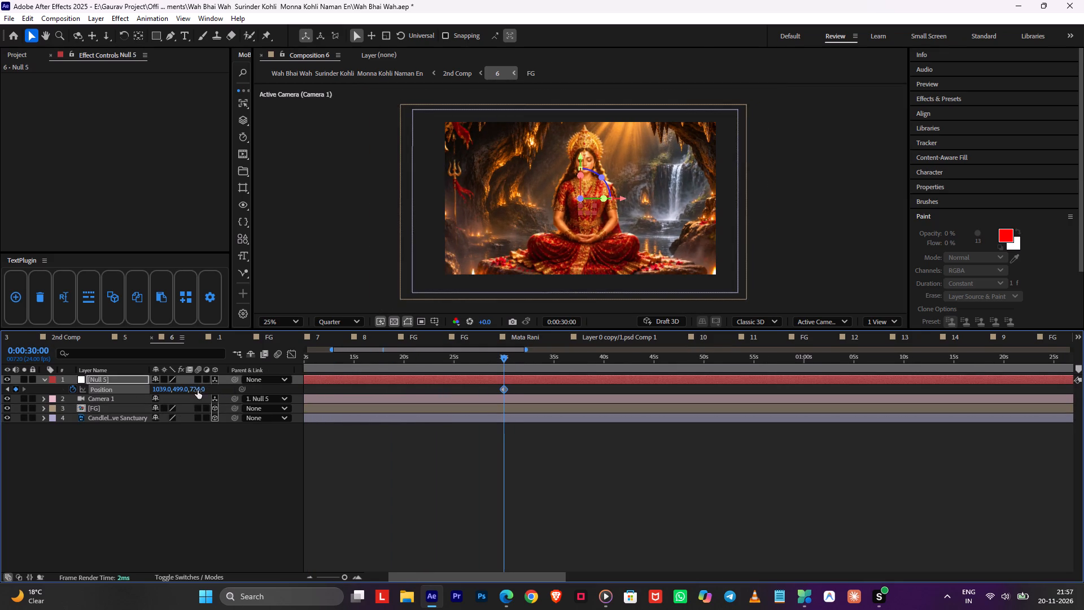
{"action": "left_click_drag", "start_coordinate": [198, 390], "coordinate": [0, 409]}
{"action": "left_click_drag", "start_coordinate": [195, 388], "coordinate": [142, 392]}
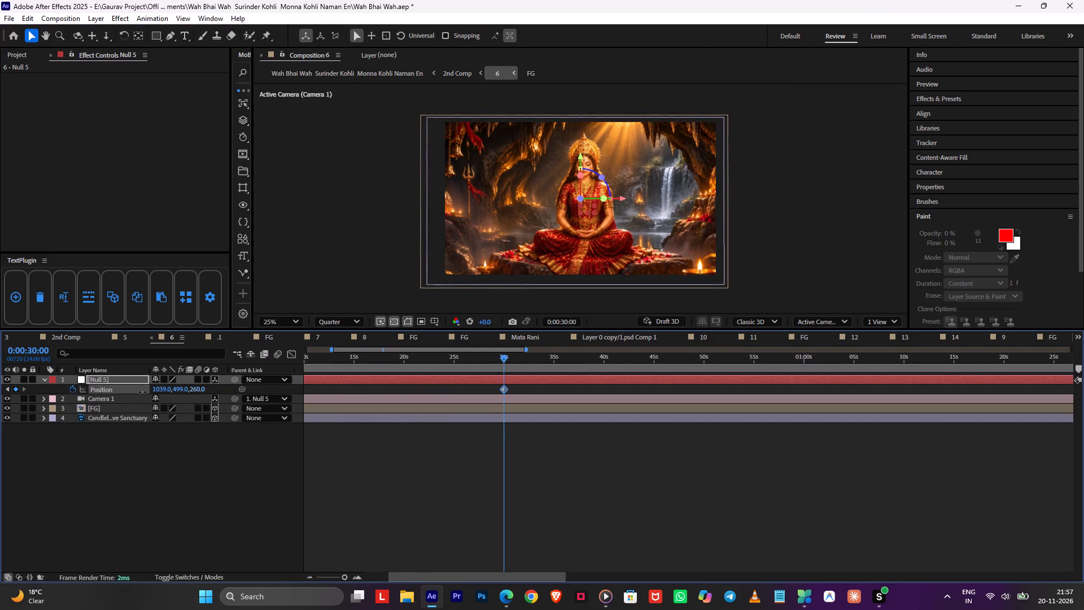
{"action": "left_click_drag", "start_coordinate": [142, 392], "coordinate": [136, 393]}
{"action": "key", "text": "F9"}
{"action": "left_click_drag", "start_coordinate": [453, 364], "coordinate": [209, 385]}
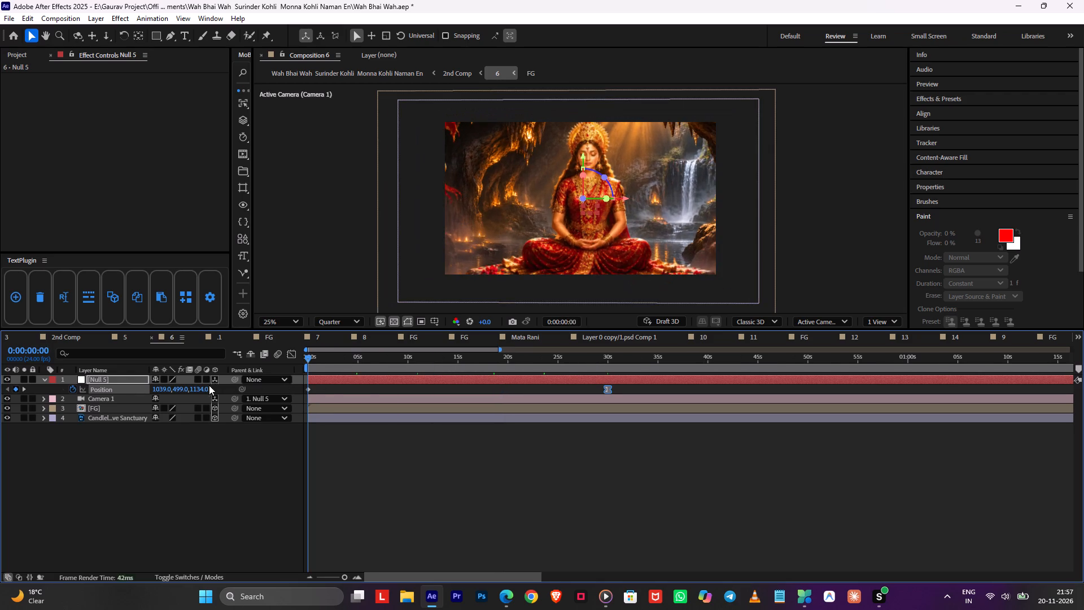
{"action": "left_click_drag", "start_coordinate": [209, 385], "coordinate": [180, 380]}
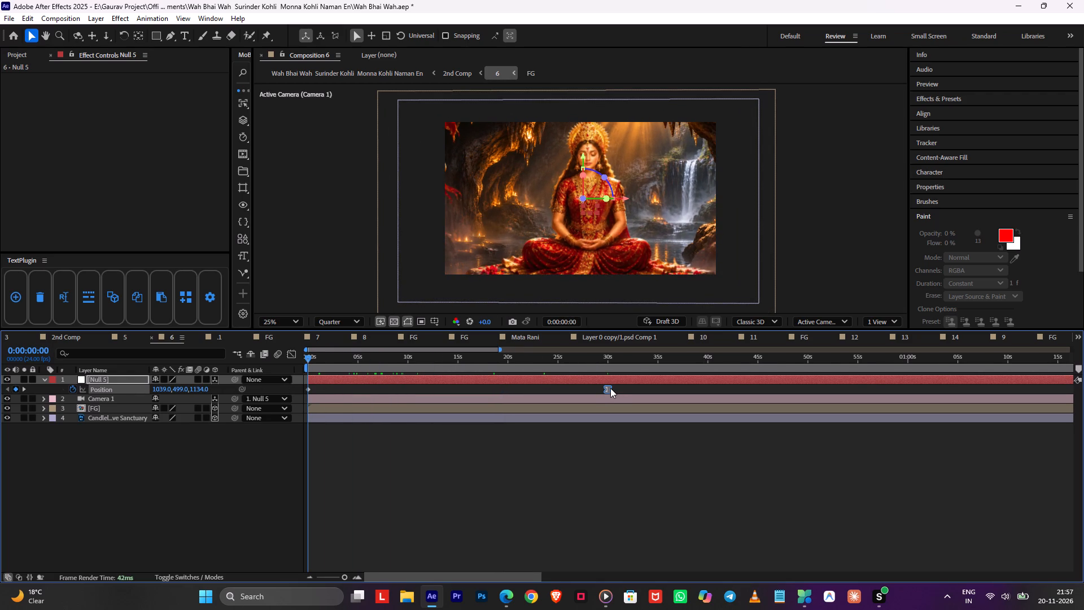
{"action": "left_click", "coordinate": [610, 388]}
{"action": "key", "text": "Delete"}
Set Null 5's Z position to about 1635 at the 0:00:00:00 keyframe for a tighter opening frame.
{"action": "left_click", "coordinate": [420, 369]}
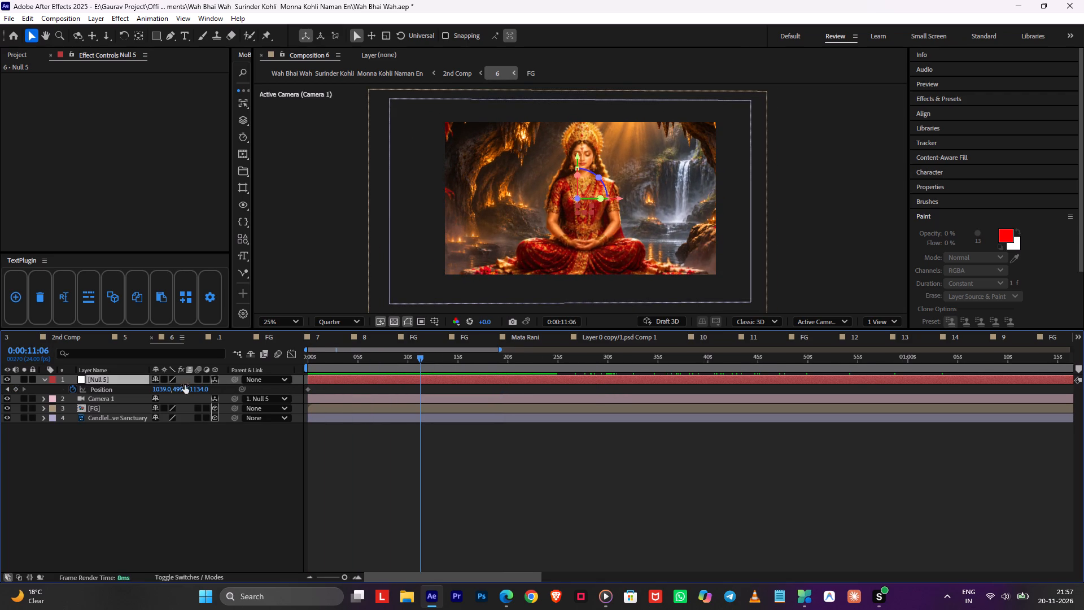
{"action": "left_click_drag", "start_coordinate": [339, 364], "coordinate": [208, 384]}
{"action": "left_click_drag", "start_coordinate": [200, 389], "coordinate": [477, 385]}
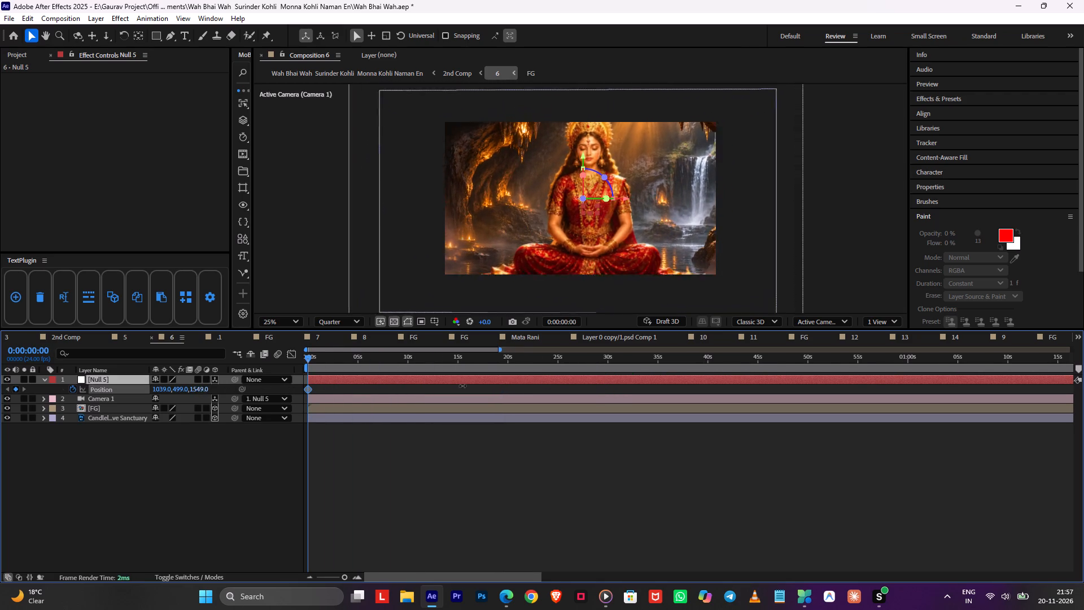
{"action": "left_click_drag", "start_coordinate": [477, 385], "coordinate": [479, 385]}
Keyframe Null 5's Position at 0:00:15:22 with a reduced Y value and apply Easy Ease to that keyframe.
{"action": "left_click_drag", "start_coordinate": [423, 362], "coordinate": [468, 367]}
{"action": "left_click_drag", "start_coordinate": [185, 388], "coordinate": [147, 394]}
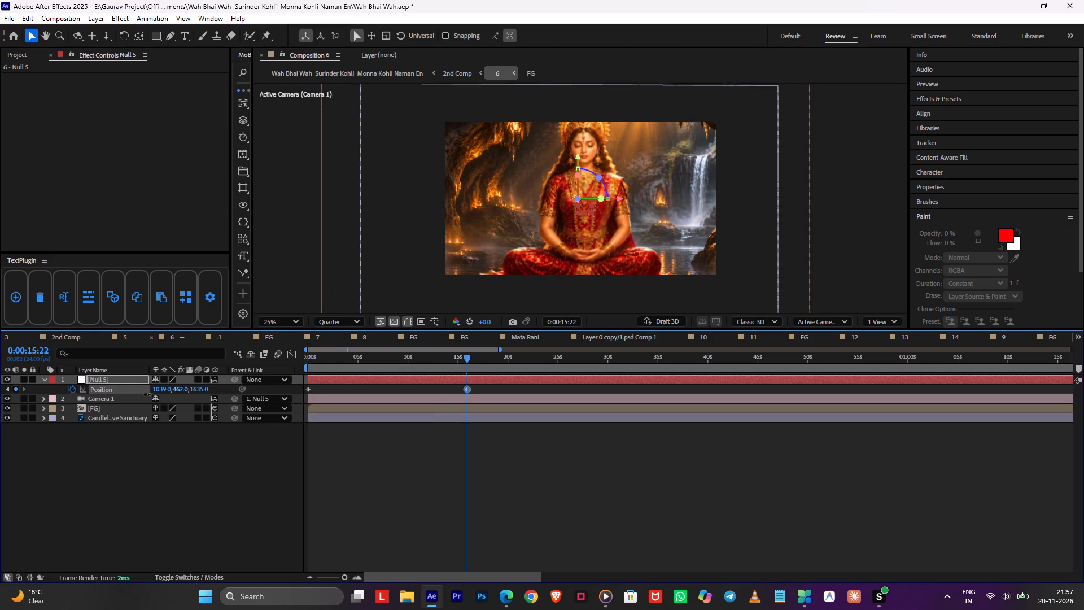
{"action": "left_click_drag", "start_coordinate": [147, 394], "coordinate": [45, 409]}
{"action": "key", "text": "F9"}
Return to 2nd Comp, save the project and preview layer 6's transition and camera move from 0:02:58:19.
{"action": "left_click_drag", "start_coordinate": [453, 365], "coordinate": [230, 377]}
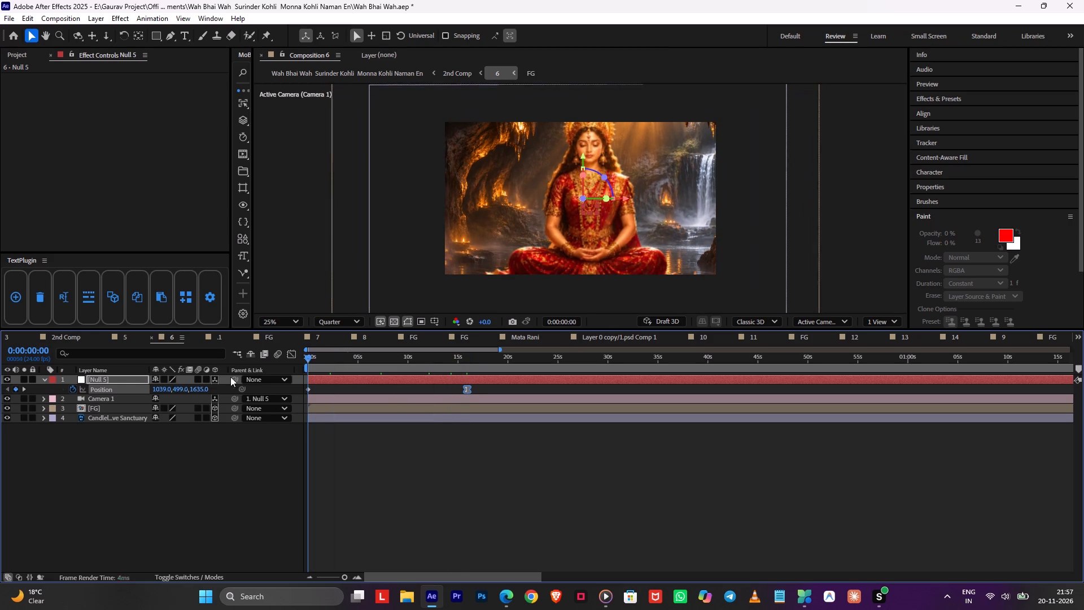
{"action": "left_click_drag", "start_coordinate": [230, 377], "coordinate": [224, 377]}
{"action": "key", "text": "Tab"}
{"action": "left_click", "coordinate": [167, 378]}
{"action": "key", "text": "space"}
{"action": "key", "text": "ctrl+s"}
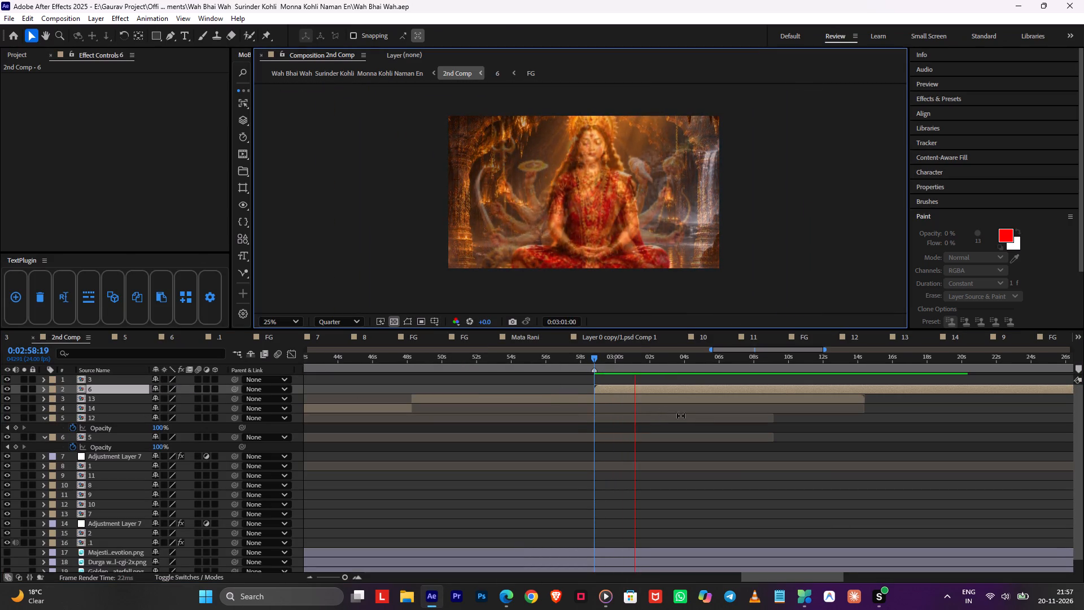
{"action": "middle_click_drag", "start_coordinate": [702, 421], "coordinate": [502, 432]}
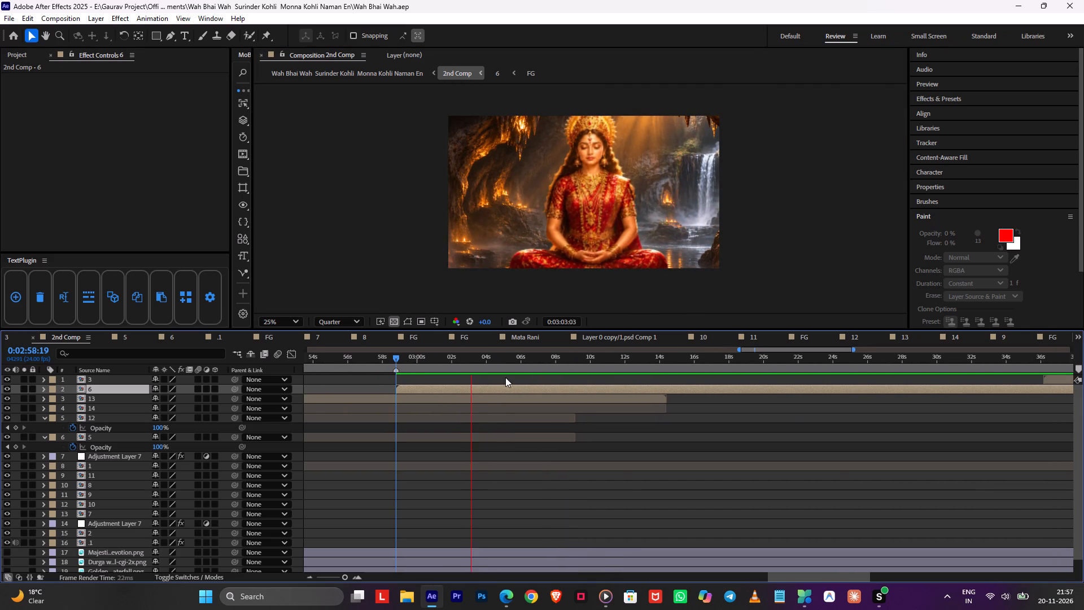
{"action": "left_click_drag", "start_coordinate": [493, 360], "coordinate": [558, 370]}
In comp 6, set Null 5's Y position to about 217 at the 0:00:15:22 keyframe.
{"action": "double_click", "coordinate": [557, 389]}
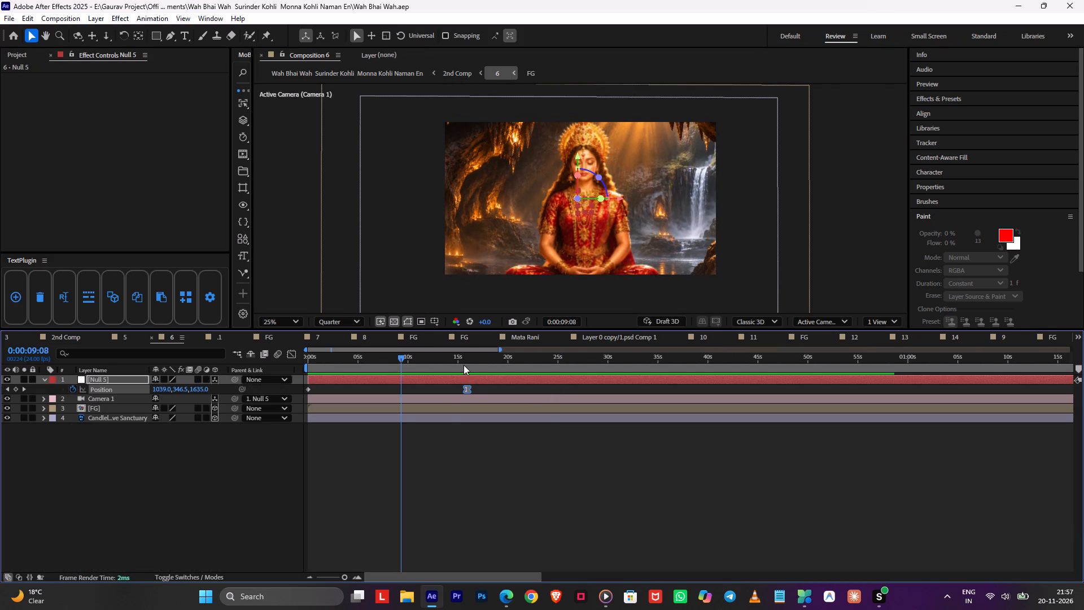
{"action": "left_click", "coordinate": [464, 365]}
{"action": "left_click_drag", "start_coordinate": [183, 388], "coordinate": [134, 396]}
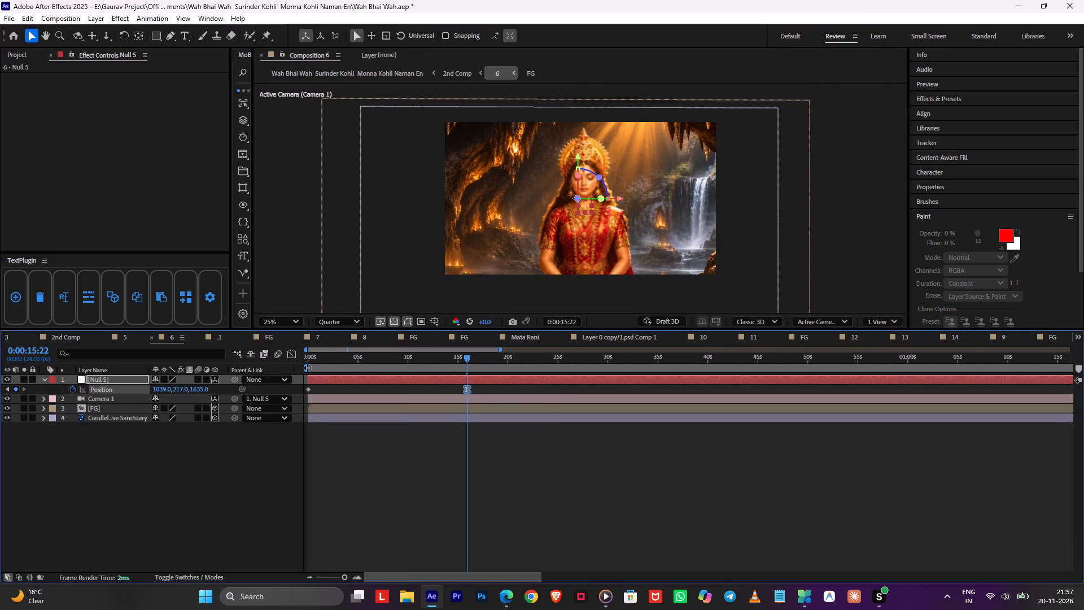
{"action": "left_click_drag", "start_coordinate": [307, 366], "coordinate": [248, 377]}
{"action": "left_click_drag", "start_coordinate": [330, 367], "coordinate": [239, 377]}
Return to 2nd Comp, save the project and preview layer 6's revised camera move from 0:02:58:19.
{"action": "key", "text": "Tab"}
{"action": "left_click", "coordinate": [172, 376]}
{"action": "key", "text": "ctrl+s"}
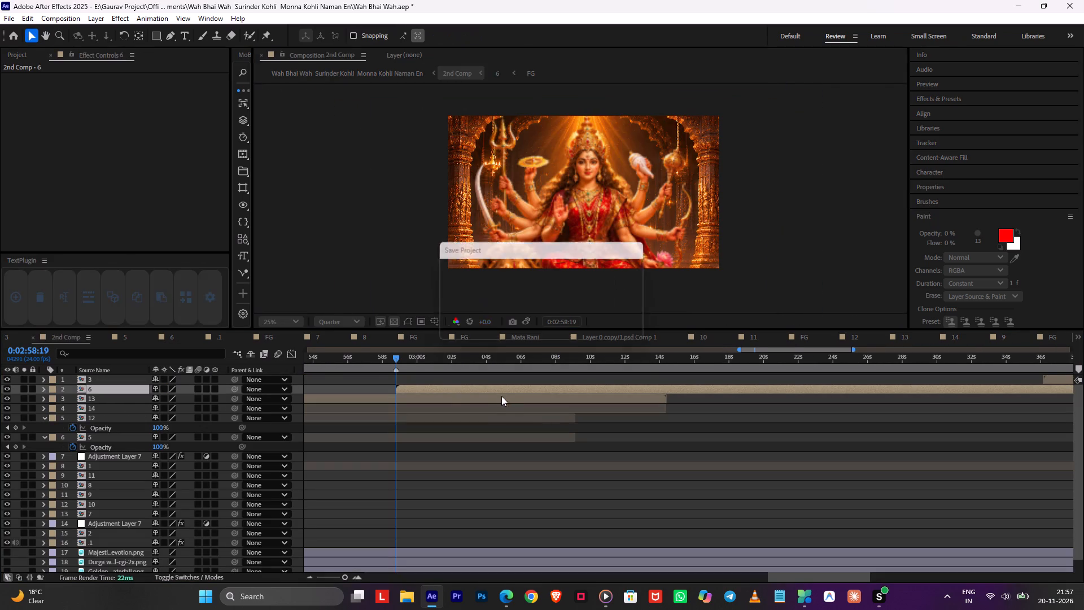
{"action": "key", "text": "space"}
{"action": "left_click", "coordinate": [563, 454]}
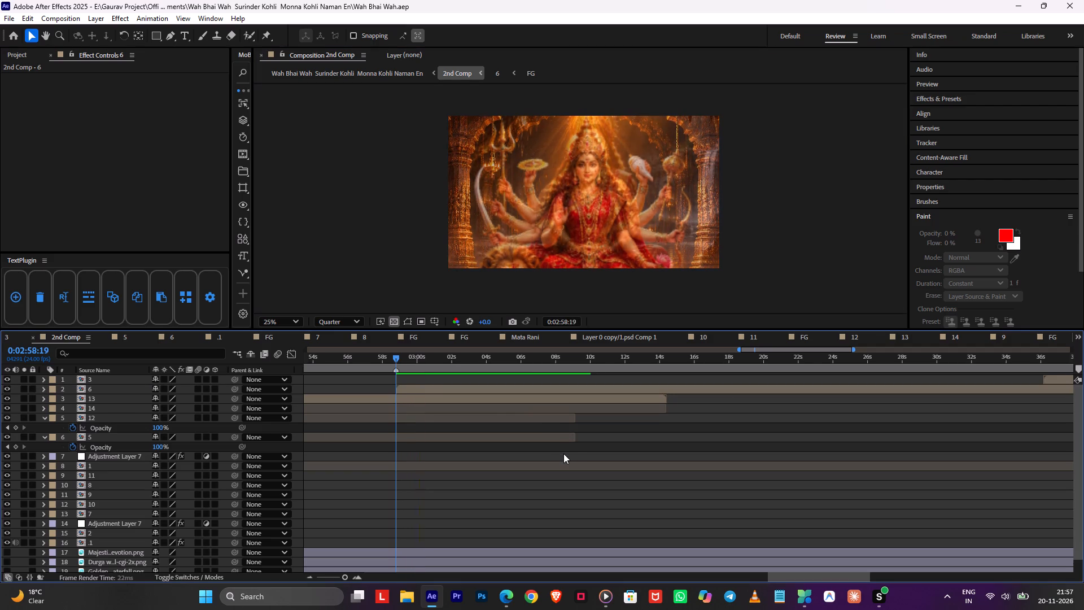
{"action": "key", "text": "space"}
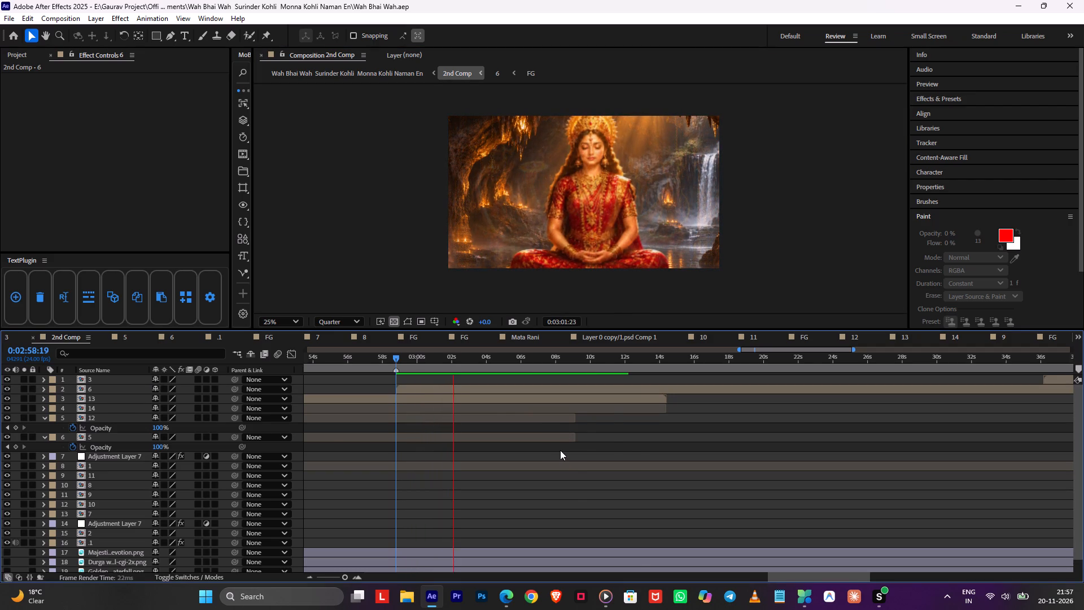
Copy the Black Solid 1 letterbox layer from the main comp to the top of 2nd Comp and turn off its solo.
{"action": "key", "text": "Tab"}
{"action": "left_click", "coordinate": [470, 445]}
{"action": "left_click", "coordinate": [563, 376]}
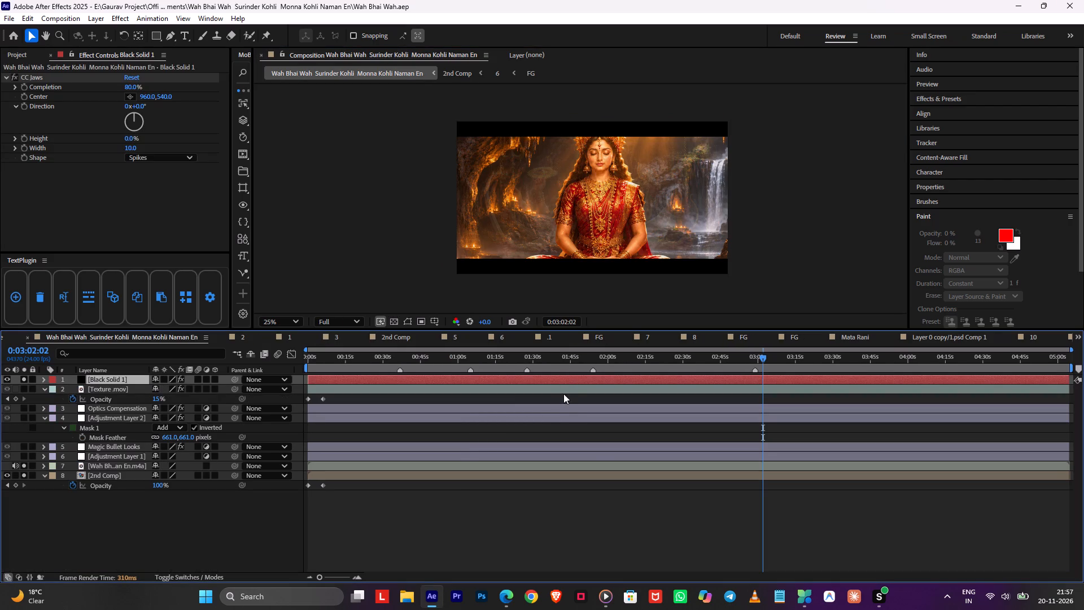
{"action": "key", "text": "ctrl+c"}
{"action": "double_click", "coordinate": [619, 473]}
{"action": "scroll", "coordinate": [520, 419], "scroll_direction": "up", "scroll_amount": 2}
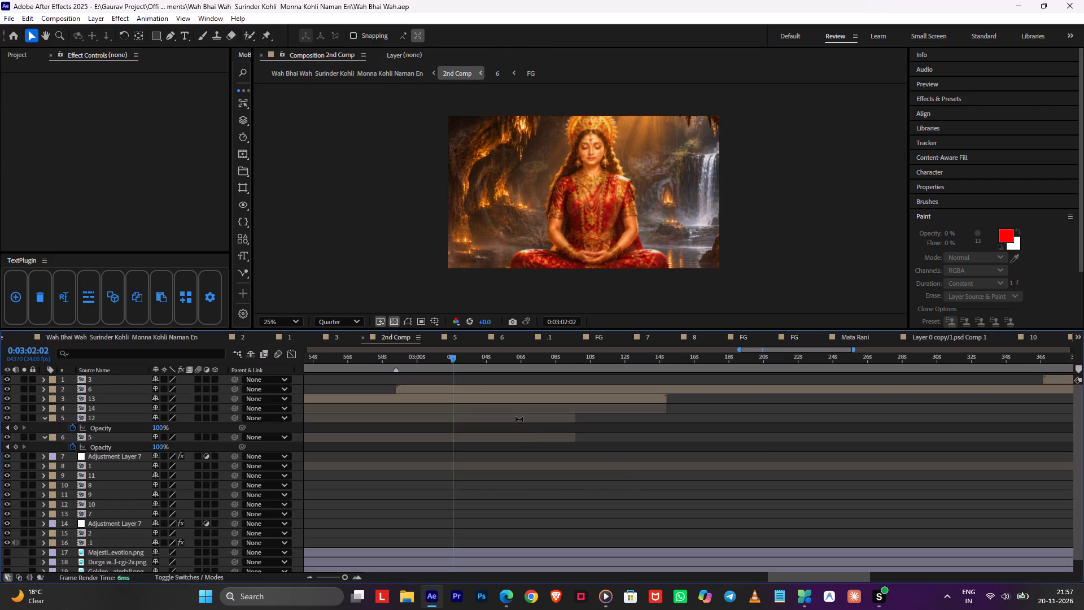
{"action": "scroll", "coordinate": [519, 419], "scroll_direction": "up", "scroll_amount": 1}
{"action": "scroll", "coordinate": [487, 386], "scroll_direction": "up", "scroll_amount": 3}
{"action": "left_click", "coordinate": [483, 389]}
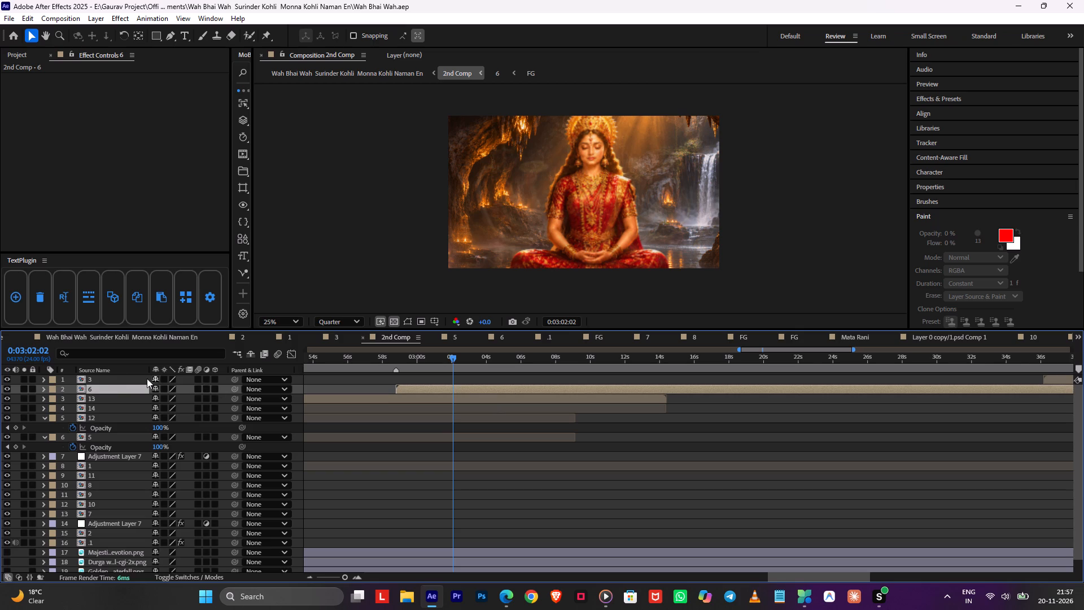
{"action": "left_click", "coordinate": [121, 376]}
{"action": "key", "text": "ctrl+v"}
{"action": "left_click_drag", "start_coordinate": [435, 361], "coordinate": [402, 367]}
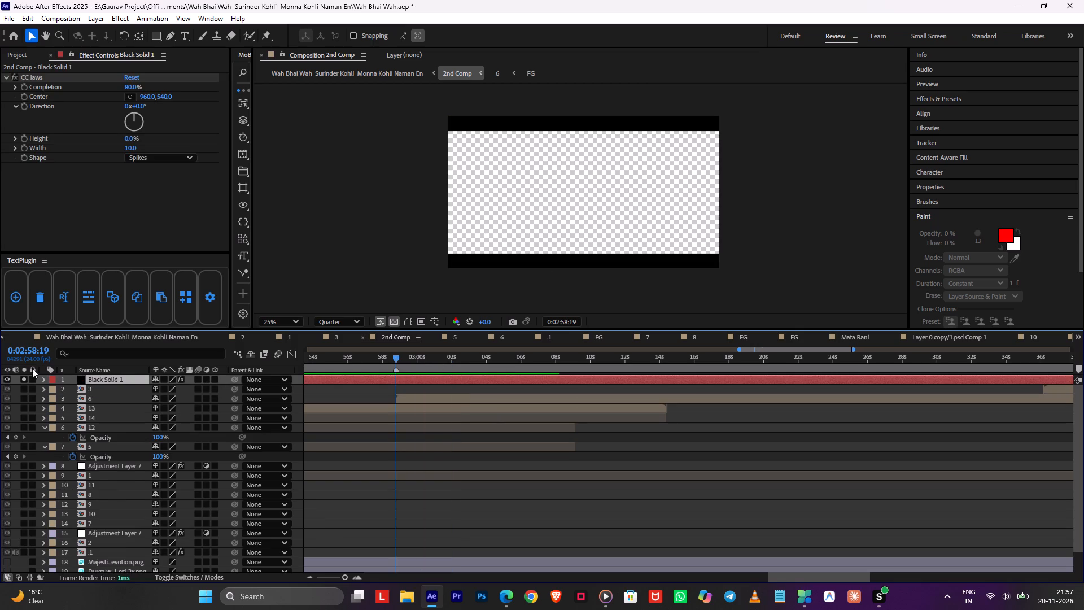
{"action": "left_click", "coordinate": [23, 379]}
Save the project and preview layer 6's camera move within the letterbox bars in 2nd Comp.
{"action": "key", "text": "space"}
{"action": "scroll", "coordinate": [364, 385], "scroll_direction": "up", "scroll_amount": 1, "text": "alt"}
{"action": "key", "text": "ctrl+s"}
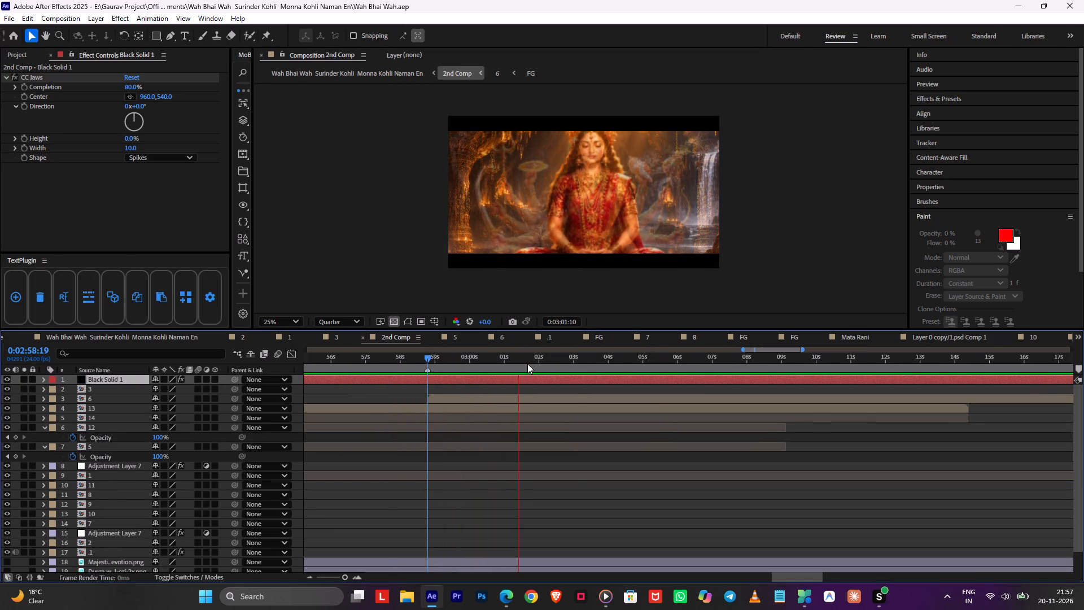
{"action": "left_click_drag", "start_coordinate": [528, 364], "coordinate": [579, 368]}
{"action": "key", "text": "space"}
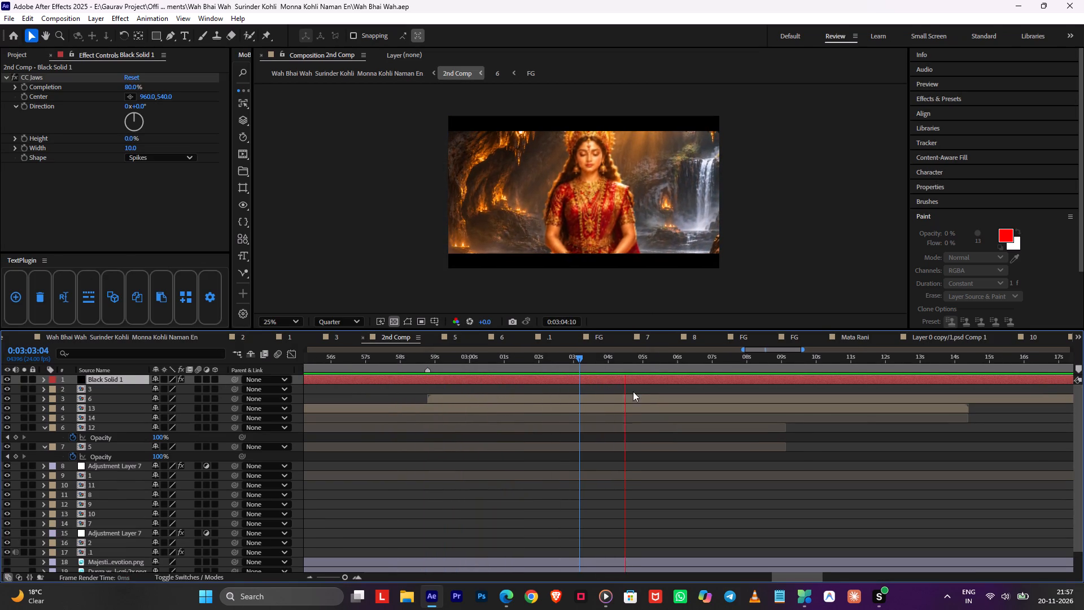
{"action": "key", "text": "space"}
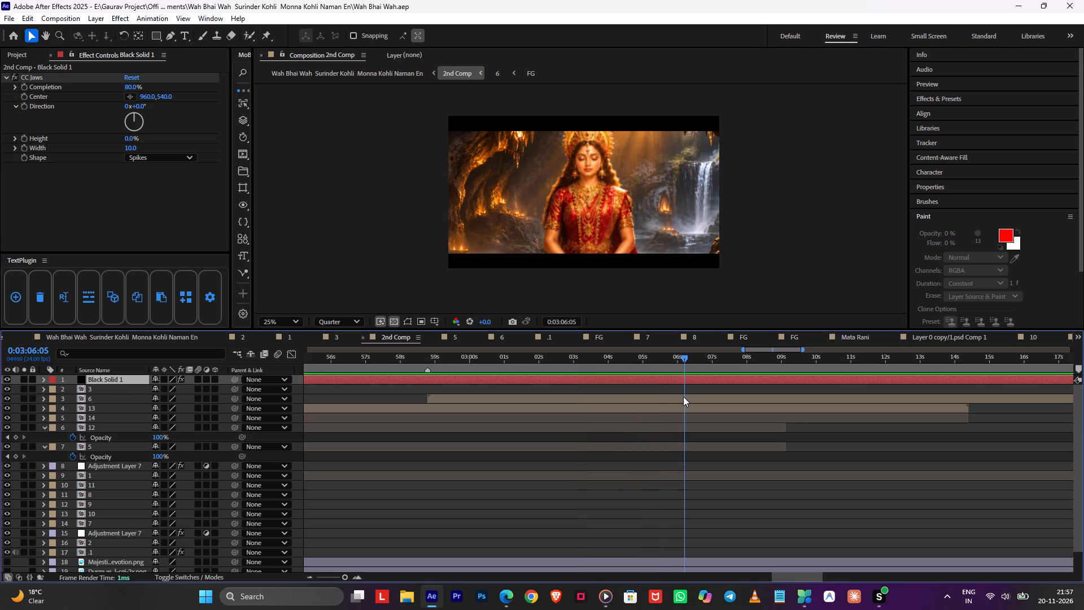
Split layer 6 at 0:03:06:05 in 2nd Comp, duplicate its source comp as 15, and replace the second part with comp 15.
{"action": "left_click", "coordinate": [684, 397]}
{"action": "key", "text": "ctrl+shift+d"}
{"action": "right_click", "coordinate": [684, 397]}
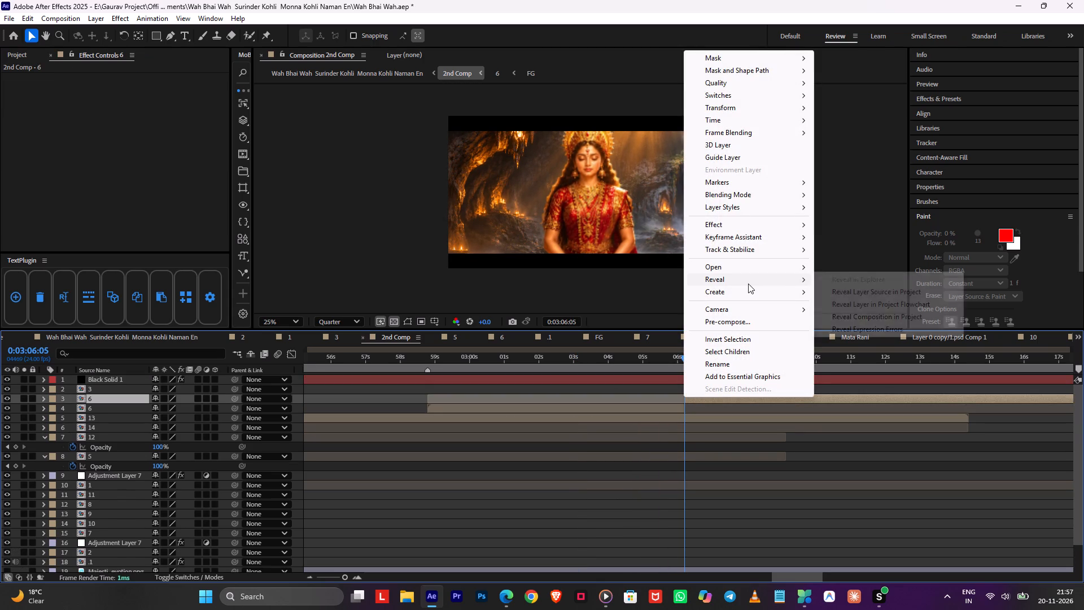
{"action": "left_click", "coordinate": [839, 289]}
{"action": "key", "text": "ctrl+d"}
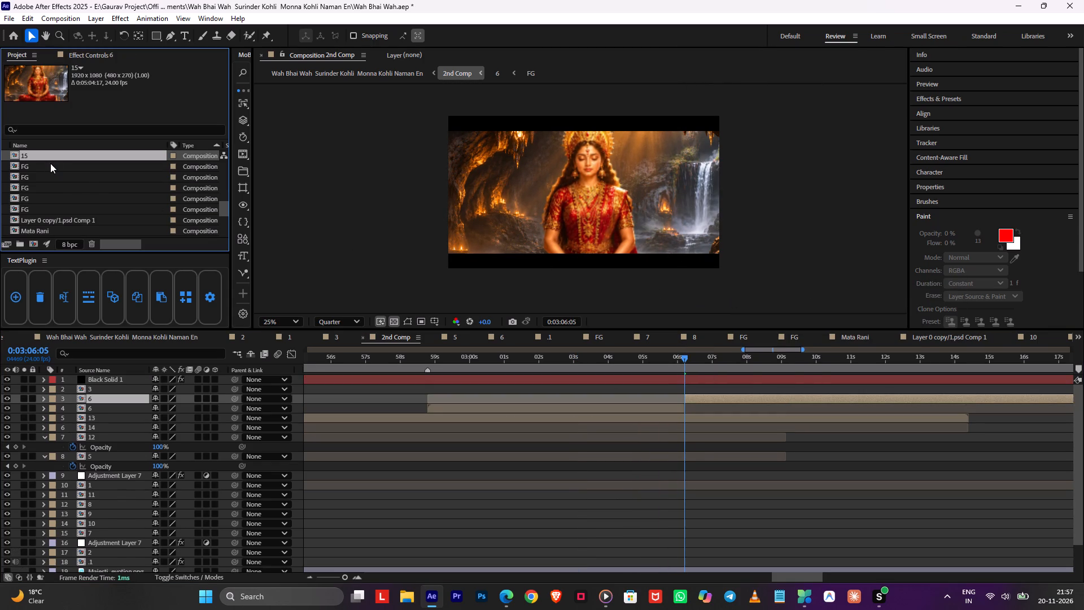
{"action": "left_click_drag", "start_coordinate": [38, 157], "coordinate": [97, 399]}
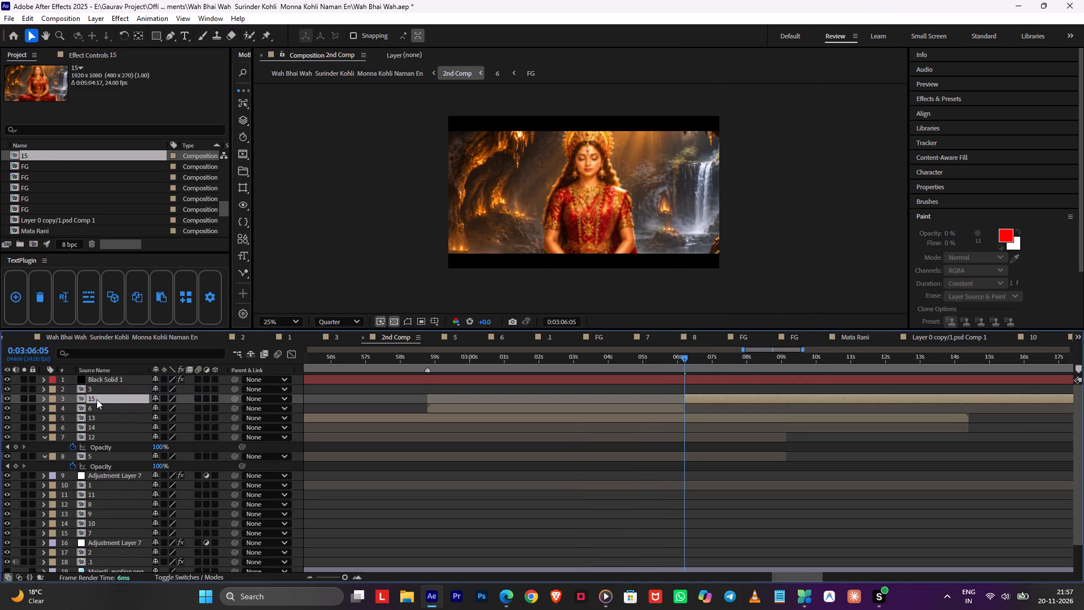
In comp 15, reset Null 5's Position keyframes to a single one at 0:00:07:10, with Y about 472 and Z 1024.
{"action": "double_click", "coordinate": [97, 399]}
{"action": "left_click", "coordinate": [316, 379]}
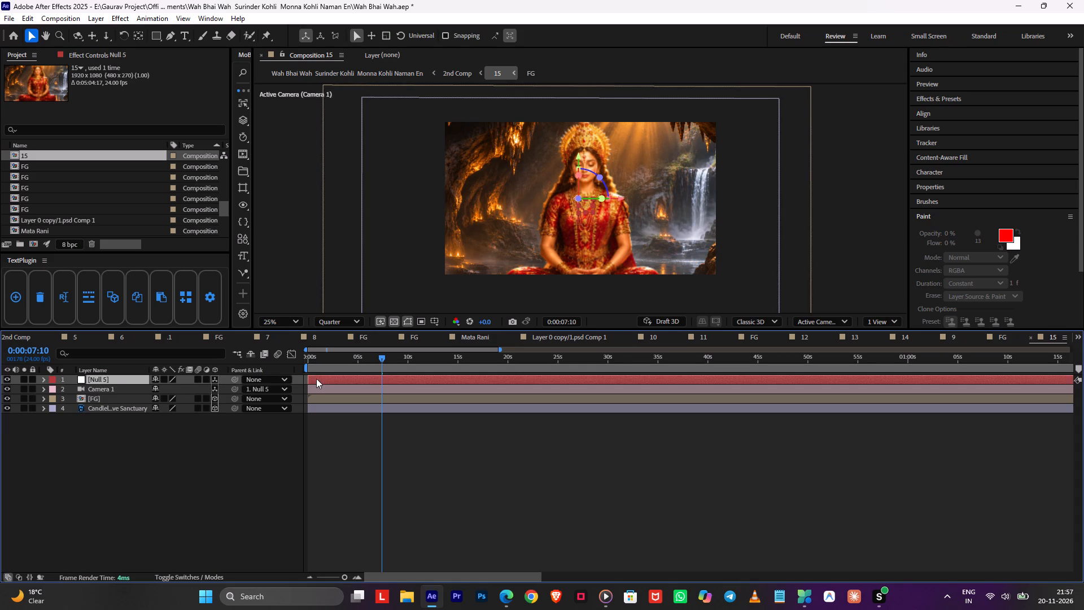
{"action": "key", "text": "p"}
{"action": "double_click", "coordinate": [75, 391]}
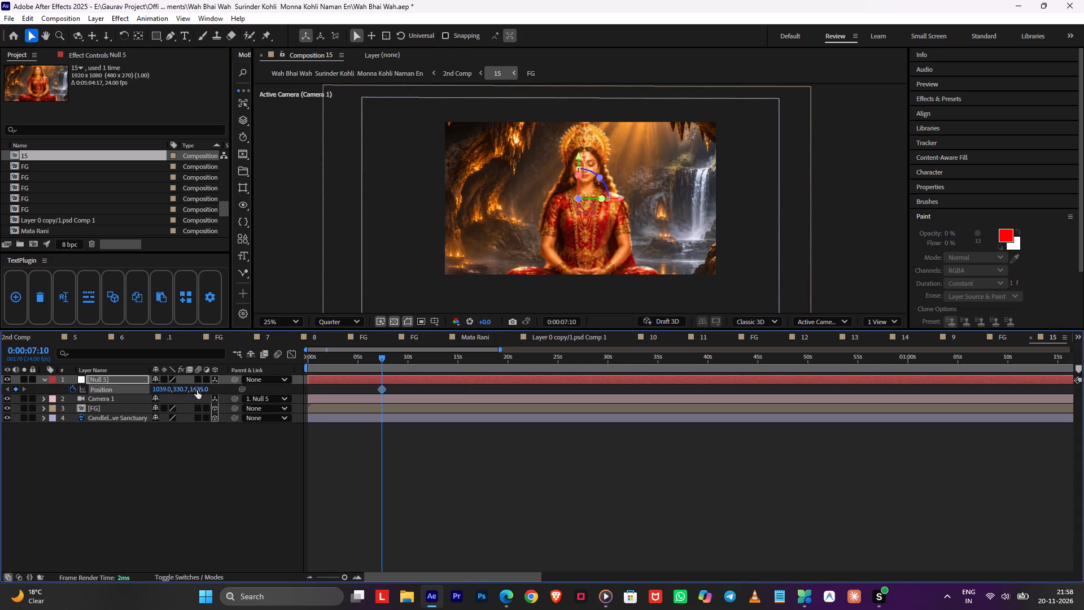
{"action": "left_click_drag", "start_coordinate": [197, 390], "coordinate": [0, 400]}
{"action": "left_click_drag", "start_coordinate": [203, 387], "coordinate": [72, 394]}
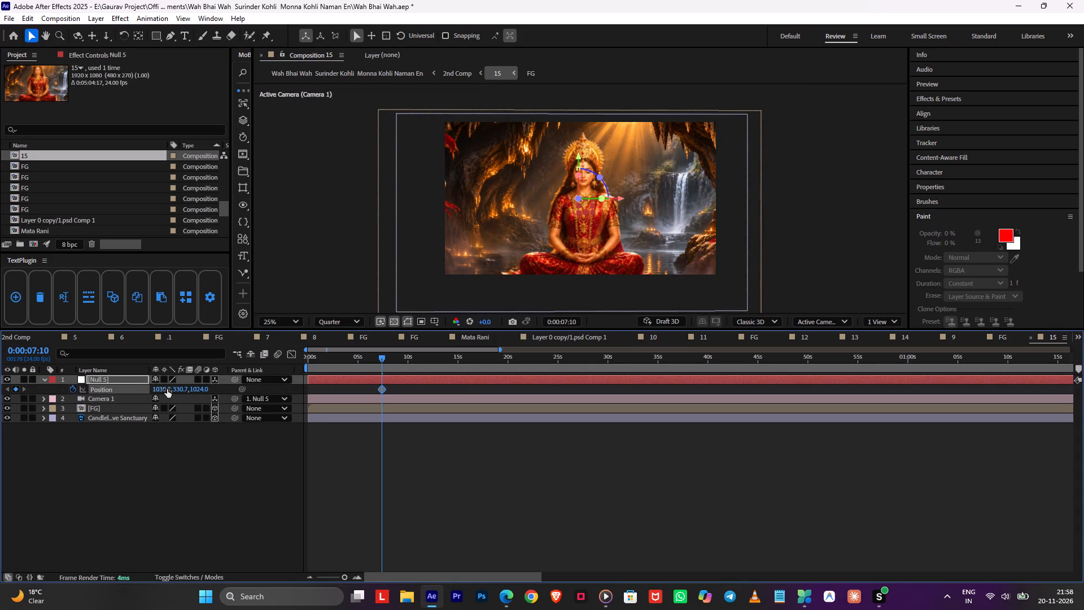
{"action": "left_click_drag", "start_coordinate": [177, 388], "coordinate": [258, 387]}
Add an eased Null 5 Position keyframe at 0:00:24:23 with Y about 221.
{"action": "left_click_drag", "start_coordinate": [479, 363], "coordinate": [551, 369]}
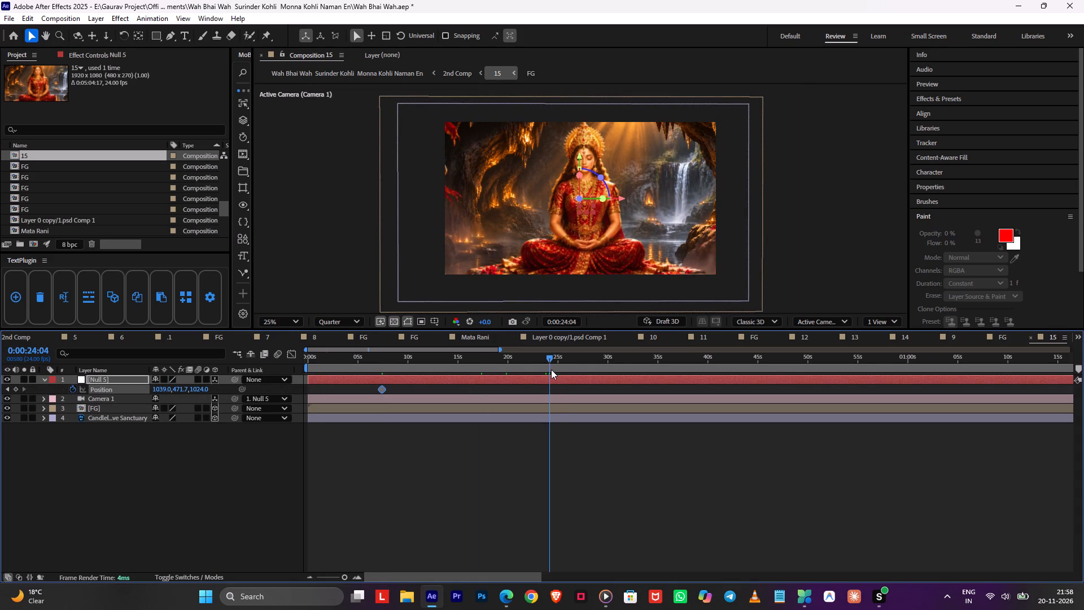
{"action": "left_click_drag", "start_coordinate": [551, 369], "coordinate": [557, 373]}
{"action": "left_click_drag", "start_coordinate": [178, 389], "coordinate": [55, 395]}
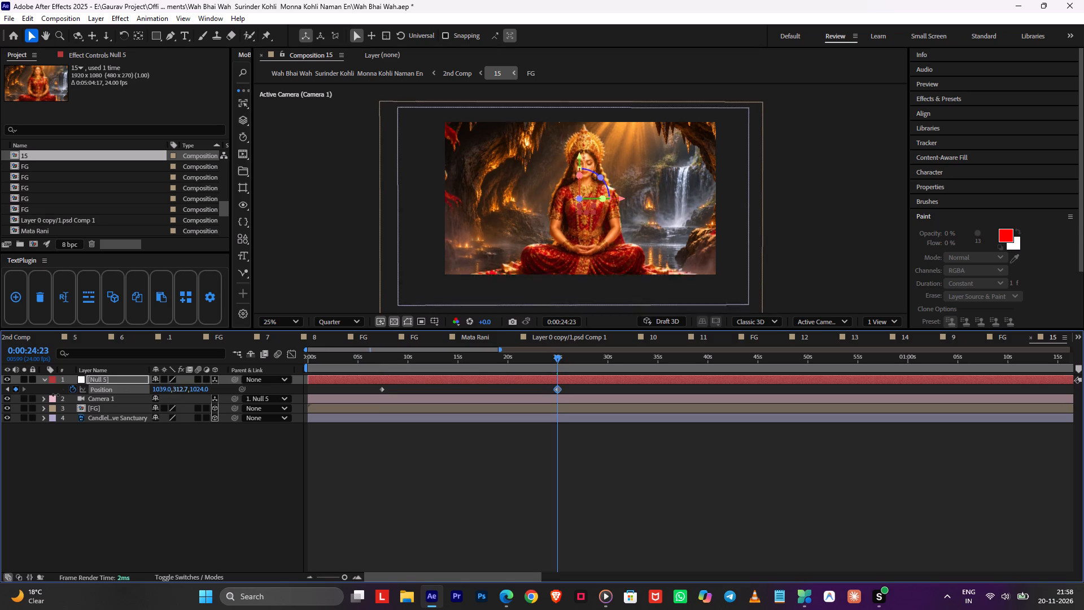
{"action": "left_click_drag", "start_coordinate": [55, 395], "coordinate": [29, 396]}
{"action": "key", "text": "F9"}
Return to 2nd Comp, preview the cut from layer 6 to layer 15 from 0:03:05:20, and save the project.
{"action": "left_click_drag", "start_coordinate": [397, 367], "coordinate": [362, 367]}
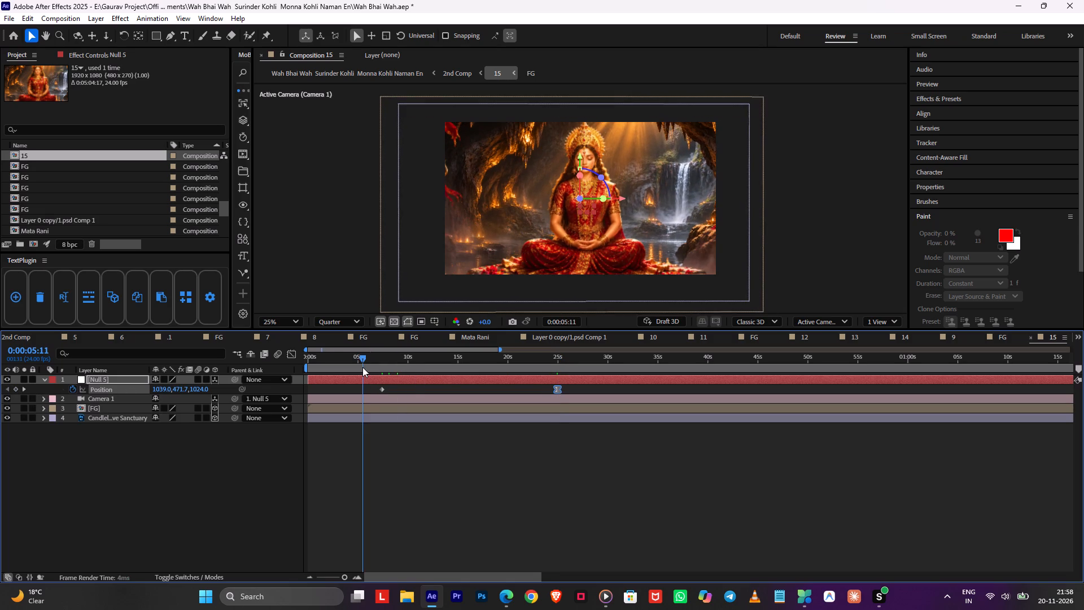
{"action": "left_click_drag", "start_coordinate": [362, 367], "coordinate": [381, 378]}
{"action": "key", "text": "Tab"}
{"action": "left_click", "coordinate": [314, 377]}
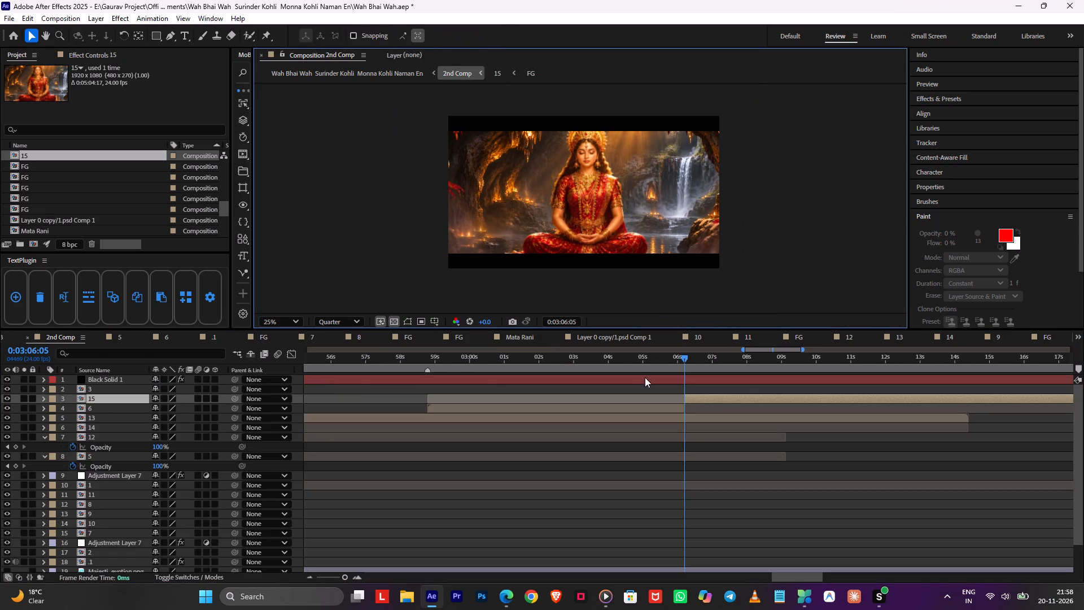
{"action": "left_click", "coordinate": [672, 369]}
{"action": "key", "text": "space"}
{"action": "scroll", "coordinate": [671, 401], "scroll_direction": "up", "scroll_amount": 1, "text": "alt"}
{"action": "scroll", "coordinate": [671, 401], "scroll_direction": "down", "scroll_amount": 1, "text": "alt"}
{"action": "scroll", "coordinate": [671, 400], "scroll_direction": "up", "scroll_amount": 1, "text": "alt"}
{"action": "key", "text": "ctrl+s"}
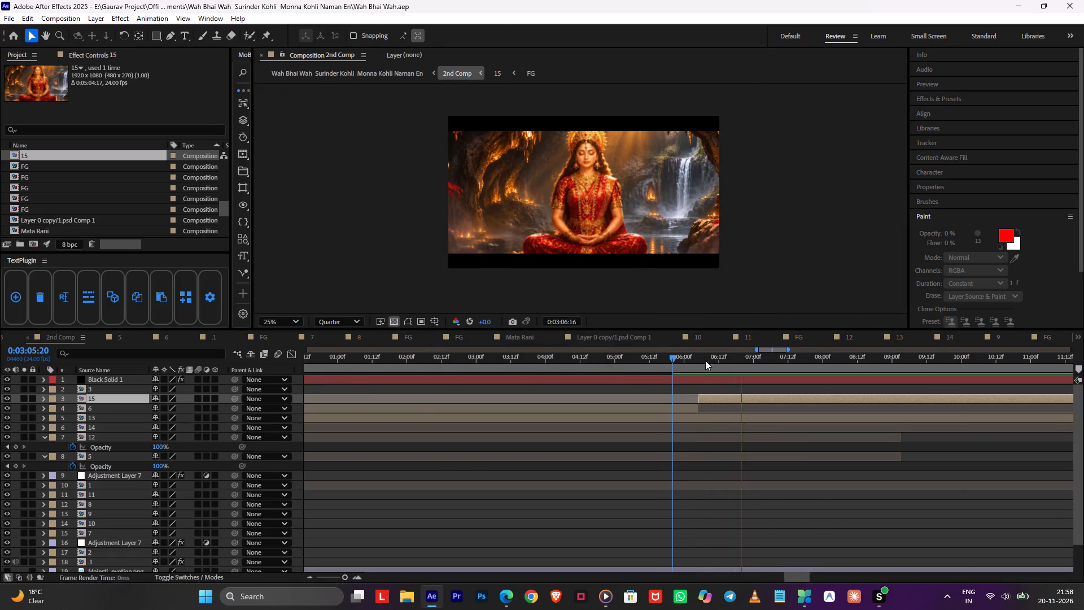
Extend layer 6's end beneath layer 15 to about 0:03:14, matching the ends of layers 13 and 14.
{"action": "left_click_drag", "start_coordinate": [703, 359], "coordinate": [693, 359]}
{"action": "left_click", "coordinate": [694, 408]}
{"action": "left_click_drag", "start_coordinate": [698, 408], "coordinate": [775, 411]}
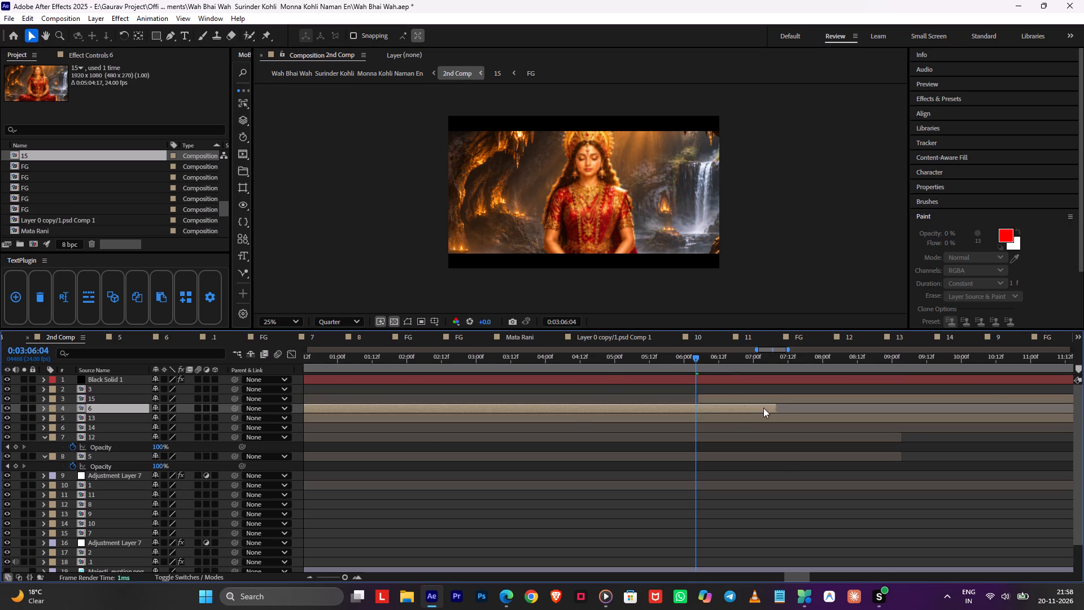
{"action": "scroll", "coordinate": [742, 404], "scroll_direction": "down", "scroll_amount": 3, "text": "alt"}
{"action": "left_click_drag", "start_coordinate": [748, 407], "coordinate": [810, 411]}
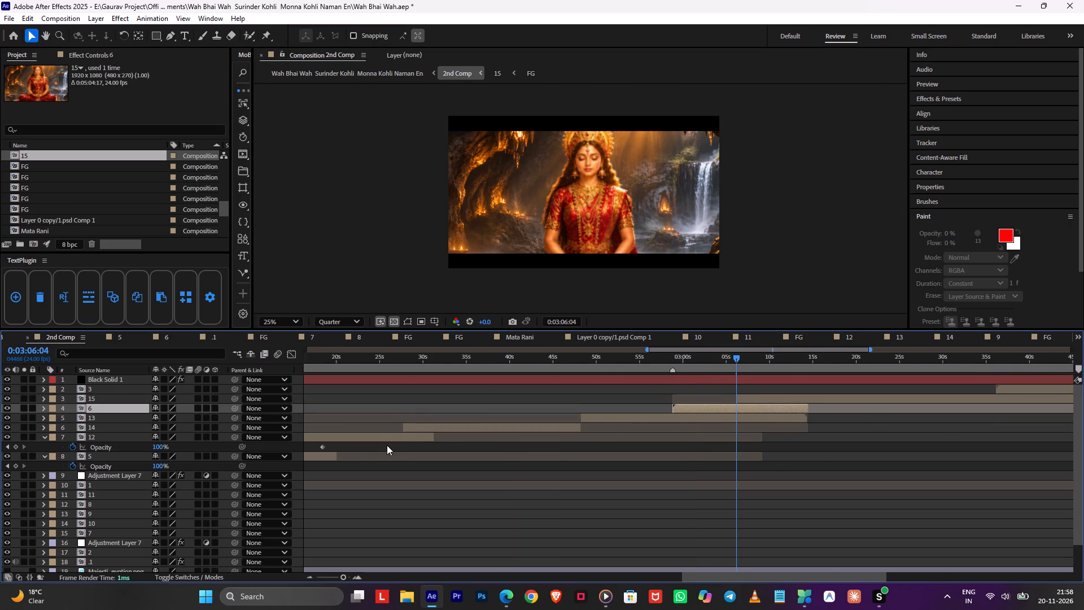
Copy layer 12's two Opacity fade keyframes and paste them at layer 15's start, 0:03:06:05.
{"action": "scroll", "coordinate": [387, 445], "scroll_direction": "down", "scroll_amount": 1, "text": "alt"}
{"action": "left_click_drag", "start_coordinate": [394, 446], "coordinate": [307, 451]}
{"action": "key", "text": "ctrl+c"}
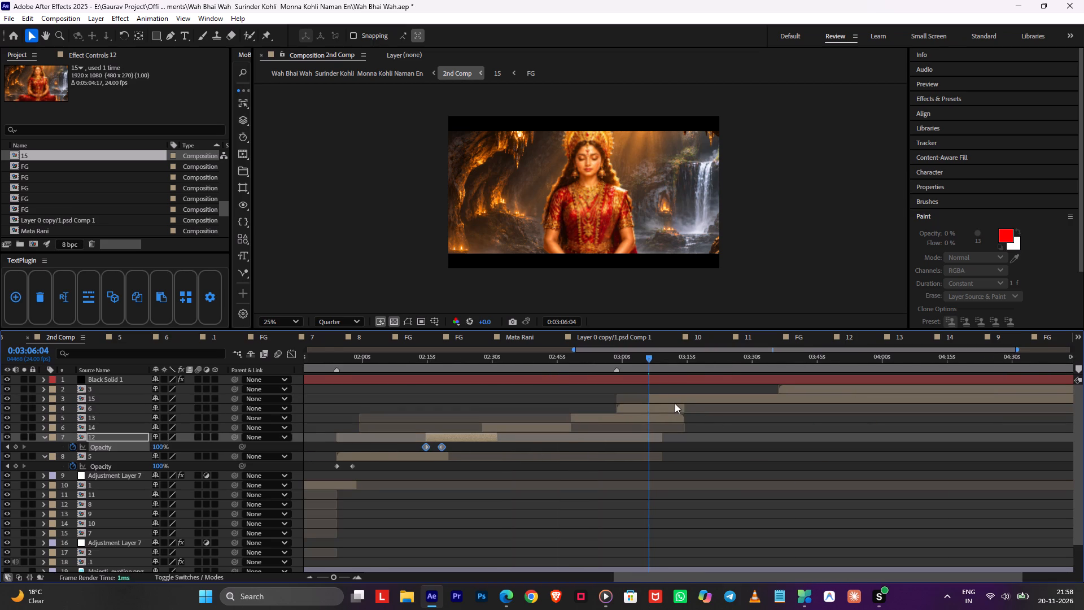
{"action": "left_click", "coordinate": [674, 398]}
{"action": "key", "text": "i"}
{"action": "key", "text": "ctrl+v"}
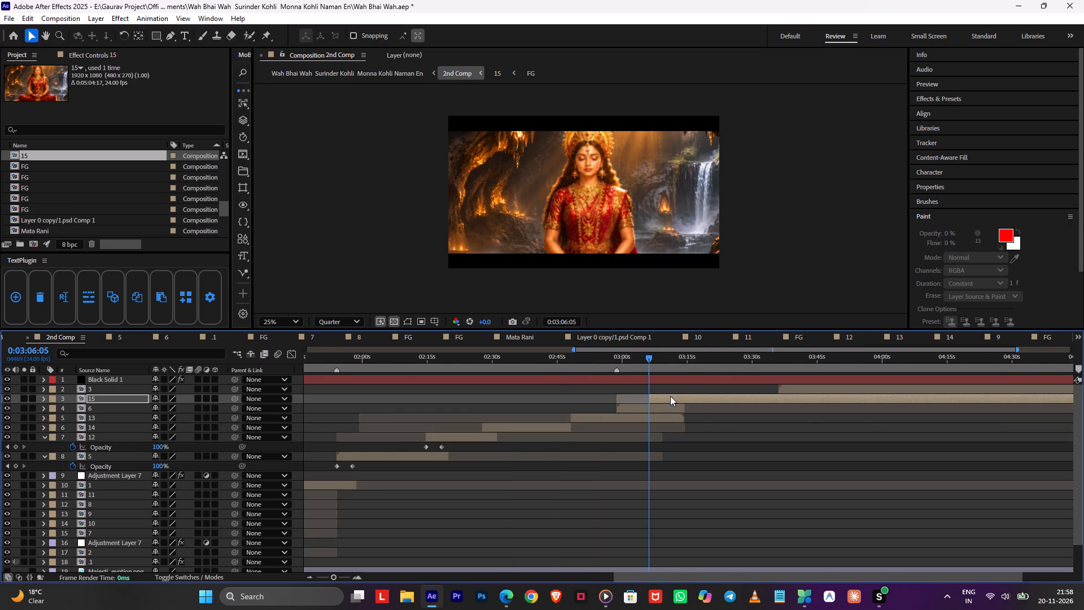
Save the project and preview the cross-fade into layer 15 and its camera move in 2nd Comp from 0:03:05:13.
{"action": "left_click", "coordinate": [646, 365]}
{"action": "key", "text": "space"}
{"action": "scroll", "coordinate": [650, 391], "scroll_direction": "up", "scroll_amount": 3, "text": "alt"}
{"action": "key", "text": "ctrl+s"}
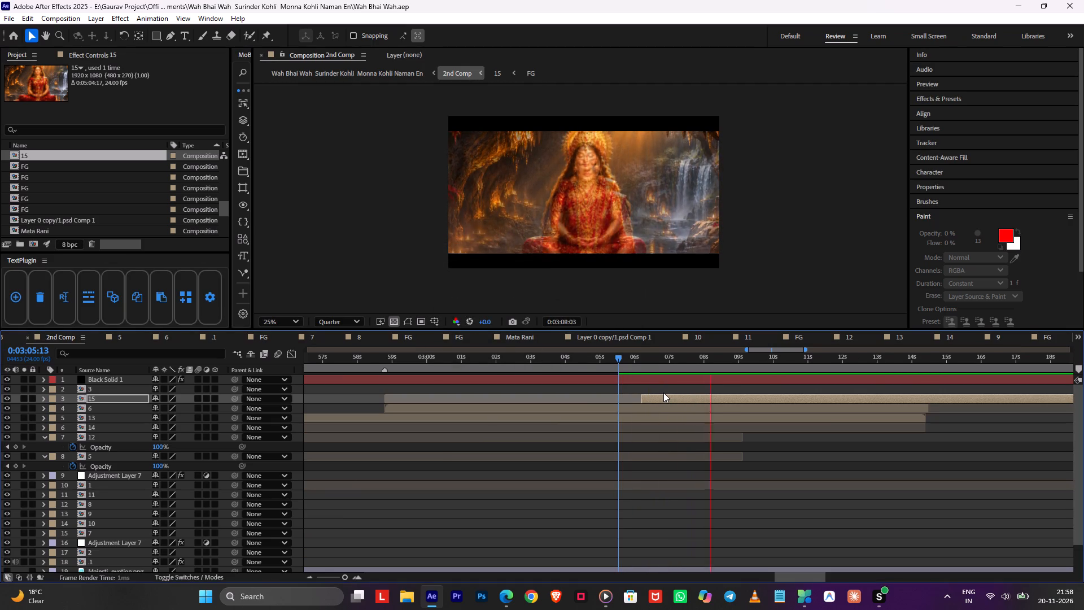
{"action": "left_click_drag", "start_coordinate": [773, 360], "coordinate": [819, 363]}
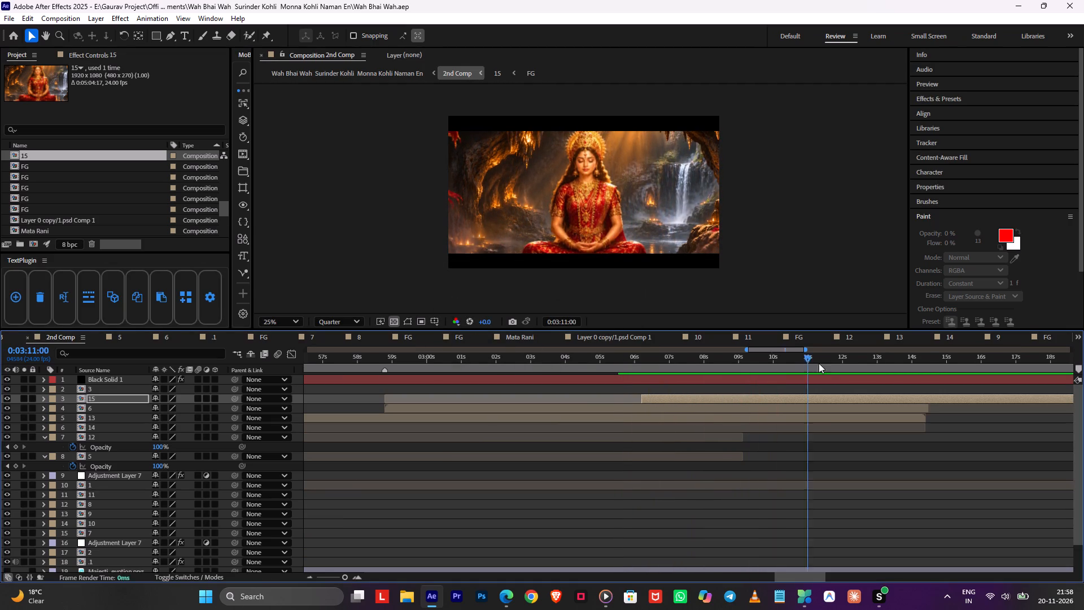
{"action": "left_click_drag", "start_coordinate": [819, 363], "coordinate": [945, 377]}
{"action": "key", "text": "space"}
{"action": "middle_click_drag", "start_coordinate": [947, 389], "coordinate": [803, 403]}
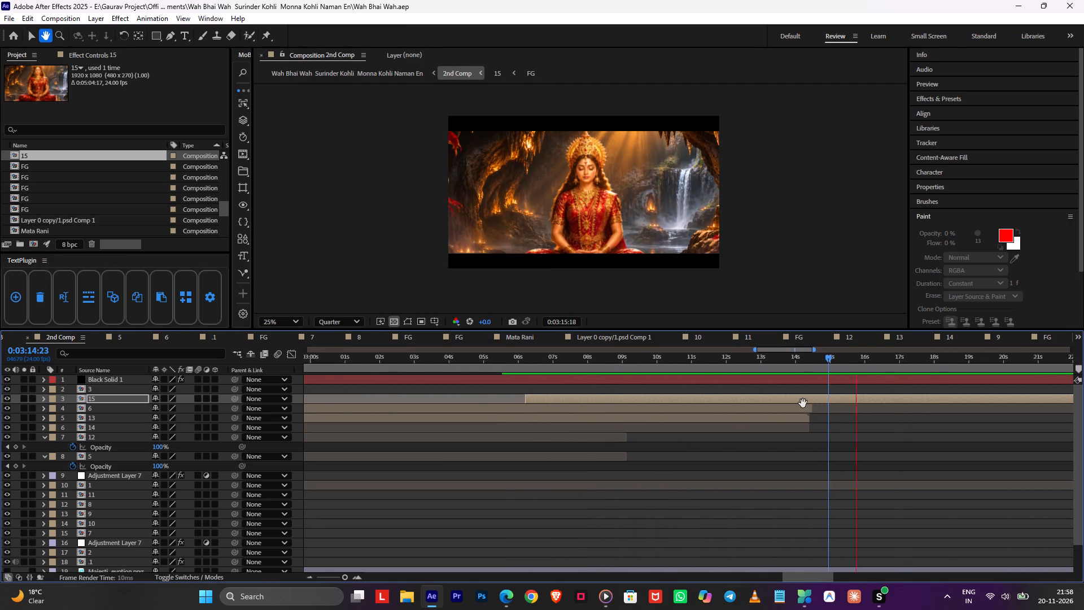
{"action": "middle_click_drag", "start_coordinate": [803, 403], "coordinate": [748, 402]}
{"action": "left_click_drag", "start_coordinate": [728, 364], "coordinate": [650, 365]}
{"action": "key", "text": "space"}
{"action": "scroll", "coordinate": [694, 378], "scroll_direction": "down", "scroll_amount": 2, "text": "alt"}
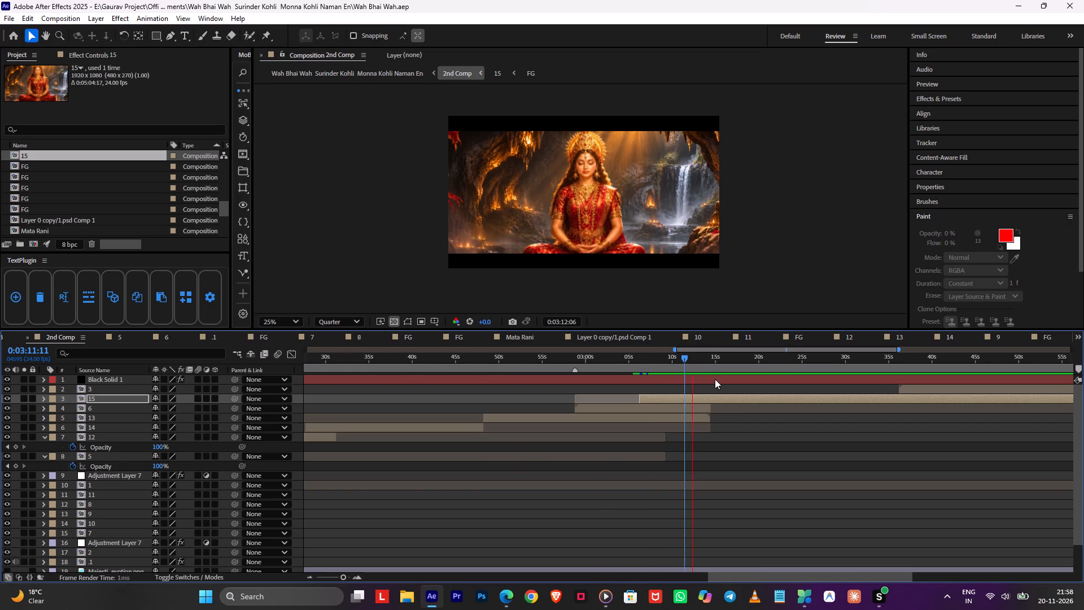
{"action": "scroll", "coordinate": [715, 379], "scroll_direction": "up", "scroll_amount": 1, "text": "alt"}
{"action": "key", "text": "space"}
In comp 15, set Null 5's Z position to about 284 at the 0:00:24:23 keyframe.
{"action": "double_click", "coordinate": [710, 400]}
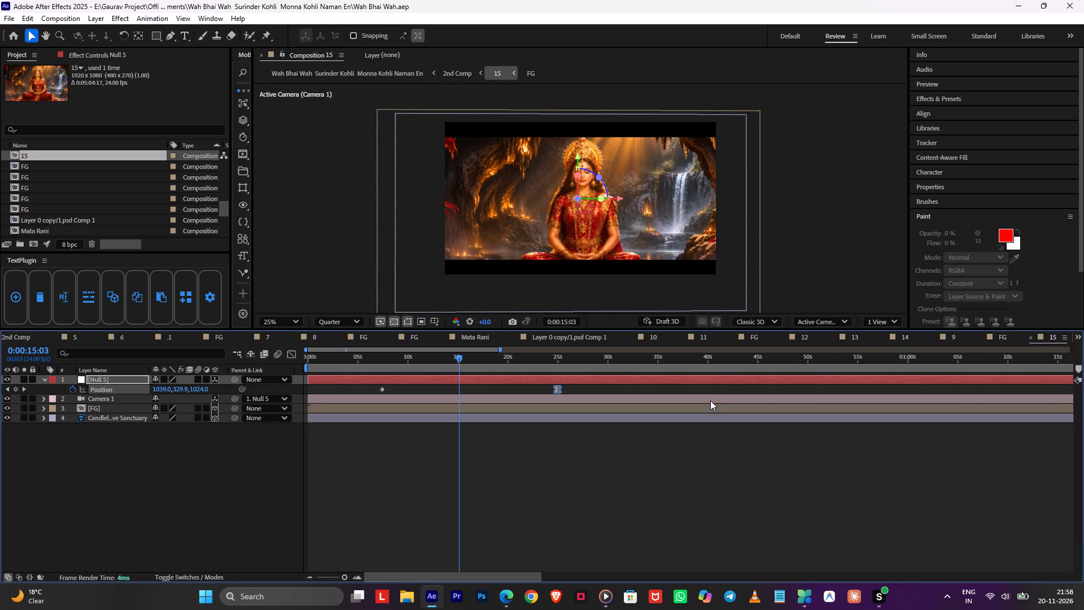
{"action": "left_click_drag", "start_coordinate": [564, 363], "coordinate": [557, 368]}
{"action": "left_click_drag", "start_coordinate": [199, 388], "coordinate": [0, 403]}
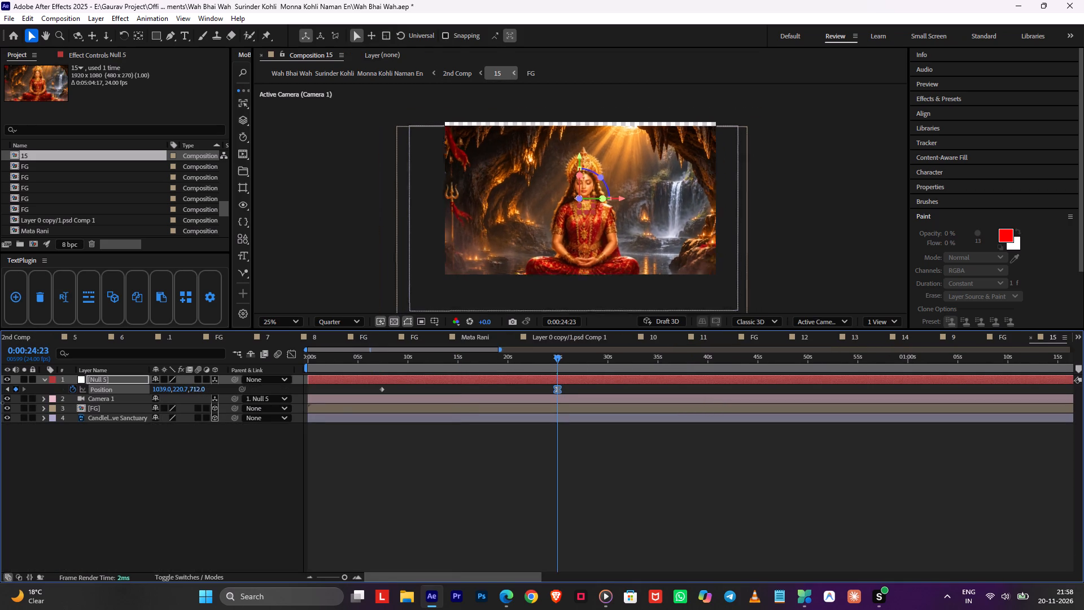
{"action": "left_click_drag", "start_coordinate": [0, 403], "coordinate": [0, 404]}
{"action": "left_click_drag", "start_coordinate": [199, 387], "coordinate": [31, 390]}
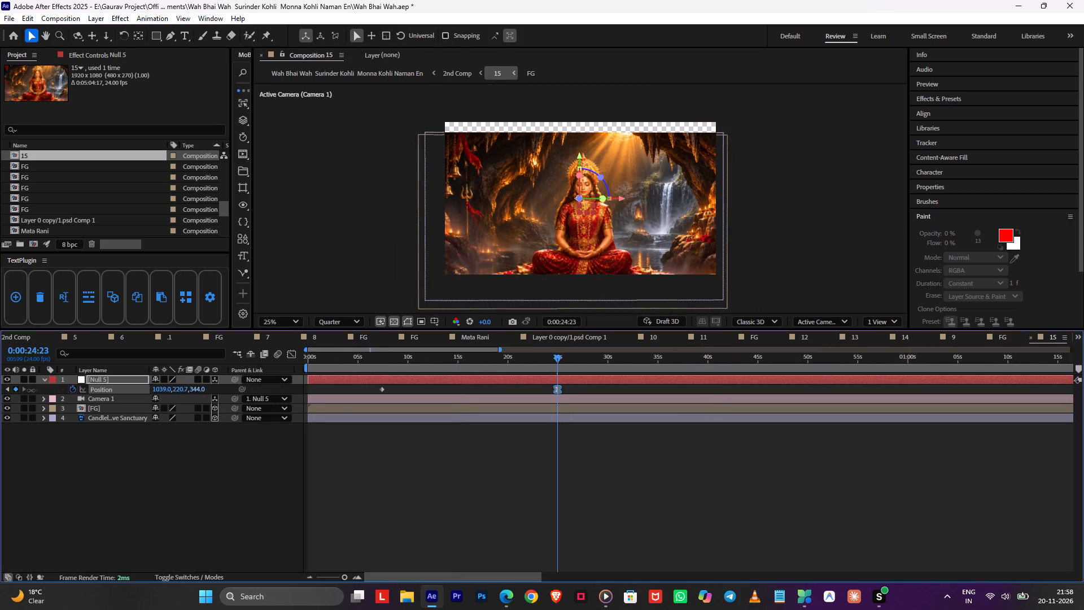
{"action": "left_click_drag", "start_coordinate": [31, 390], "coordinate": [28, 390]}
{"action": "left_click_drag", "start_coordinate": [202, 391], "coordinate": [173, 391]}
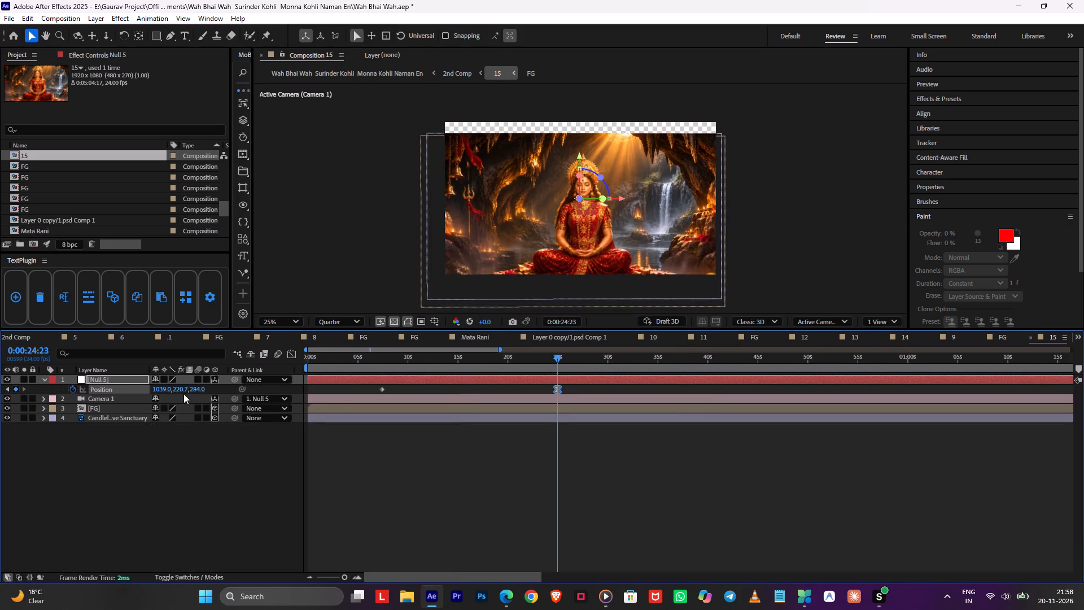
Return to 2nd Comp, save the project and preview layer 15's revised camera move from 0:03:04:20.
{"action": "key", "text": "Tab"}
{"action": "left_click", "coordinate": [148, 391]}
{"action": "key", "text": "ctrl+s"}
{"action": "left_click_drag", "start_coordinate": [721, 360], "coordinate": [581, 362]}
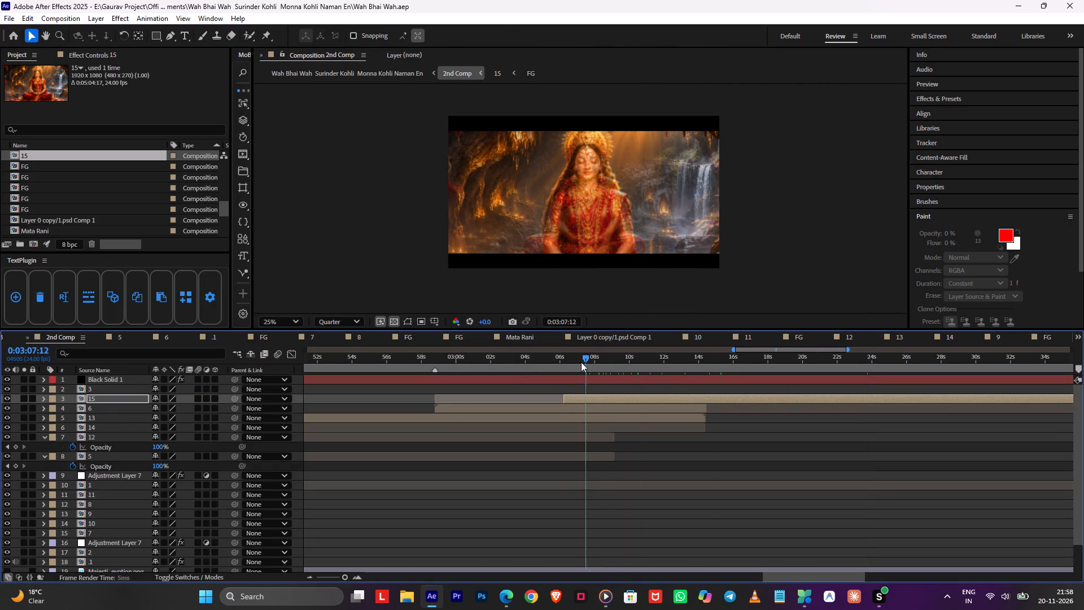
{"action": "left_click_drag", "start_coordinate": [581, 362], "coordinate": [539, 368]}
{"action": "key", "text": "space"}
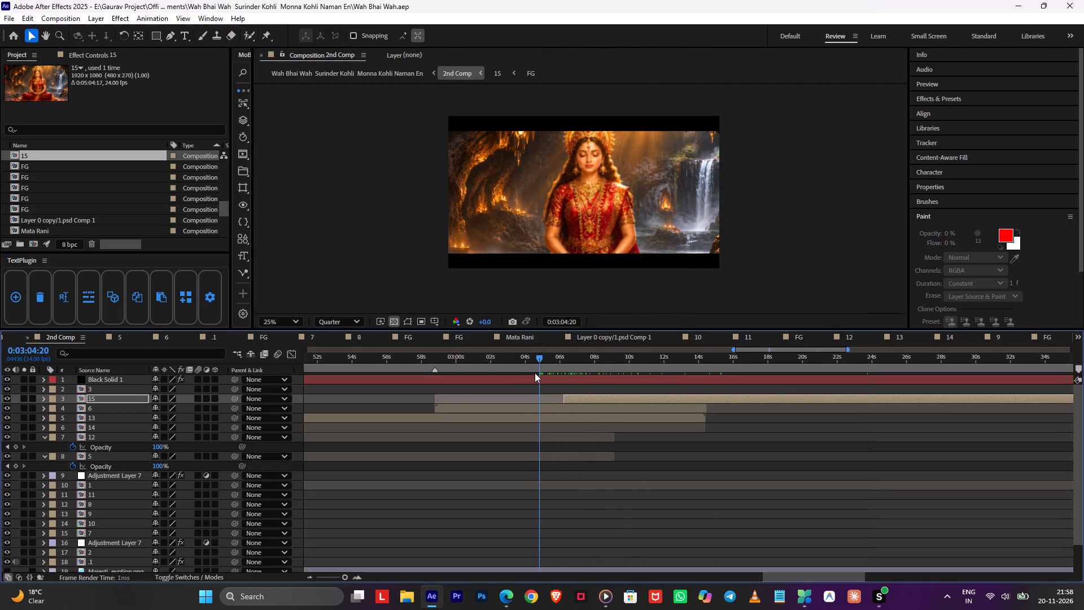
{"action": "key", "text": "space"}
Empty all of the project's cache.
{"action": "type", "text": "1"}
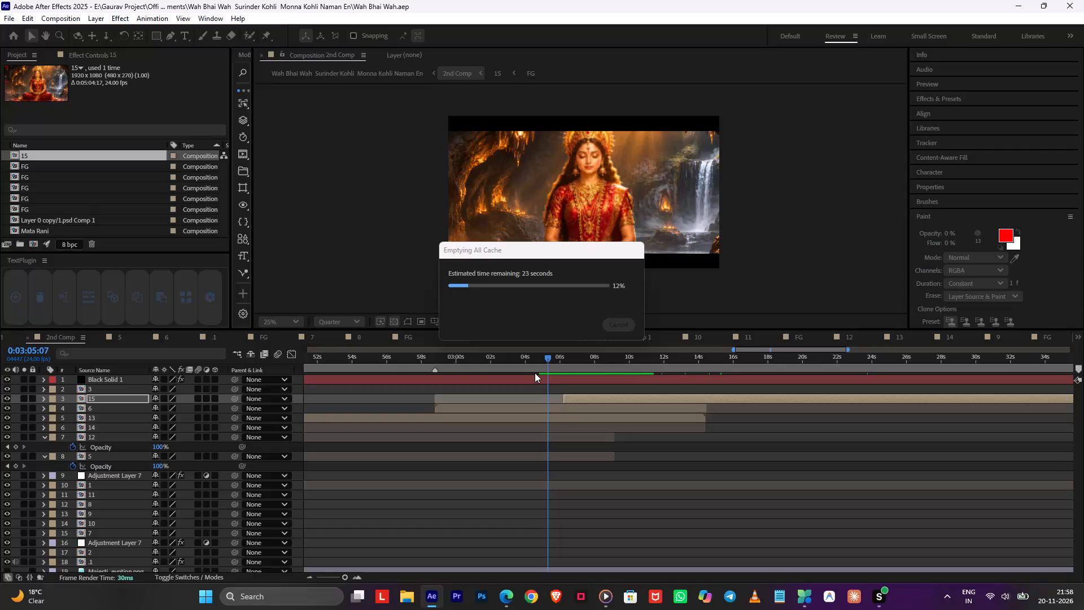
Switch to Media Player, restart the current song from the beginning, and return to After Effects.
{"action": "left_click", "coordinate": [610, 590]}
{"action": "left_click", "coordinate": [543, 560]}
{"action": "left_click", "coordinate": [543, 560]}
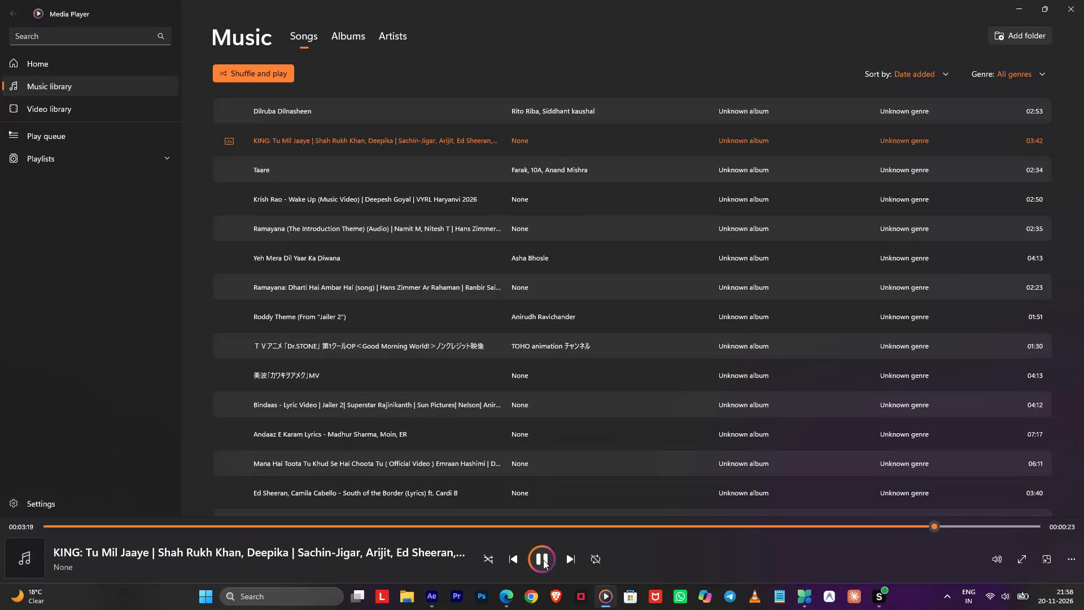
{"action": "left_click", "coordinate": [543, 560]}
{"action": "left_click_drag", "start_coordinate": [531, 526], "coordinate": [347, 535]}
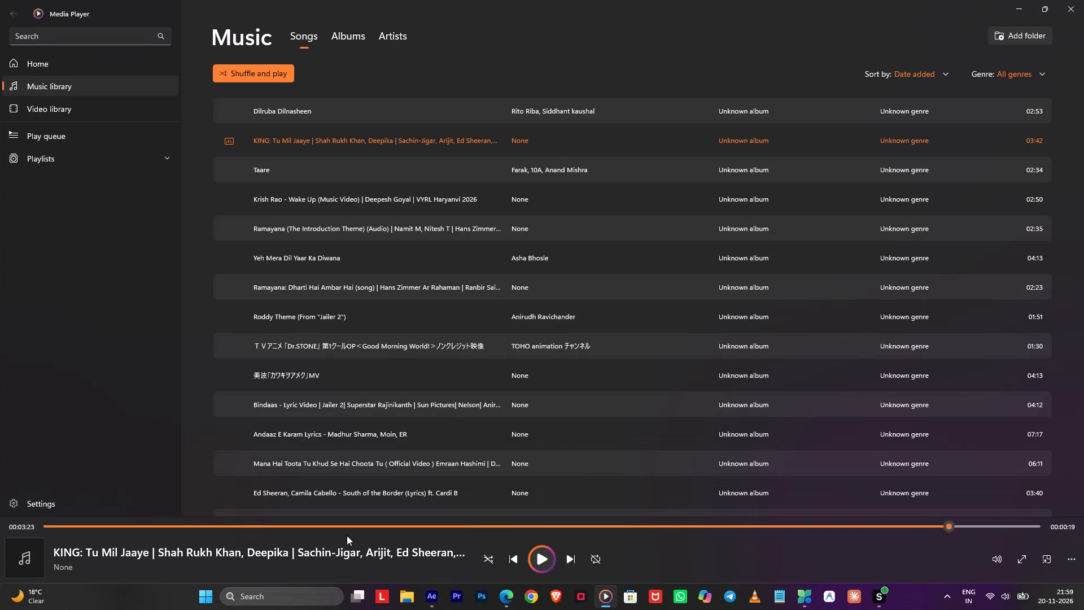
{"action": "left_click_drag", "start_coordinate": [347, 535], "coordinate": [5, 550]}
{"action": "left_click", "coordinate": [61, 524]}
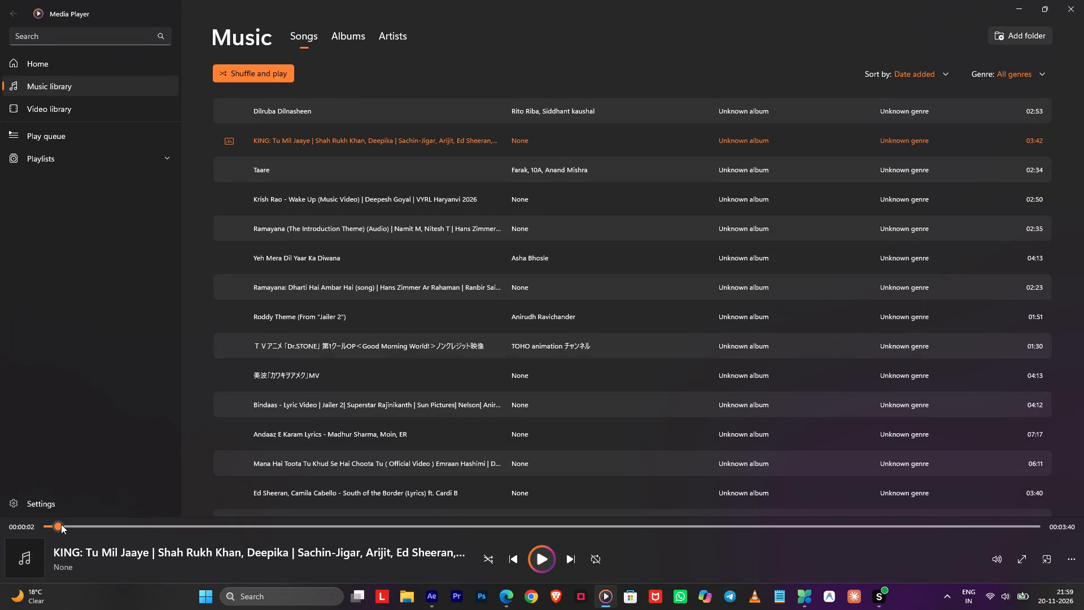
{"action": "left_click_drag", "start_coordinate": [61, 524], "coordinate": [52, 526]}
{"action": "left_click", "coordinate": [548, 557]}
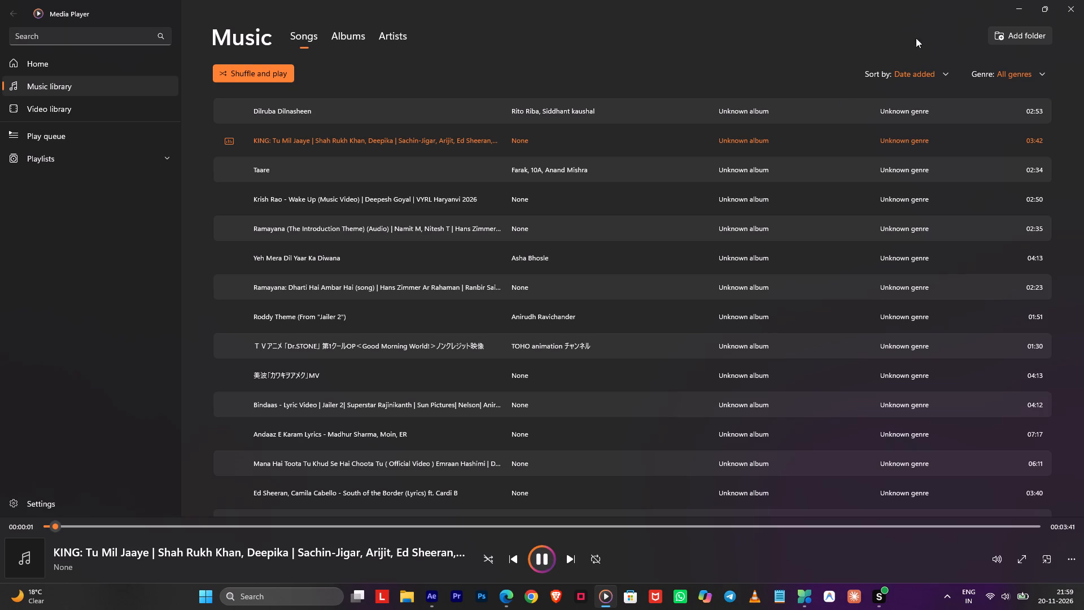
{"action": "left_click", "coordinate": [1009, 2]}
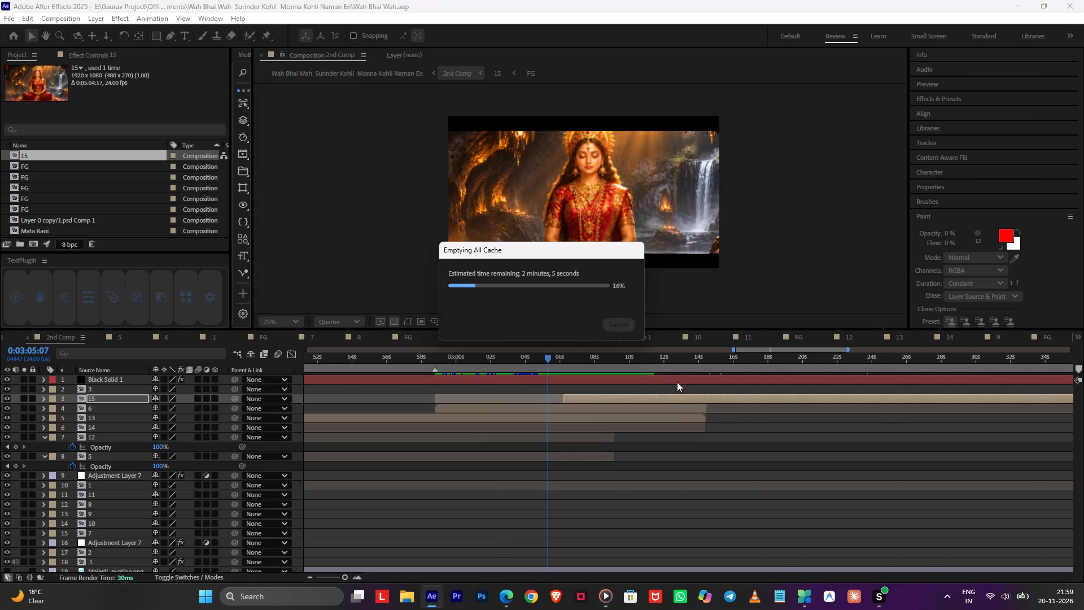
Switch to Microsoft PC Manager and boost the PC to free memory.
{"action": "left_click", "coordinate": [802, 603]}
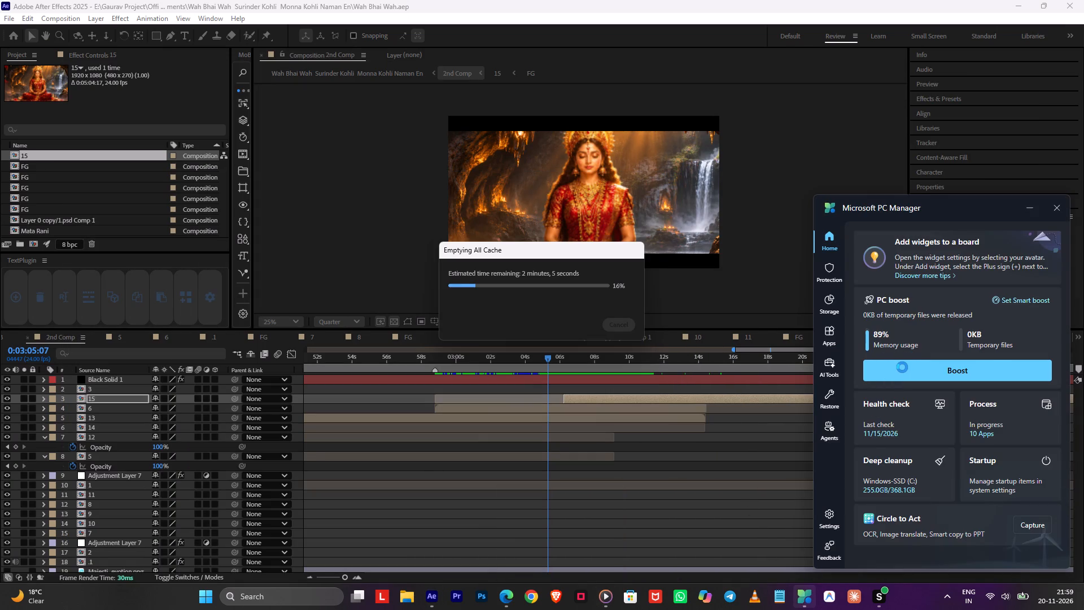
{"action": "left_click", "coordinate": [902, 367]}
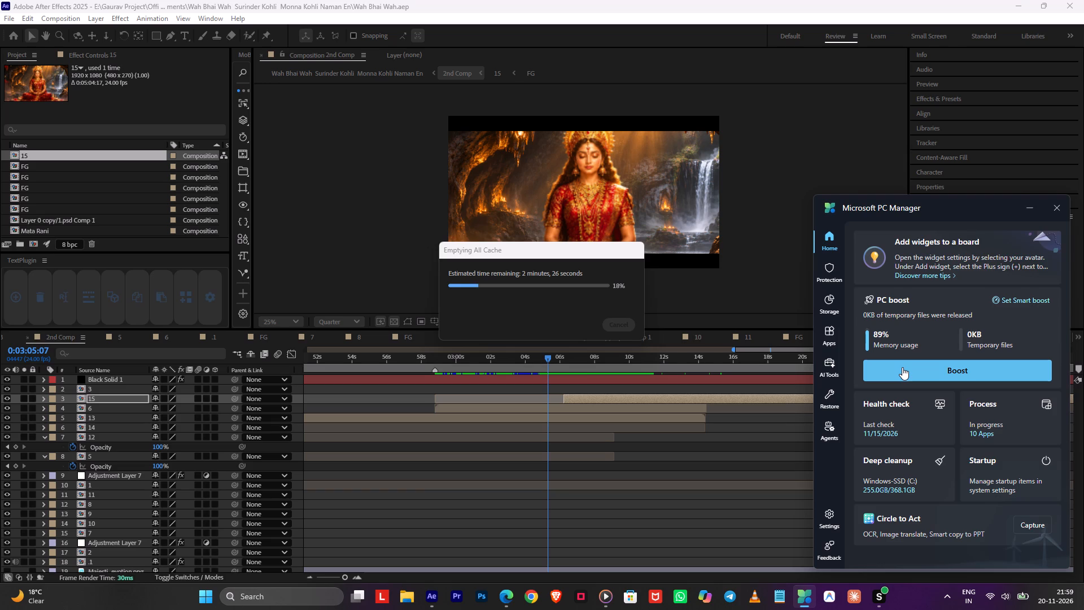
{"action": "key", "text": "Return"}
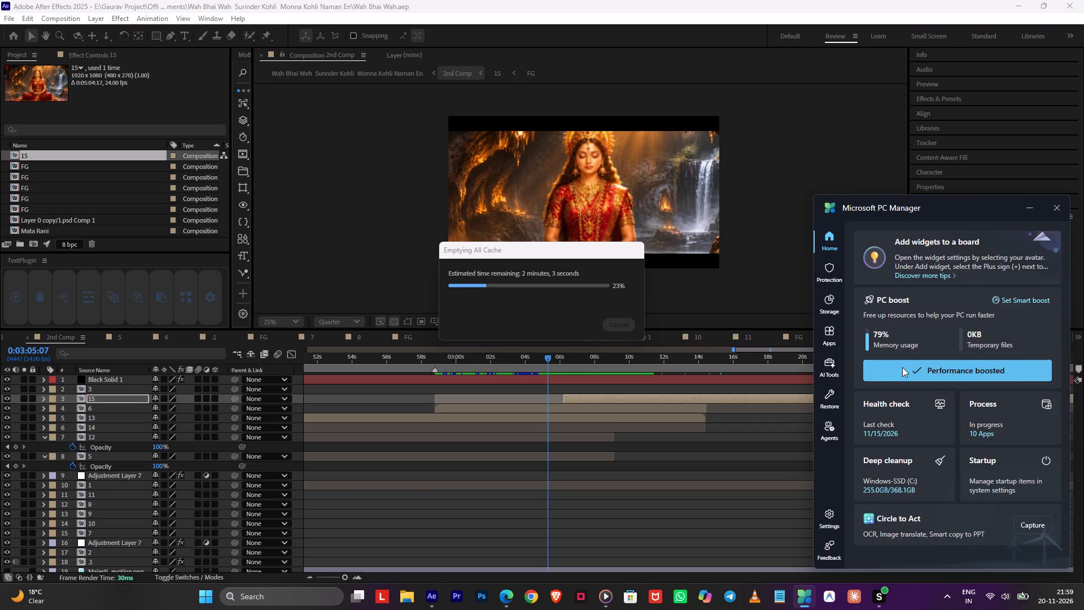
Run the PC boost again to free more memory.
{"action": "left_click", "coordinate": [902, 367]}
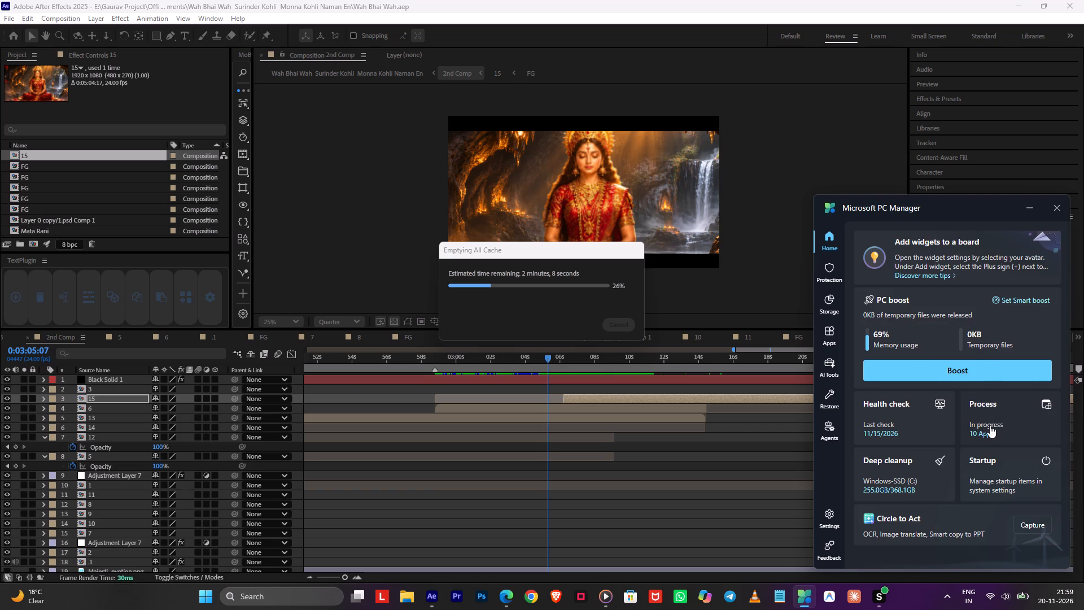
{"action": "left_click", "coordinate": [982, 369]}
Open process management and end the background processes Nahimic 3, MicrosoftStartFeedProvider and WidgetService.exe.
{"action": "left_click", "coordinate": [984, 422]}
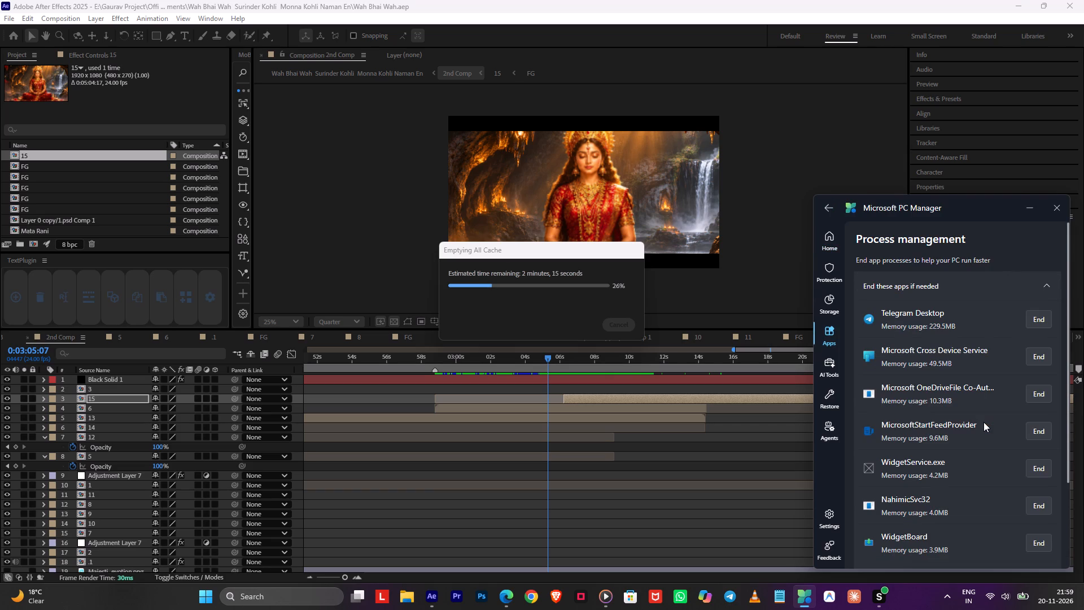
{"action": "scroll", "coordinate": [984, 422], "scroll_direction": "down", "scroll_amount": 1}
{"action": "scroll", "coordinate": [984, 422], "scroll_direction": "up", "scroll_amount": 1}
{"action": "scroll", "coordinate": [984, 423], "scroll_direction": "down", "scroll_amount": 8}
{"action": "scroll", "coordinate": [984, 424], "scroll_direction": "up", "scroll_amount": 1}
{"action": "scroll", "coordinate": [984, 424], "scroll_direction": "down", "scroll_amount": 2}
{"action": "scroll", "coordinate": [984, 424], "scroll_direction": "up", "scroll_amount": 4}
{"action": "scroll", "coordinate": [1003, 400], "scroll_direction": "down", "scroll_amount": 7}
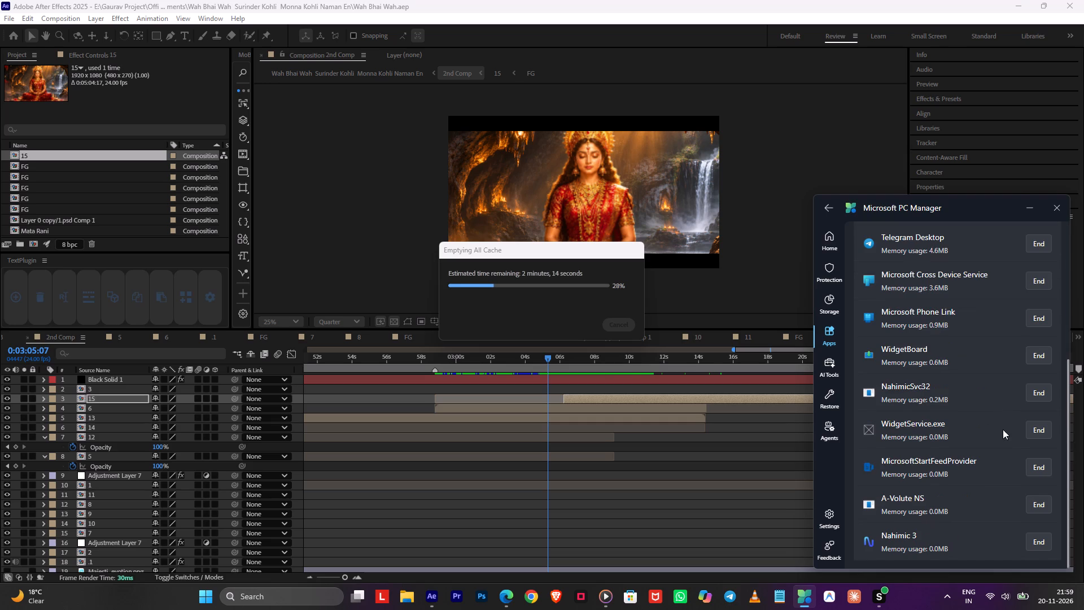
{"action": "scroll", "coordinate": [1003, 429], "scroll_direction": "down", "scroll_amount": 6}
{"action": "left_click", "coordinate": [1037, 537]}
{"action": "left_click", "coordinate": [1037, 537]}
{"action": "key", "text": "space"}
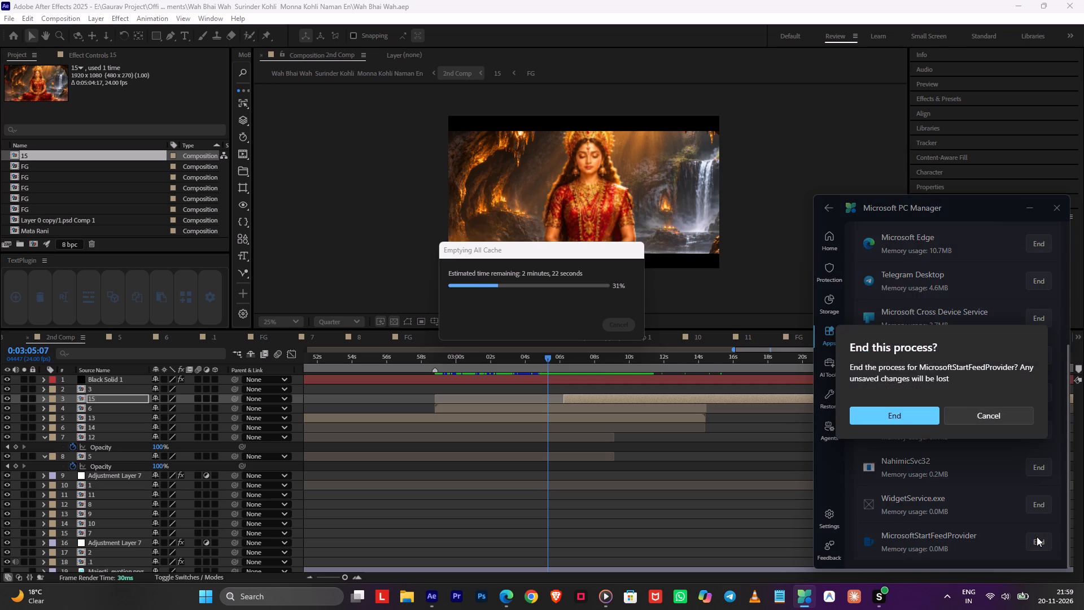
{"action": "left_click", "coordinate": [1037, 537]}
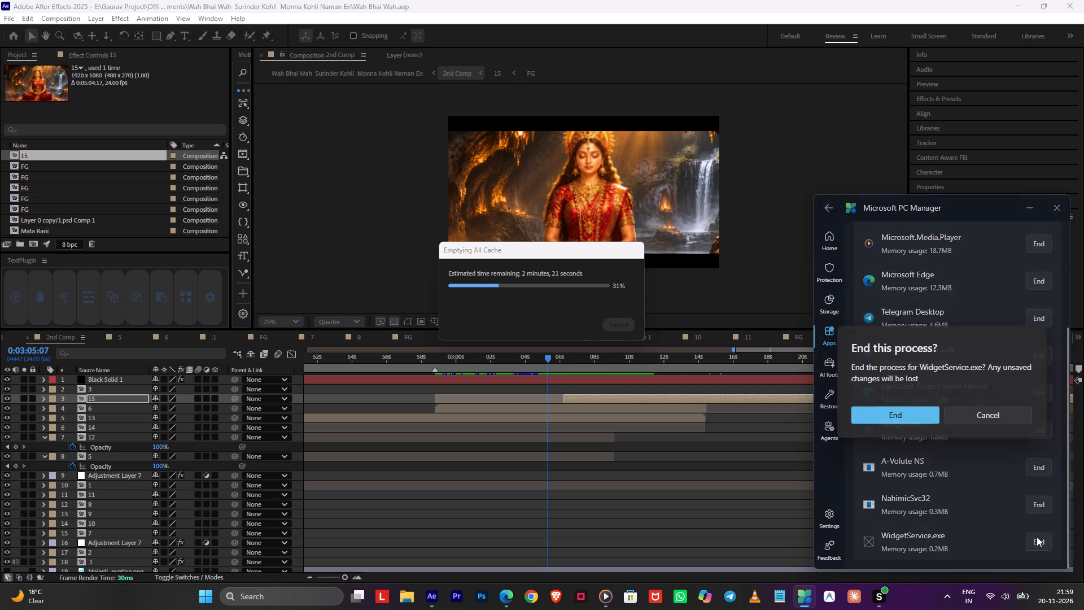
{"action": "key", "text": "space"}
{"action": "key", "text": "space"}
{"action": "left_click", "coordinate": [1037, 537]}
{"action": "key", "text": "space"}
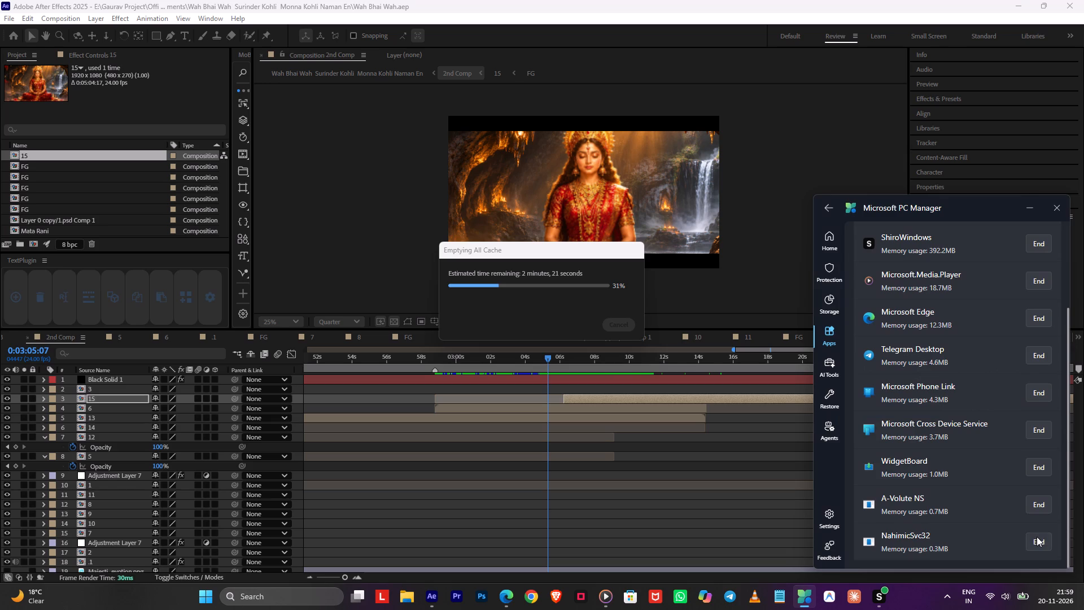
In process management, end the NahimicSvc32, WidgetService.exe and A-Volute NS processes.
{"action": "left_click", "coordinate": [1037, 537]}
{"action": "key", "text": "space"}
{"action": "left_click", "coordinate": [1037, 537]}
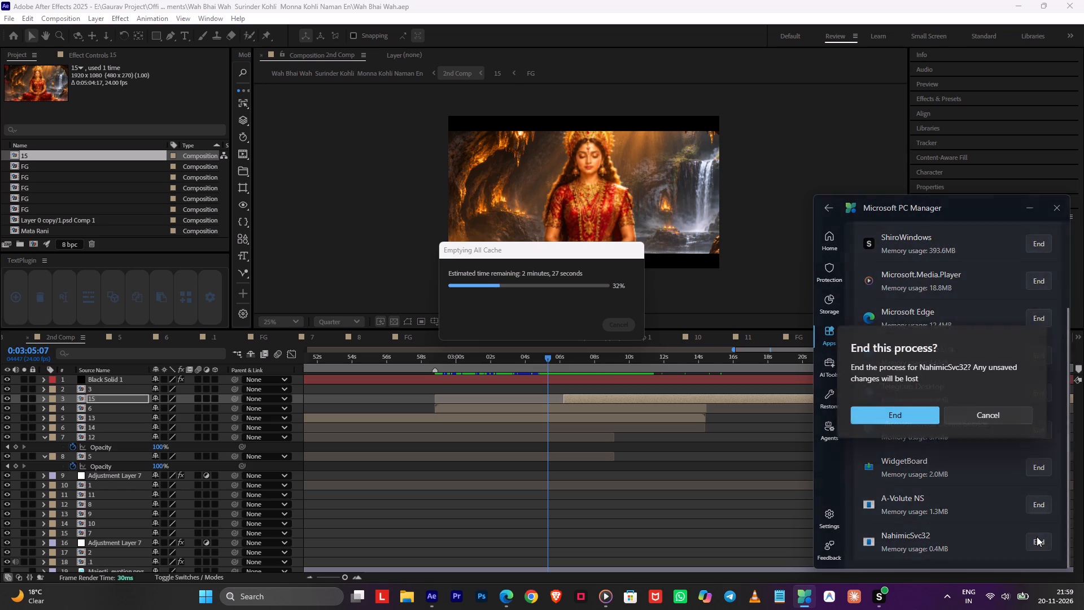
{"action": "key", "text": "space"}
{"action": "key", "text": "space"}
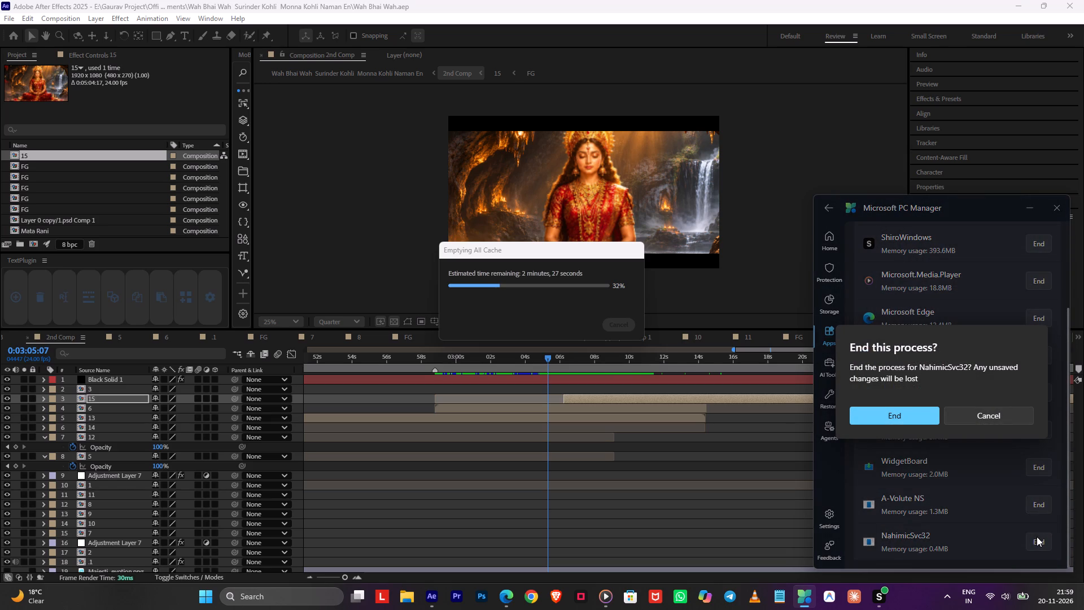
{"action": "left_click", "coordinate": [919, 421]}
{"action": "left_click", "coordinate": [1035, 525]}
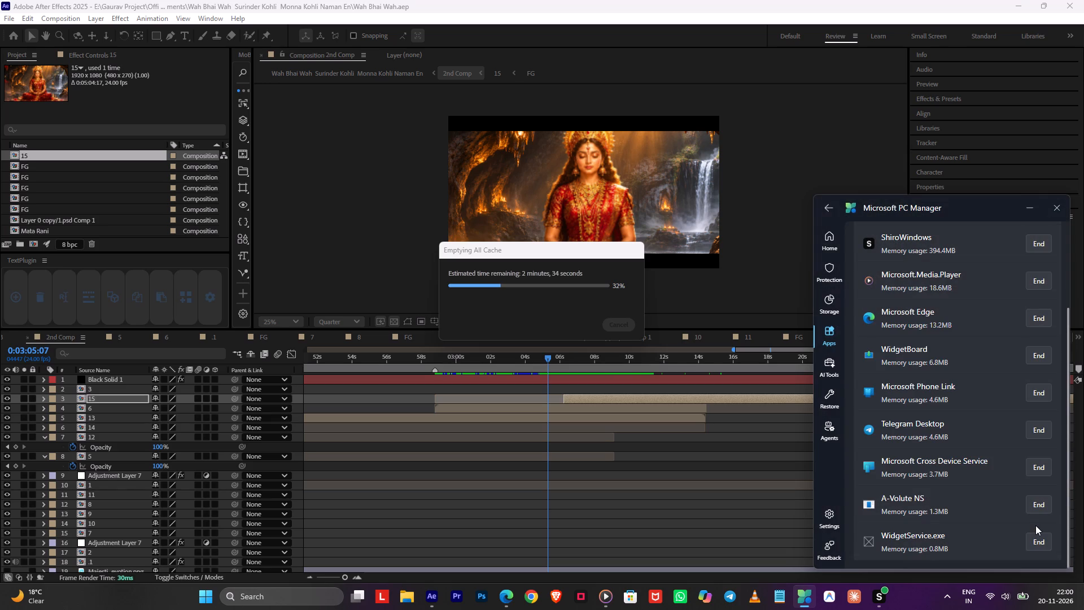
{"action": "left_click", "coordinate": [1036, 532]}
{"action": "key", "text": "space"}
{"action": "left_click", "coordinate": [1037, 533]}
{"action": "key", "text": "space"}
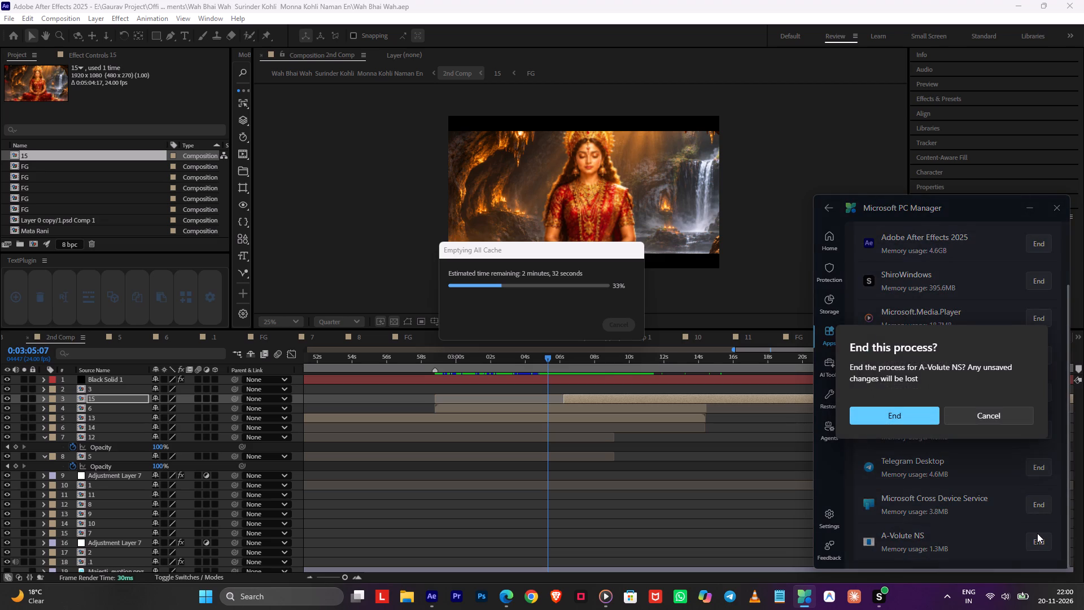
End the Telegram Desktop, WidgetBoard, Microsoft Phone Link and Microsoft Cross Device Service processes.
{"action": "left_click", "coordinate": [1037, 533]}
{"action": "key", "text": "space"}
{"action": "left_click", "coordinate": [1037, 533]}
{"action": "key", "text": "space"}
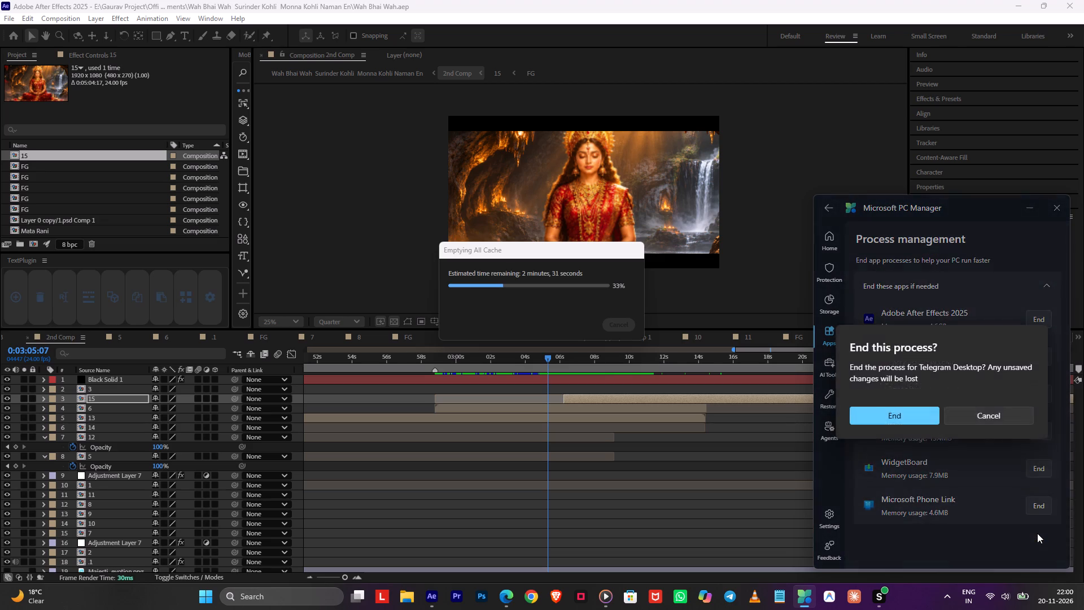
{"action": "left_click", "coordinate": [1043, 500]}
{"action": "key", "text": "space"}
{"action": "left_click", "coordinate": [1039, 464]}
{"action": "key", "text": "space"}
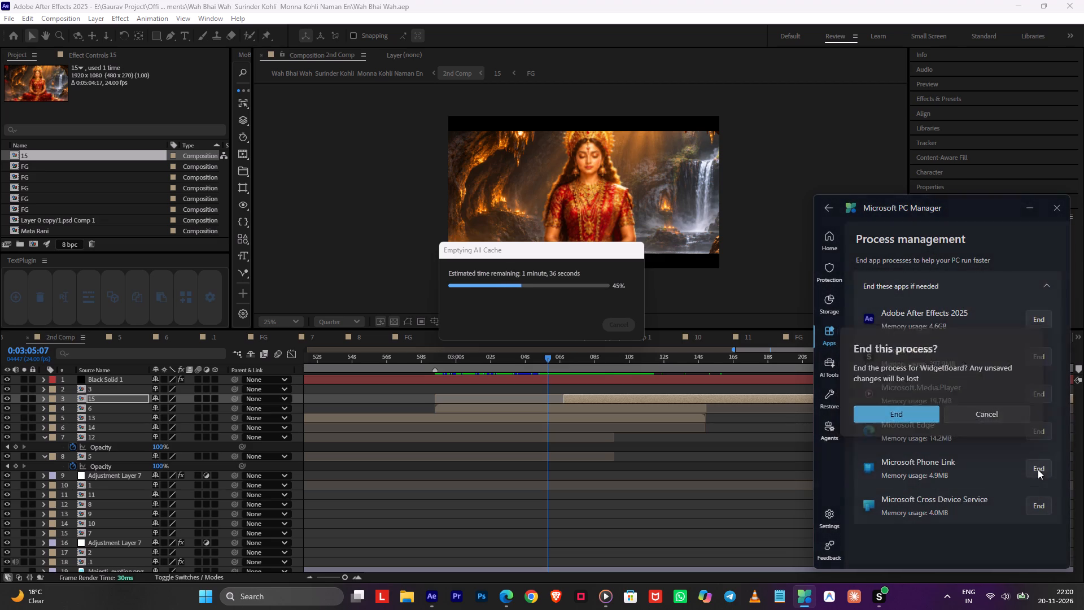
{"action": "left_click", "coordinate": [1038, 469]}
{"action": "key", "text": "space"}
{"action": "left_click", "coordinate": [1038, 472]}
{"action": "key", "text": "space"}
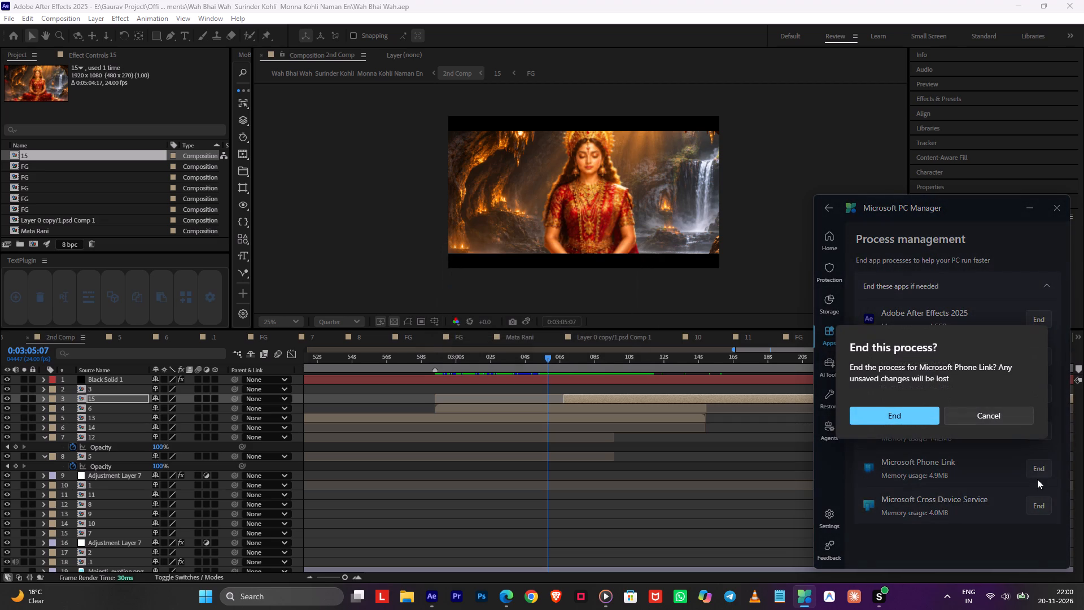
{"action": "left_click", "coordinate": [512, 591]}
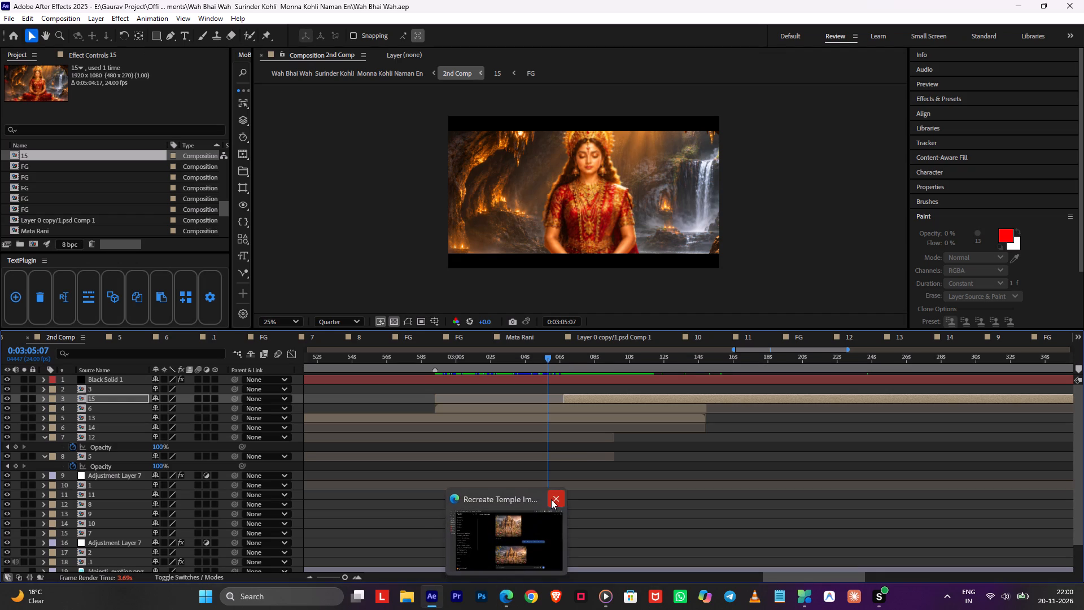
{"action": "left_click", "coordinate": [551, 499]}
Return to Microsoft PC Manager's home page and boost the PC again.
{"action": "left_click", "coordinate": [809, 602]}
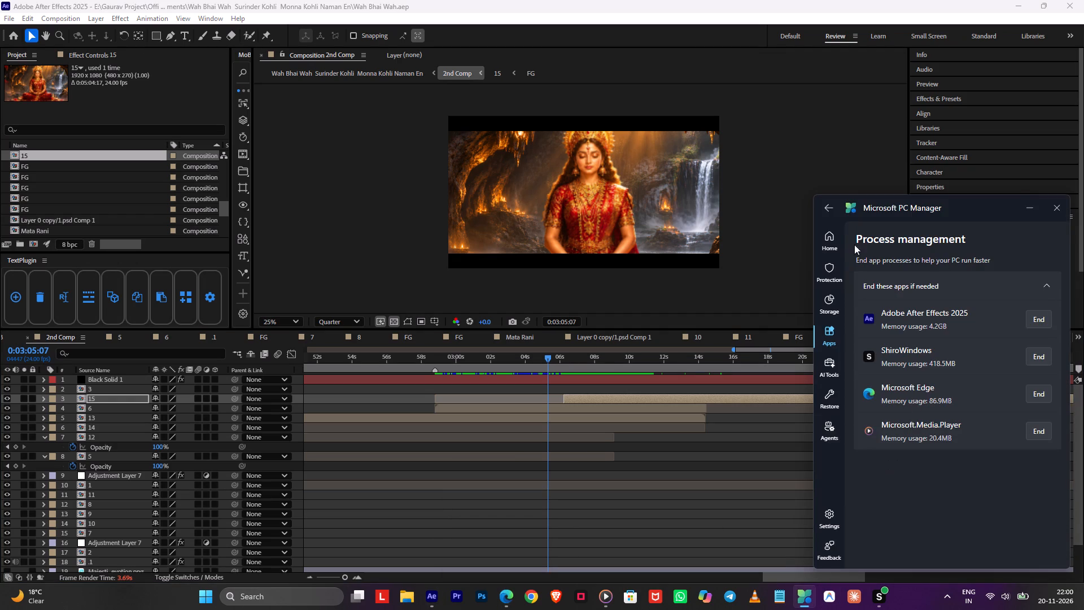
{"action": "left_click", "coordinate": [840, 241]}
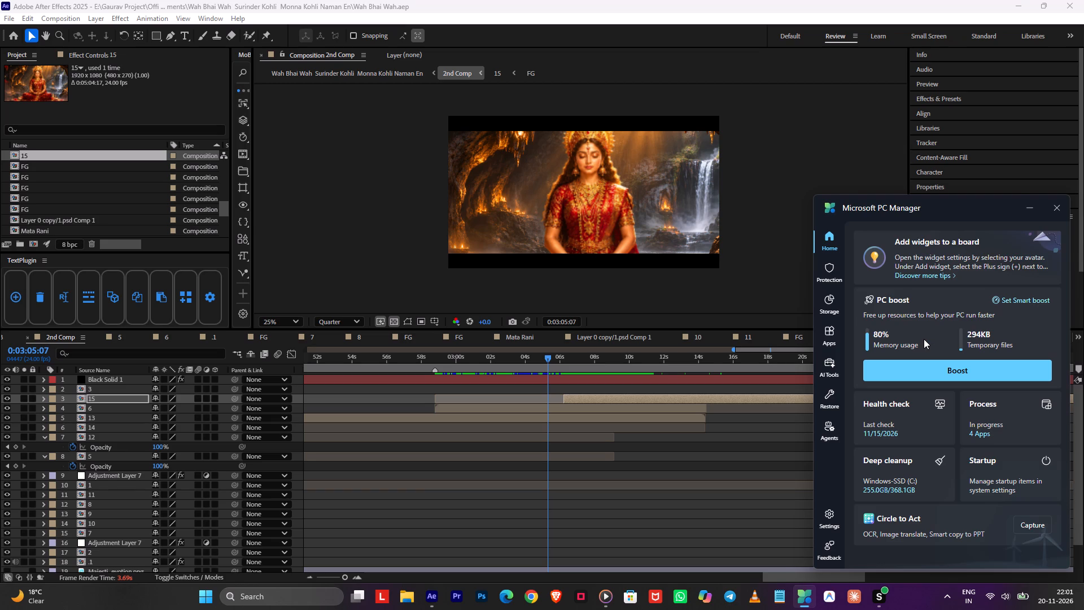
{"action": "left_click", "coordinate": [926, 371]}
Return to After Effects and preview 2nd Comp's layer 15 camera move from 0:03:05:01 to about 0:03:23:18.
{"action": "left_click_drag", "start_coordinate": [553, 365], "coordinate": [552, 365]}
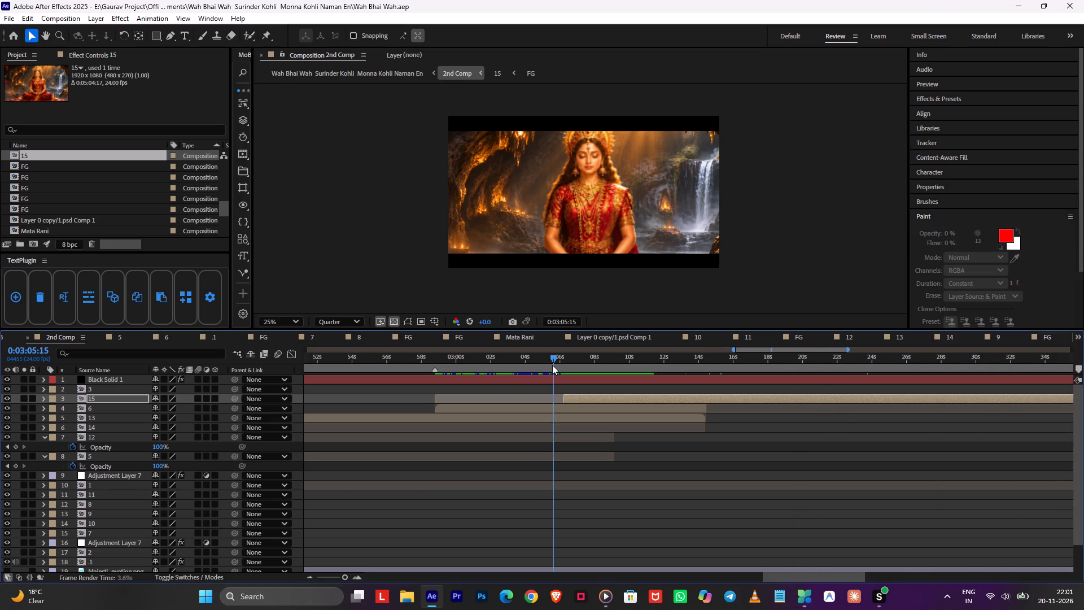
{"action": "left_click_drag", "start_coordinate": [552, 365], "coordinate": [543, 366]}
{"action": "key", "text": "space"}
{"action": "scroll", "coordinate": [545, 371], "scroll_direction": "up", "scroll_amount": 1, "text": "alt"}
{"action": "scroll", "coordinate": [545, 371], "scroll_direction": "down", "scroll_amount": 1, "text": "alt"}
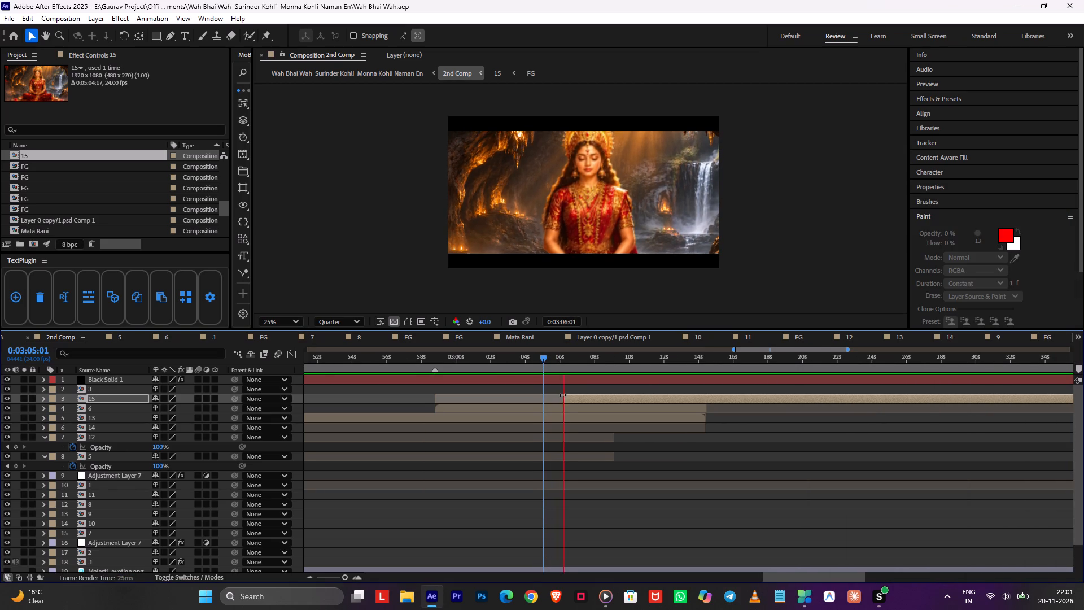
{"action": "left_click_drag", "start_coordinate": [649, 363], "coordinate": [736, 377]}
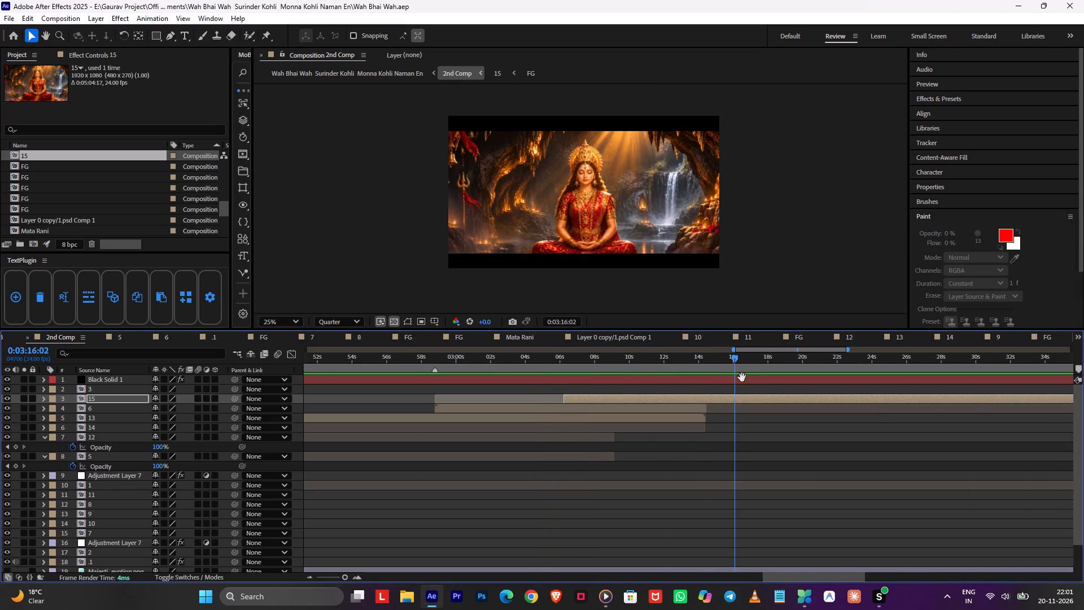
{"action": "key", "text": "space"}
{"action": "left_click_drag", "start_coordinate": [782, 359], "coordinate": [832, 365]}
{"action": "key", "text": "space"}
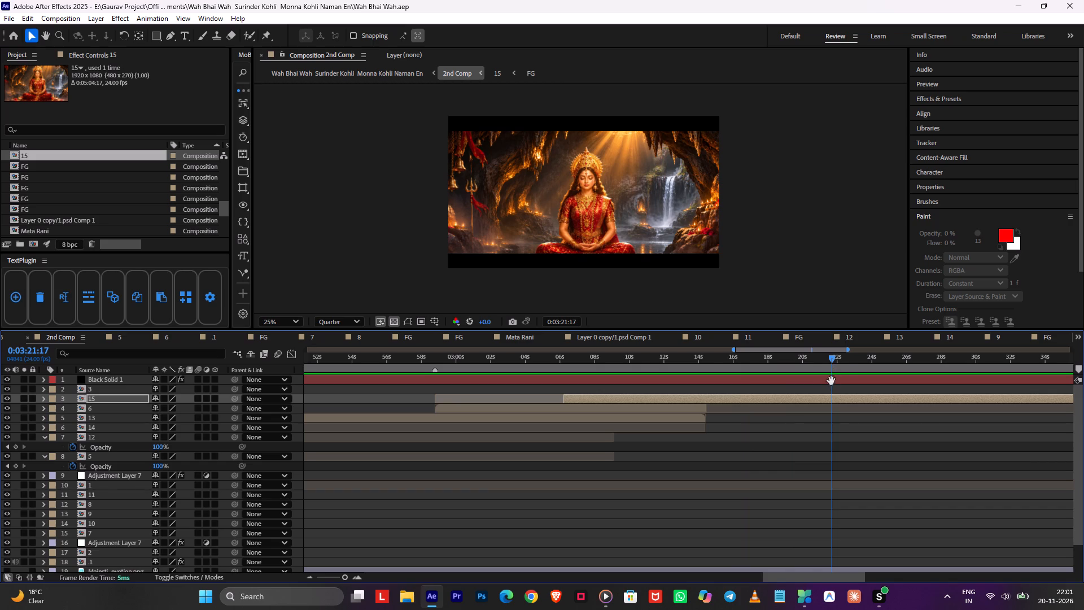
{"action": "left_click_drag", "start_coordinate": [849, 360], "coordinate": [932, 367]}
In comp 15, set Null 5's Y position to about 548.7 at the 0:00:24:23 keyframe and lower its Z position.
{"action": "double_click", "coordinate": [908, 395]}
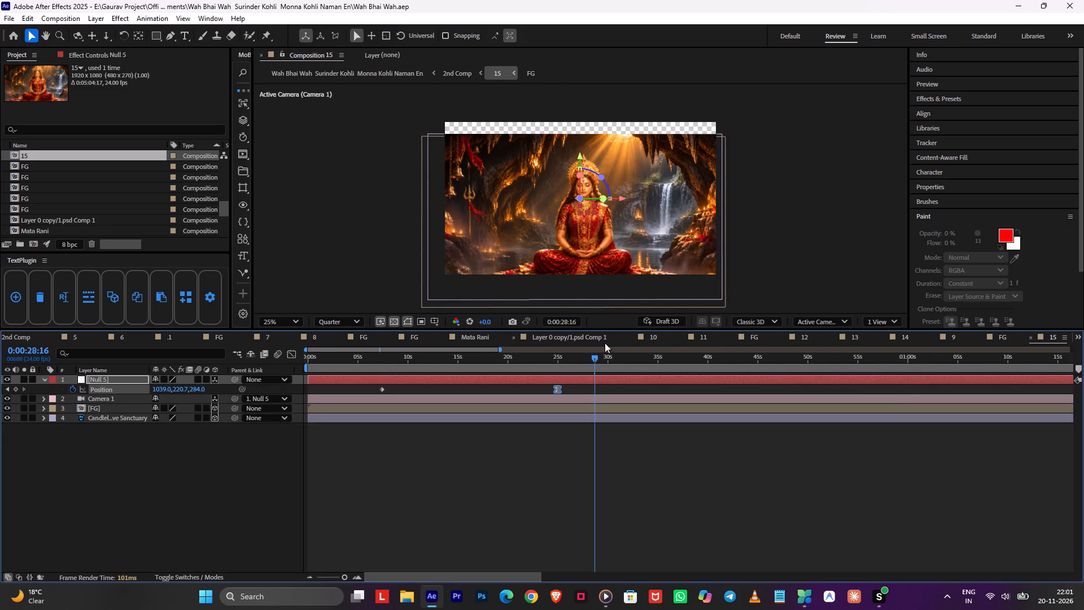
{"action": "left_click_drag", "start_coordinate": [573, 363], "coordinate": [557, 369]}
{"action": "left_click_drag", "start_coordinate": [176, 389], "coordinate": [252, 387]}
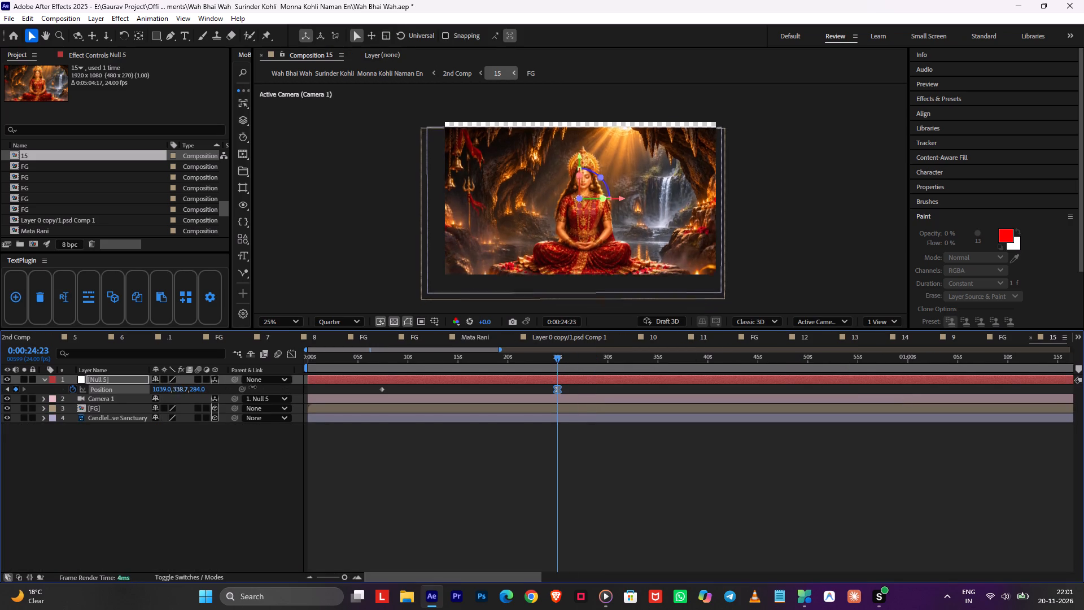
{"action": "left_click_drag", "start_coordinate": [252, 387], "coordinate": [363, 387]}
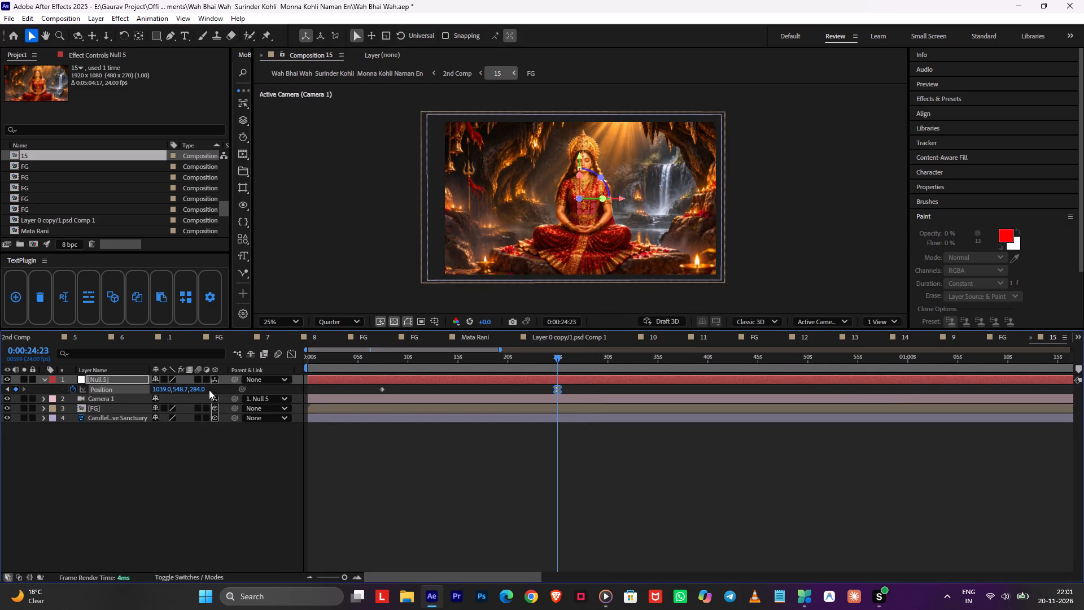
{"action": "left_click_drag", "start_coordinate": [203, 390], "coordinate": [176, 391]}
Return to 2nd Comp and save the project.
{"action": "key", "text": "Tab"}
{"action": "left_click", "coordinate": [120, 389]}
{"action": "key", "text": "ctrl+s"}
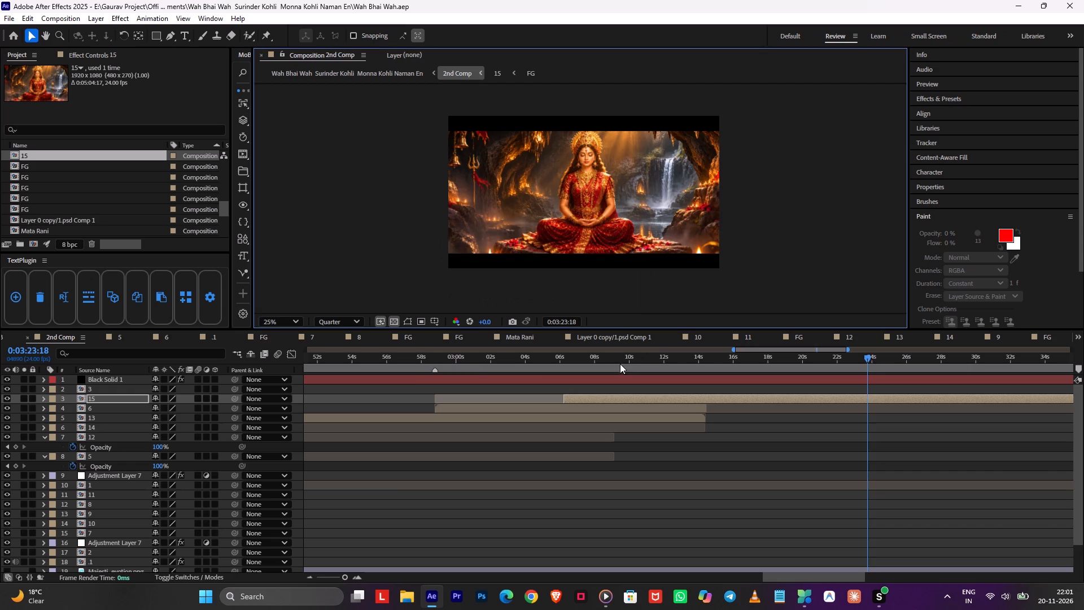
Preview the cross-fade into layer 15 and its camera move from 0:02:58:05, skipping ahead to 0:03:03:01.
{"action": "left_click_drag", "start_coordinate": [619, 363], "coordinate": [426, 380]}
{"action": "key", "text": "space"}
{"action": "scroll", "coordinate": [430, 385], "scroll_direction": "up", "scroll_amount": 2, "text": "alt"}
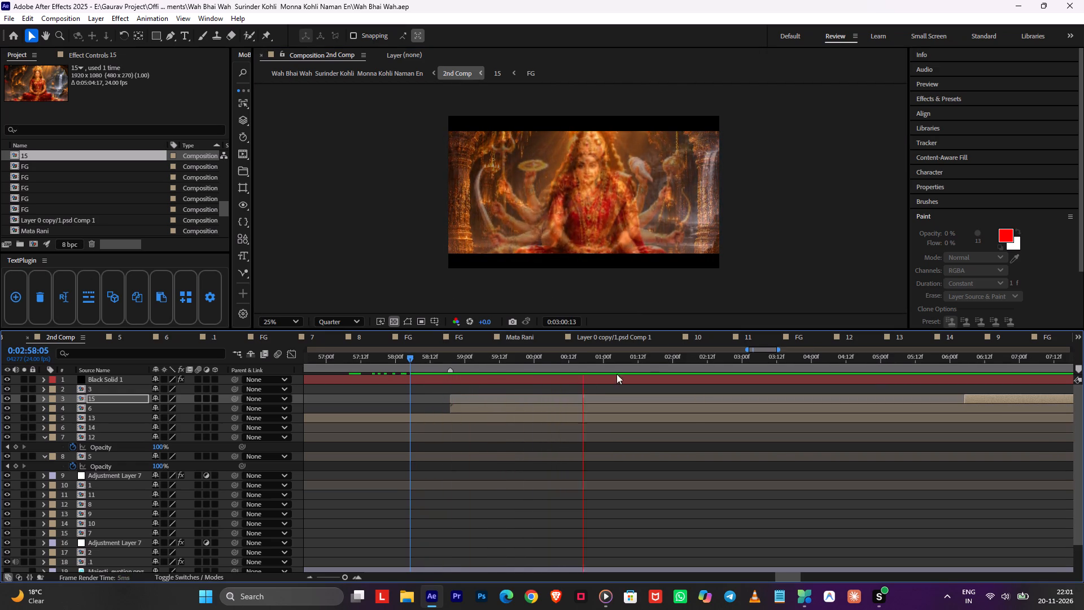
{"action": "left_click_drag", "start_coordinate": [650, 359], "coordinate": [748, 372]}
{"action": "key", "text": "space"}
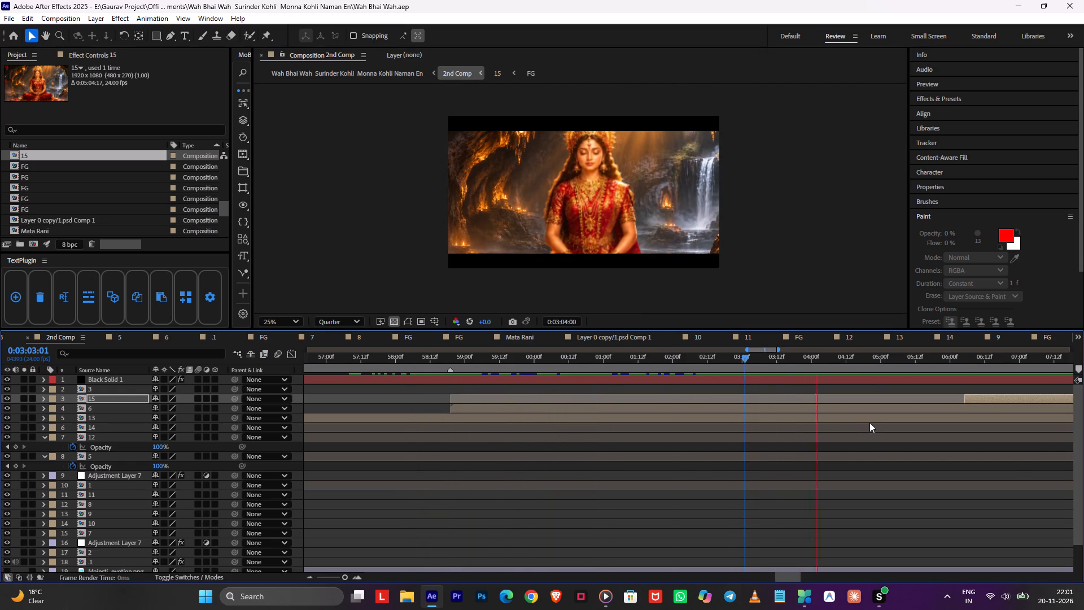
{"action": "scroll", "coordinate": [873, 420], "scroll_direction": "down", "scroll_amount": 1, "text": "alt"}
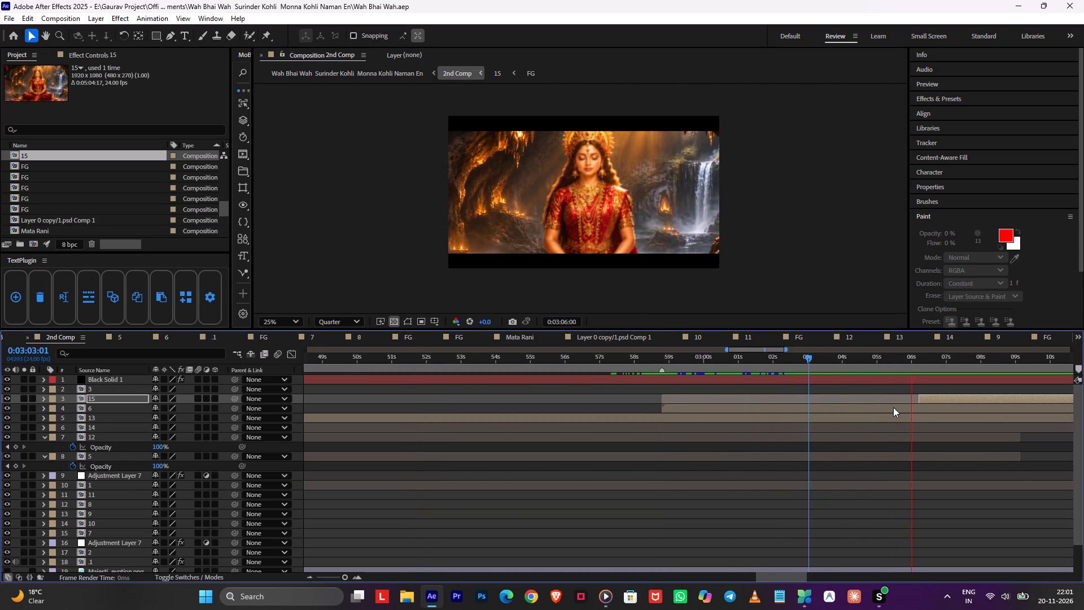
{"action": "middle_click_drag", "start_coordinate": [967, 389], "coordinate": [474, 408]}
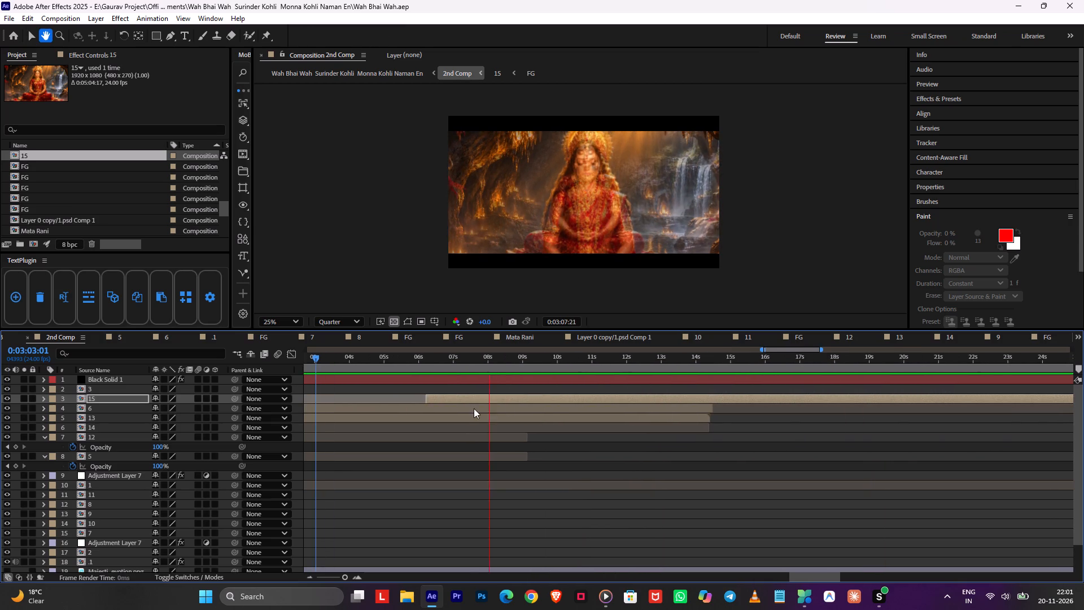
{"action": "scroll", "coordinate": [681, 407], "scroll_direction": "down", "scroll_amount": 2, "text": "alt"}
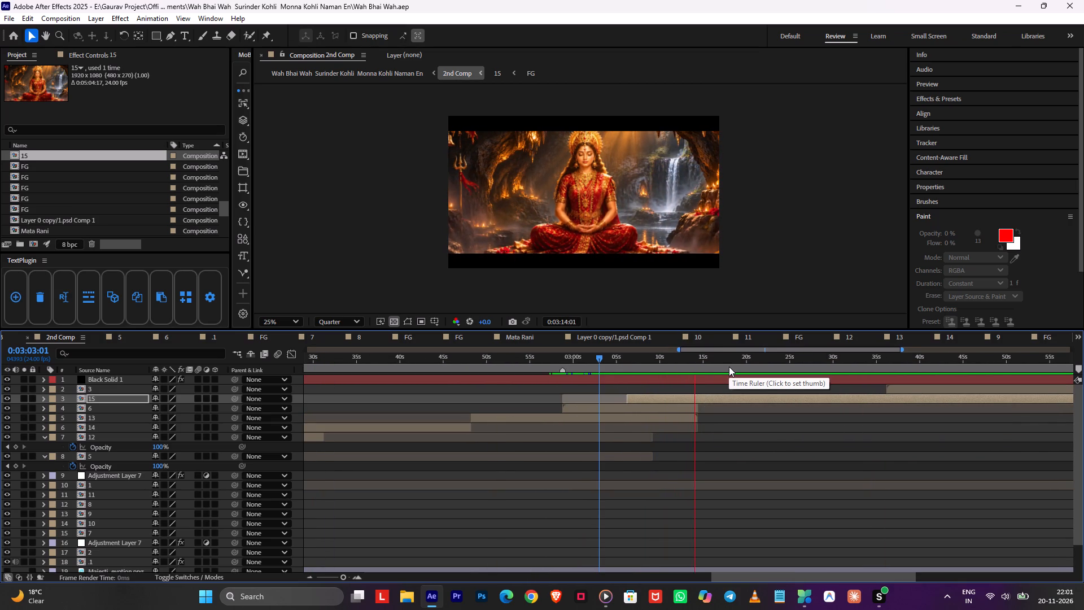
Play on in short stretches from 0:03:14:06 and split layer 15 at 0:03:19:07.
{"action": "key", "text": "space"}
{"action": "key", "text": "space"}
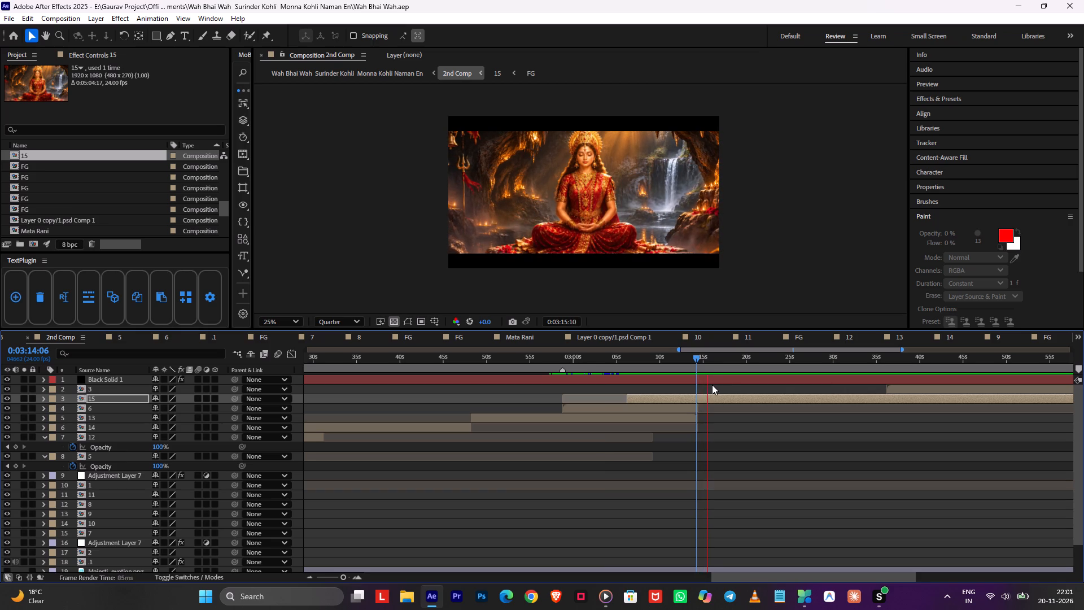
{"action": "key", "text": "space"}
{"action": "key", "text": "space"}
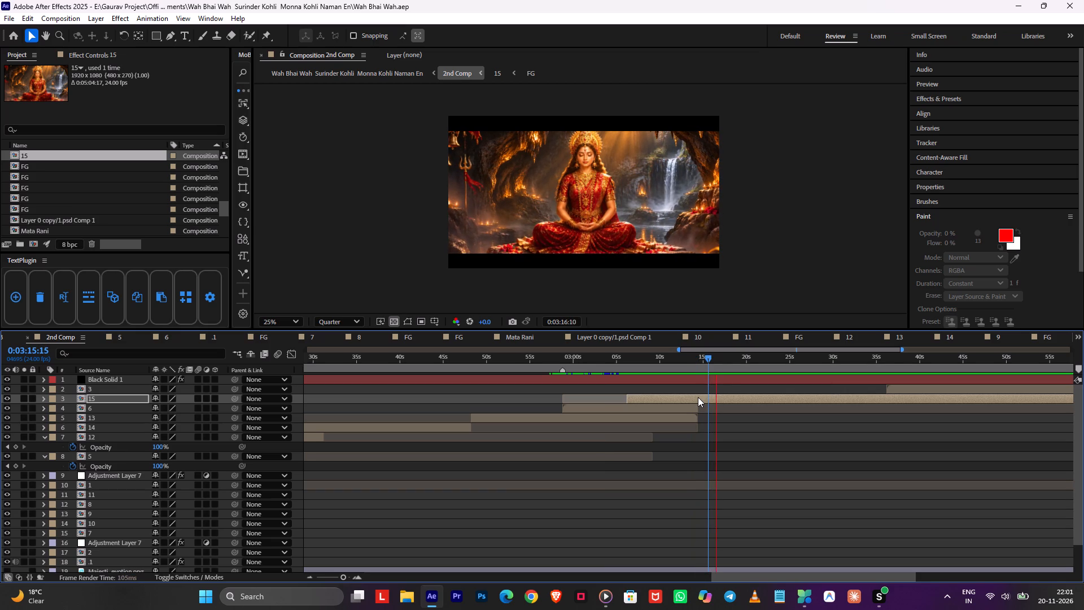
{"action": "key", "text": "space"}
{"action": "key", "text": "space"}
{"action": "key", "text": "space"}
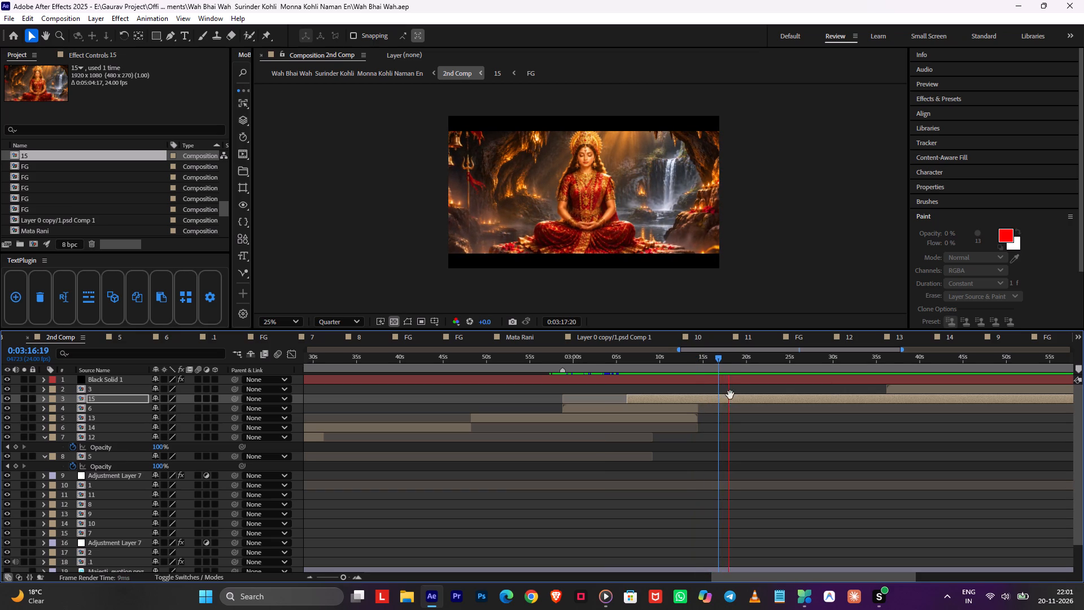
{"action": "key", "text": "space"}
{"action": "key", "text": "space"}
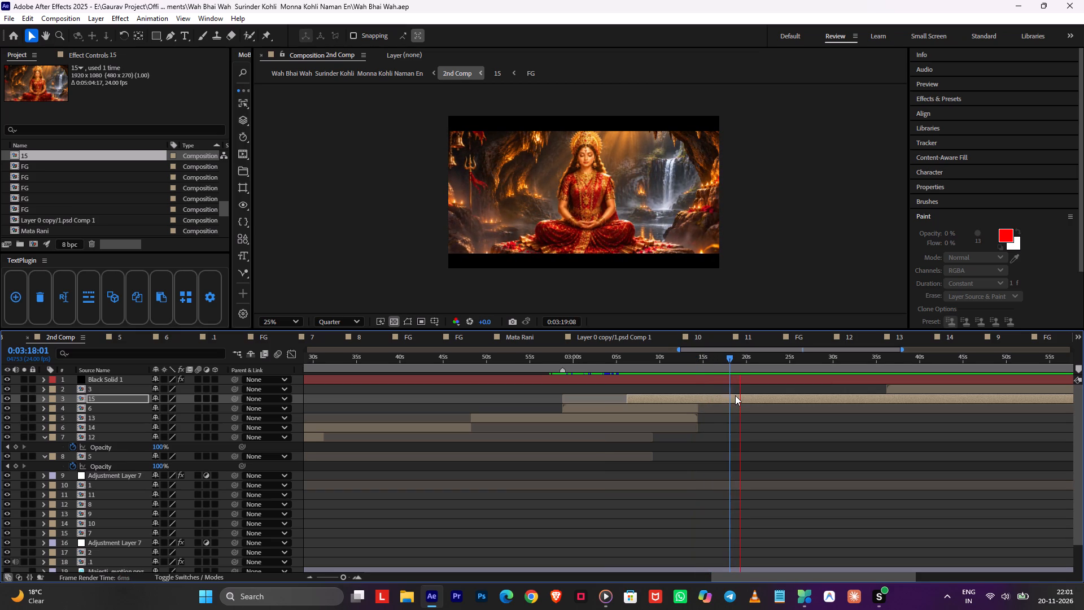
{"action": "key", "text": "ctrl+shift+d"}
Reveal the split layer's source composition 15 in the project and duplicate it.
{"action": "right_click", "coordinate": [735, 395]}
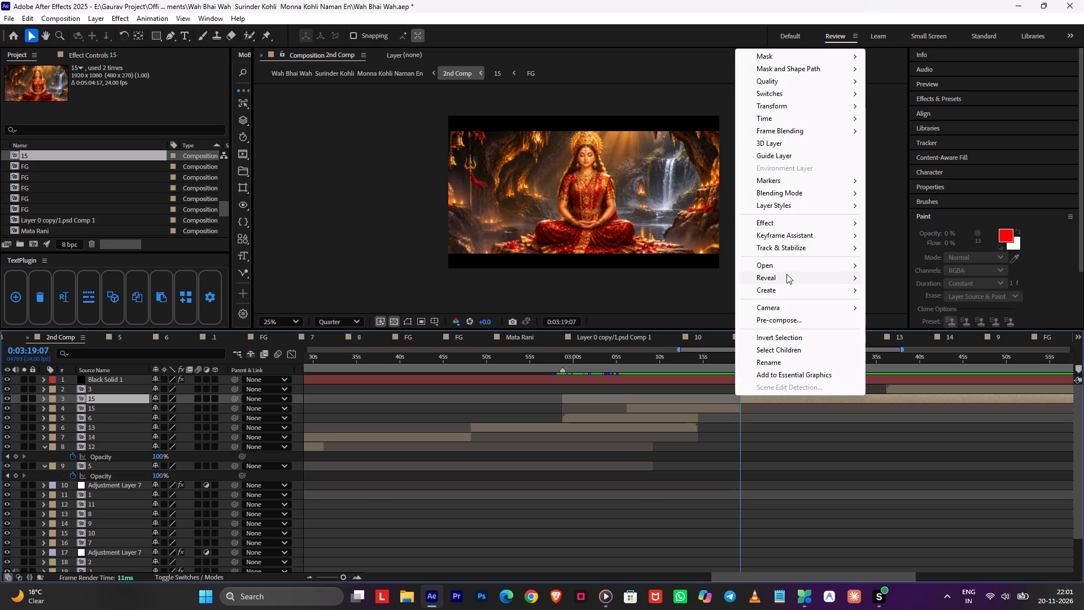
{"action": "left_click", "coordinate": [920, 289]}
{"action": "key", "text": "ctrl+d"}
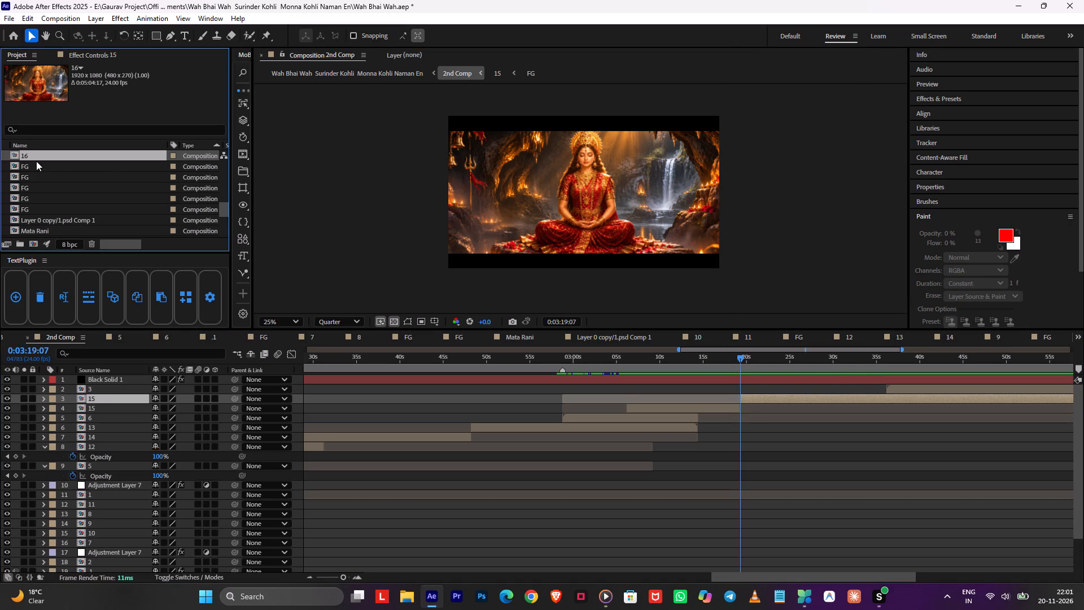
Replace the source of the split-off layer 15 in 2nd Comp with composition 16 and save the project.
{"action": "left_click_drag", "start_coordinate": [37, 159], "coordinate": [99, 400]}
{"action": "left_click_drag", "start_coordinate": [712, 354], "coordinate": [659, 363]}
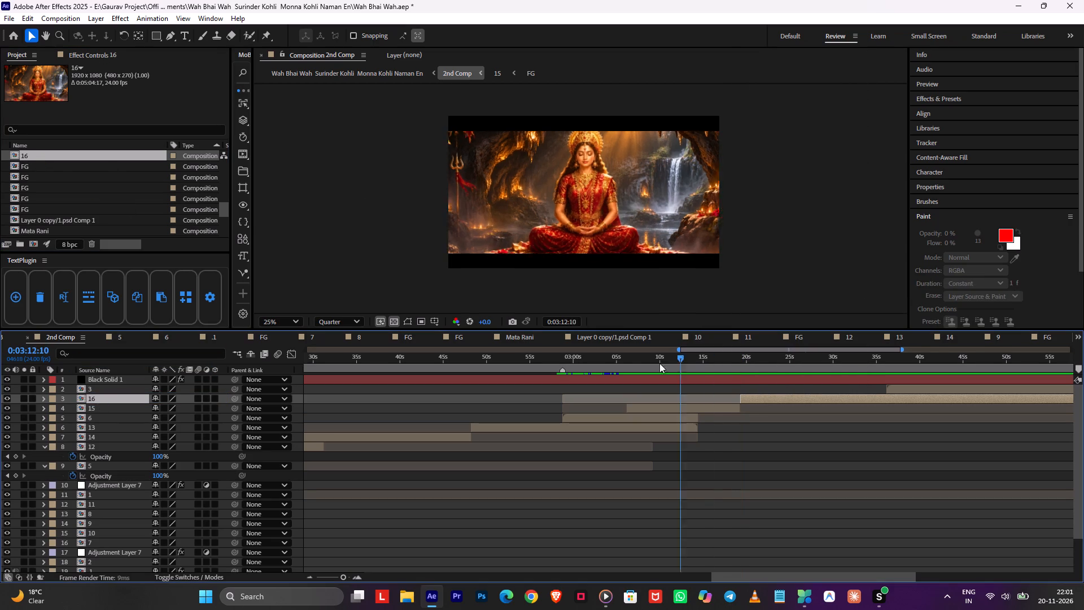
{"action": "left_click_drag", "start_coordinate": [659, 363], "coordinate": [620, 368]}
{"action": "key", "text": "space"}
{"action": "key", "text": "ctrl+s"}
In comp 15, set Null 5's Position keyframe at 0:00:24:23 to 936.0, 548.7, -39.0, and save the project back in 2nd Comp.
{"action": "left_click_drag", "start_coordinate": [659, 363], "coordinate": [740, 384]}
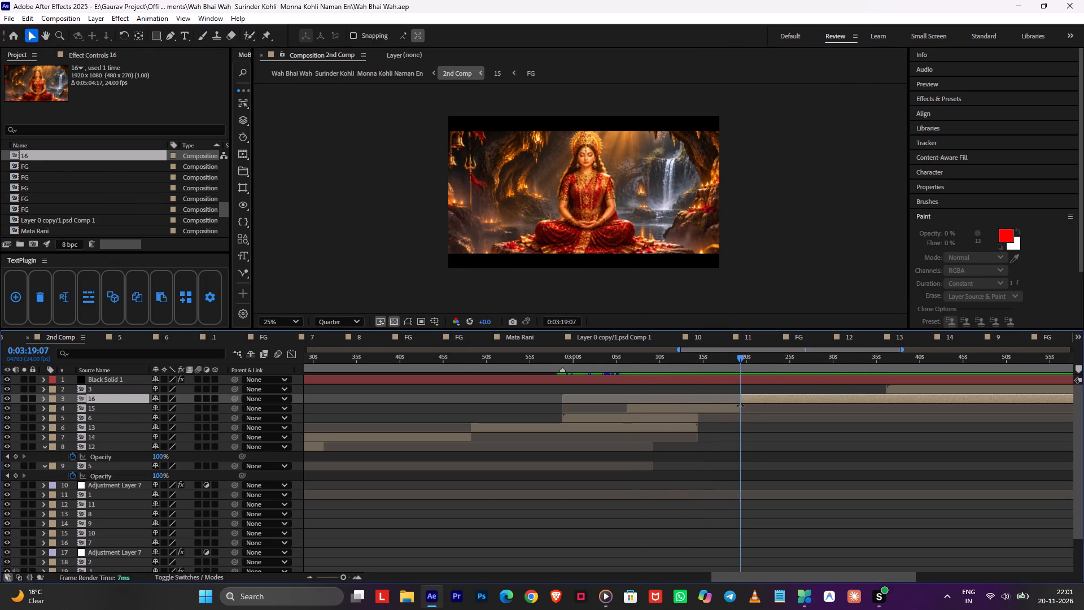
{"action": "double_click", "coordinate": [740, 406]}
{"action": "left_click", "coordinate": [554, 362]}
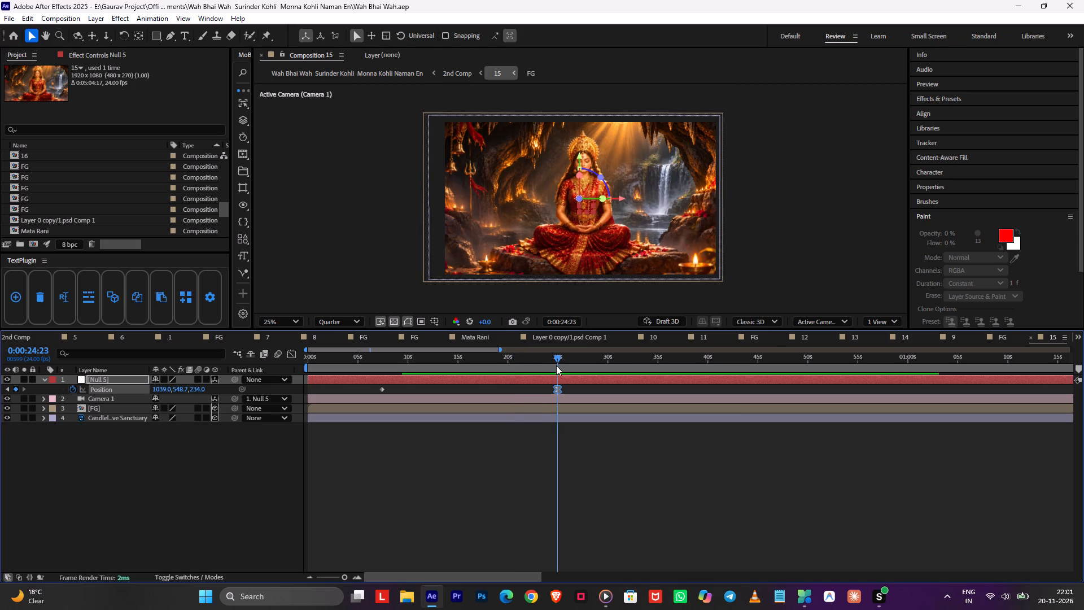
{"action": "left_click_drag", "start_coordinate": [191, 390], "coordinate": [42, 395]}
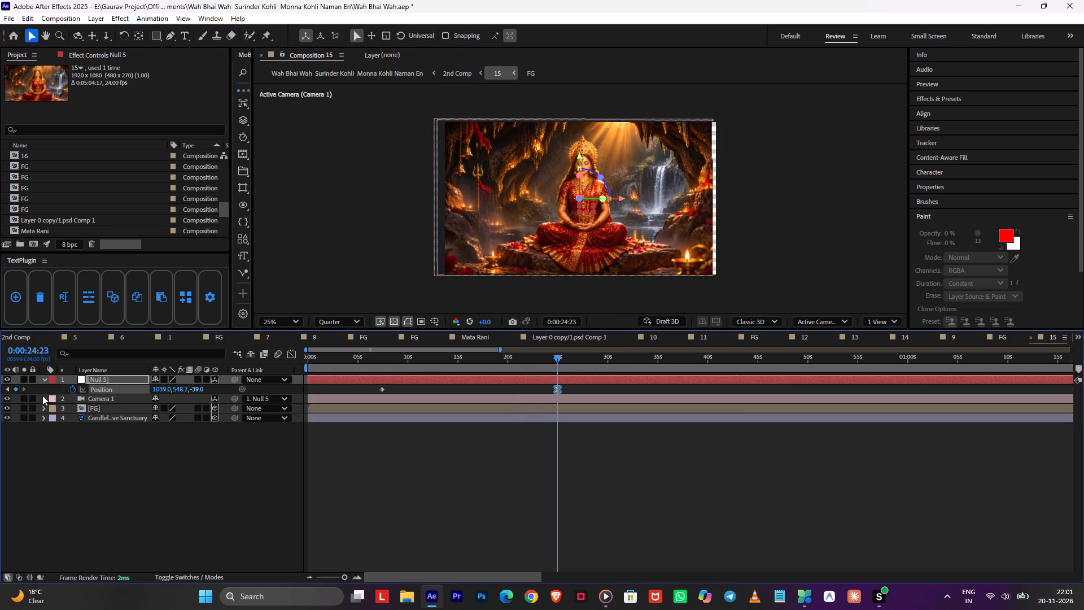
{"action": "left_click_drag", "start_coordinate": [161, 386], "coordinate": [104, 387]}
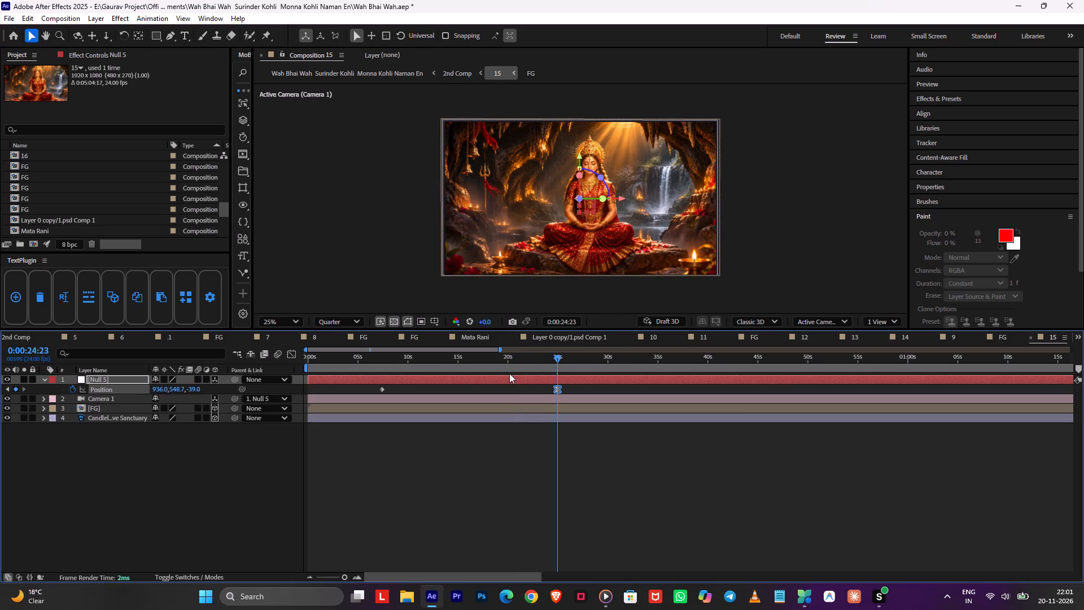
{"action": "left_click_drag", "start_coordinate": [534, 359], "coordinate": [379, 371]}
{"action": "key", "text": "Tab"}
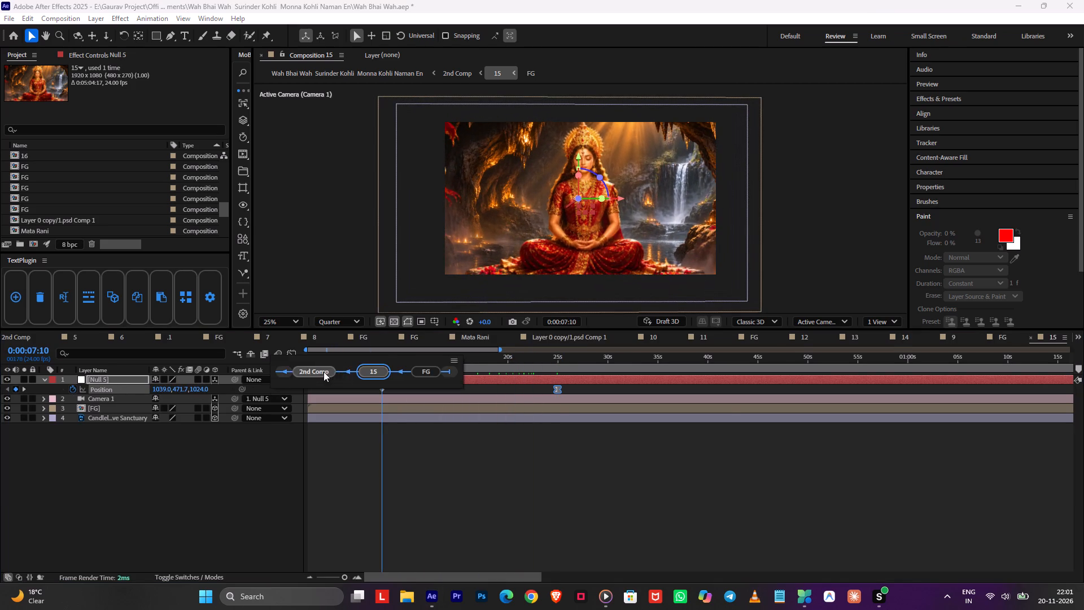
{"action": "left_click", "coordinate": [324, 372]}
{"action": "key", "text": "space"}
{"action": "key", "text": "ctrl+s"}
Preview layer 15's camera move in 2nd Comp from 0:03:06:05, skipping ahead to 0:03:17:23 for its end.
{"action": "double_click", "coordinate": [624, 406]}
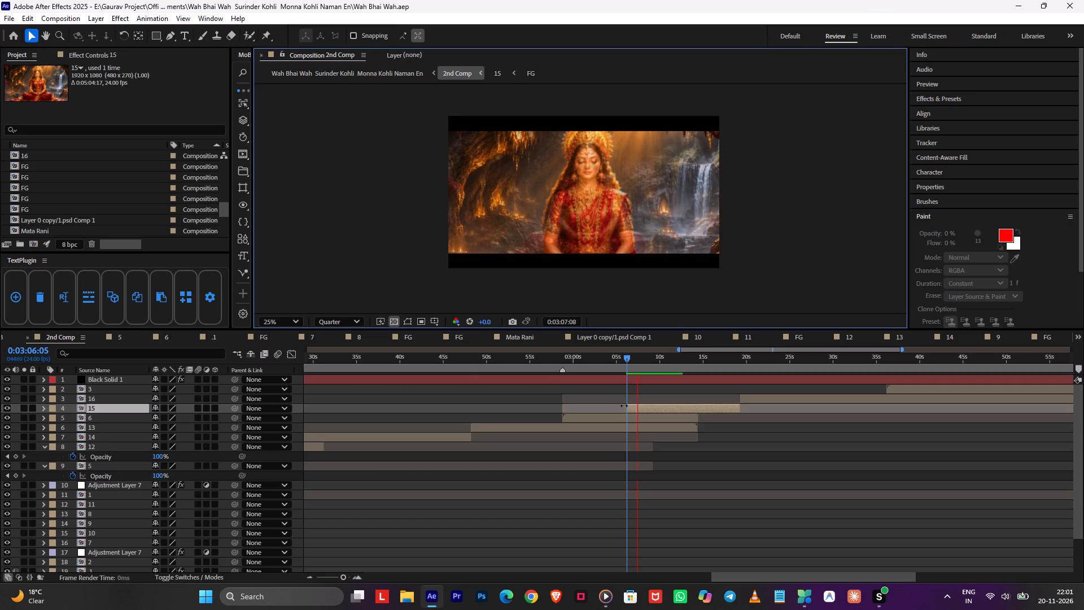
{"action": "key", "text": "Tab"}
{"action": "left_click", "coordinate": [338, 368]}
{"action": "key", "text": "space"}
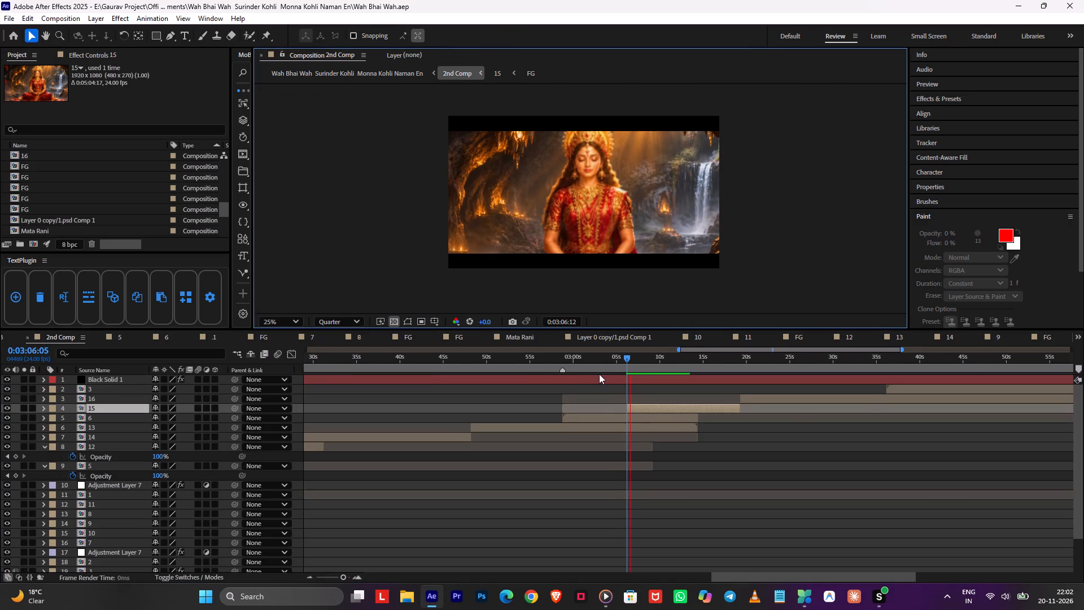
{"action": "scroll", "coordinate": [600, 374], "scroll_direction": "up", "scroll_amount": 1, "text": "alt"}
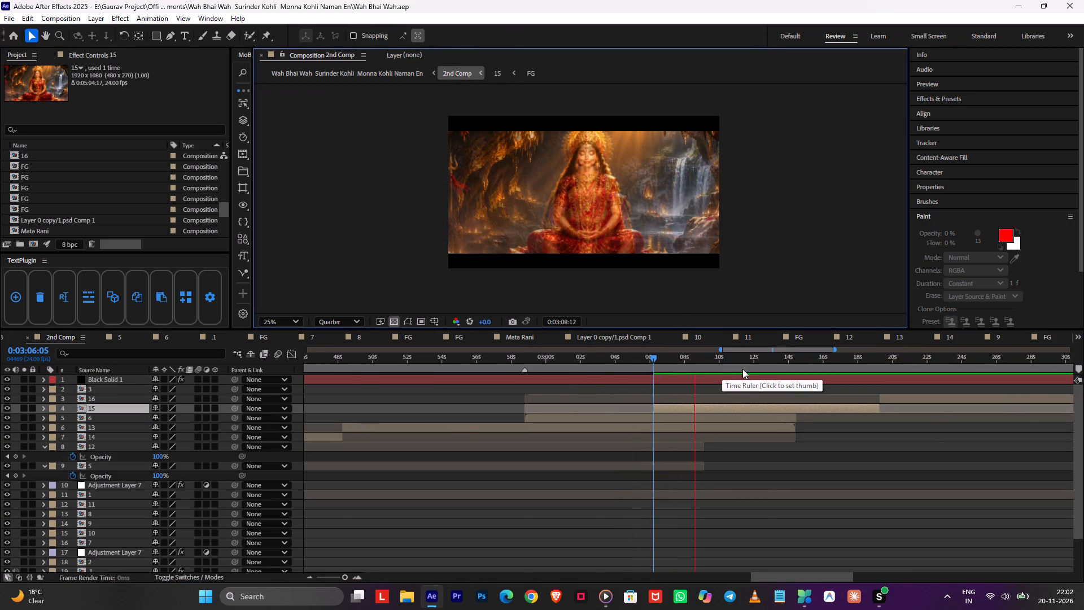
{"action": "left_click_drag", "start_coordinate": [842, 364], "coordinate": [857, 368]}
{"action": "key", "text": "space"}
{"action": "scroll", "coordinate": [864, 385], "scroll_direction": "up", "scroll_amount": 1, "text": "alt"}
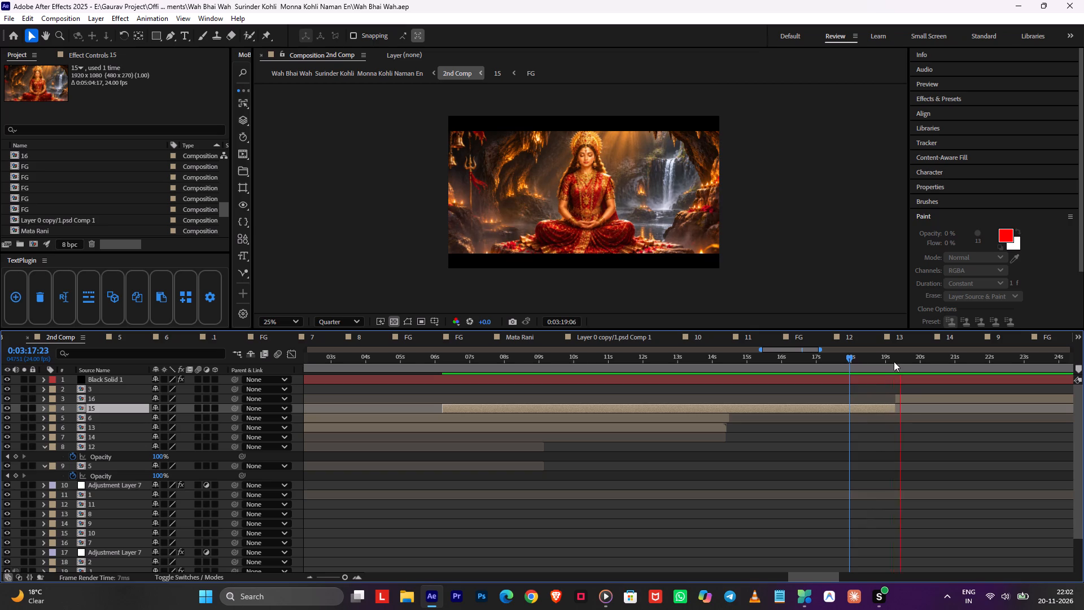
In comp 16, clear Null 5's Position keyframes and start a new one at 0:00:20:12 with 1039.0, 132.7, 2955.4, framing the face.
{"action": "left_click_drag", "start_coordinate": [890, 361], "coordinate": [899, 368]}
{"action": "left_click", "coordinate": [903, 397]}
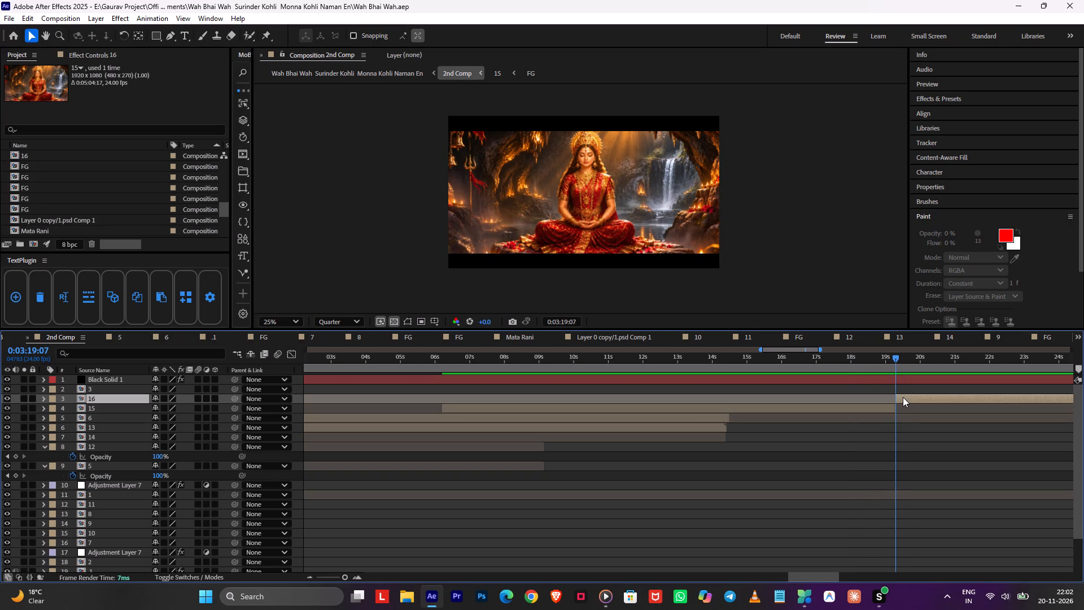
{"action": "double_click", "coordinate": [903, 397]}
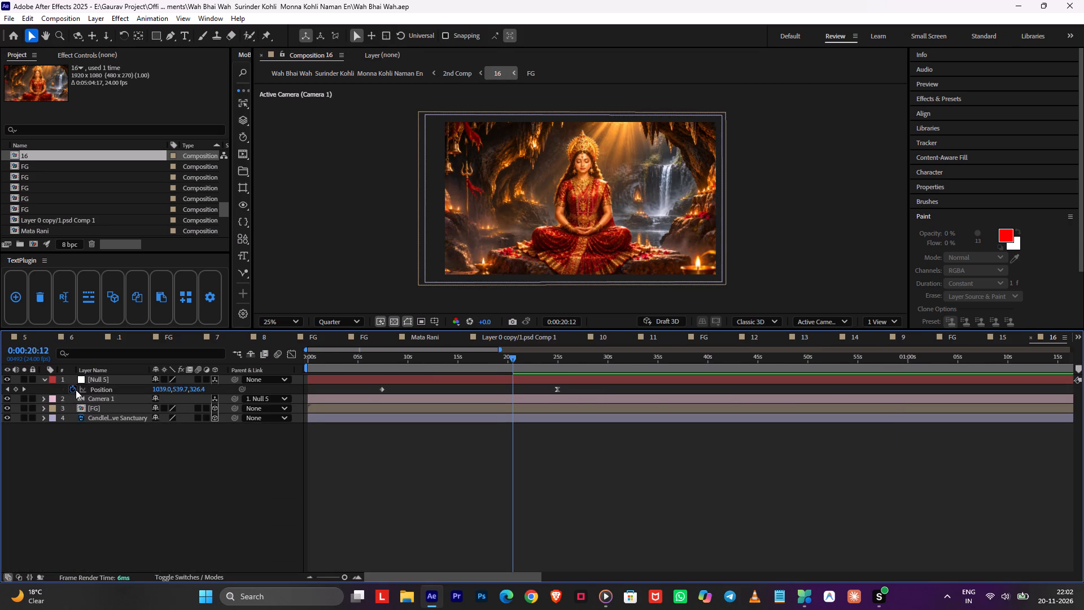
{"action": "double_click", "coordinate": [76, 390]}
{"action": "left_click_drag", "start_coordinate": [203, 386], "coordinate": [1083, 350]}
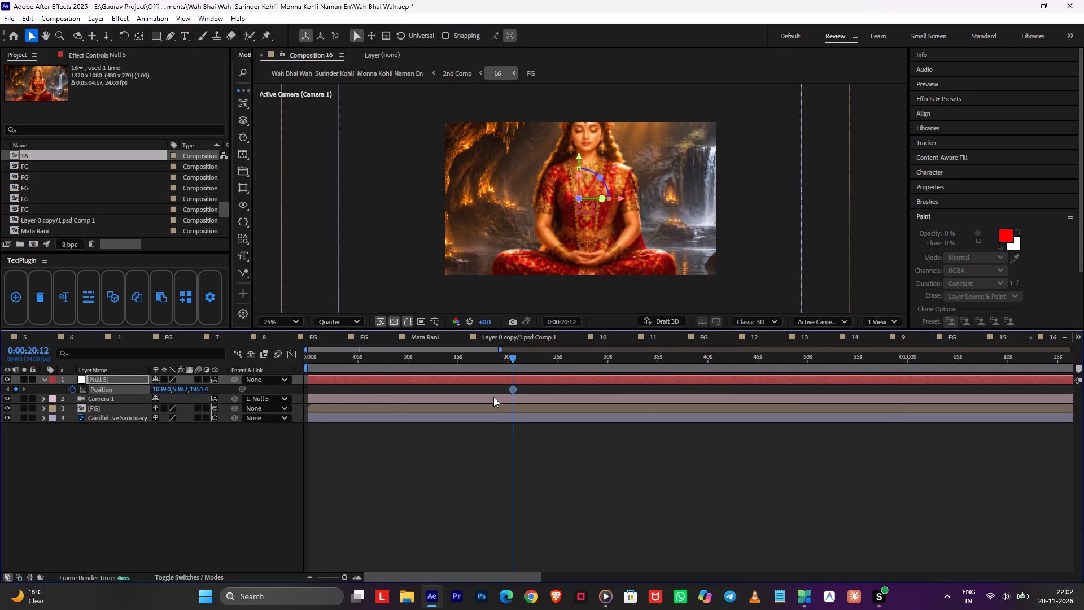
{"action": "left_click_drag", "start_coordinate": [201, 386], "coordinate": [591, 380]}
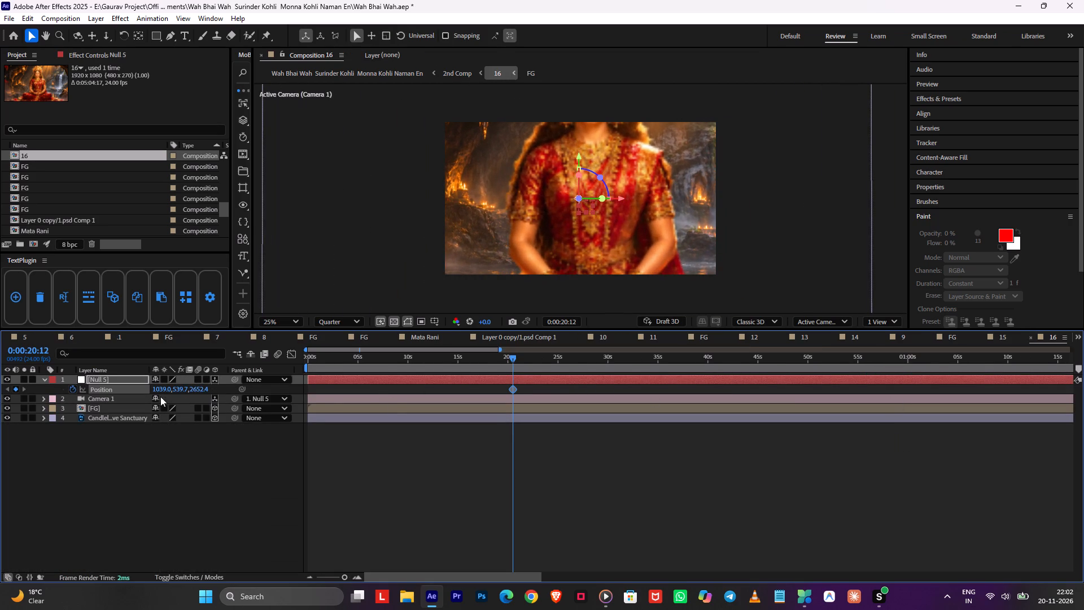
{"action": "left_click_drag", "start_coordinate": [187, 389], "coordinate": [0, 443]}
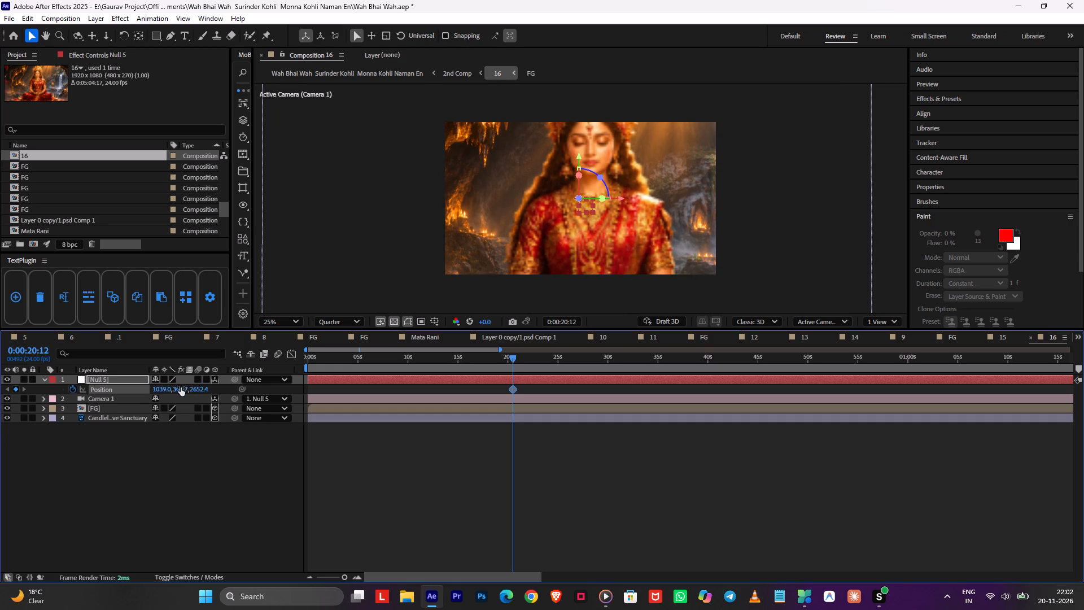
{"action": "left_click_drag", "start_coordinate": [181, 387], "coordinate": [46, 425]}
{"action": "left_click_drag", "start_coordinate": [189, 391], "coordinate": [309, 386]}
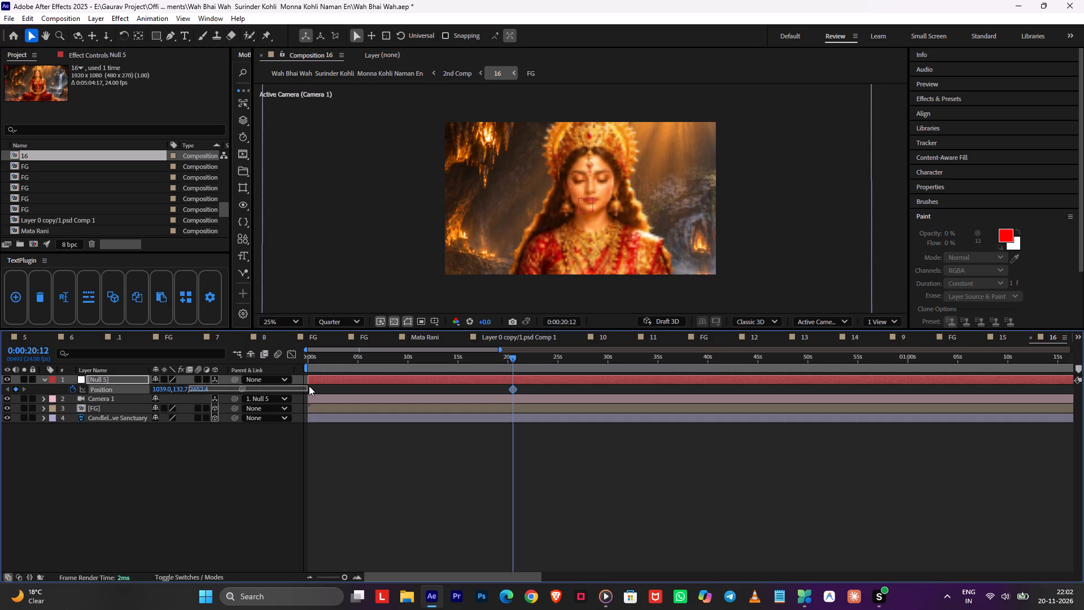
{"action": "left_click_drag", "start_coordinate": [309, 386], "coordinate": [310, 386]}
{"action": "left_click", "coordinate": [224, 436]}
{"action": "left_click_drag", "start_coordinate": [193, 391], "coordinate": [359, 386]}
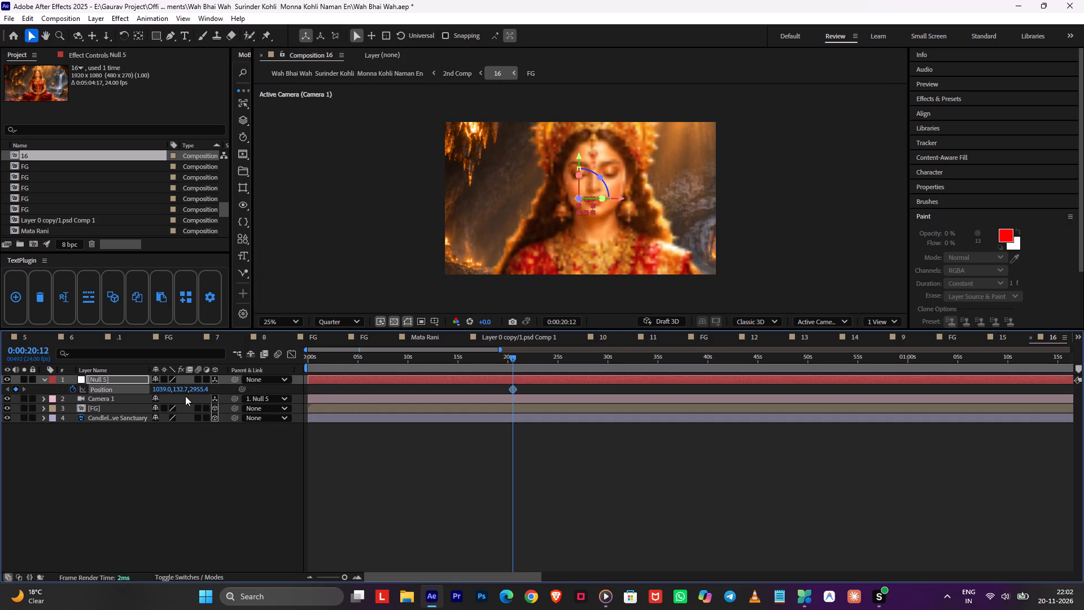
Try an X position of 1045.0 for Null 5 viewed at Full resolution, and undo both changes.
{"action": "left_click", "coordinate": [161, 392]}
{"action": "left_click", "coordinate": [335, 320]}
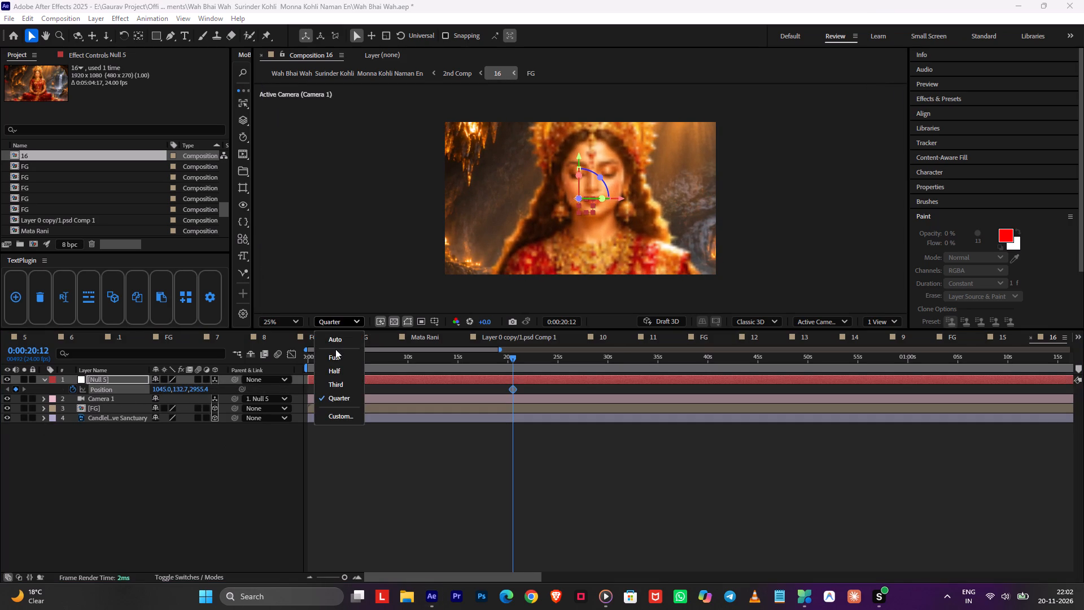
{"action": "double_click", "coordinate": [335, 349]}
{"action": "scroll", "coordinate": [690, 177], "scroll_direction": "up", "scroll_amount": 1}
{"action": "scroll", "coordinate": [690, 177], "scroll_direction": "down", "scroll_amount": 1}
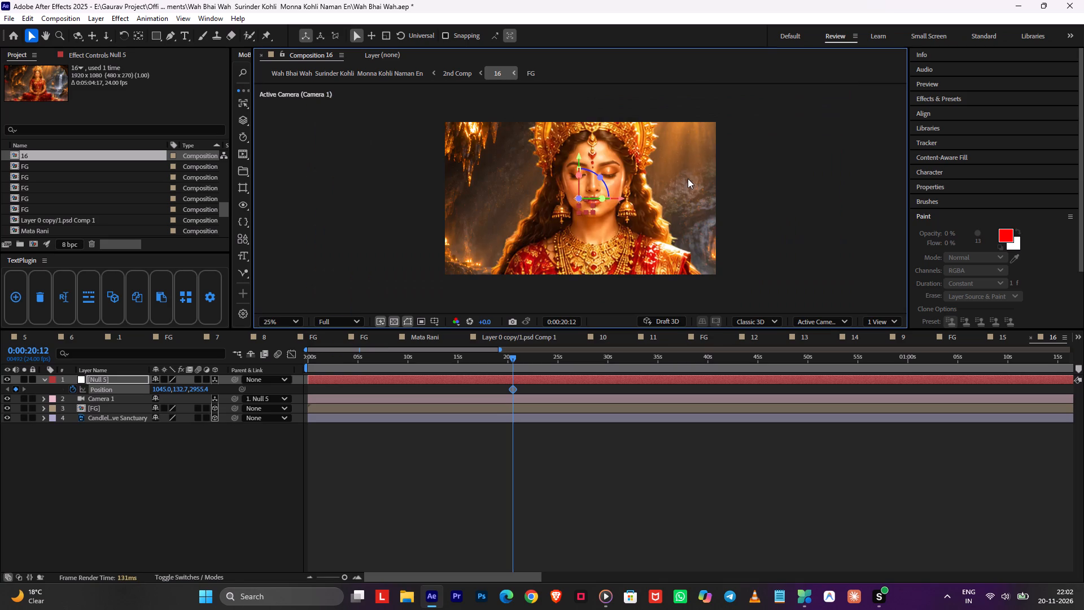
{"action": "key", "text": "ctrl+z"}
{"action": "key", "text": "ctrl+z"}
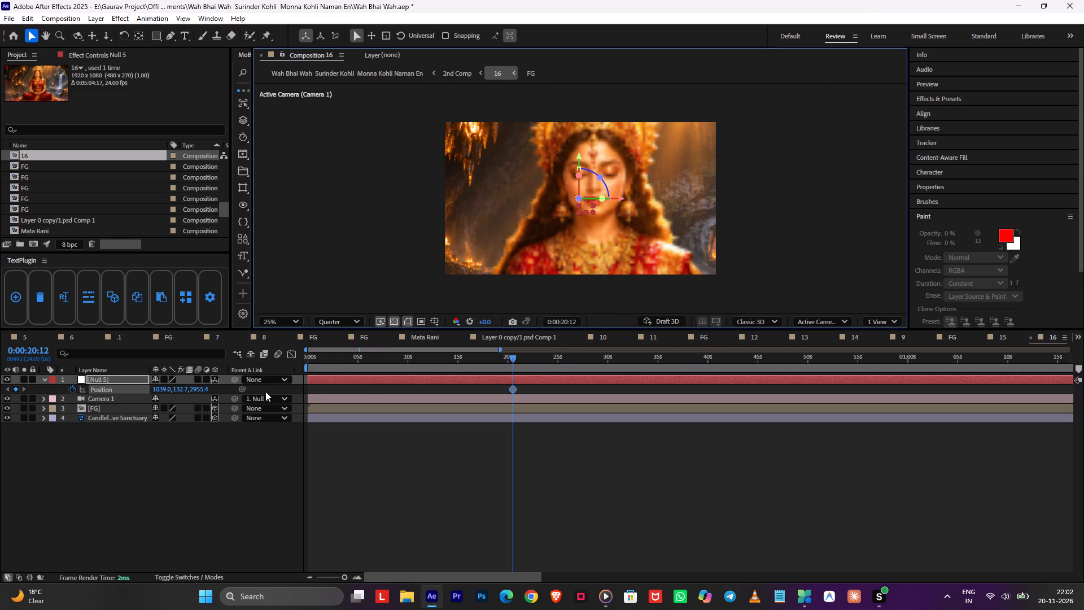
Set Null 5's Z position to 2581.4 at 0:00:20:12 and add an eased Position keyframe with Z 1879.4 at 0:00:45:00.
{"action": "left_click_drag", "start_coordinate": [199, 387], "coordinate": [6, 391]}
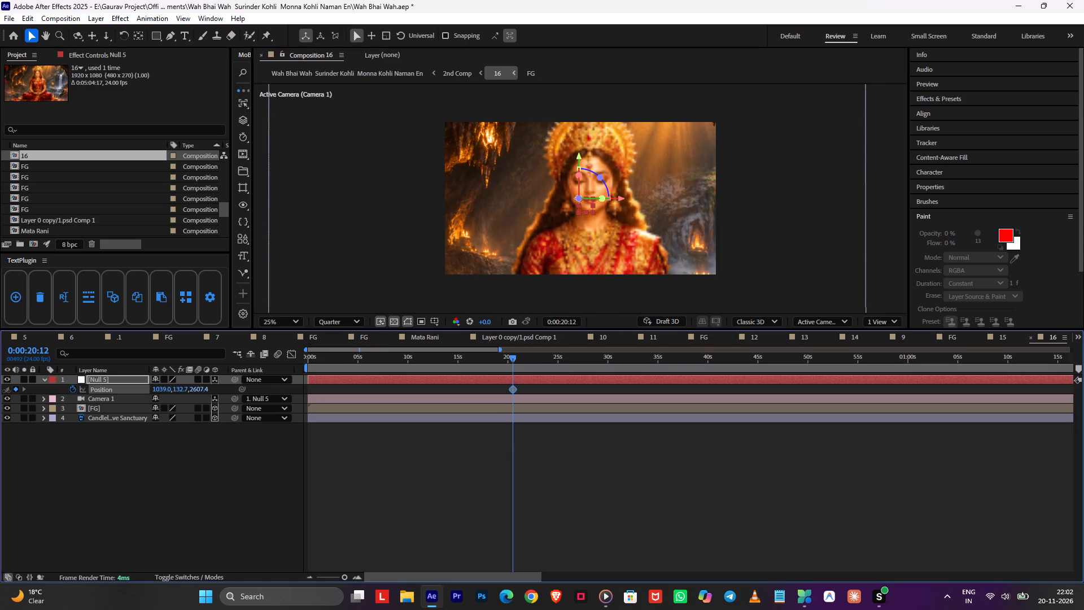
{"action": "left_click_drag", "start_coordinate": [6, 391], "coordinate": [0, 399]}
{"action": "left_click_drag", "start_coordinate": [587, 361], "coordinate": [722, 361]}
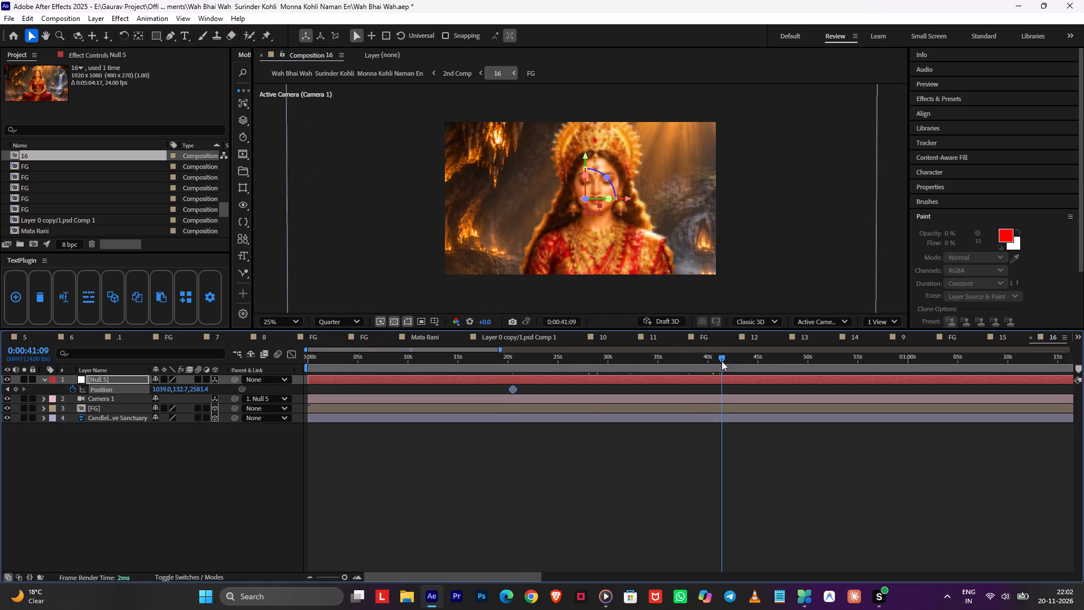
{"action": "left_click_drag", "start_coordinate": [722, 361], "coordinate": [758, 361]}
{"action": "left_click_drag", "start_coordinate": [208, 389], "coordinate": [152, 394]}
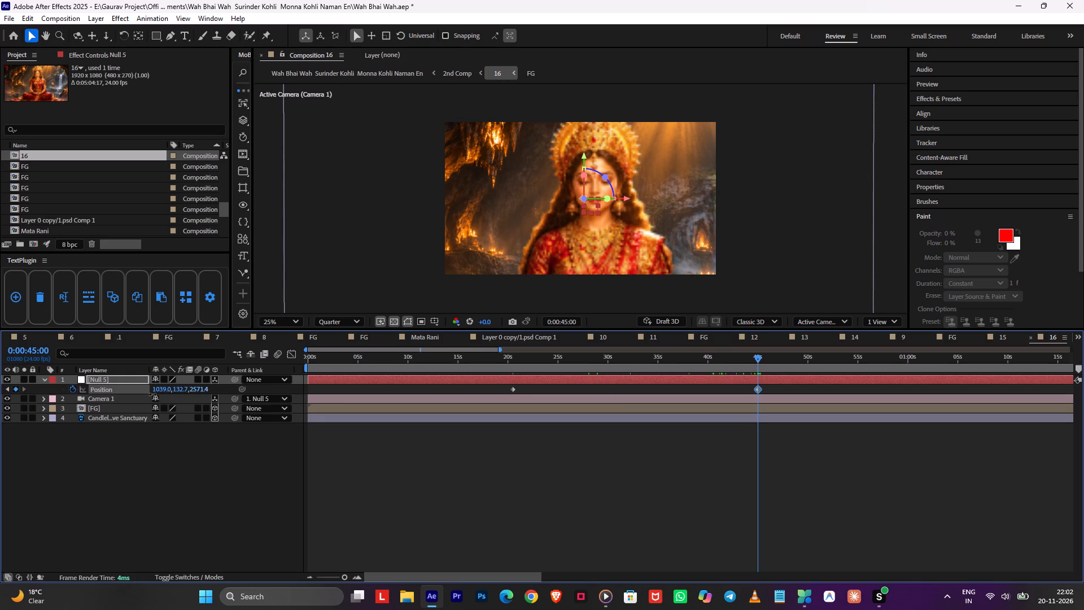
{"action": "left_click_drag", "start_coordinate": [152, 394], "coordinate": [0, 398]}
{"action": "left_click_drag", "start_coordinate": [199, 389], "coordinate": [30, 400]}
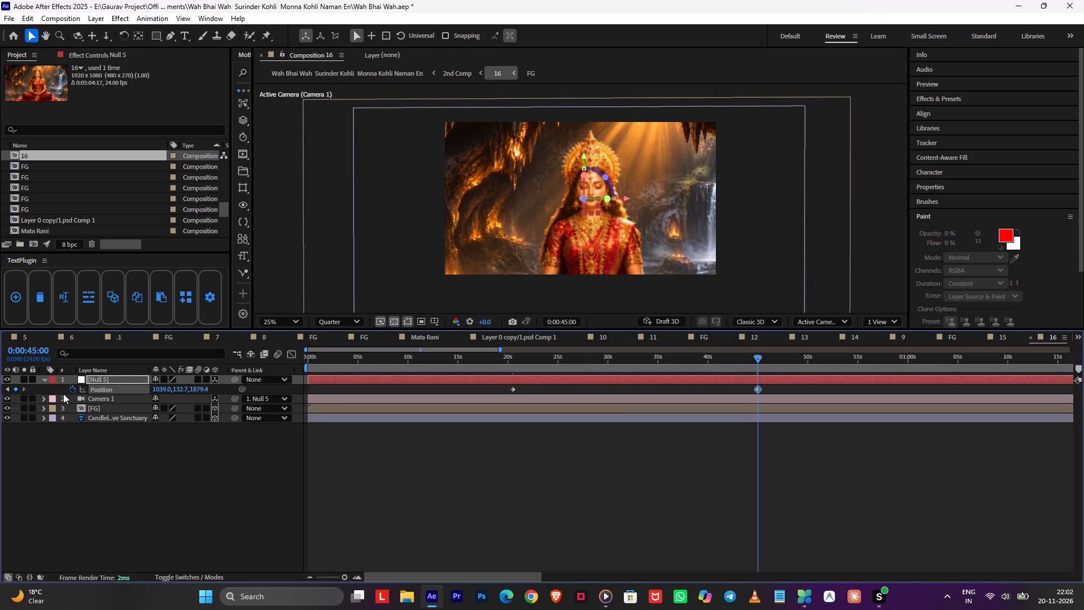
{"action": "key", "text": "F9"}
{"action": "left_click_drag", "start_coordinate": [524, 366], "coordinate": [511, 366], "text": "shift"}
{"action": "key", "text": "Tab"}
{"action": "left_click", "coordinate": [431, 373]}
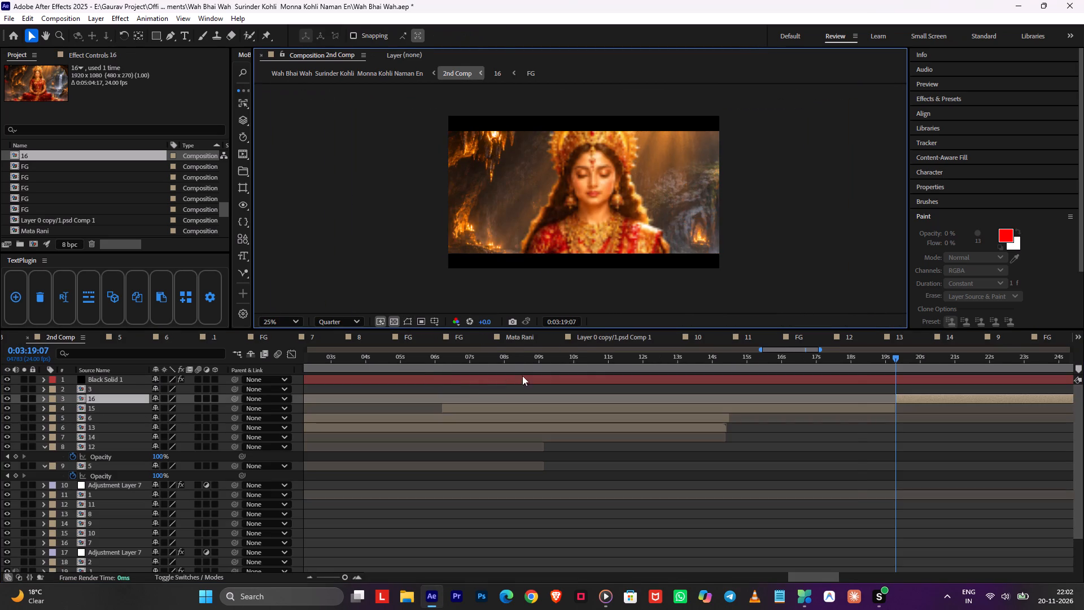
Play 2nd Comp from 0:03:18:05 across the cut into layer 16 and save the project.
{"action": "left_click", "coordinate": [858, 361]}
{"action": "key", "text": "space"}
{"action": "key", "text": "ctrl+s"}
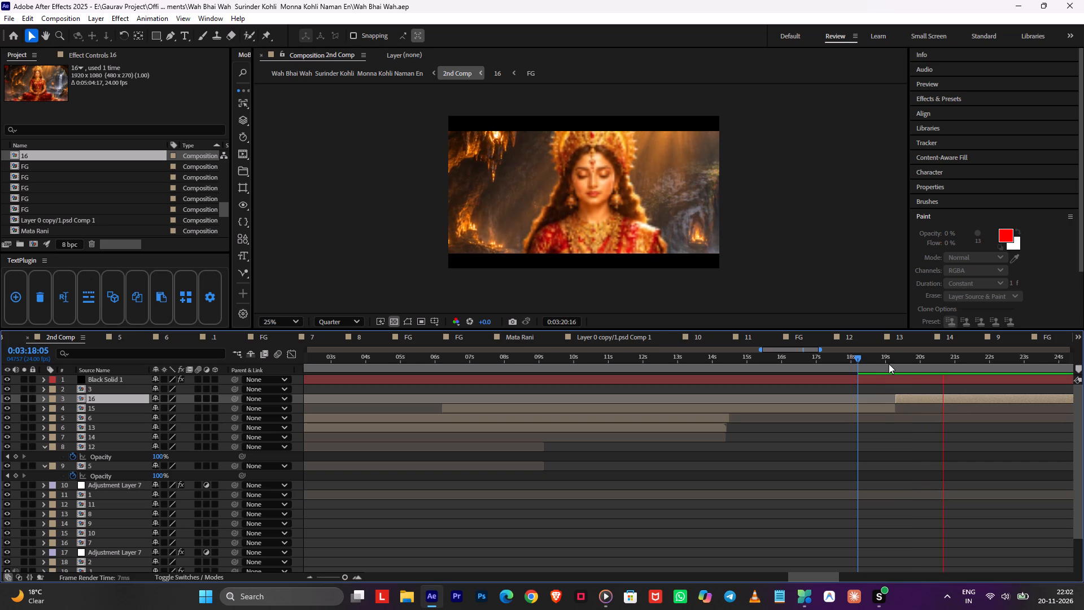
Preview layer 16's camera pull-back in 2nd Comp from 0:03:19:07 and look over the layer timing around it.
{"action": "left_click", "coordinate": [889, 364]}
{"action": "left_click_drag", "start_coordinate": [889, 364], "coordinate": [889, 371]}
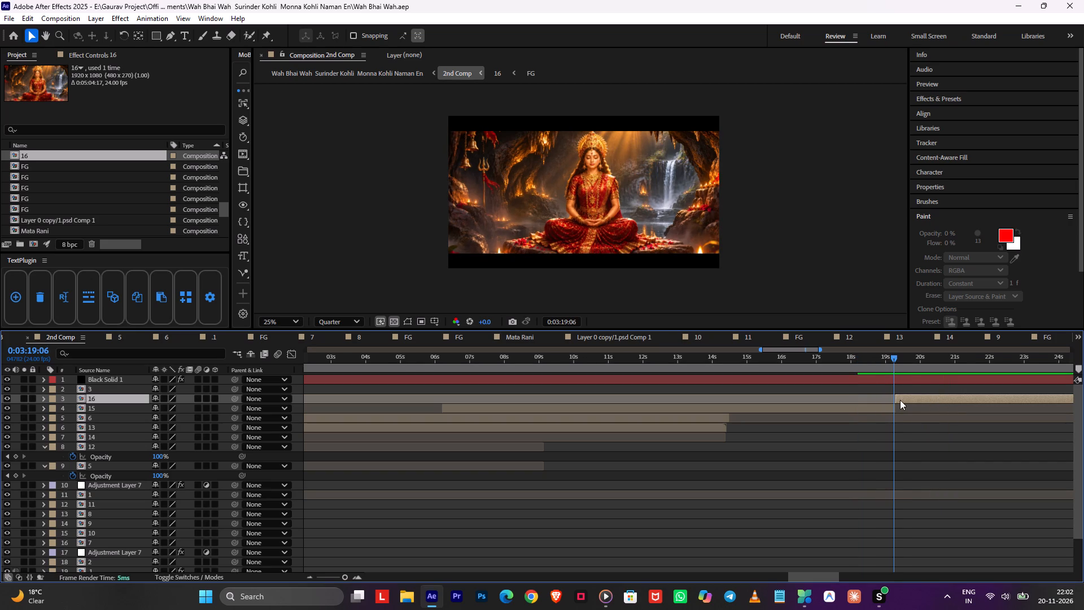
{"action": "left_click", "coordinate": [893, 365]}
{"action": "key", "text": "space"}
{"action": "scroll", "coordinate": [913, 390], "scroll_direction": "down", "scroll_amount": 1, "text": "alt"}
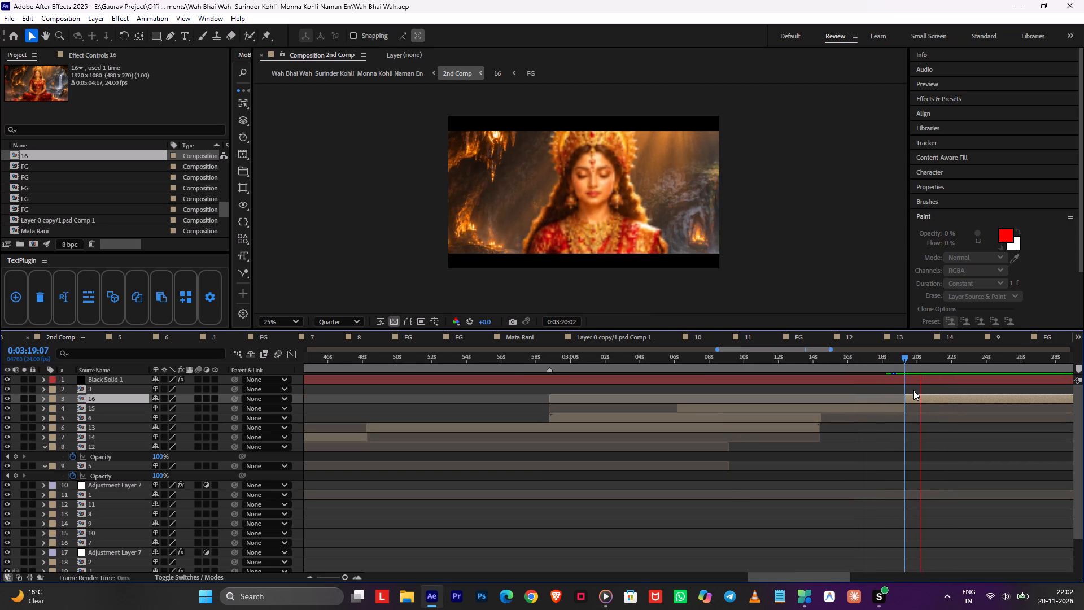
{"action": "scroll", "coordinate": [957, 406], "scroll_direction": "down", "scroll_amount": 1, "text": "alt"}
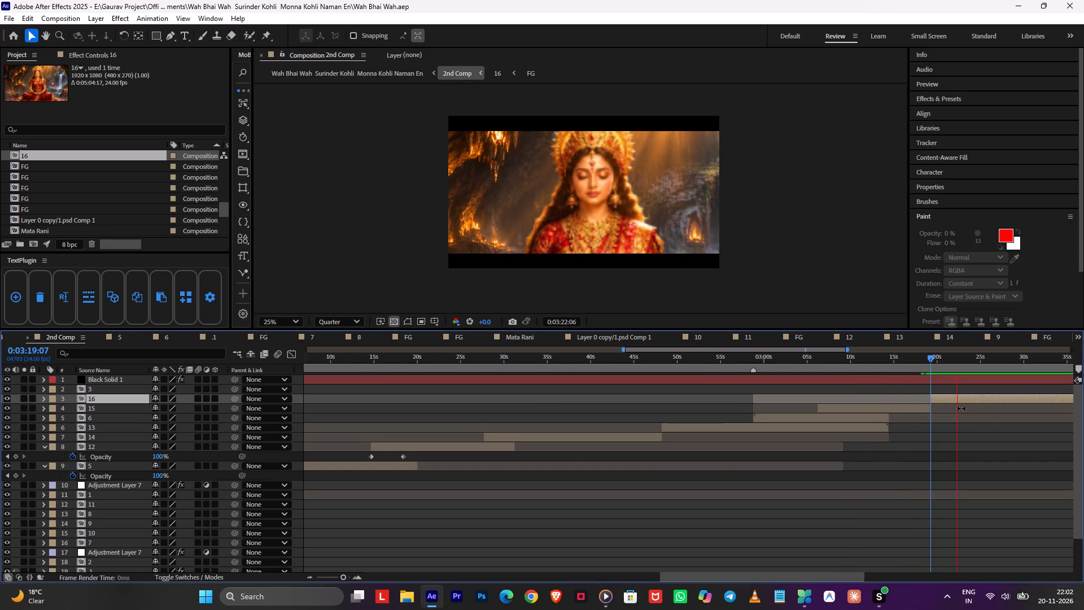
{"action": "middle_click_drag", "start_coordinate": [984, 414], "coordinate": [643, 414]}
{"action": "scroll", "coordinate": [726, 380], "scroll_direction": "down", "scroll_amount": 1, "text": "alt"}
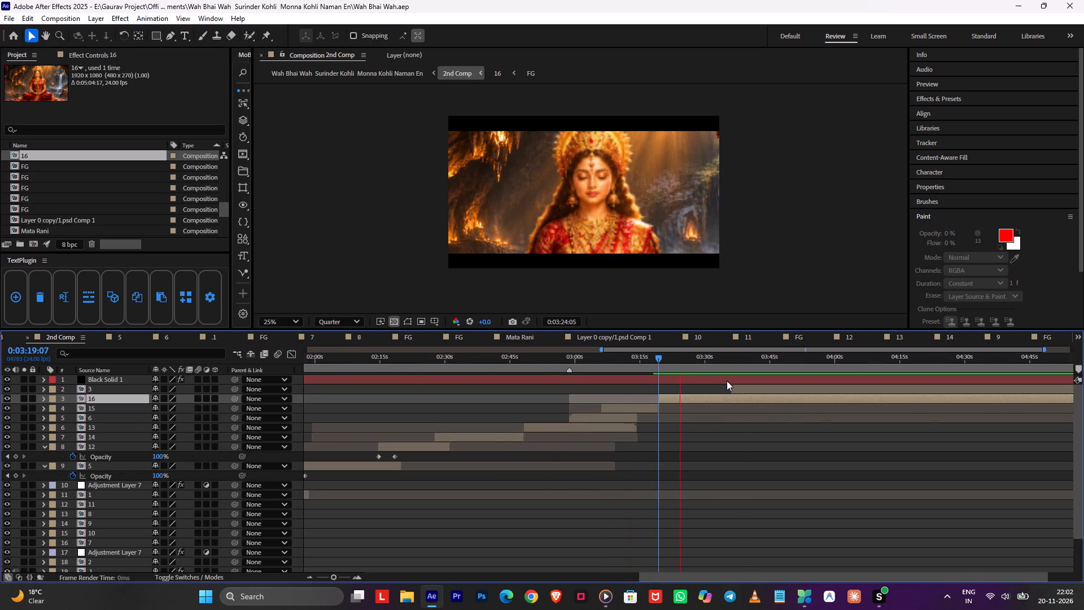
{"action": "scroll", "coordinate": [729, 384], "scroll_direction": "down", "scroll_amount": 1, "text": "alt"}
{"action": "scroll", "coordinate": [823, 408], "scroll_direction": "down", "scroll_amount": 2}
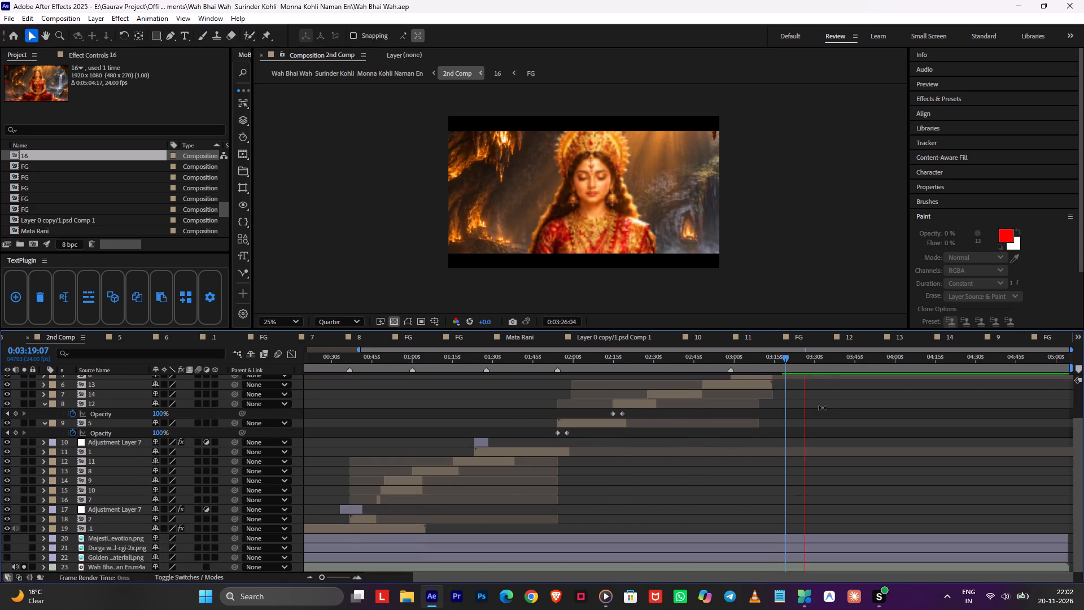
{"action": "scroll", "coordinate": [823, 408], "scroll_direction": "up", "scroll_amount": 2}
{"action": "scroll", "coordinate": [823, 408], "scroll_direction": "down", "scroll_amount": 1}
{"action": "scroll", "coordinate": [823, 408], "scroll_direction": "up", "scroll_amount": 3}
Reopen comp 16, clear Null 5's Position keyframes, and start a new one at 0:00:20:11 with Z position 0.
{"action": "left_click_drag", "start_coordinate": [781, 363], "coordinate": [724, 364]}
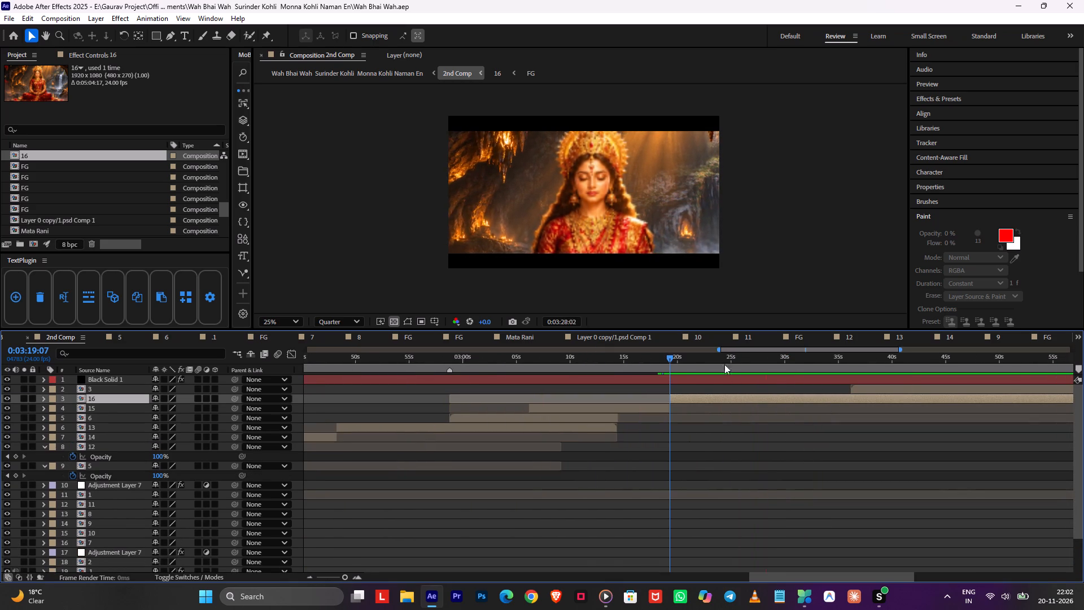
{"action": "left_click_drag", "start_coordinate": [724, 364], "coordinate": [664, 367]}
{"action": "double_click", "coordinate": [671, 403]}
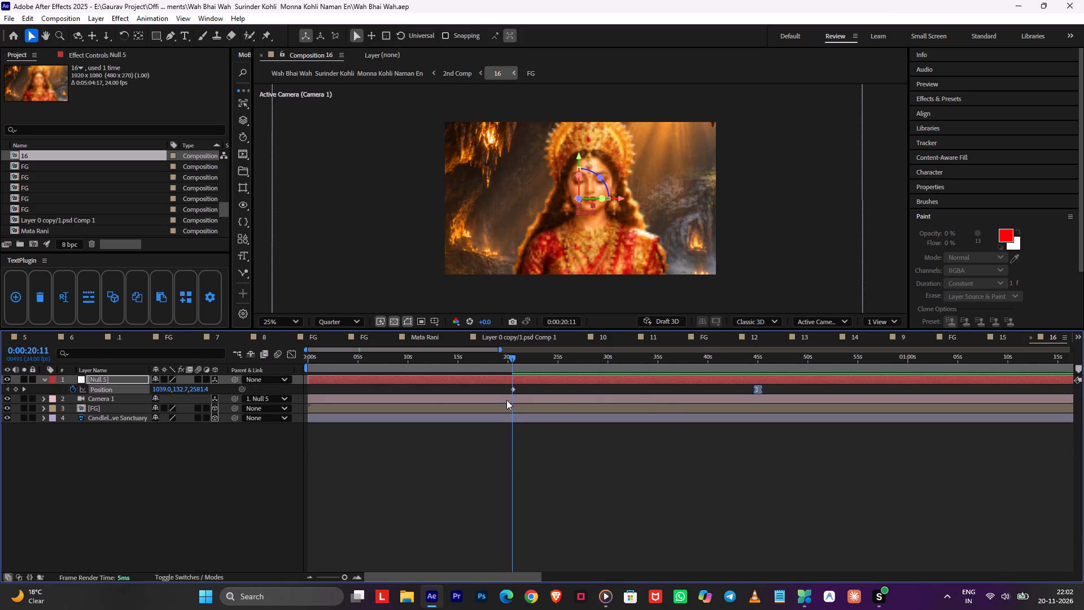
{"action": "double_click", "coordinate": [77, 390]}
{"action": "left_click_drag", "start_coordinate": [204, 386], "coordinate": [183, 388]}
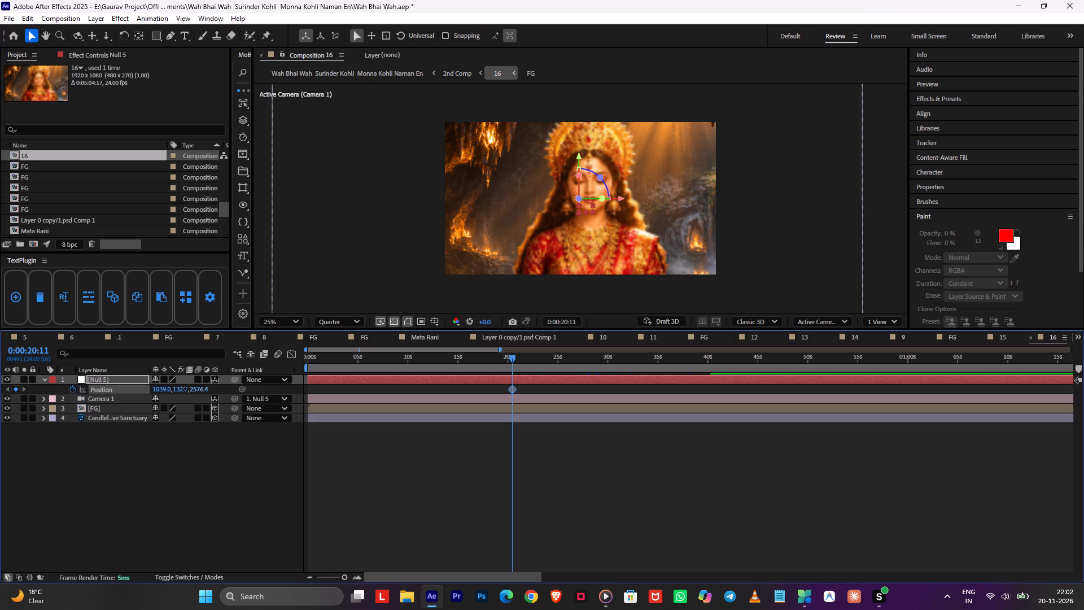
{"action": "left_click_drag", "start_coordinate": [183, 388], "coordinate": [0, 390]}
{"action": "left_click", "coordinate": [196, 391]}
{"action": "key", "text": "0"}
{"action": "left_click", "coordinate": [383, 478]}
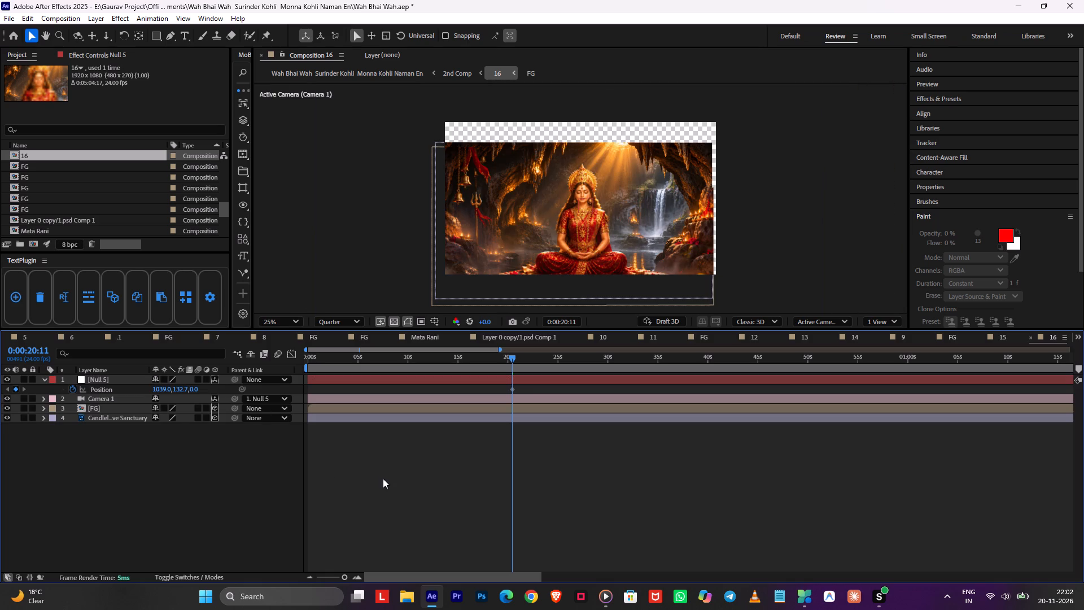
Reframe comp 16's shot by setting Null 5's Position to 972.0, 576.7, 176.0 at 0:00:20:11 and save the project.
{"action": "left_click_drag", "start_coordinate": [172, 390], "coordinate": [178, 390]}
{"action": "left_click_drag", "start_coordinate": [197, 389], "coordinate": [203, 389]}
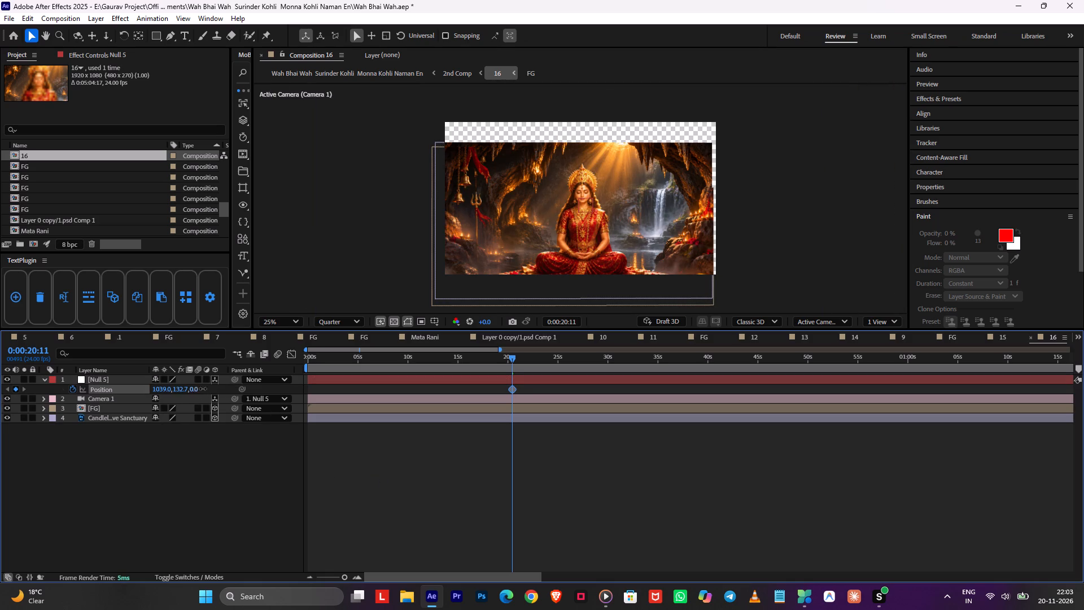
{"action": "left_click_drag", "start_coordinate": [203, 389], "coordinate": [295, 387]}
{"action": "left_click_drag", "start_coordinate": [164, 389], "coordinate": [61, 395]}
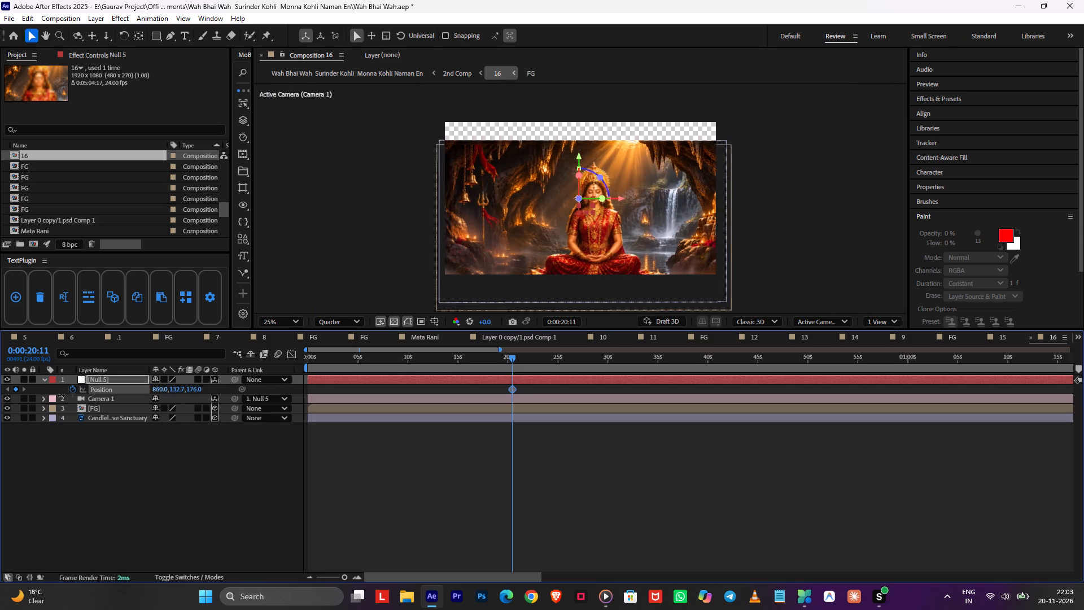
{"action": "left_click_drag", "start_coordinate": [61, 395], "coordinate": [126, 389]}
{"action": "left_click_drag", "start_coordinate": [177, 388], "coordinate": [195, 389]}
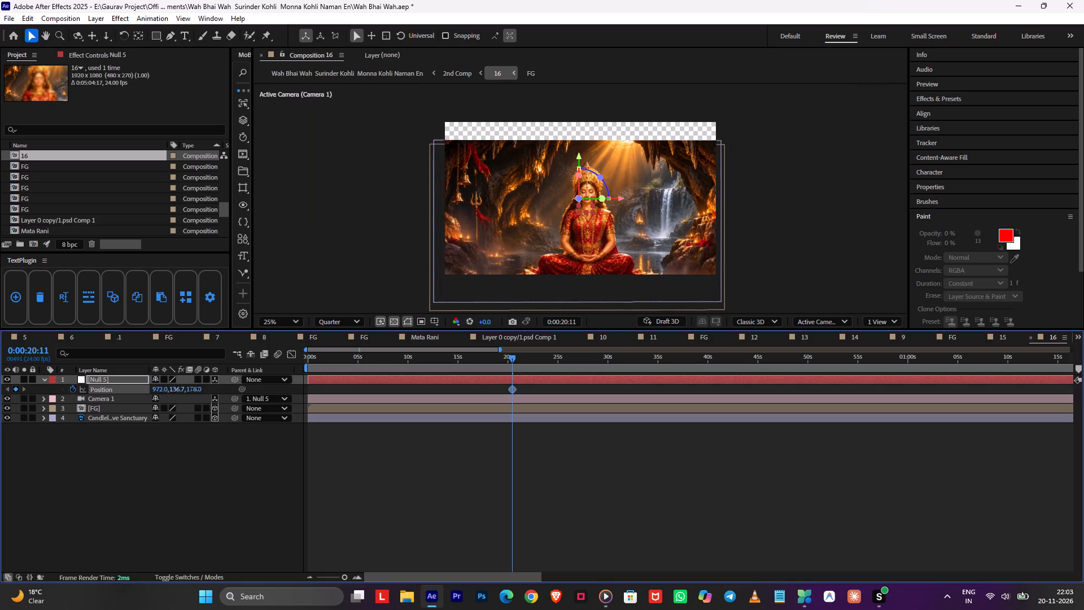
{"action": "left_click_drag", "start_coordinate": [195, 389], "coordinate": [440, 376]}
{"action": "key", "text": "ctrl+s"}
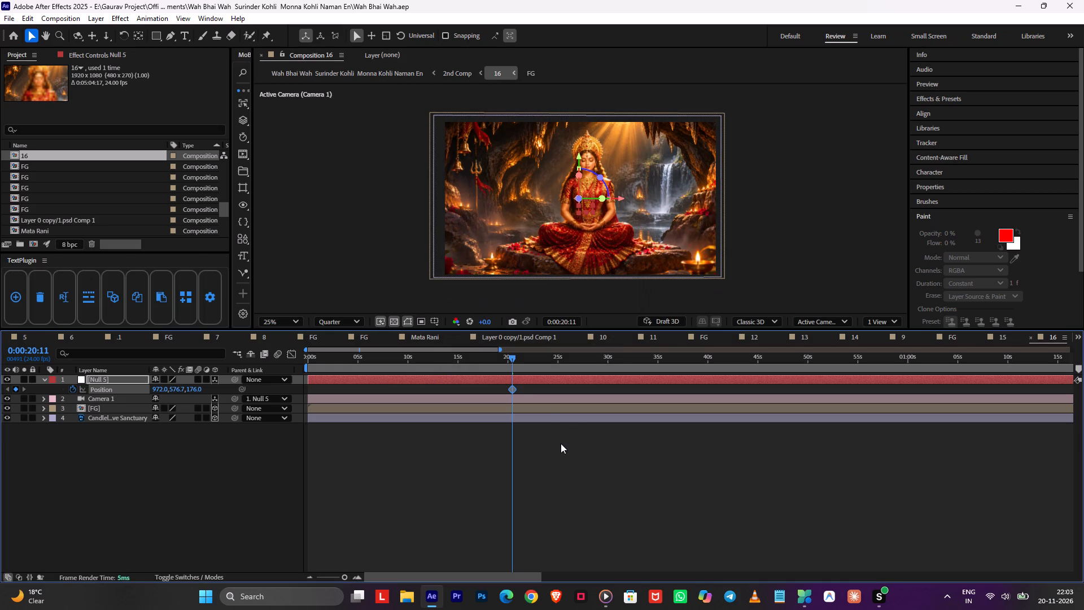
{"action": "left_click", "coordinate": [561, 443]}
Return to 2nd Comp and play the cut from layer 15 into layer 16 starting at 0:03:18:08.
{"action": "key", "text": "Tab"}
{"action": "left_click", "coordinate": [488, 447]}
{"action": "scroll", "coordinate": [709, 390], "scroll_direction": "up", "scroll_amount": 2, "text": "alt"}
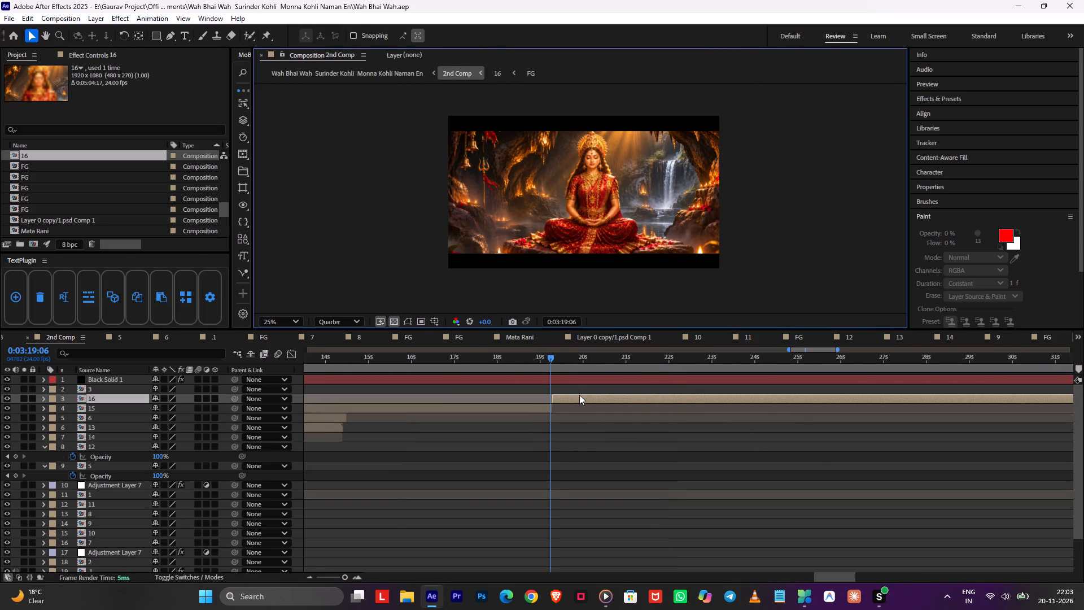
{"action": "scroll", "coordinate": [545, 366], "scroll_direction": "up", "scroll_amount": 2, "text": "alt"}
{"action": "left_click_drag", "start_coordinate": [570, 363], "coordinate": [571, 363]}
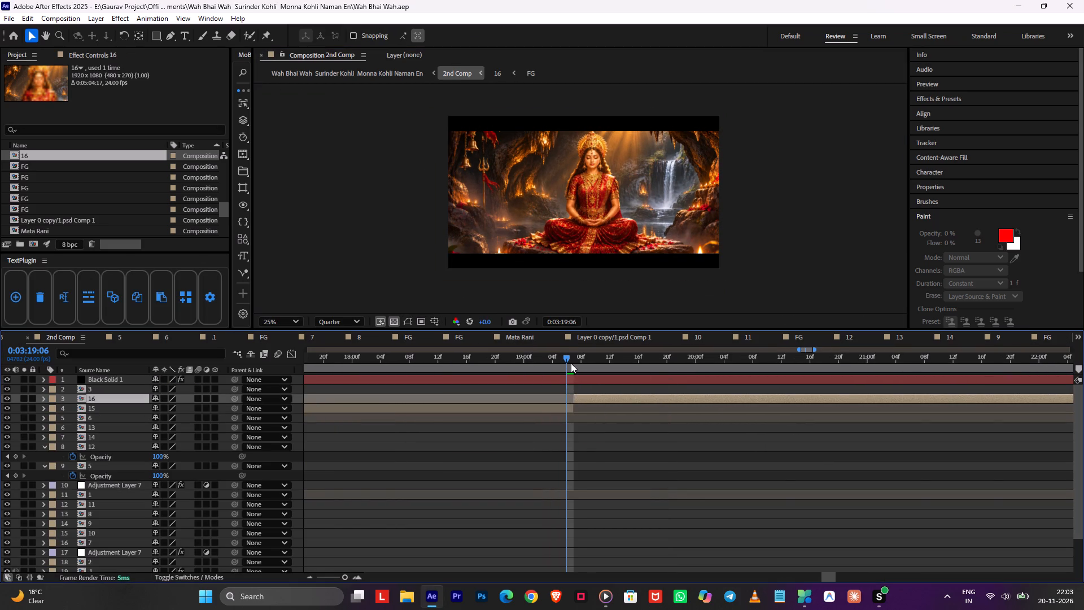
{"action": "left_click_drag", "start_coordinate": [571, 363], "coordinate": [412, 384]}
{"action": "key", "text": "space"}
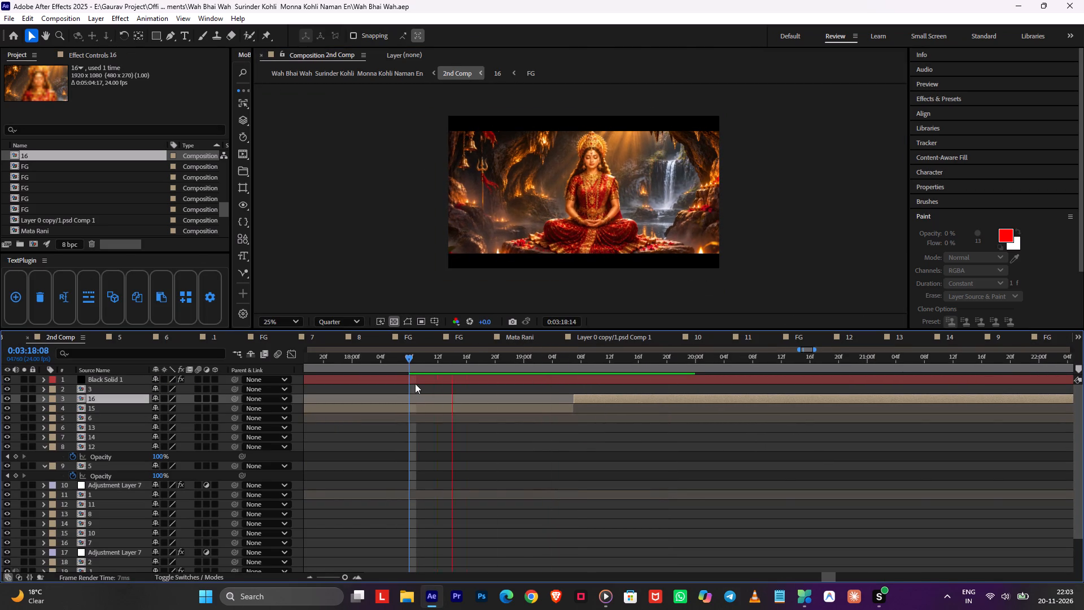
{"action": "left_click_drag", "start_coordinate": [567, 362], "coordinate": [493, 373]}
Purge the cached preview frames and switch to PC Manager for a quick memory clean-up.
{"action": "scroll", "coordinate": [485, 384], "scroll_direction": "down", "scroll_amount": 2, "text": "alt"}
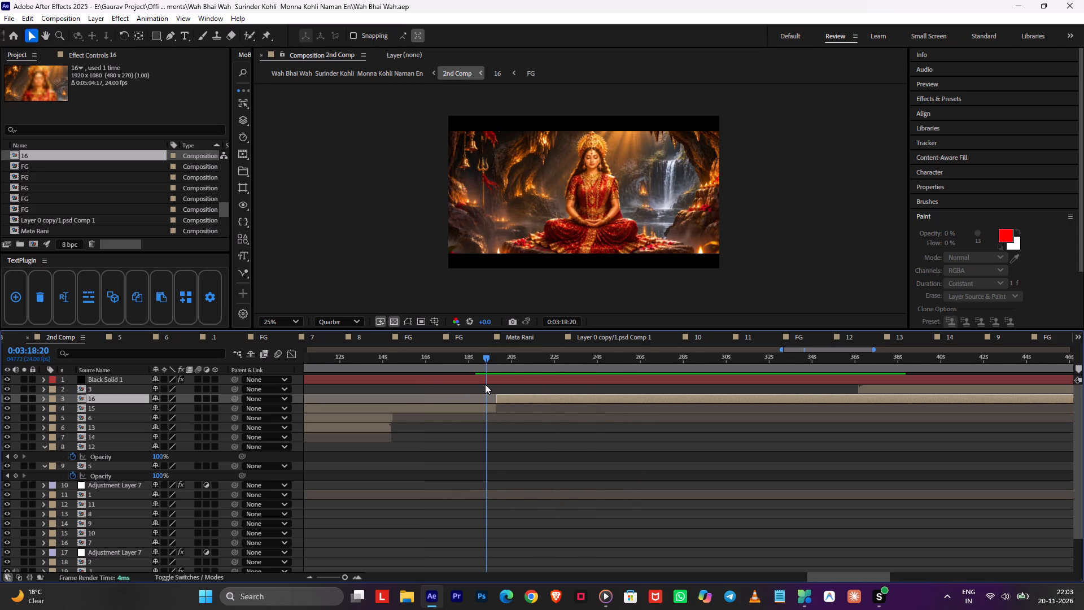
{"action": "scroll", "coordinate": [485, 384], "scroll_direction": "down", "scroll_amount": 1, "text": "alt"}
{"action": "key", "text": "1"}
{"action": "key", "text": "space"}
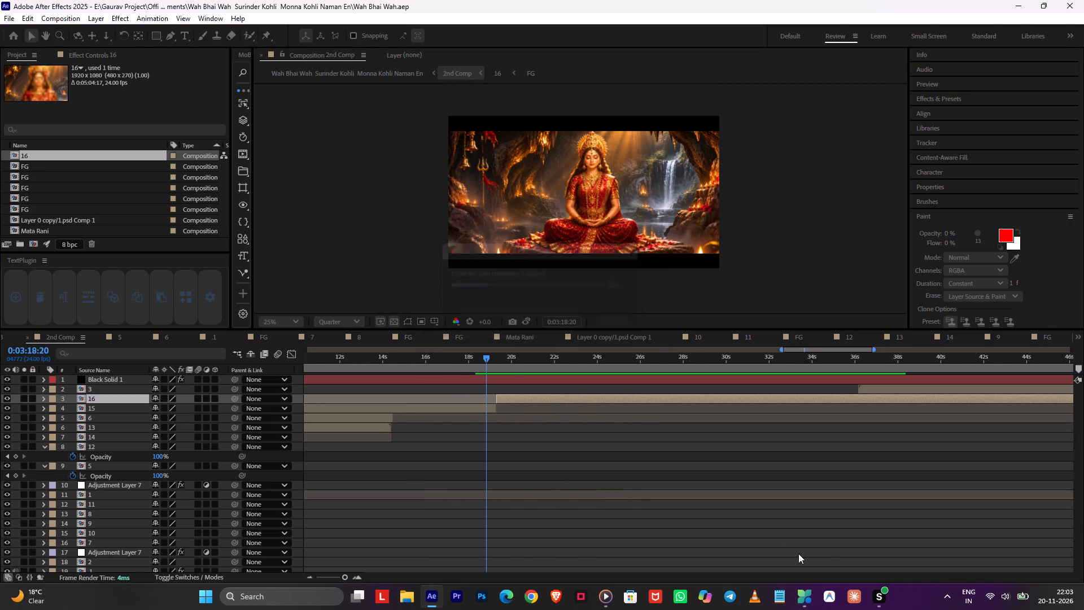
{"action": "left_click", "coordinate": [805, 603]}
{"action": "left_click", "coordinate": [891, 376]}
{"action": "left_click", "coordinate": [599, 499]}
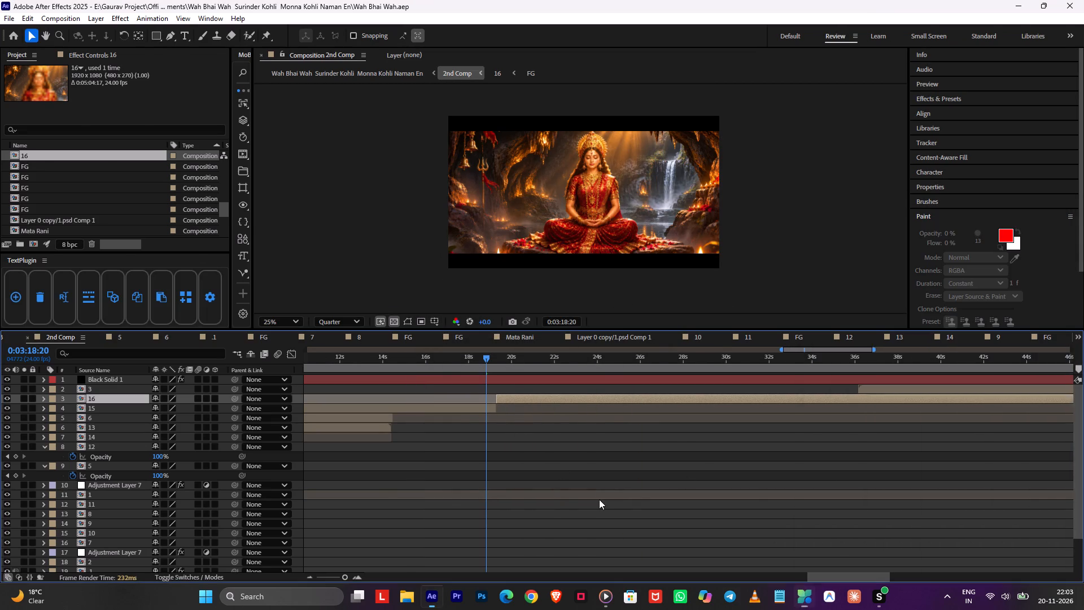
Preview 2nd Comp from 0:02:55:19 to 0:03:08:15, checking the transitions from layer 13 through layers 6 and 15.
{"action": "scroll", "coordinate": [590, 480], "scroll_direction": "down", "scroll_amount": 3, "text": "alt"}
{"action": "left_click_drag", "start_coordinate": [611, 355], "coordinate": [566, 369]}
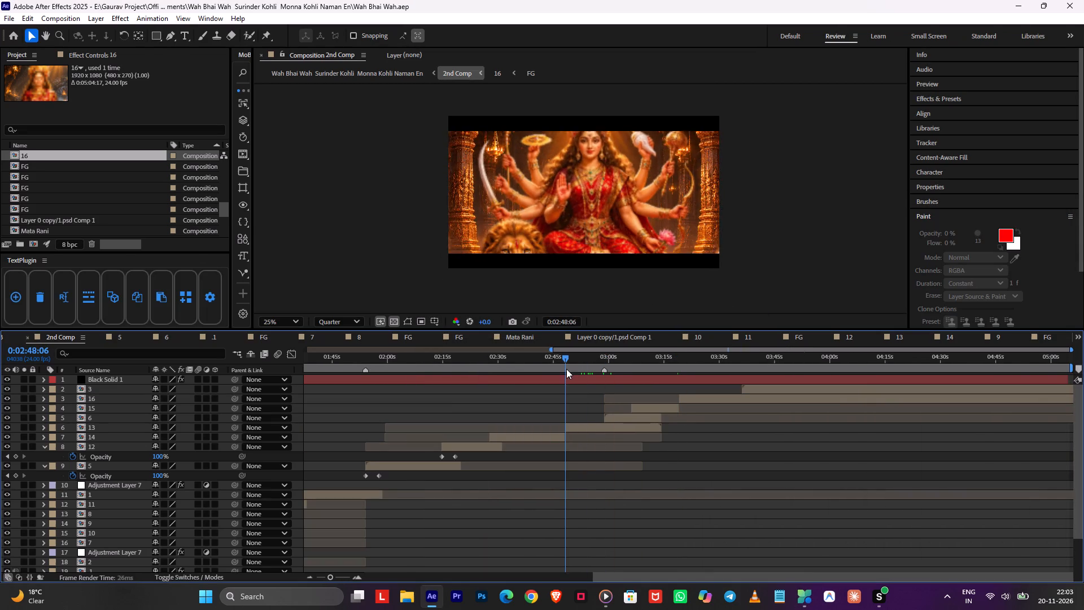
{"action": "left_click_drag", "start_coordinate": [566, 369], "coordinate": [595, 396]}
{"action": "key", "text": "space"}
{"action": "scroll", "coordinate": [600, 406], "scroll_direction": "up", "scroll_amount": 1, "text": "alt"}
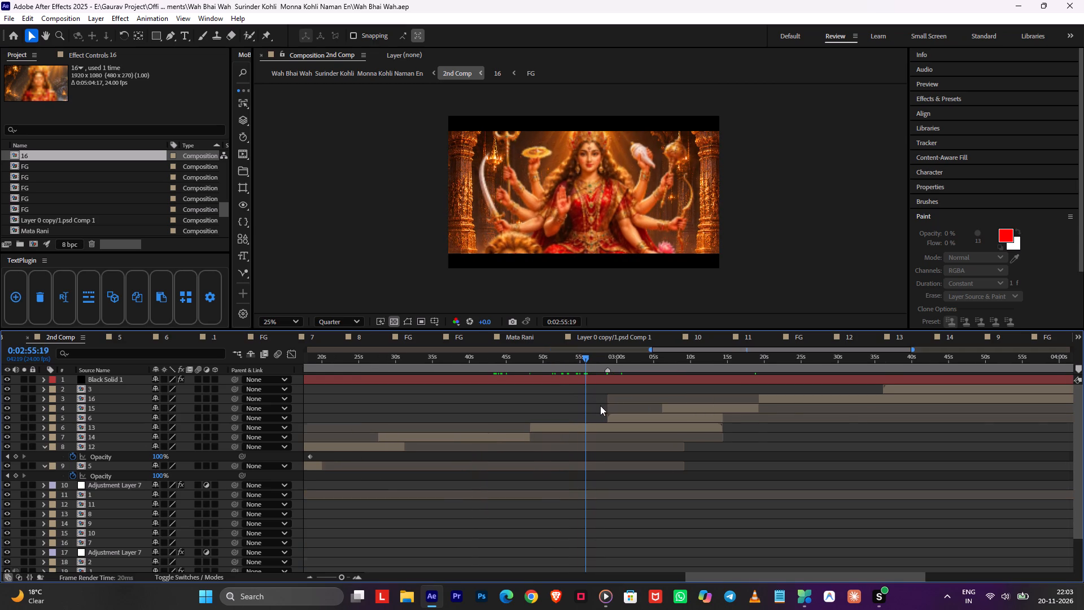
{"action": "middle_click_drag", "start_coordinate": [585, 397], "coordinate": [562, 398]}
{"action": "left_click", "coordinate": [539, 395]}
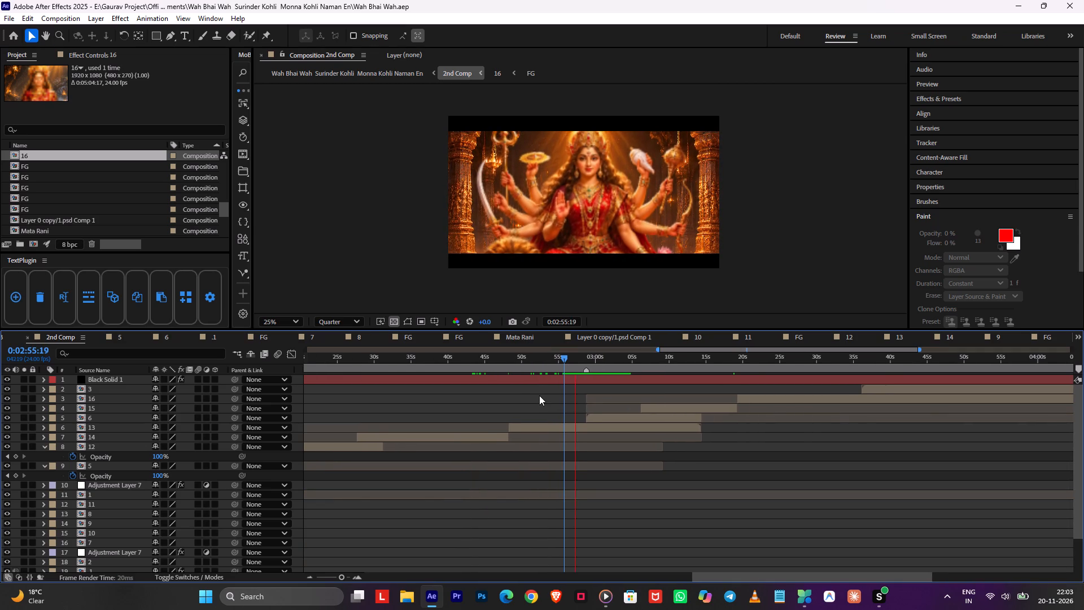
{"action": "scroll", "coordinate": [563, 395], "scroll_direction": "up", "scroll_amount": 1, "text": "alt"}
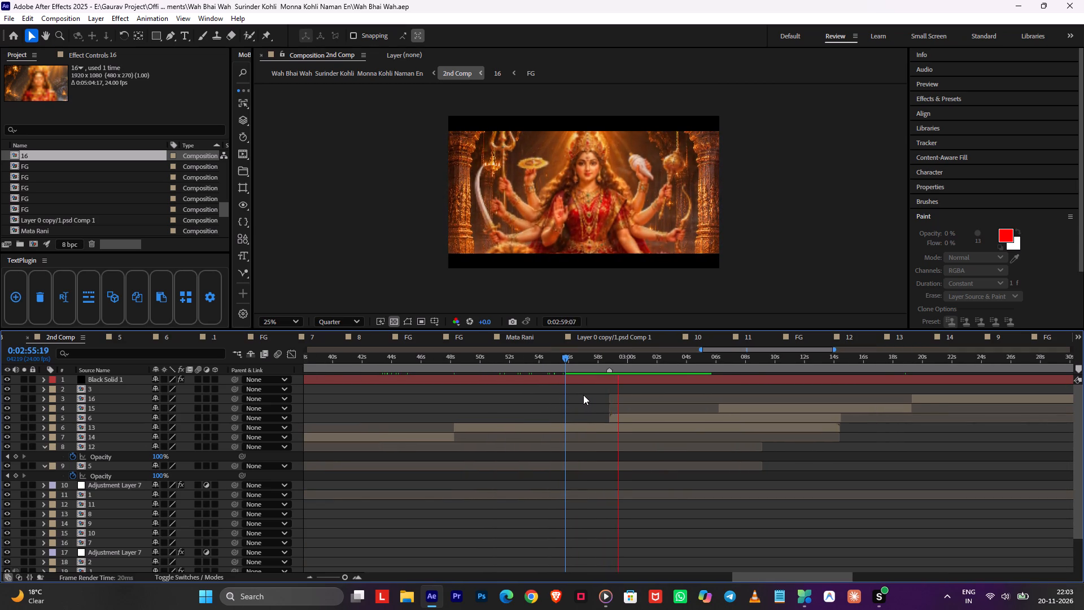
{"action": "left_click_drag", "start_coordinate": [656, 364], "coordinate": [676, 367]}
{"action": "key", "text": "space"}
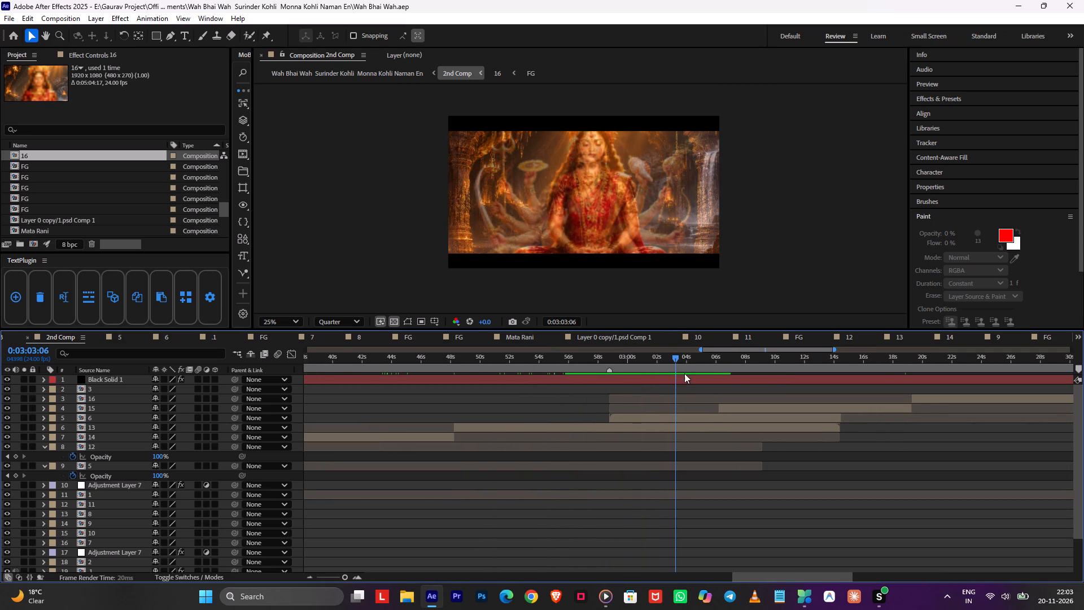
{"action": "left_click", "coordinate": [694, 387]}
{"action": "key", "text": "space"}
{"action": "left_click", "coordinate": [695, 365]}
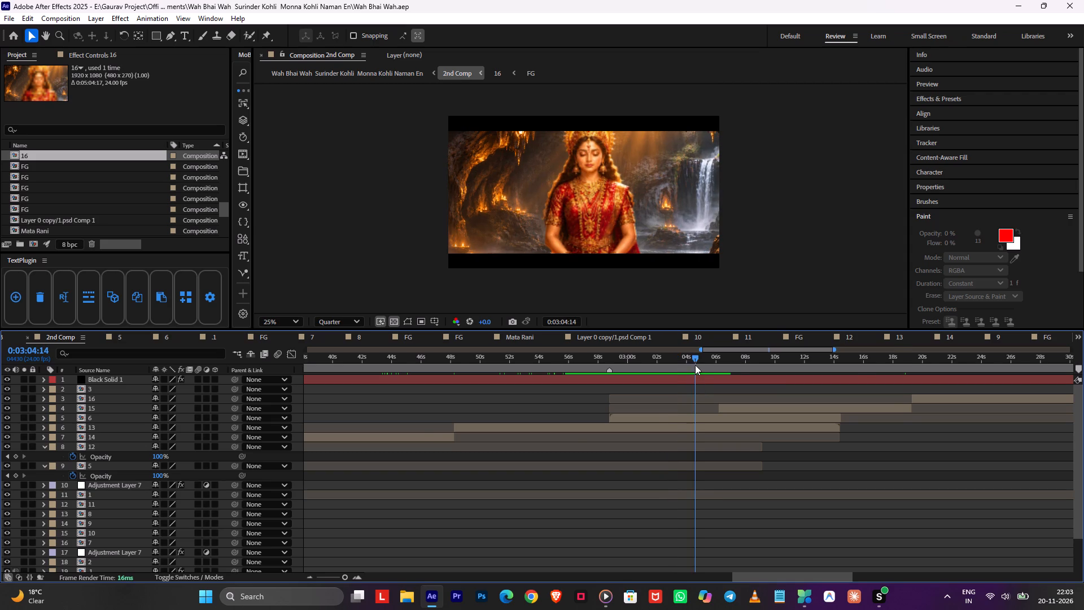
{"action": "scroll", "coordinate": [700, 399], "scroll_direction": "down", "scroll_amount": 1, "text": "alt"}
{"action": "left_click", "coordinate": [706, 367]}
{"action": "key", "text": "space"}
{"action": "scroll", "coordinate": [703, 387], "scroll_direction": "up", "scroll_amount": 1, "text": "alt"}
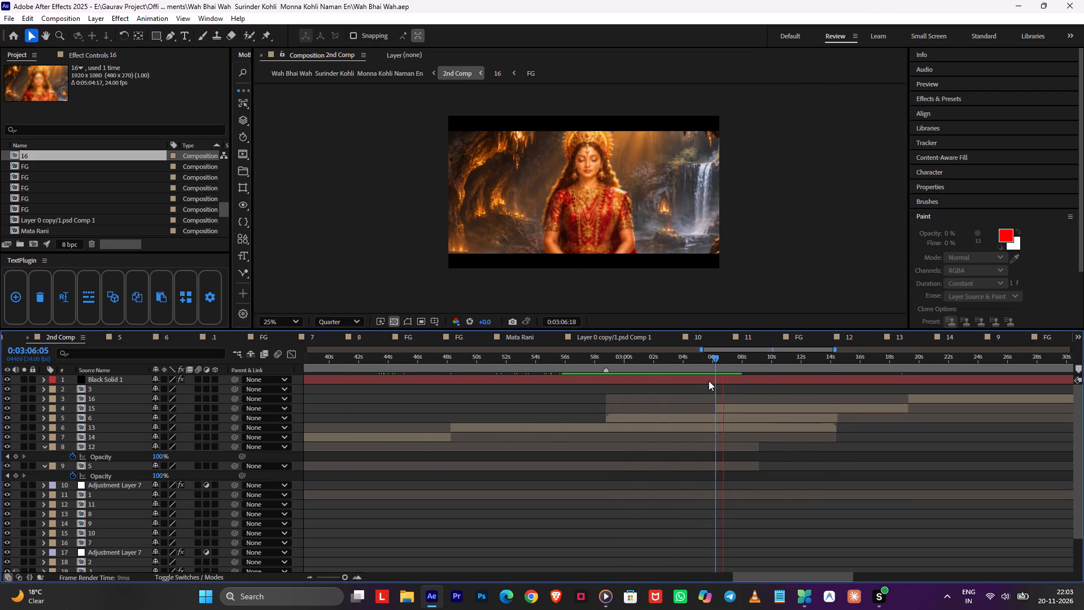
{"action": "key", "text": "space"}
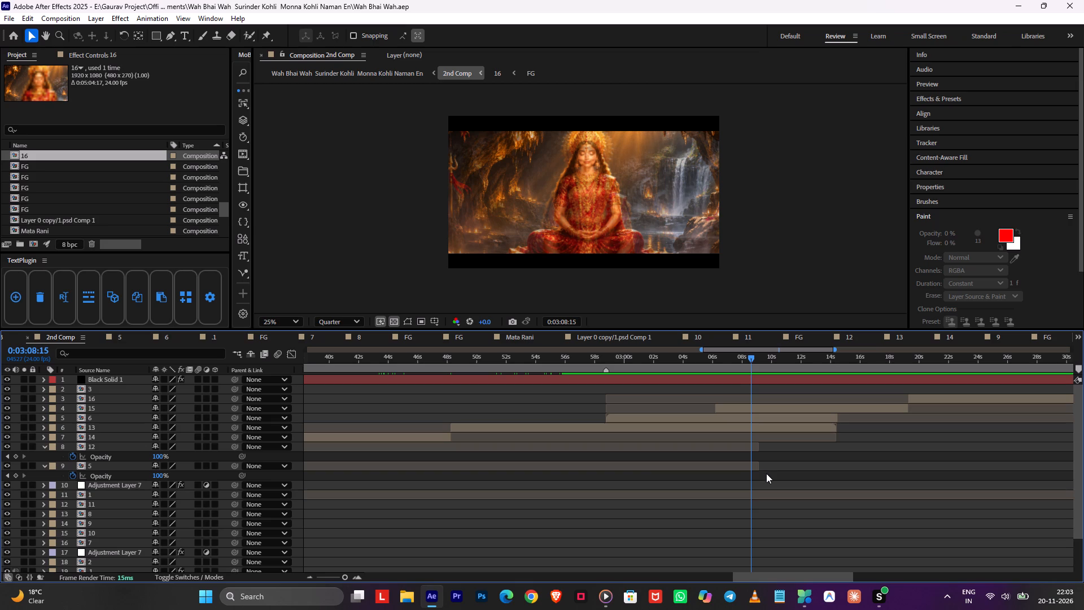
Align the start of the Black Solid 1 letterbox layer to 0:00:00:00 in 2nd Comp.
{"action": "left_click_drag", "start_coordinate": [770, 375], "coordinate": [793, 372]}
{"action": "key", "text": "z"}
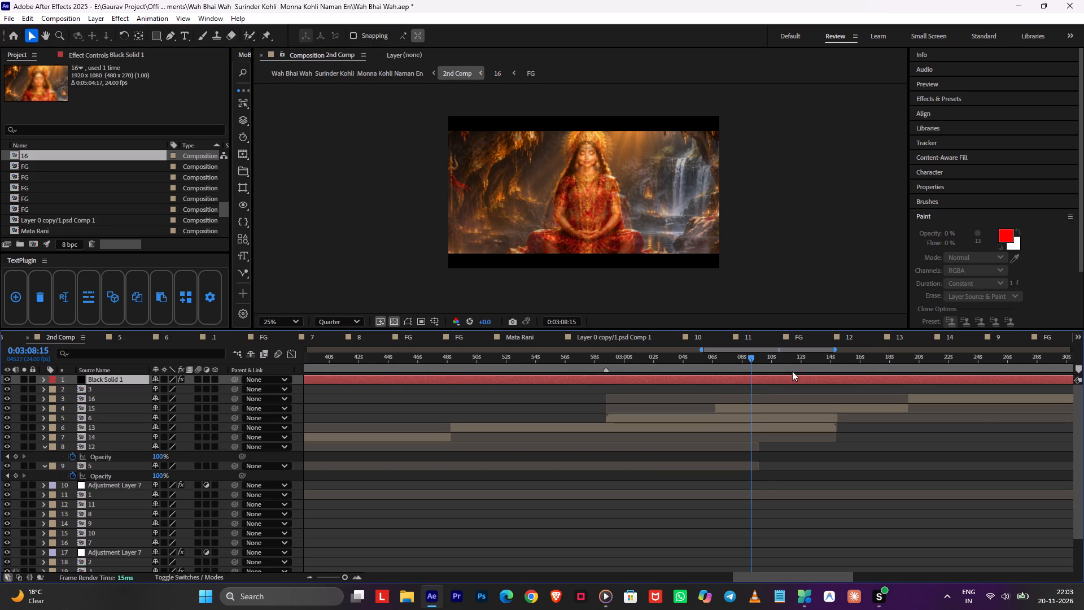
{"action": "scroll", "coordinate": [779, 381], "scroll_direction": "down", "scroll_amount": 7, "text": "alt"}
{"action": "scroll", "coordinate": [779, 382], "scroll_direction": "up", "scroll_amount": 1, "text": "alt"}
{"action": "scroll", "coordinate": [779, 382], "scroll_direction": "down", "scroll_amount": 3, "text": "alt"}
{"action": "scroll", "coordinate": [779, 382], "scroll_direction": "up", "scroll_amount": 1, "text": "alt"}
{"action": "scroll", "coordinate": [779, 382], "scroll_direction": "down", "scroll_amount": 5, "text": "alt"}
{"action": "scroll", "coordinate": [778, 468], "scroll_direction": "up", "scroll_amount": 11}
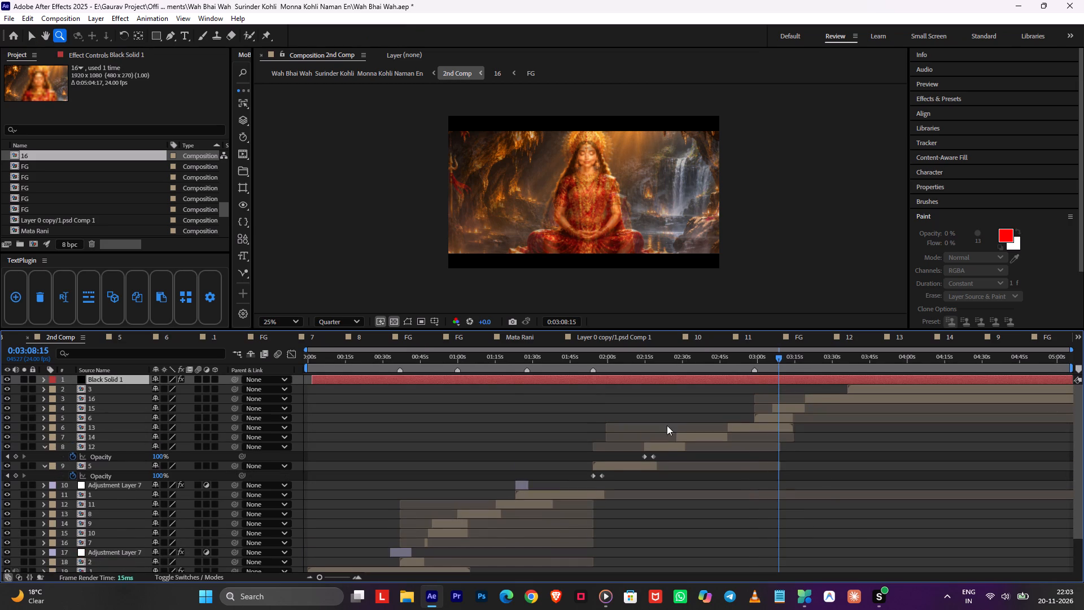
{"action": "left_click_drag", "start_coordinate": [352, 355], "coordinate": [163, 394]}
{"action": "key", "text": "bracketleft"}
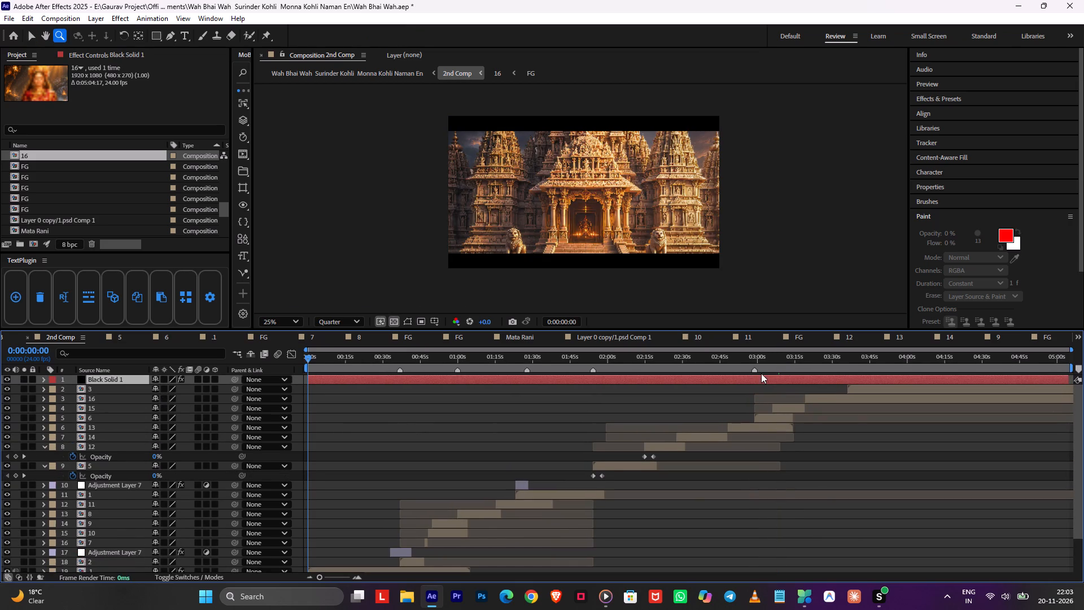
Extend the end of Black Solid 1 to the composition's end at 0:05:05:00 and save the project.
{"action": "left_click", "coordinate": [768, 367]}
{"action": "left_click_drag", "start_coordinate": [768, 367], "coordinate": [792, 372]}
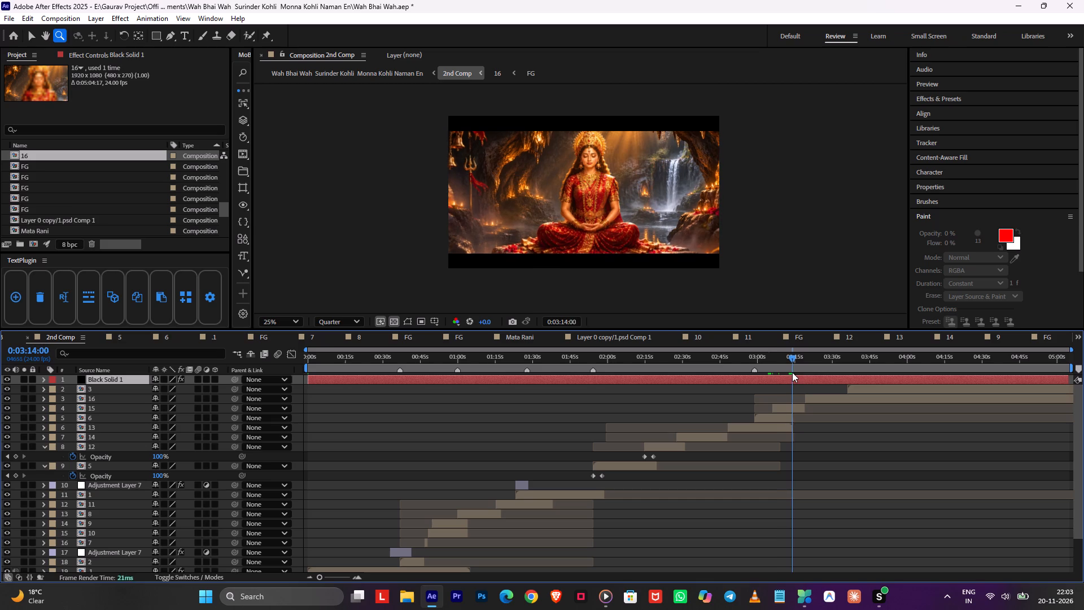
{"action": "left_click_drag", "start_coordinate": [792, 372], "coordinate": [804, 387]}
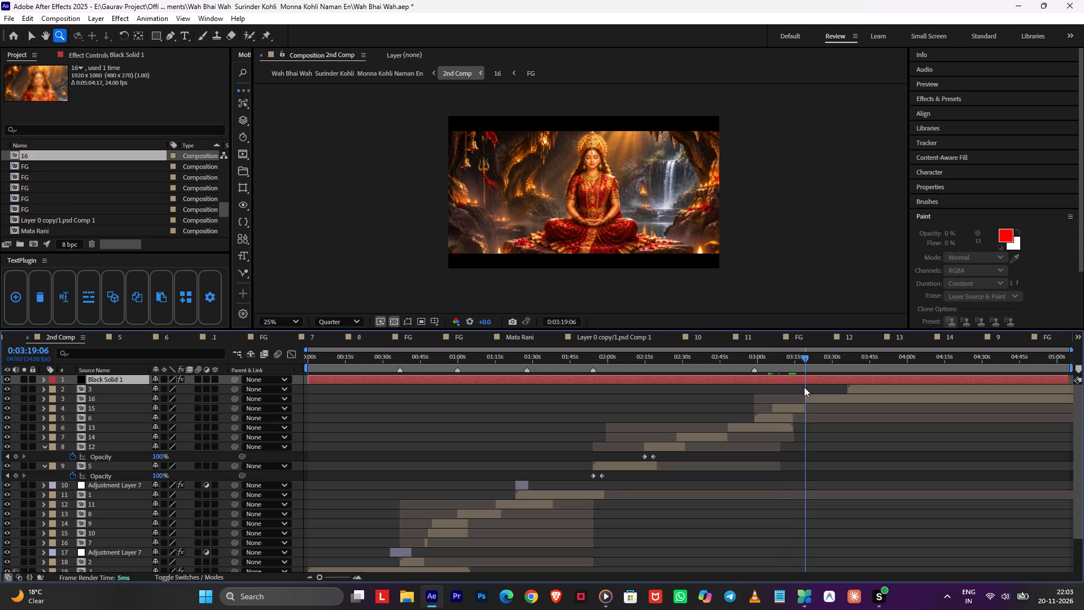
{"action": "left_click_drag", "start_coordinate": [804, 387], "coordinate": [838, 402]}
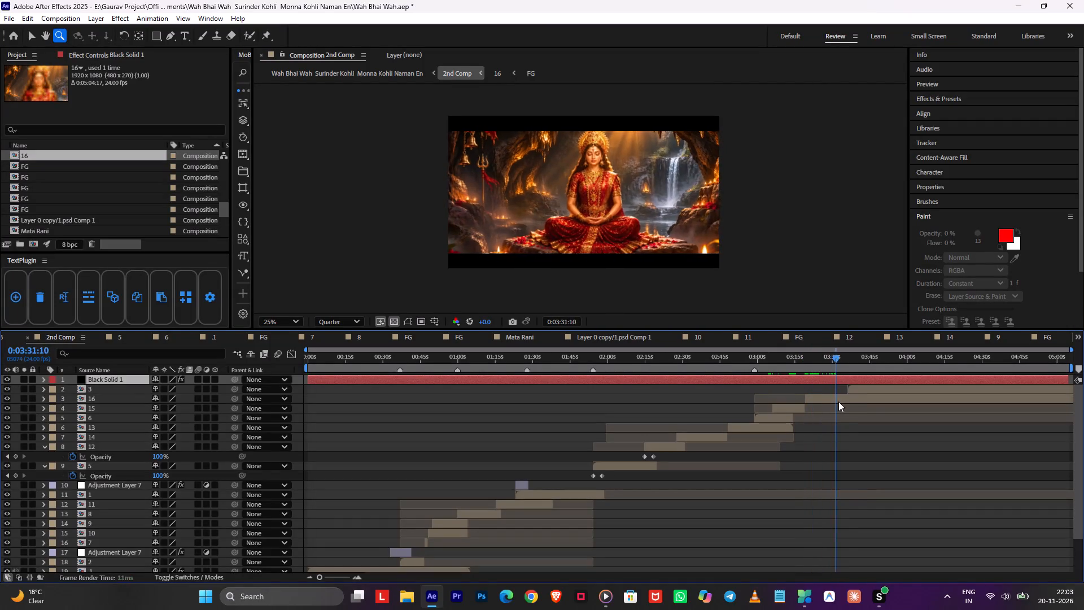
{"action": "left_click_drag", "start_coordinate": [838, 402], "coordinate": [1083, 413]}
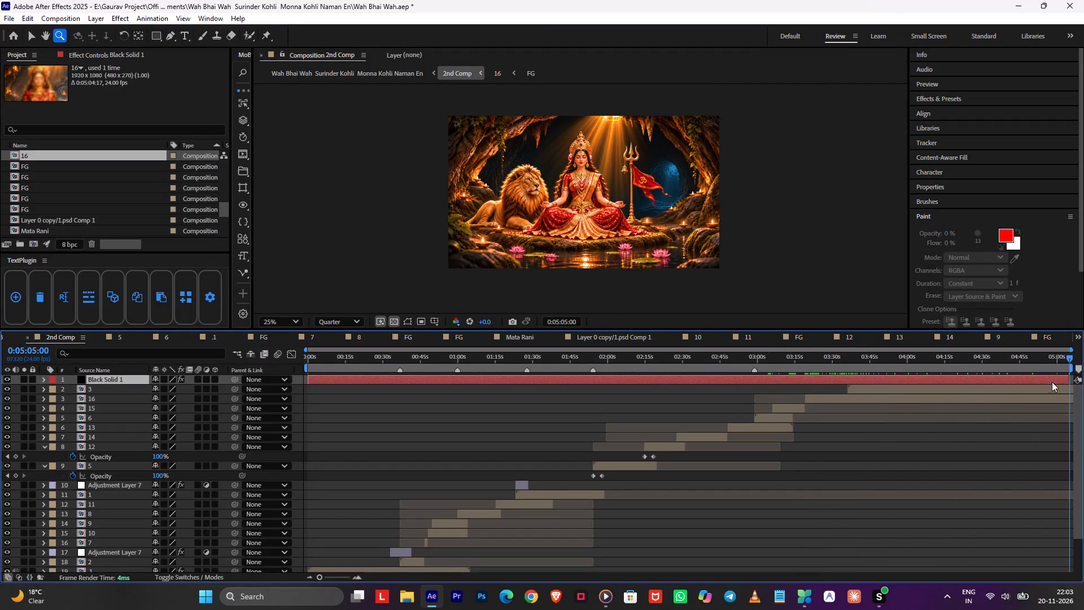
{"action": "left_click_drag", "start_coordinate": [1072, 377], "coordinate": [1083, 385]}
{"action": "key", "text": "ctrl+s"}
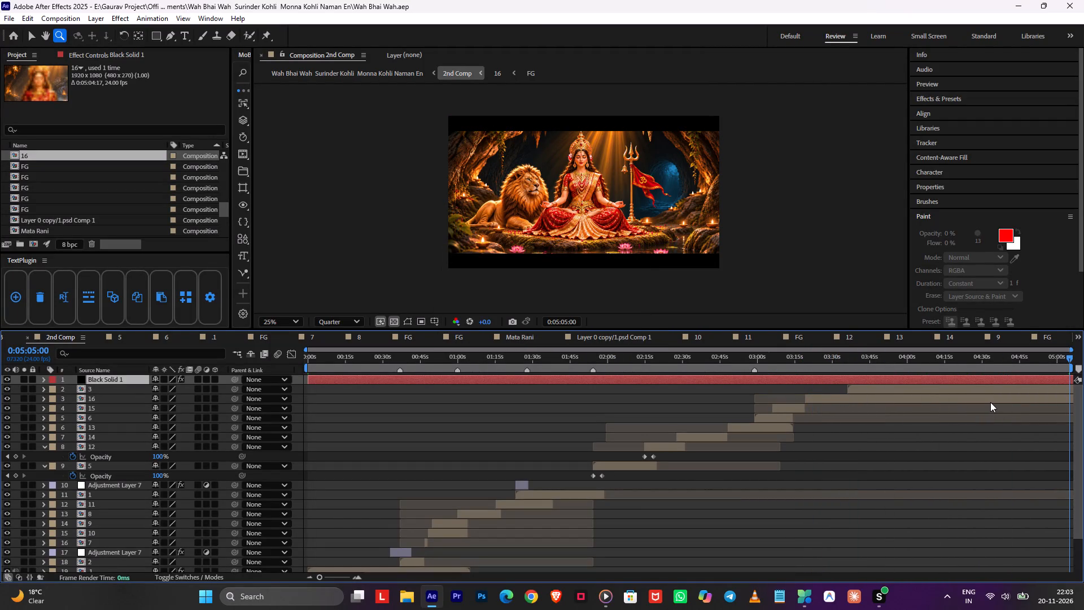
{"action": "key", "text": "alt+bracketright"}
{"action": "left_click", "coordinate": [863, 429]}
Play 2nd Comp from 0:03:14:11 and 0:03:18:01 to check the approach to the cut into layer 16.
{"action": "left_click", "coordinate": [862, 358]}
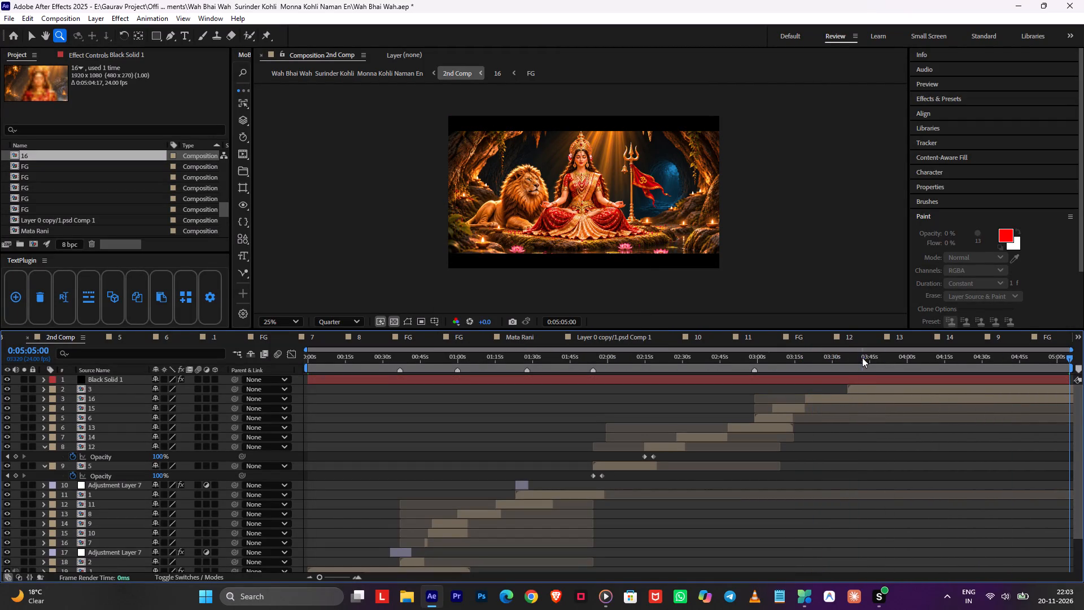
{"action": "left_click_drag", "start_coordinate": [861, 358], "coordinate": [793, 368]}
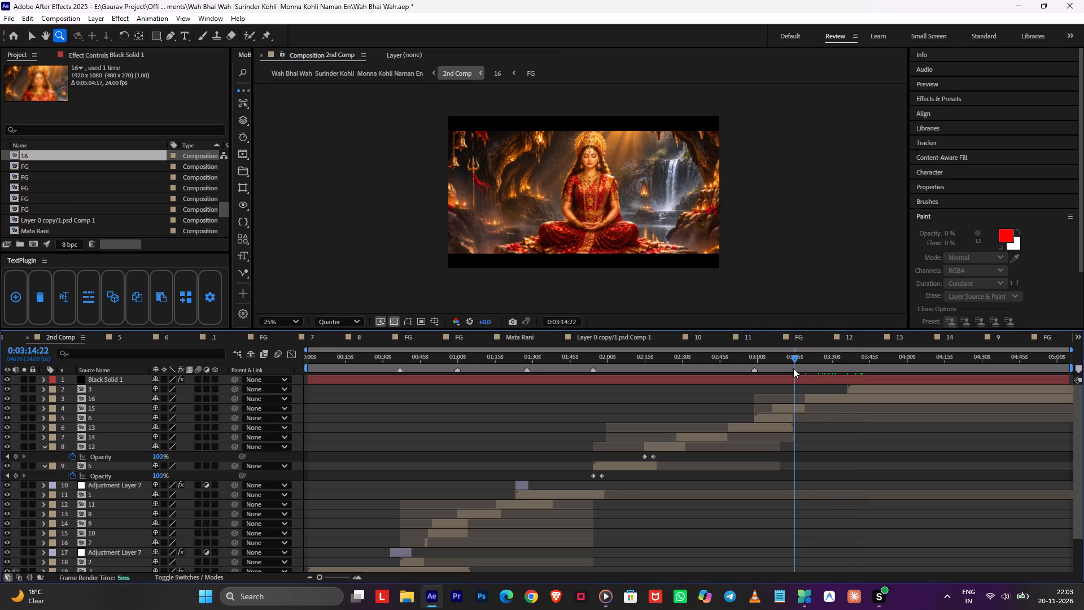
{"action": "left_click_drag", "start_coordinate": [793, 368], "coordinate": [795, 382]}
{"action": "key", "text": "space"}
{"action": "scroll", "coordinate": [795, 390], "scroll_direction": "up", "scroll_amount": 2, "text": "alt"}
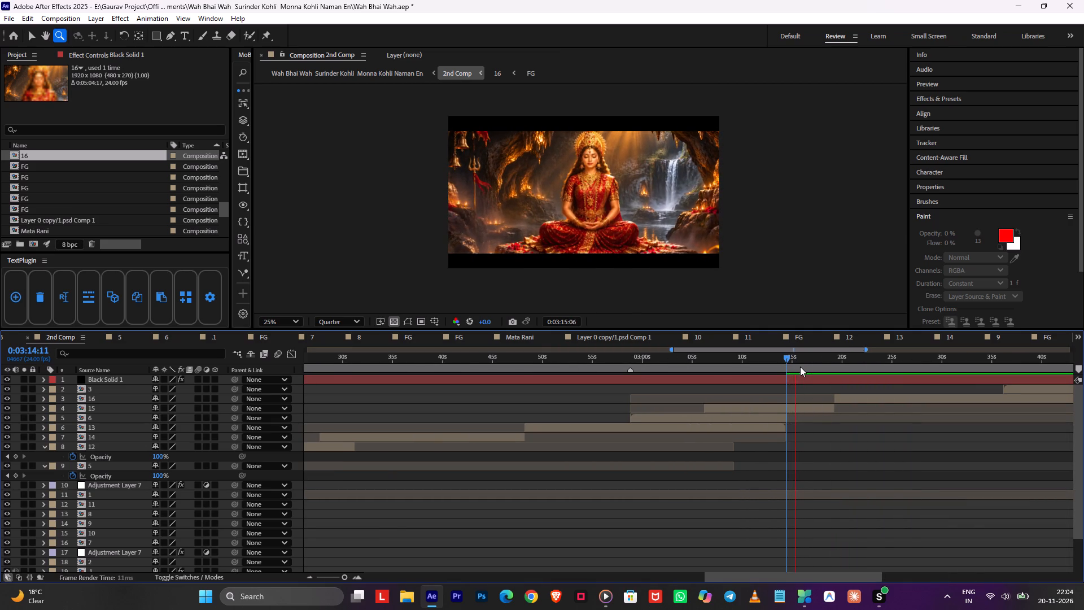
{"action": "left_click_drag", "start_coordinate": [800, 367], "coordinate": [823, 373]}
{"action": "key", "text": "space"}
{"action": "scroll", "coordinate": [820, 401], "scroll_direction": "up", "scroll_amount": 2, "text": "alt"}
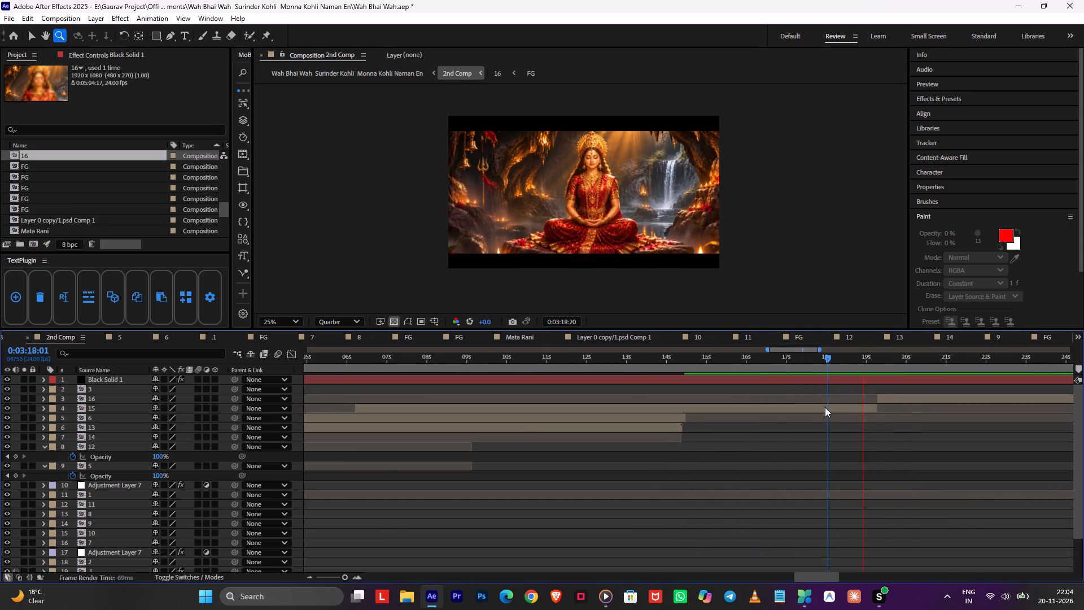
{"action": "key", "text": "space"}
Reset Null 5's Position keyframe in comp 16 to 0:00:20:12, return to 2nd Comp and save the project.
{"action": "left_click_drag", "start_coordinate": [886, 356], "coordinate": [878, 355]}
{"action": "double_click", "coordinate": [886, 399]}
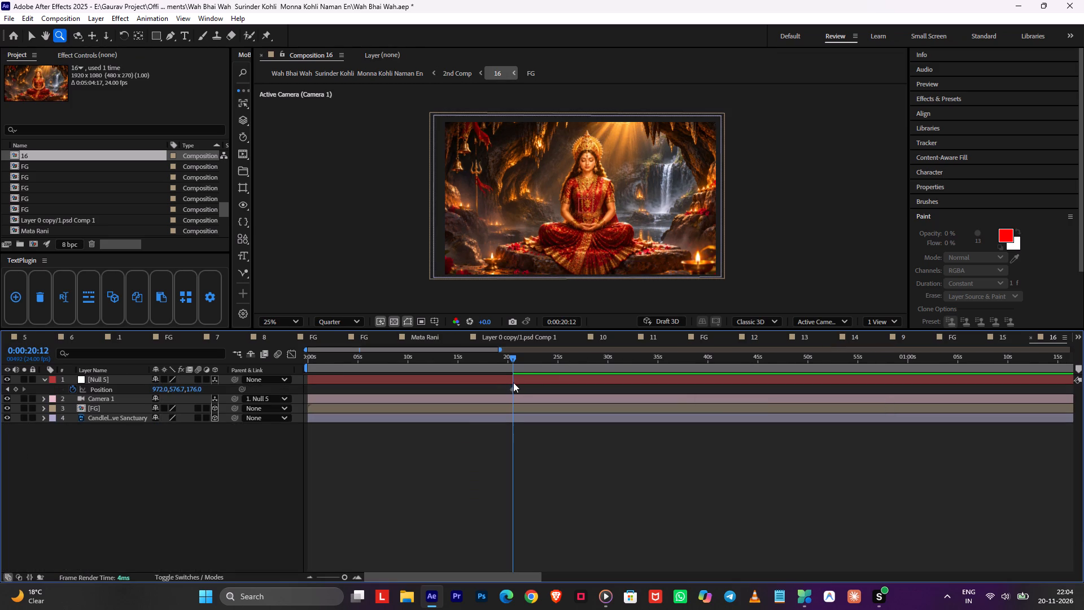
{"action": "double_click", "coordinate": [75, 392]}
{"action": "scroll", "coordinate": [110, 395], "scroll_direction": "up", "scroll_amount": 1, "text": "alt"}
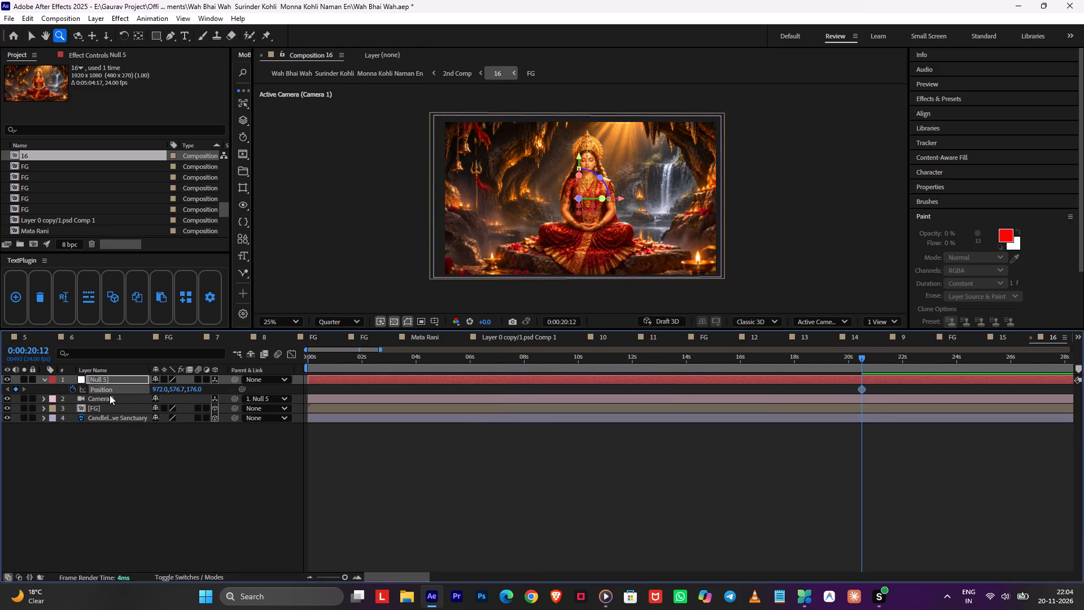
{"action": "key", "text": "Tab"}
{"action": "left_click", "coordinate": [156, 390]}
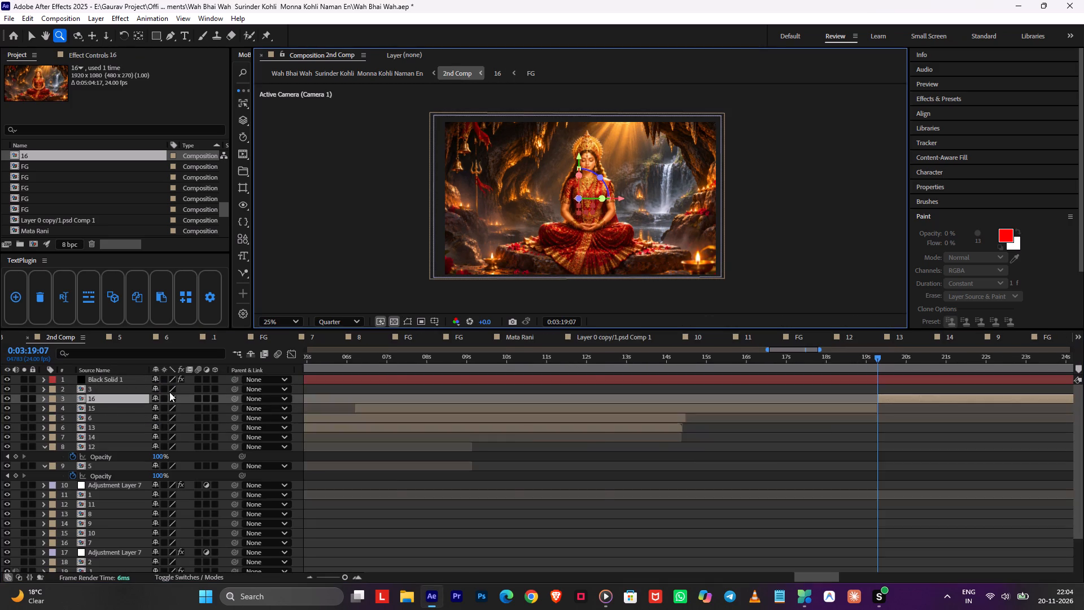
{"action": "scroll", "coordinate": [702, 450], "scroll_direction": "down", "scroll_amount": 8, "text": "alt"}
{"action": "key", "text": "ctrl+s"}
Browse the Downloads folder's images and check the temple, Ganesha and Durga pictures for a shot to use, returning to After Effects.
{"action": "left_click", "coordinate": [407, 598]}
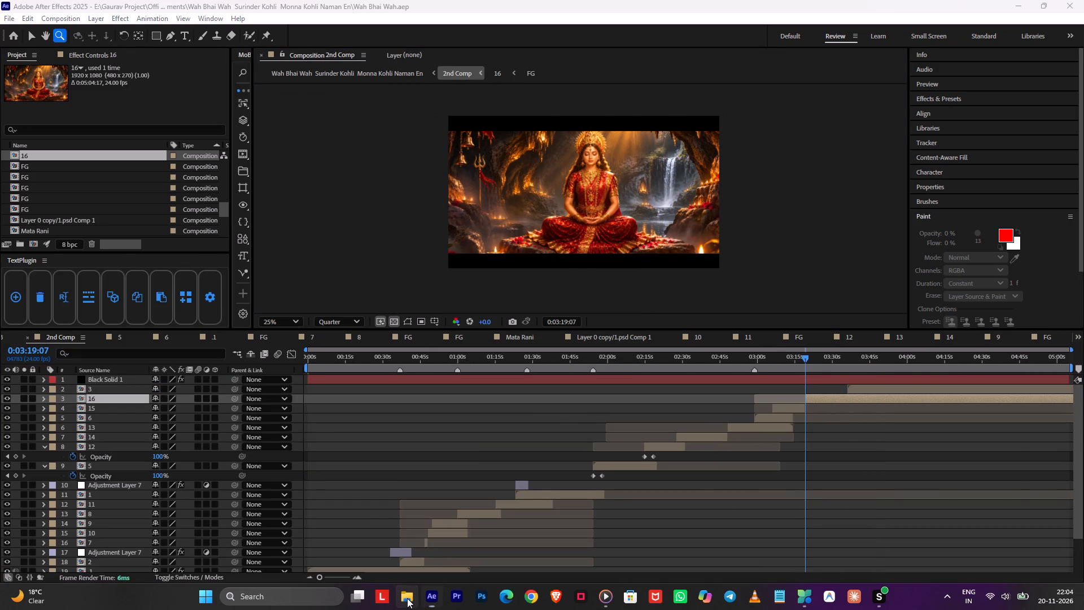
{"action": "left_click", "coordinate": [110, 156]}
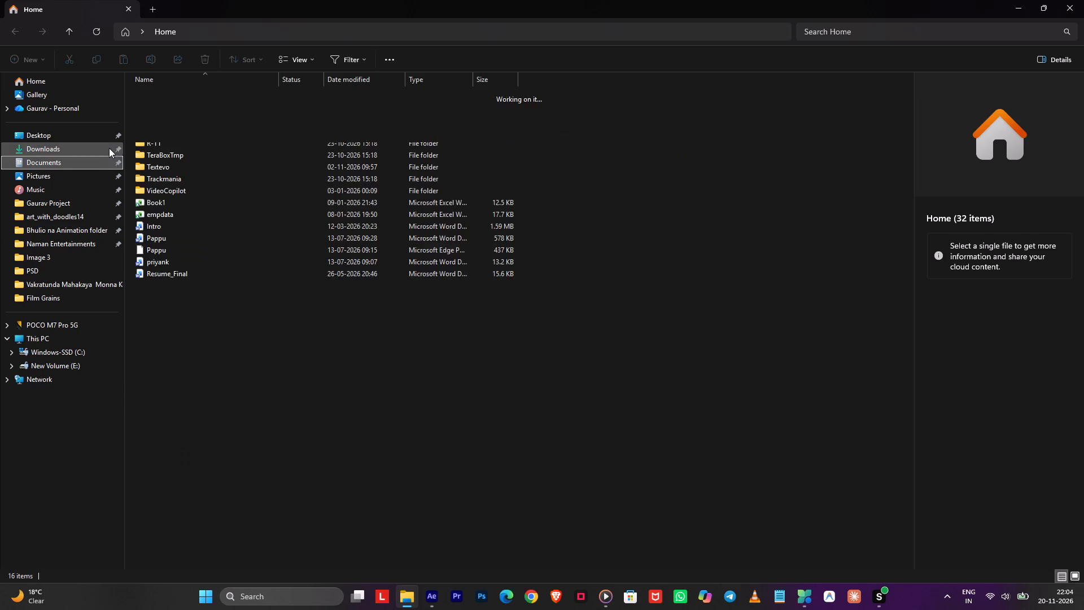
{"action": "left_click", "coordinate": [110, 147]}
{"action": "key", "text": "alt+Tab"}
{"action": "double_click", "coordinate": [824, 399]}
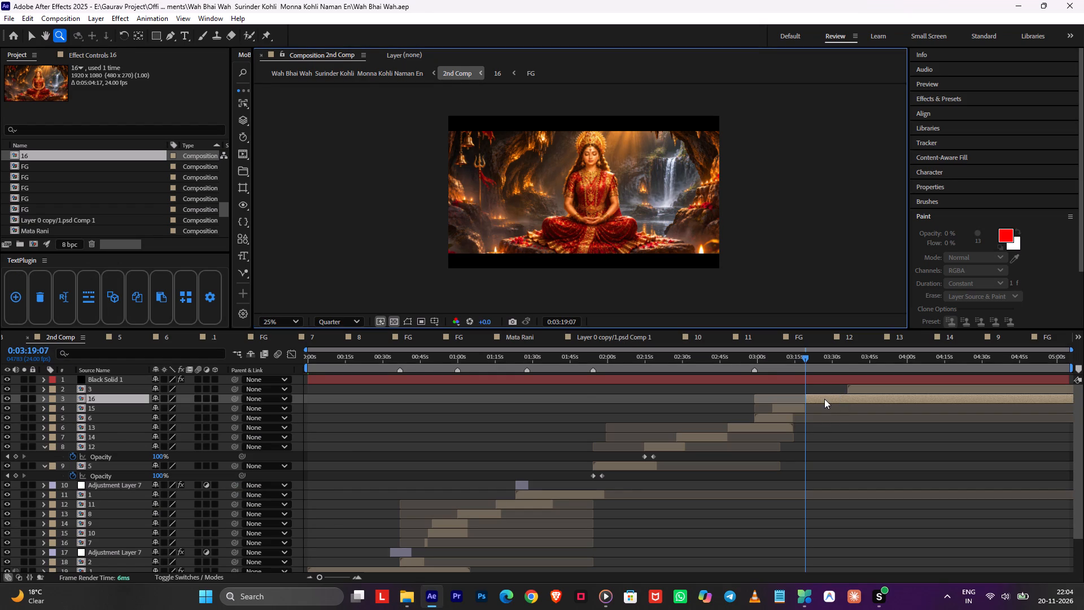
{"action": "key", "text": "Tab"}
{"action": "left_click", "coordinate": [592, 395]}
{"action": "scroll", "coordinate": [738, 429], "scroll_direction": "down", "scroll_amount": 3, "text": "alt"}
{"action": "key", "text": "alt+Tab"}
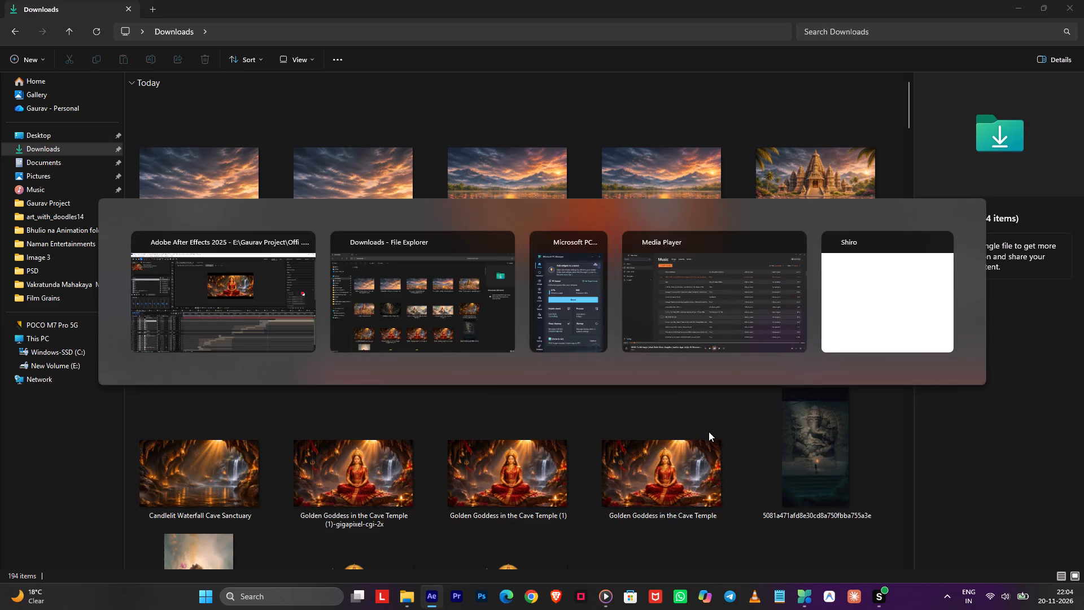
{"action": "left_click", "coordinate": [395, 478]}
{"action": "left_click", "coordinate": [514, 445]}
{"action": "left_click", "coordinate": [642, 349]}
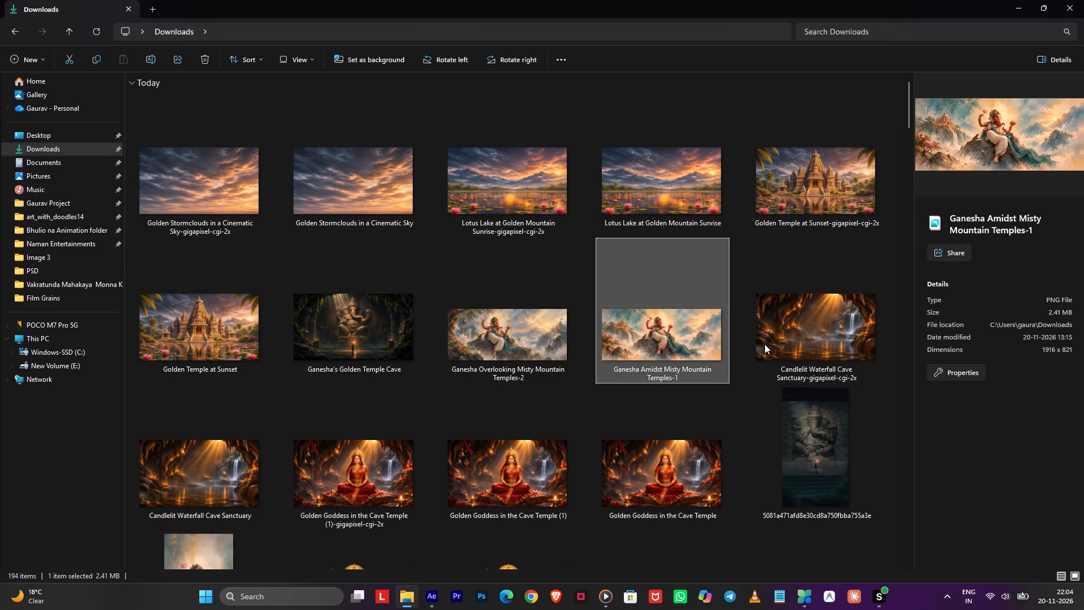
{"action": "left_click", "coordinate": [803, 338]}
{"action": "left_click", "coordinate": [810, 192]}
{"action": "scroll", "coordinate": [178, 352], "scroll_direction": "down", "scroll_amount": 2}
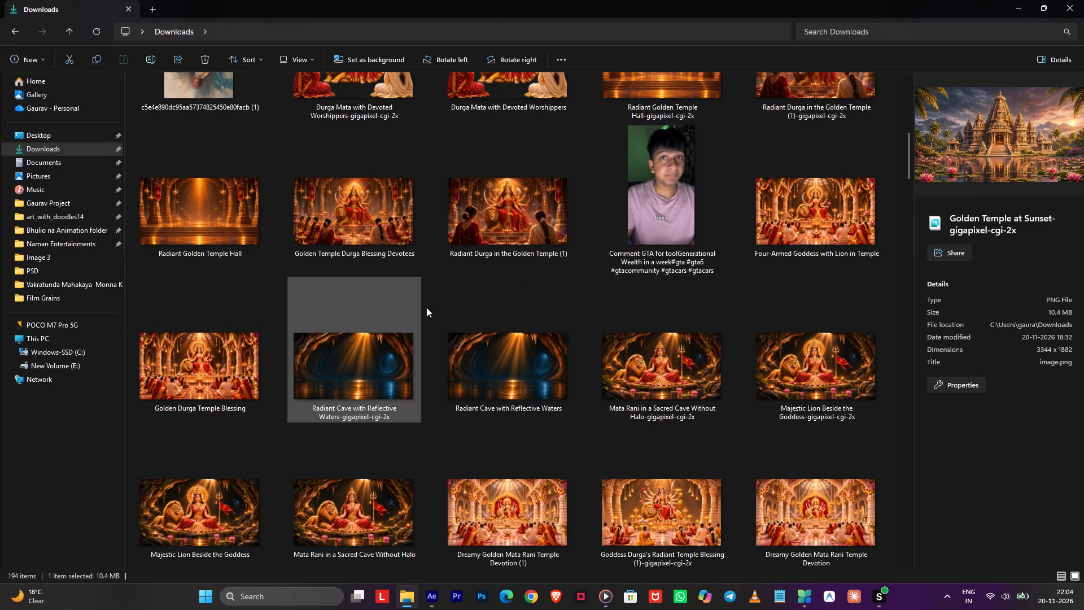
{"action": "left_click", "coordinate": [796, 237]}
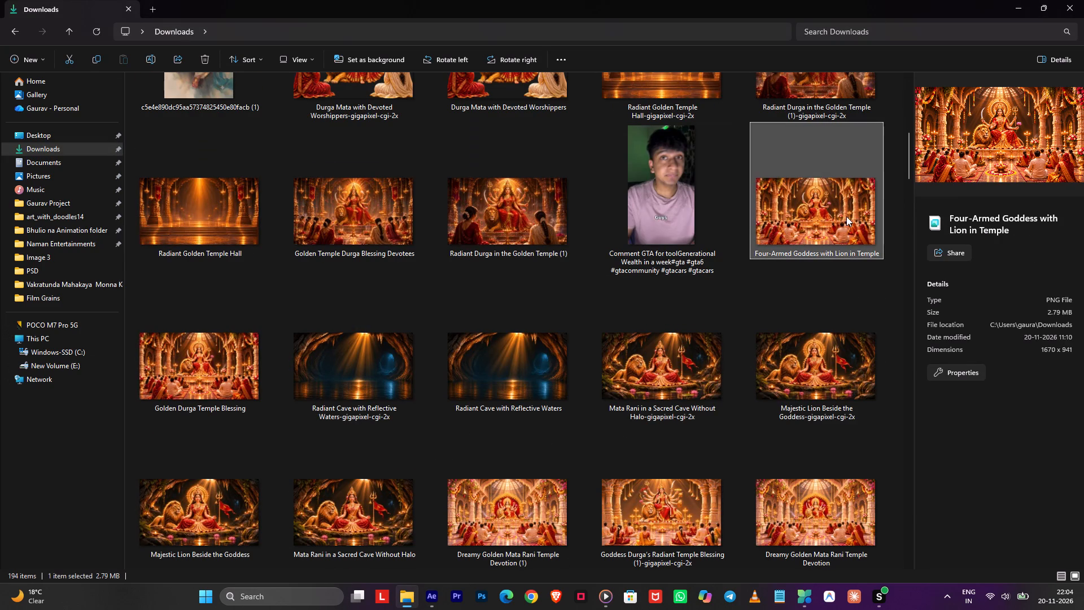
{"action": "left_click", "coordinate": [705, 354]}
{"action": "scroll", "coordinate": [670, 407], "scroll_direction": "down", "scroll_amount": 1}
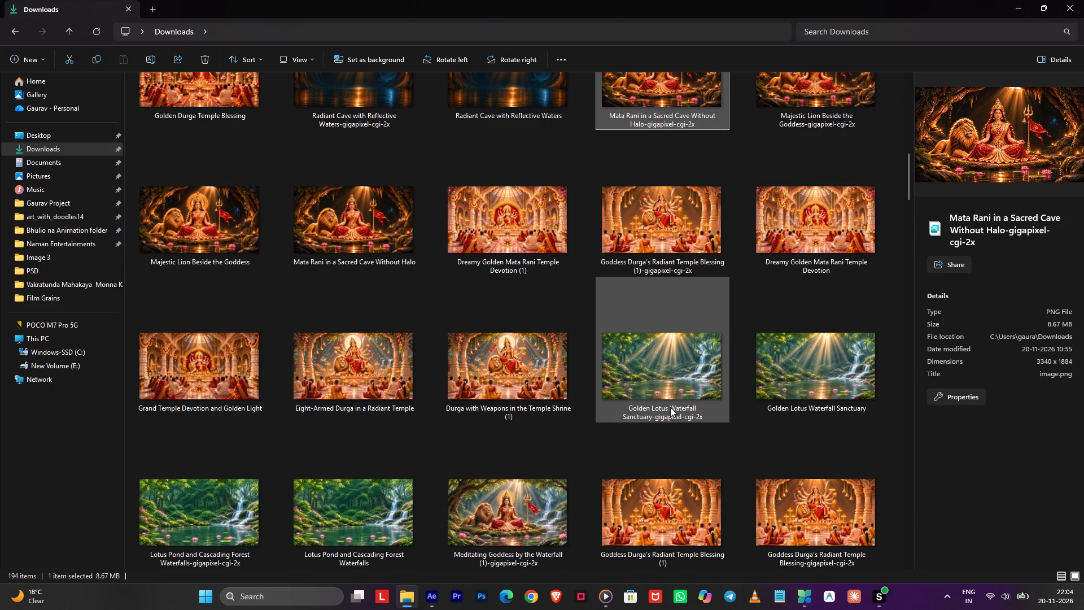
{"action": "key", "text": "alt+Tab"}
Scrub 2nd Comp from 0:03:08:03 back to 0:00:29:10 and on to its end to review the shots, and save the project.
{"action": "scroll", "coordinate": [671, 468], "scroll_direction": "down", "scroll_amount": 1, "text": "alt"}
{"action": "left_click", "coordinate": [777, 365]}
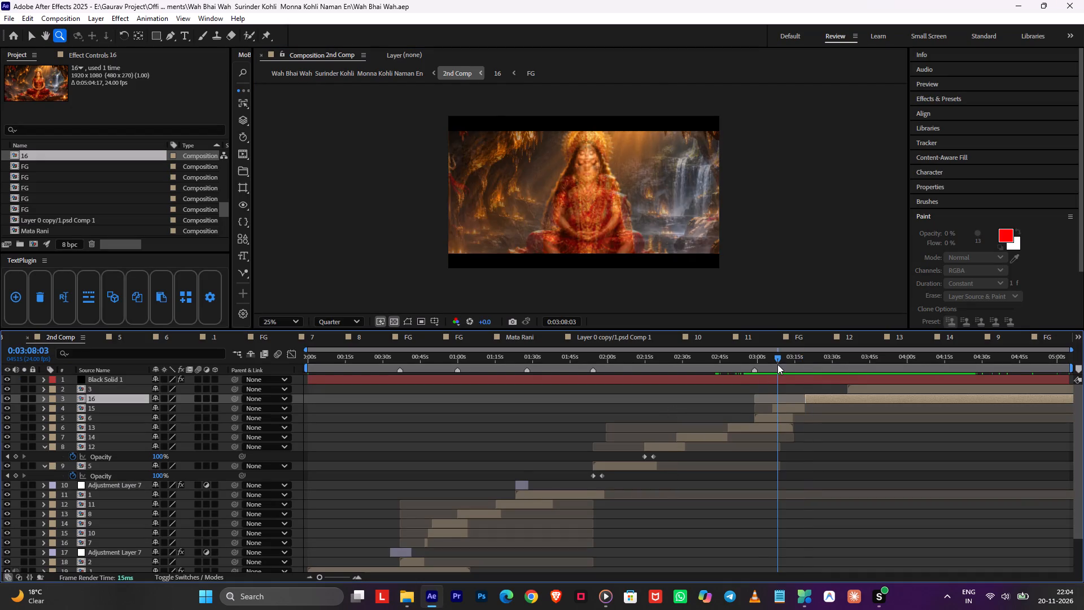
{"action": "left_click_drag", "start_coordinate": [778, 363], "coordinate": [654, 382]}
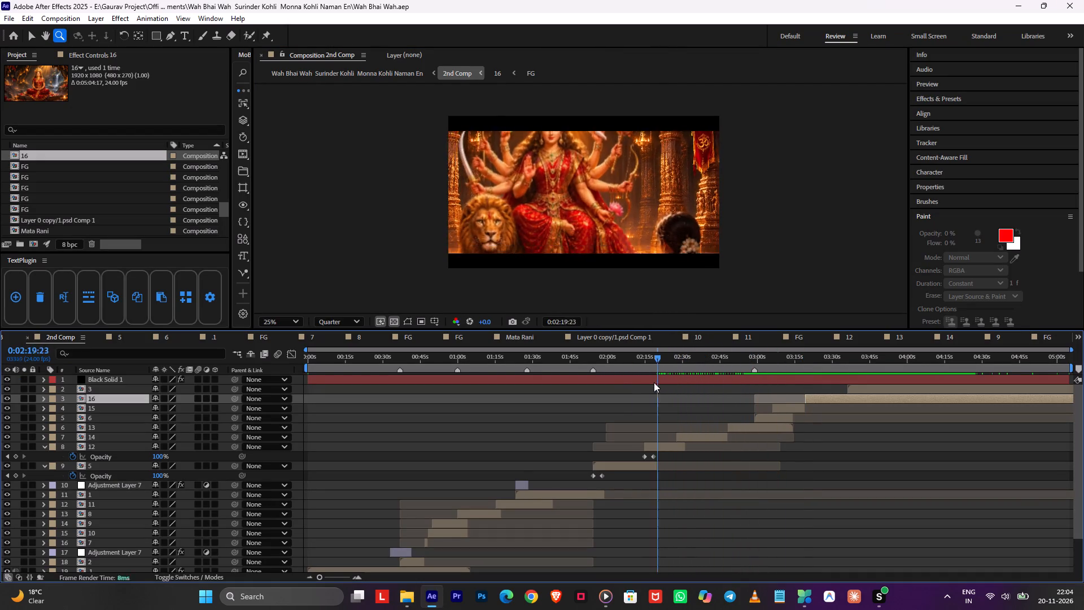
{"action": "left_click_drag", "start_coordinate": [654, 382], "coordinate": [550, 411]}
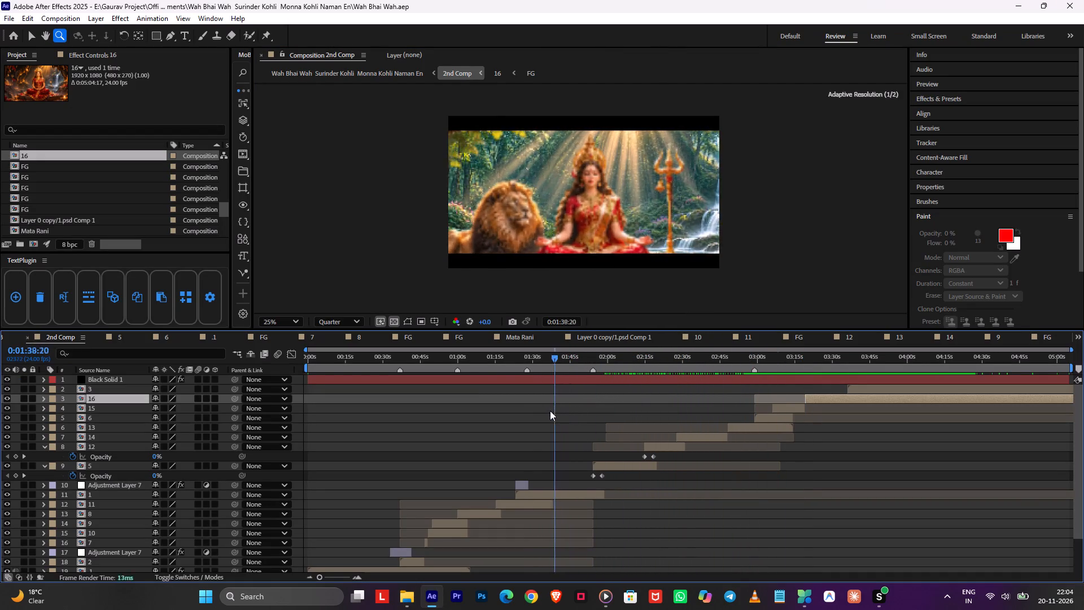
{"action": "left_click_drag", "start_coordinate": [550, 411], "coordinate": [446, 441]}
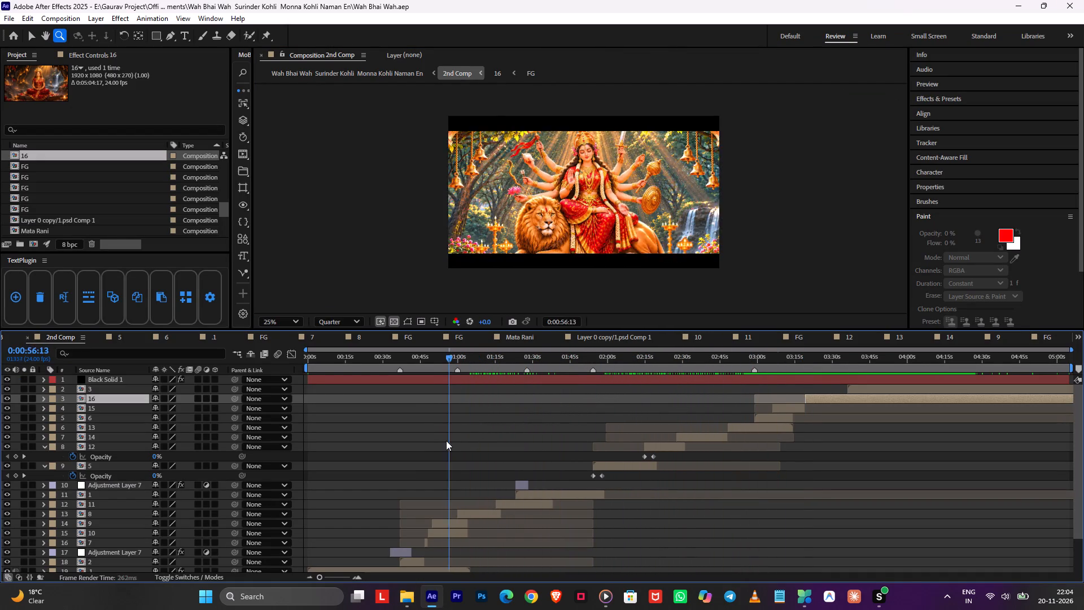
{"action": "left_click_drag", "start_coordinate": [446, 441], "coordinate": [384, 456]}
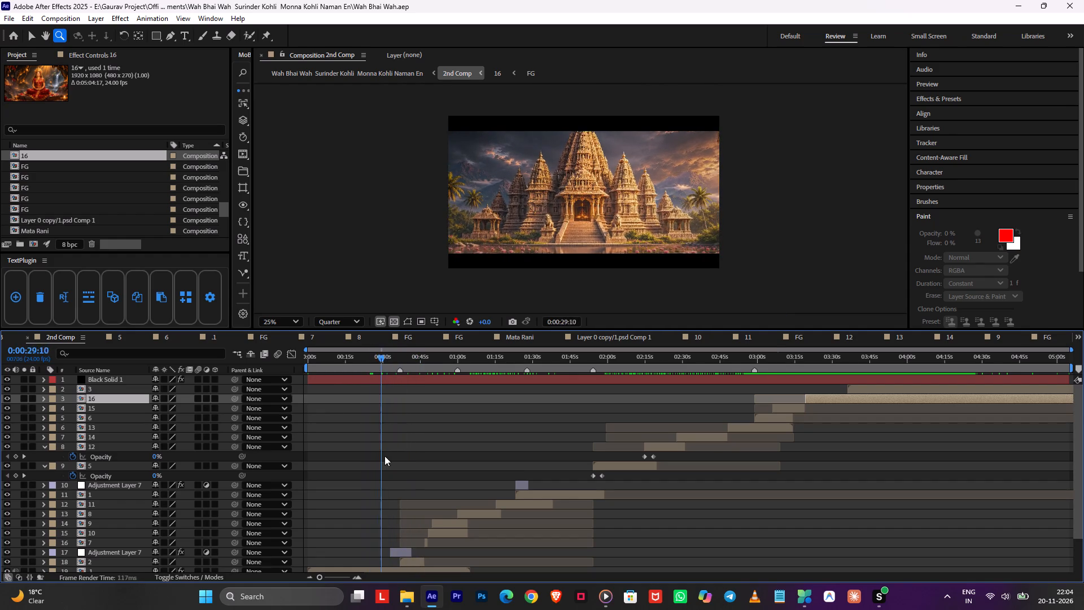
{"action": "left_click_drag", "start_coordinate": [384, 456], "coordinate": [1083, 435]}
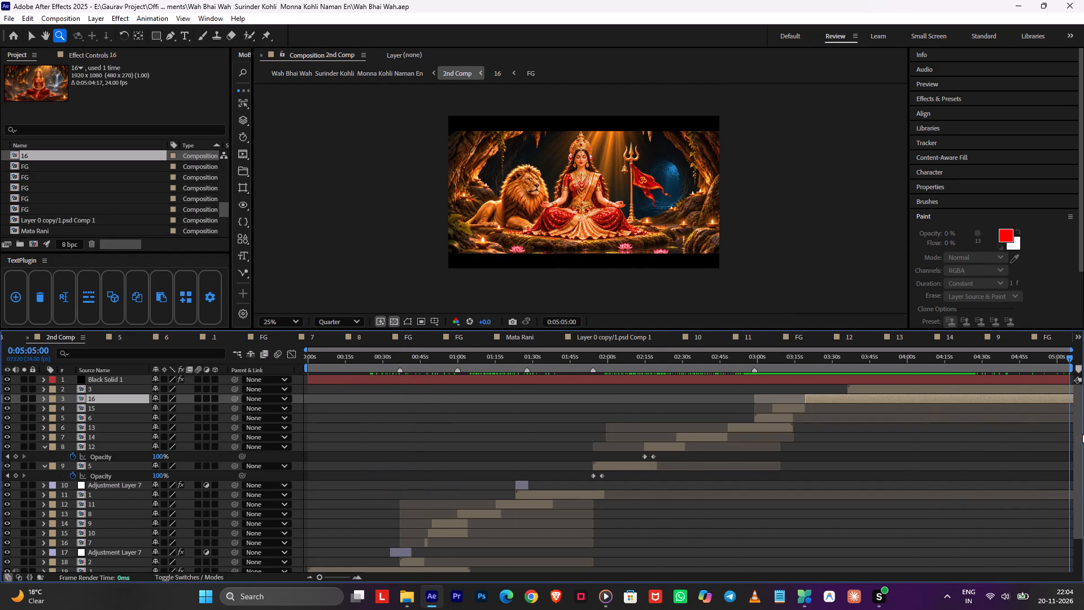
{"action": "scroll", "coordinate": [958, 432], "scroll_direction": "up", "scroll_amount": 3}
{"action": "left_click", "coordinate": [958, 350]}
{"action": "left_click", "coordinate": [937, 360]}
{"action": "left_click_drag", "start_coordinate": [930, 361], "coordinate": [854, 374]}
{"action": "key", "text": "ctrl+s"}
{"action": "left_click_drag", "start_coordinate": [916, 361], "coordinate": [908, 368]}
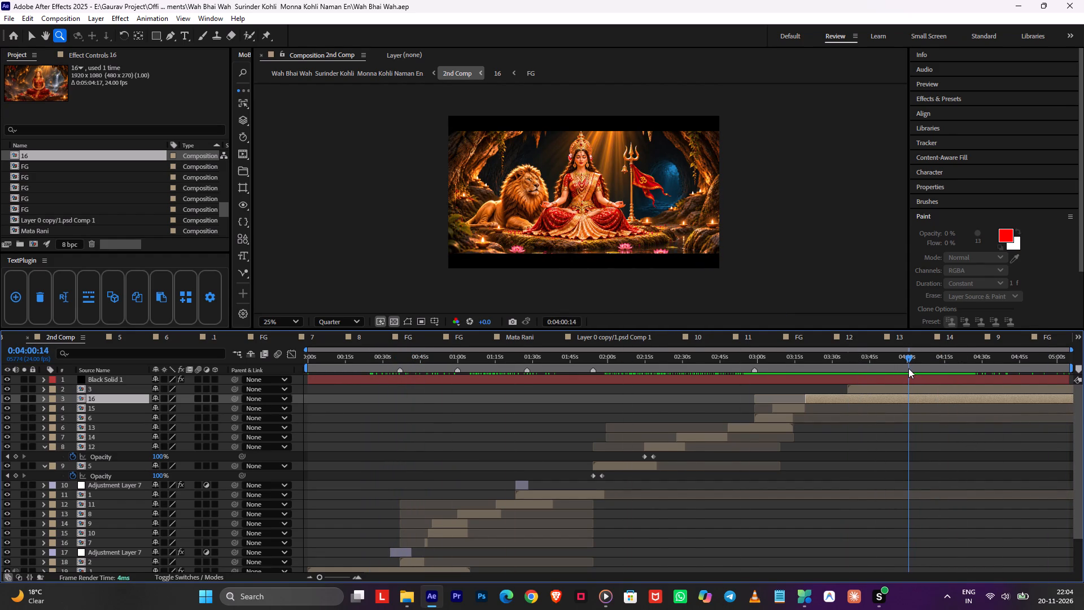
{"action": "left_click_drag", "start_coordinate": [908, 368], "coordinate": [908, 369]}
Play 2nd Comp from 0:03:24:21, 0:03:33:07 and 0:03:25:06 to find the shot-change point between layer 16 and layer 3.
{"action": "left_click", "coordinate": [908, 385]}
{"action": "left_click", "coordinate": [968, 355]}
{"action": "left_click_drag", "start_coordinate": [968, 355], "coordinate": [863, 369]}
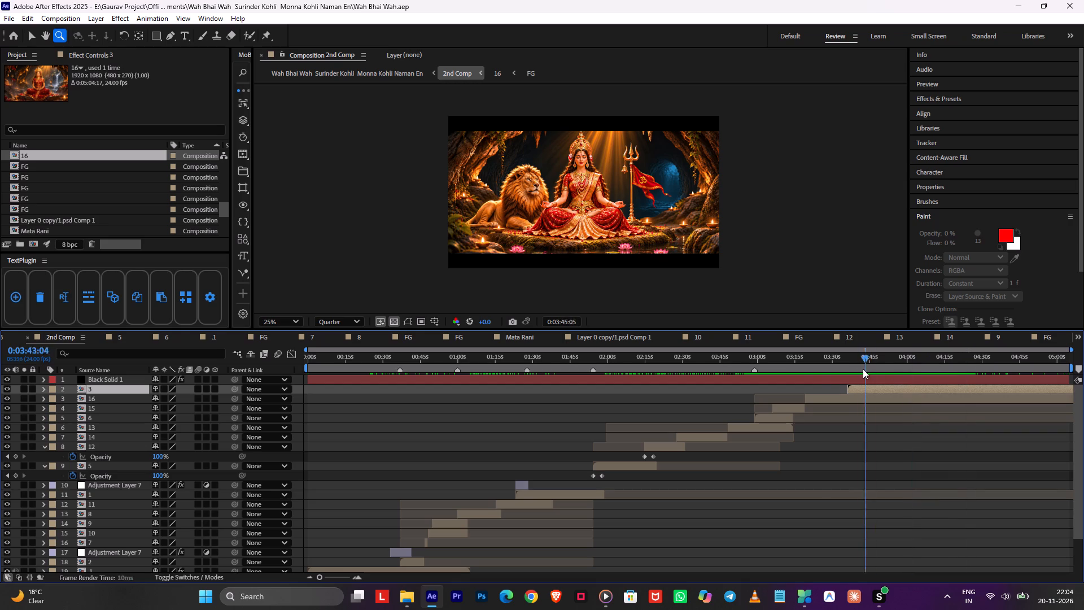
{"action": "left_click_drag", "start_coordinate": [863, 369], "coordinate": [819, 373]}
{"action": "key", "text": "space"}
{"action": "scroll", "coordinate": [816, 376], "scroll_direction": "up", "scroll_amount": 2, "text": "alt"}
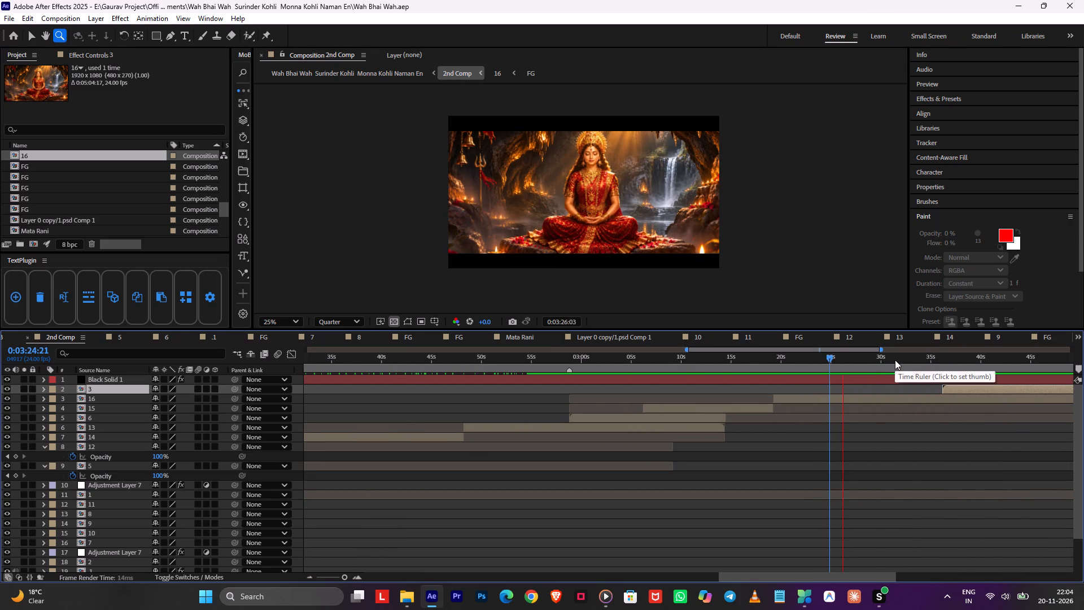
{"action": "left_click_drag", "start_coordinate": [897, 360], "coordinate": [914, 364]}
{"action": "key", "text": "space"}
{"action": "scroll", "coordinate": [921, 376], "scroll_direction": "up", "scroll_amount": 1, "text": "alt"}
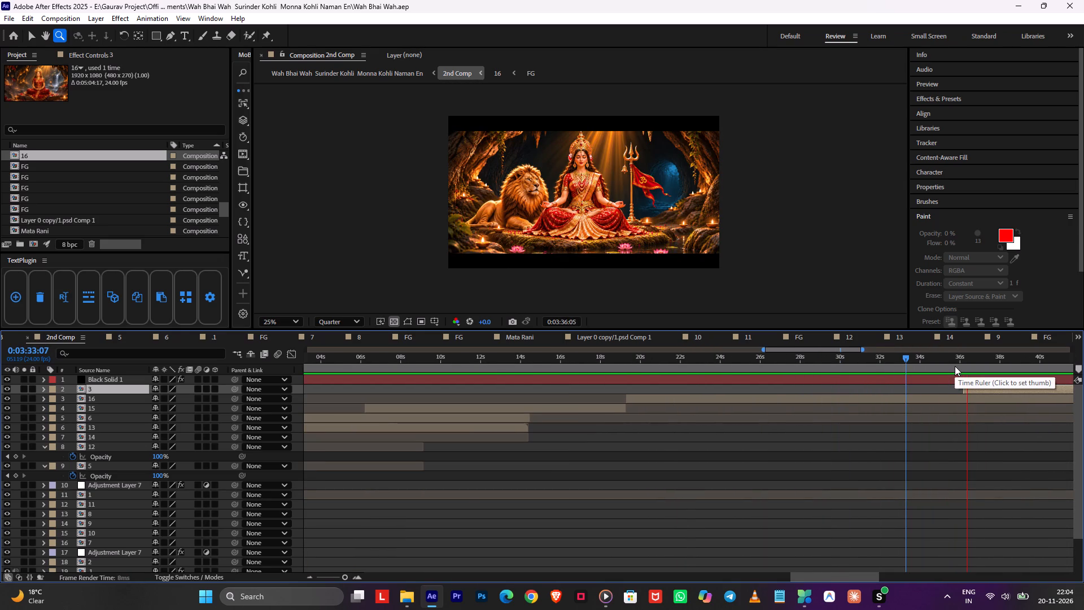
{"action": "scroll", "coordinate": [958, 378], "scroll_direction": "down", "scroll_amount": 2, "text": "alt"}
{"action": "left_click_drag", "start_coordinate": [966, 359], "coordinate": [904, 365]}
{"action": "key", "text": "space"}
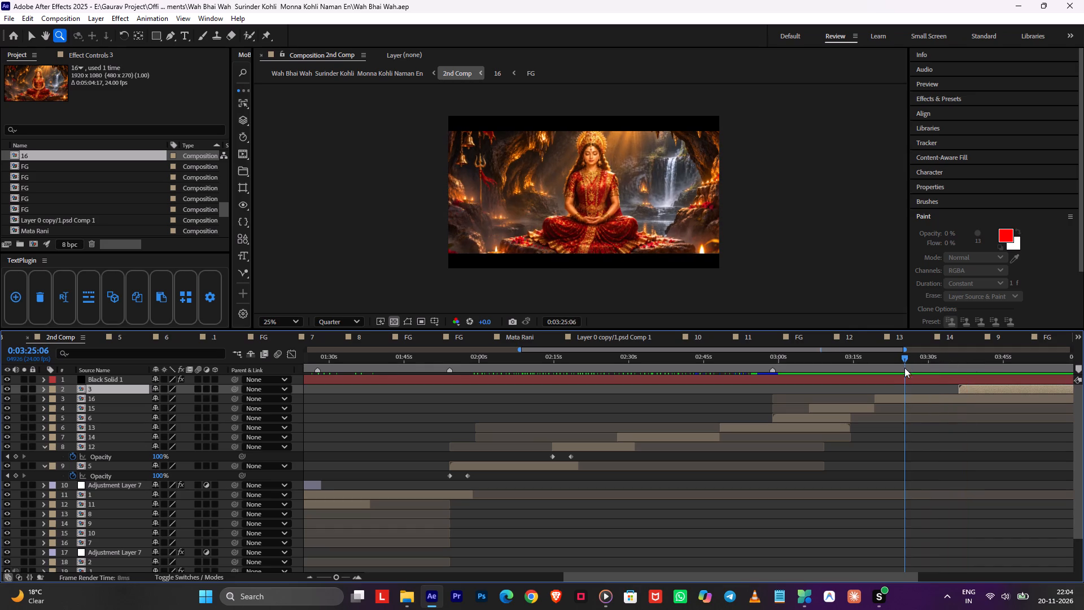
{"action": "scroll", "coordinate": [902, 378], "scroll_direction": "up", "scroll_amount": 1, "text": "alt"}
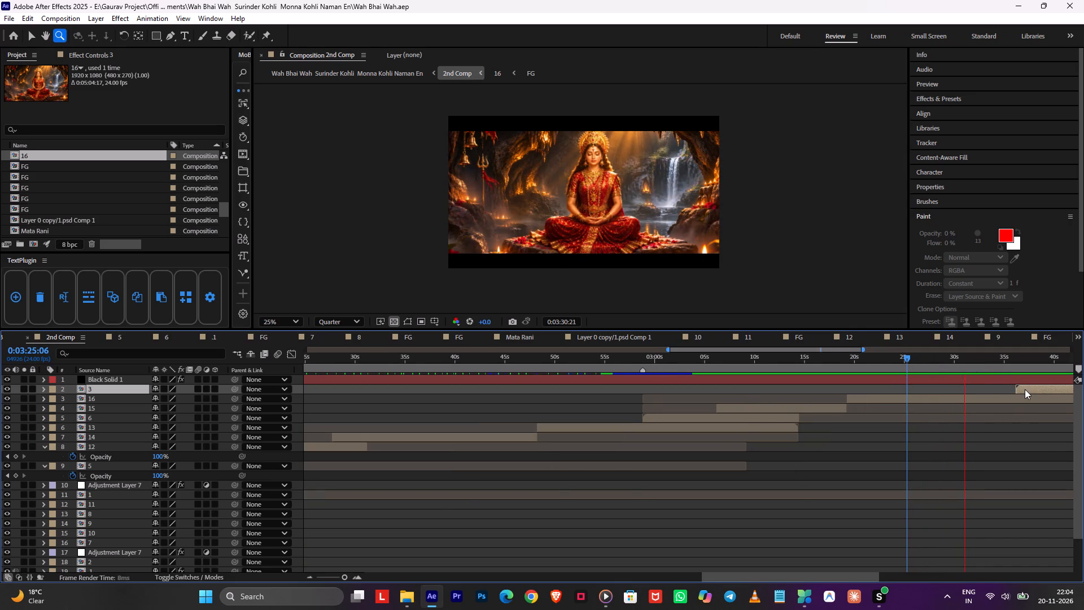
{"action": "key", "text": "space"}
{"action": "left_click", "coordinate": [1025, 389]}
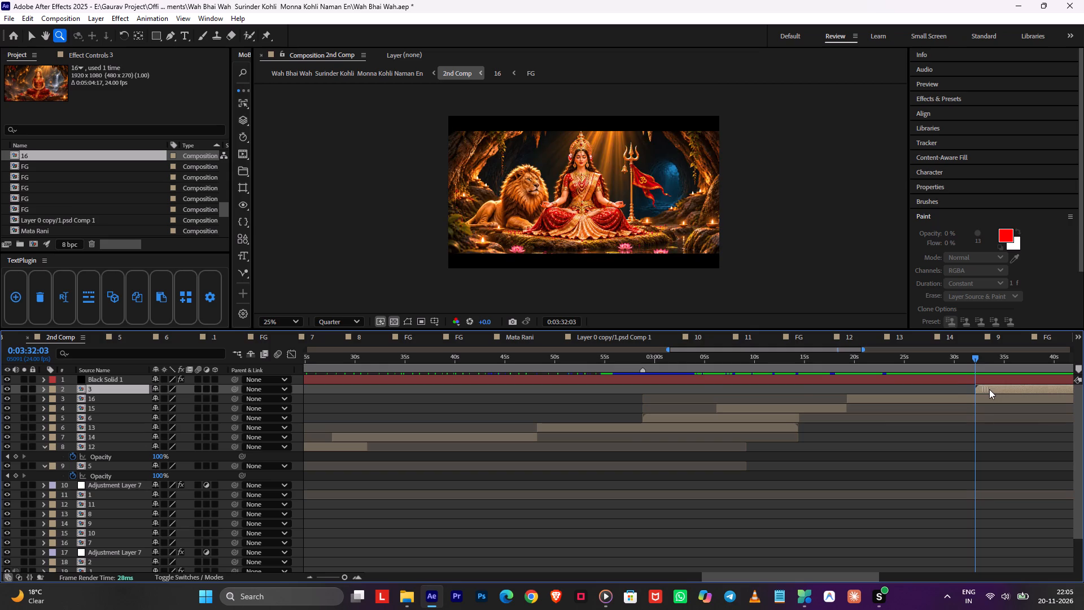
Duplicate the .1 layer and its source composition, and replace the layer copy's source with the duplicated composition.
{"action": "scroll", "coordinate": [965, 396], "scroll_direction": "down", "scroll_amount": 4, "text": "alt"}
{"action": "scroll", "coordinate": [715, 439], "scroll_direction": "down", "scroll_amount": 5}
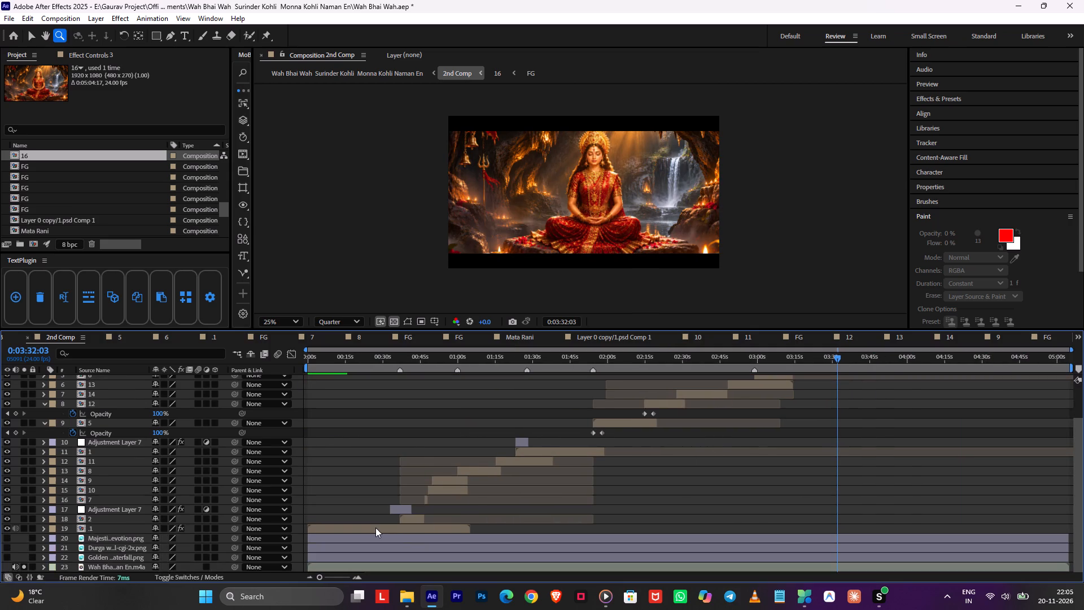
{"action": "left_click", "coordinate": [375, 528]}
{"action": "key", "text": "ctrl+d"}
{"action": "right_click", "coordinate": [375, 528]}
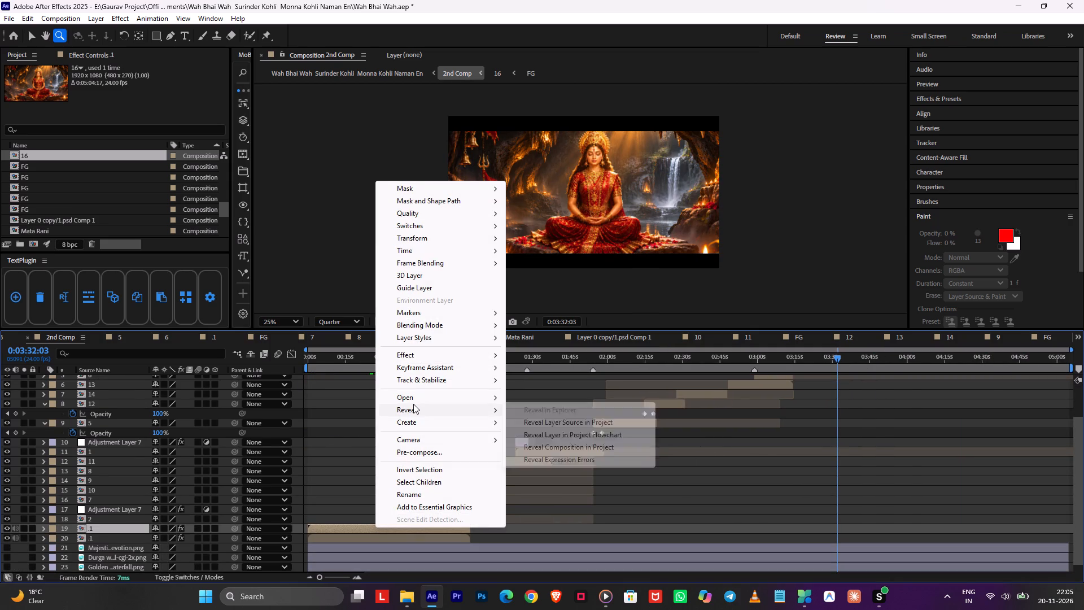
{"action": "left_click", "coordinate": [529, 418]}
{"action": "key", "text": "ctrl+d"}
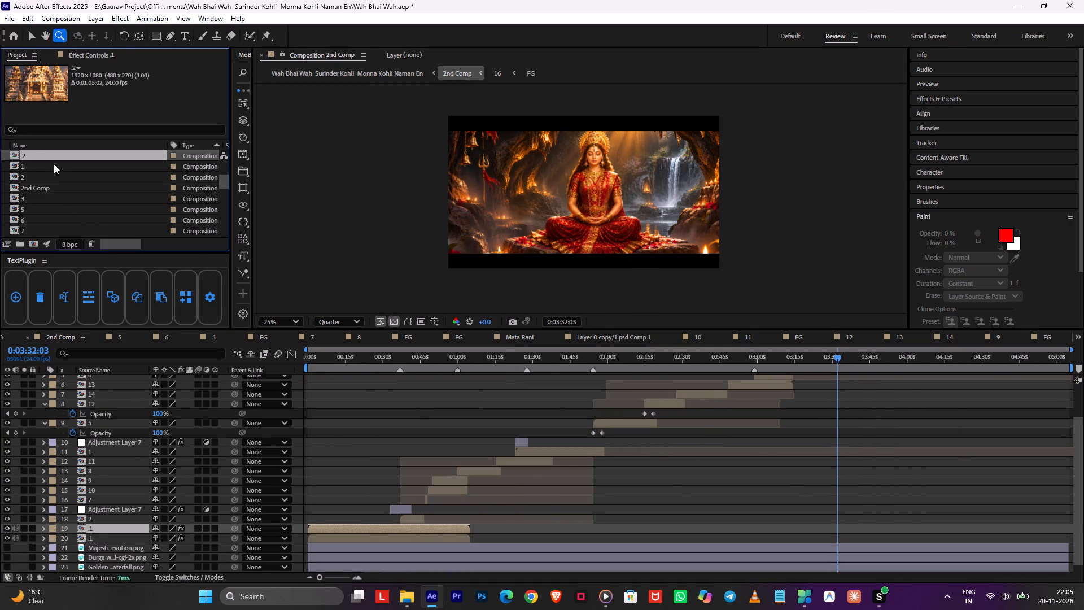
{"action": "left_click_drag", "start_coordinate": [43, 156], "coordinate": [106, 528]}
Move layer .2 beneath Black Solid 1, slide it to start at about 0:03:06 and trim its in-point to 0:03:32:03.
{"action": "left_click_drag", "start_coordinate": [102, 529], "coordinate": [146, 410]}
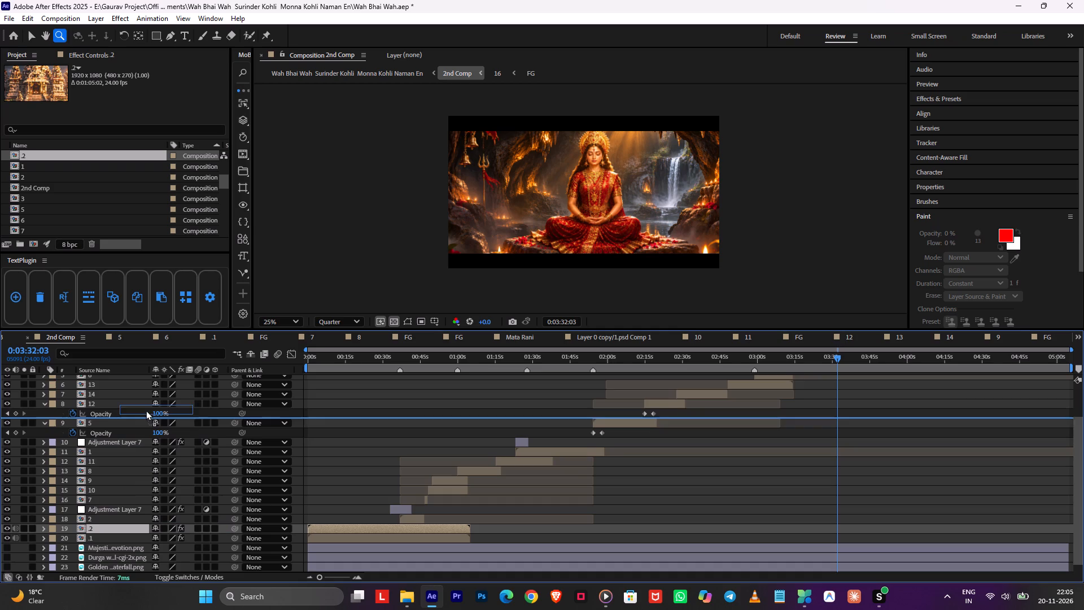
{"action": "left_click_drag", "start_coordinate": [146, 410], "coordinate": [188, 387]}
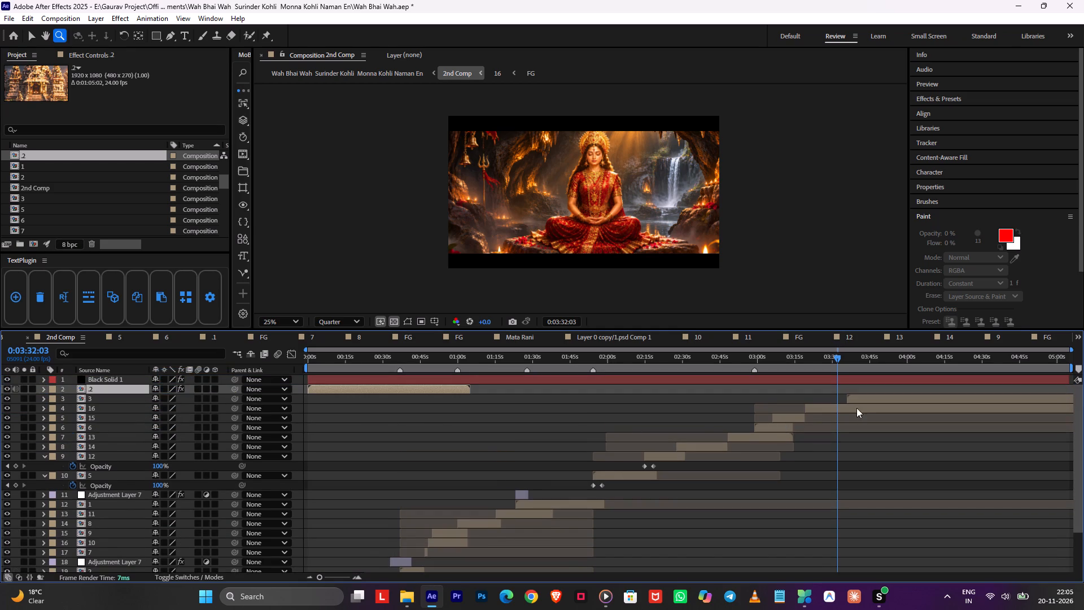
{"action": "key", "text": "bracketleft"}
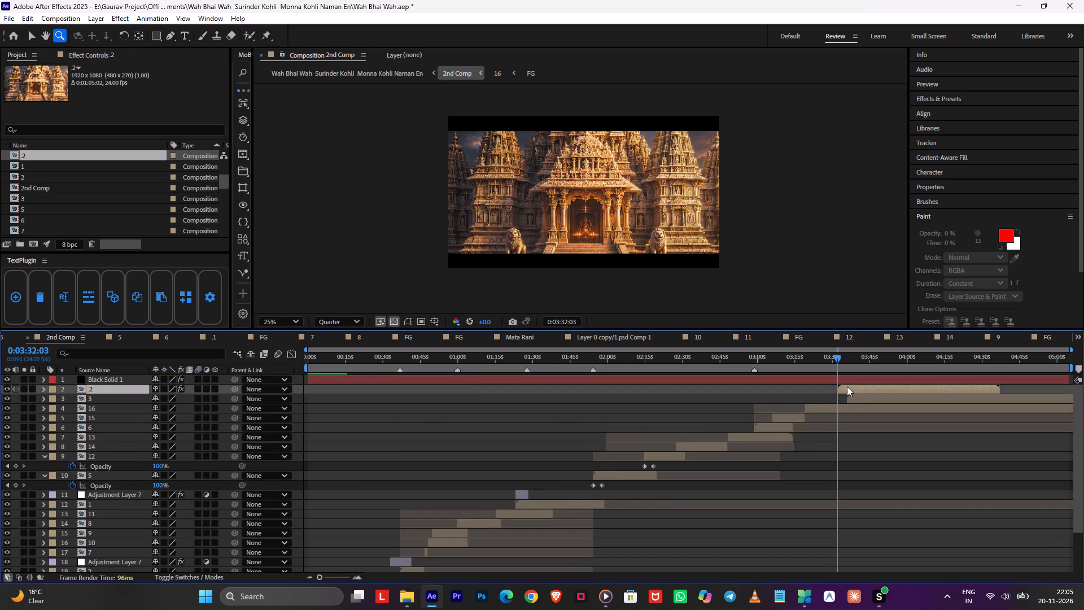
{"action": "left_click_drag", "start_coordinate": [847, 387], "coordinate": [783, 395]}
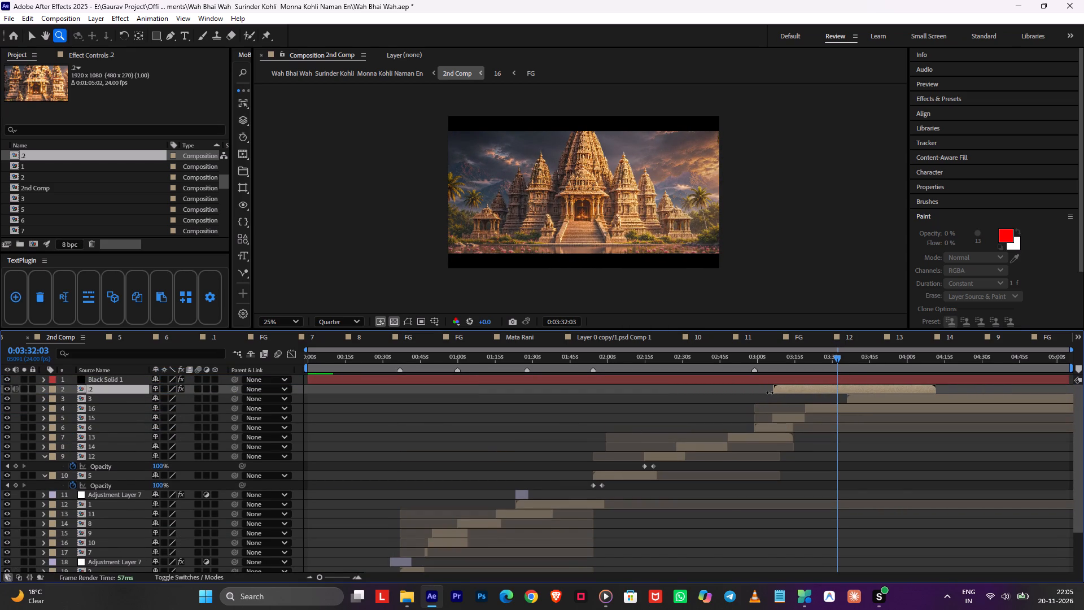
{"action": "left_click_drag", "start_coordinate": [770, 393], "coordinate": [829, 395]}
Copy the last two Opacity keyframes of layer 16 onto layer .2 at 0:03:32:03.
{"action": "key", "text": "t"}
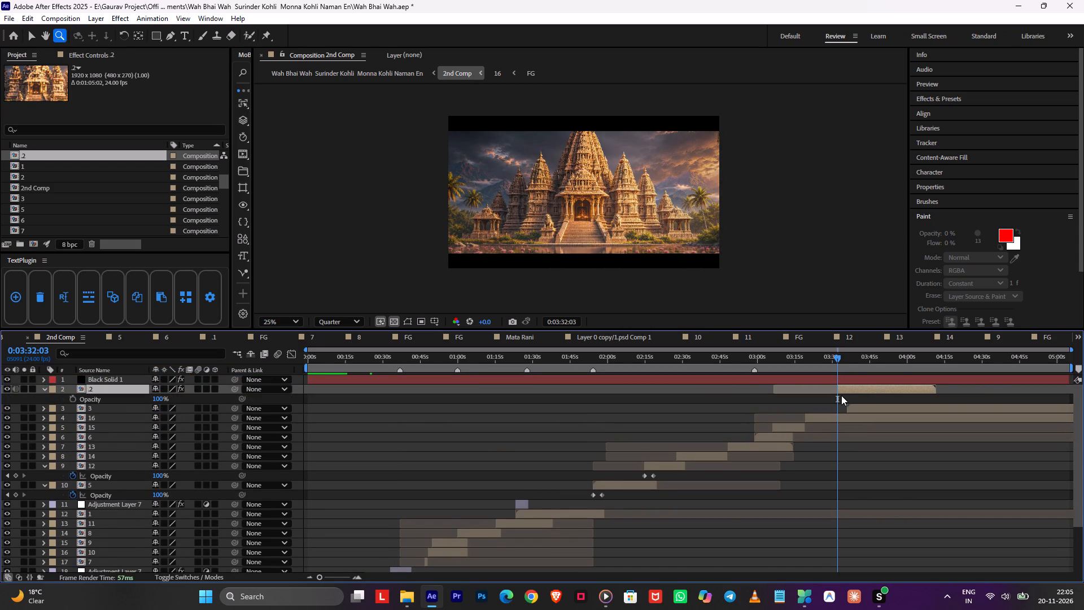
{"action": "scroll", "coordinate": [841, 396], "scroll_direction": "down", "scroll_amount": 2, "text": "alt"}
{"action": "left_click", "coordinate": [832, 417]}
{"action": "key", "text": "t"}
{"action": "scroll", "coordinate": [825, 417], "scroll_direction": "down", "scroll_amount": 2, "text": "alt"}
{"action": "left_click_drag", "start_coordinate": [793, 425], "coordinate": [767, 435]}
{"action": "key", "text": "ctrl+c"}
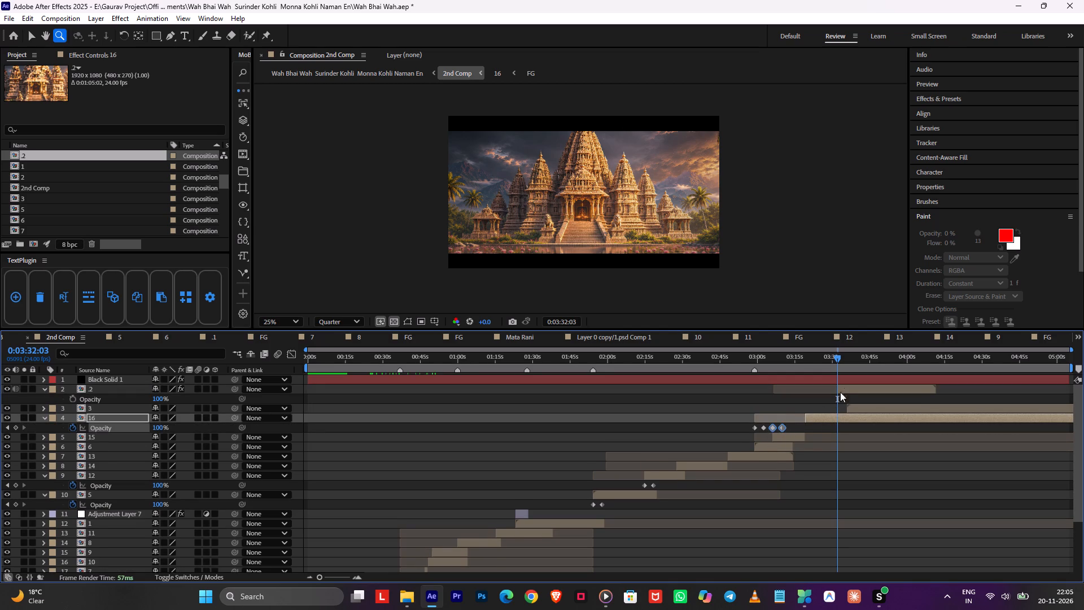
{"action": "left_click", "coordinate": [846, 386]}
{"action": "key", "text": "ctrl+v"}
{"action": "scroll", "coordinate": [849, 405], "scroll_direction": "up", "scroll_amount": 1, "text": "alt"}
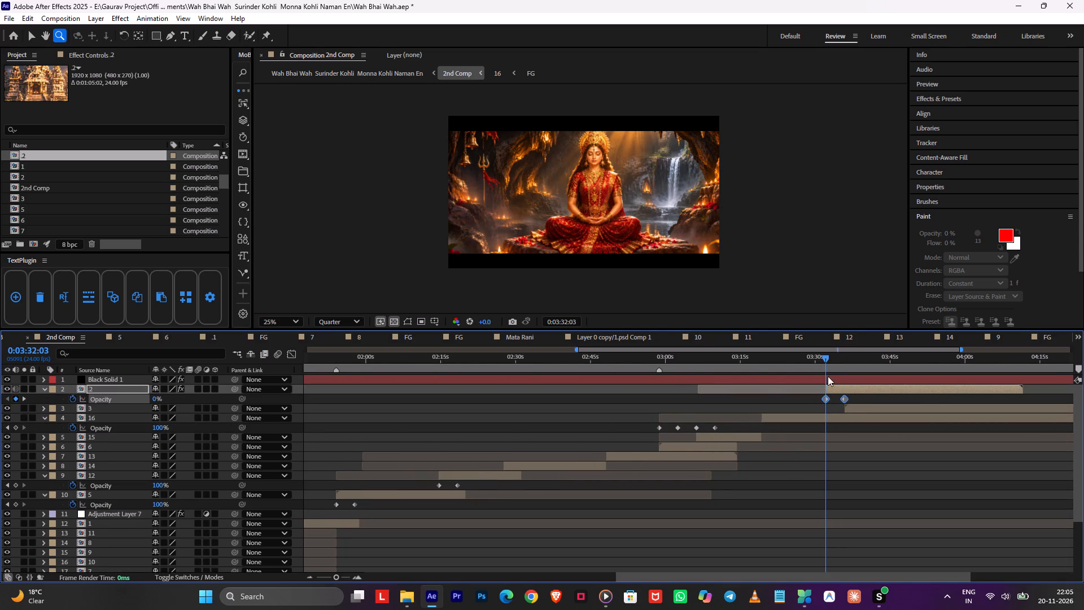
Place layer .2 between layers 3 and 16, play the fade-in from 0:03:30:13 and save the project.
{"action": "left_click", "coordinate": [820, 363]}
{"action": "left_click_drag", "start_coordinate": [132, 391], "coordinate": [131, 412]}
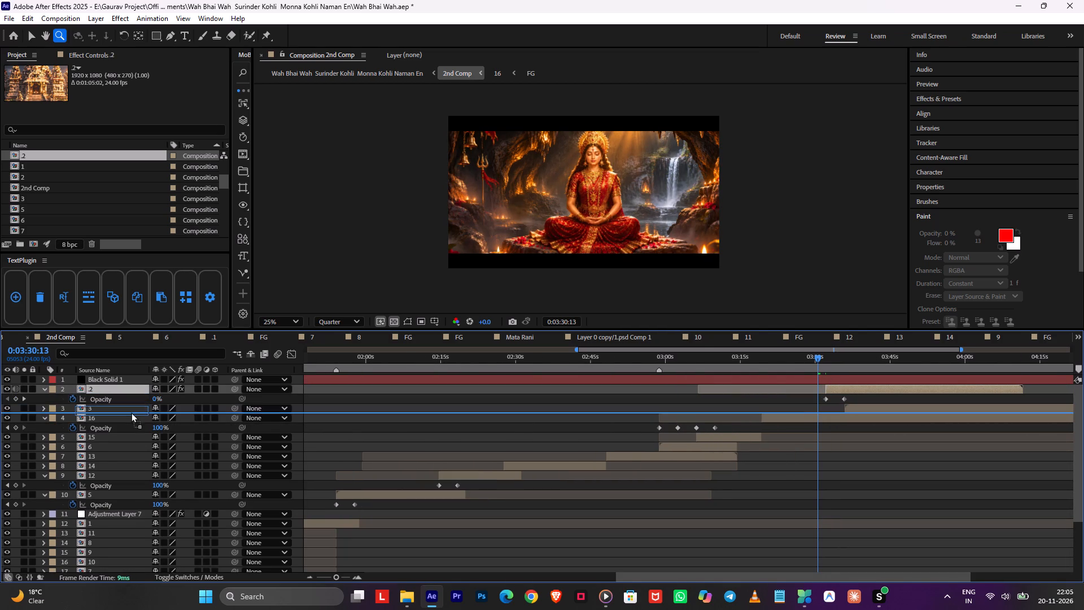
{"action": "left_click_drag", "start_coordinate": [131, 412], "coordinate": [131, 413]}
{"action": "key", "text": "space"}
{"action": "key", "text": "ctrl+s"}
Slide layer 3 along the 2nd Comp timeline to start at about 0:03:53.
{"action": "left_click_drag", "start_coordinate": [856, 389], "coordinate": [920, 391]}
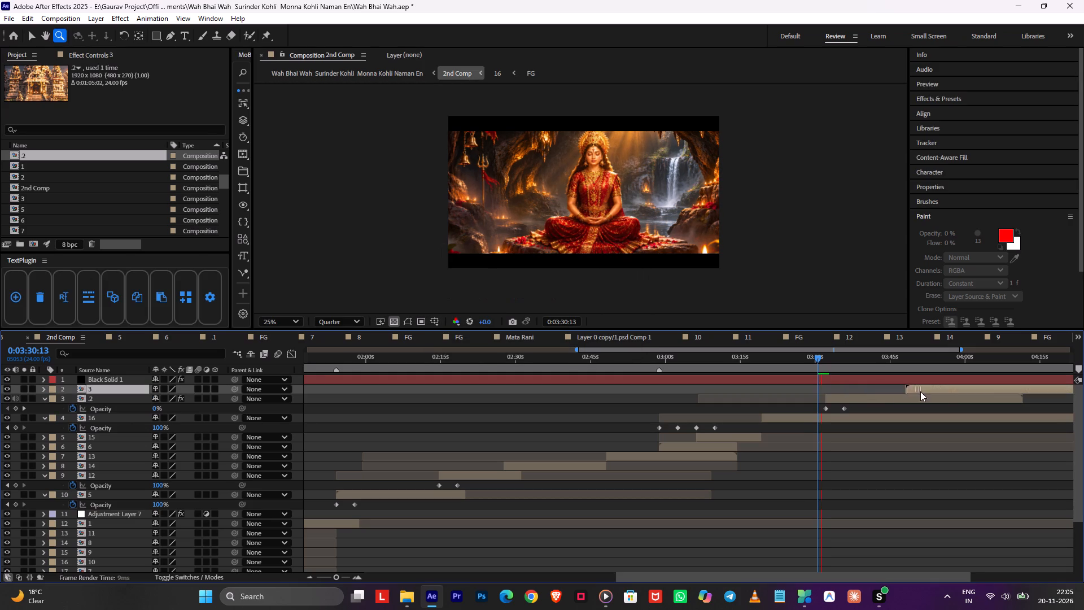
{"action": "left_click_drag", "start_coordinate": [920, 391], "coordinate": [942, 391]}
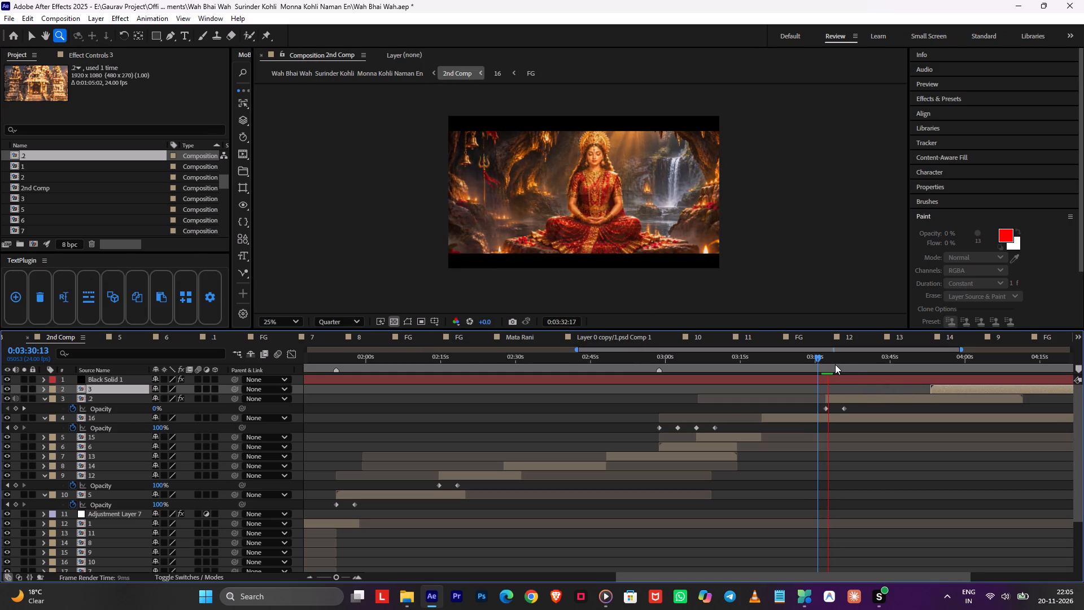
{"action": "left_click_drag", "start_coordinate": [835, 364], "coordinate": [718, 400]}
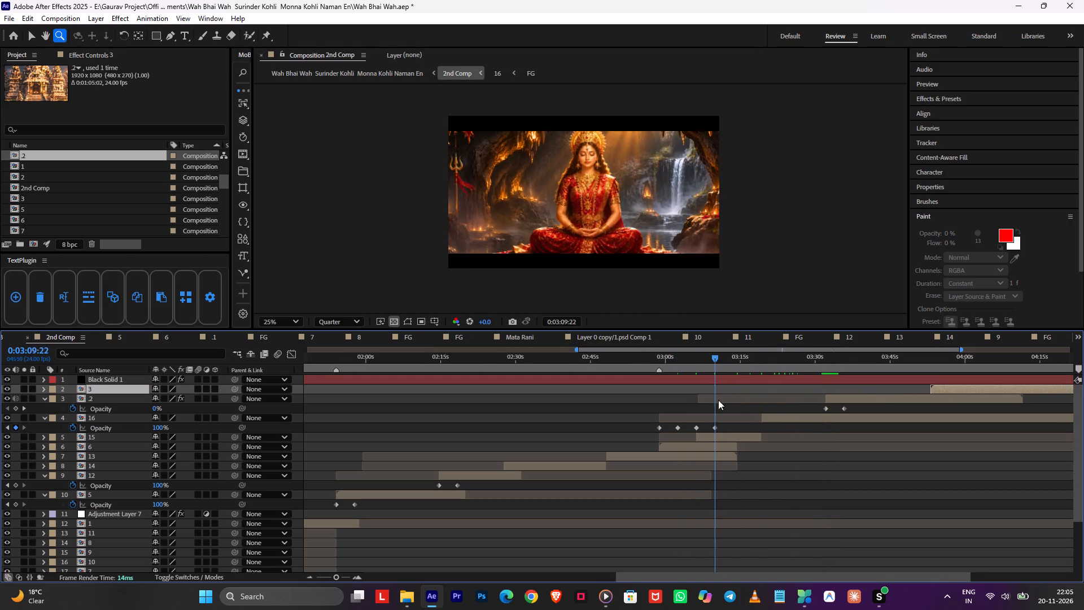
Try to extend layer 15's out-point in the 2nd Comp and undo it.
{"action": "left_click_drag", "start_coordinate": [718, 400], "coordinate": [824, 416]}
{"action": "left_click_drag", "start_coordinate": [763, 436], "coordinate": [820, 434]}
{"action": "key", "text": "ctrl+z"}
In comp 16, set Null 5's Position keyframe at 0:00:20:12 to 1020.0, 315.7, 1493.0 for a closer framing of the goddess.
{"action": "left_click_drag", "start_coordinate": [796, 359], "coordinate": [767, 364]}
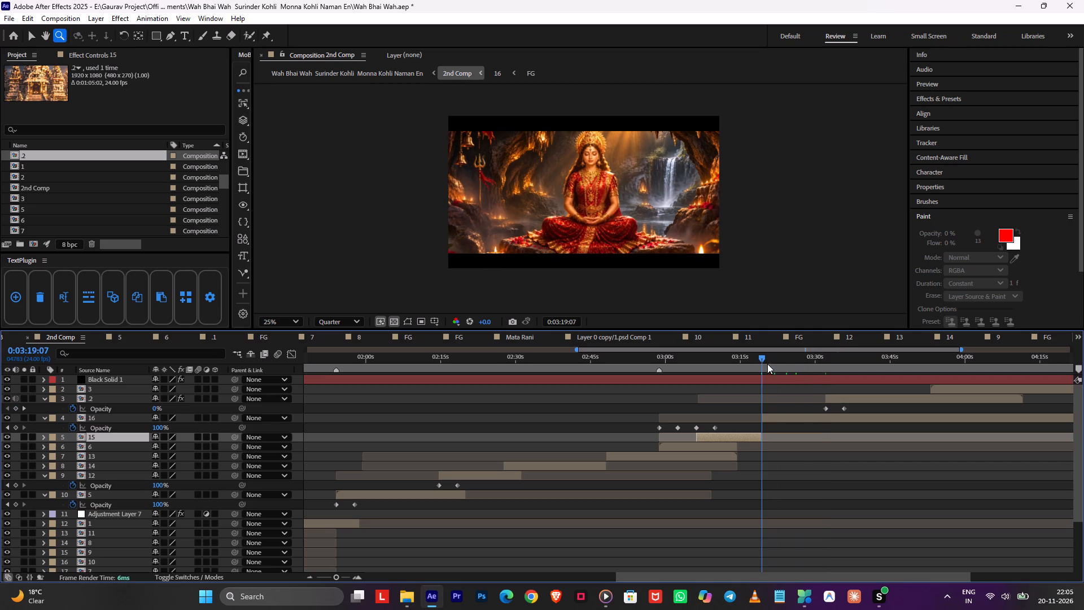
{"action": "left_click_drag", "start_coordinate": [767, 364], "coordinate": [766, 364]}
{"action": "double_click", "coordinate": [768, 417]}
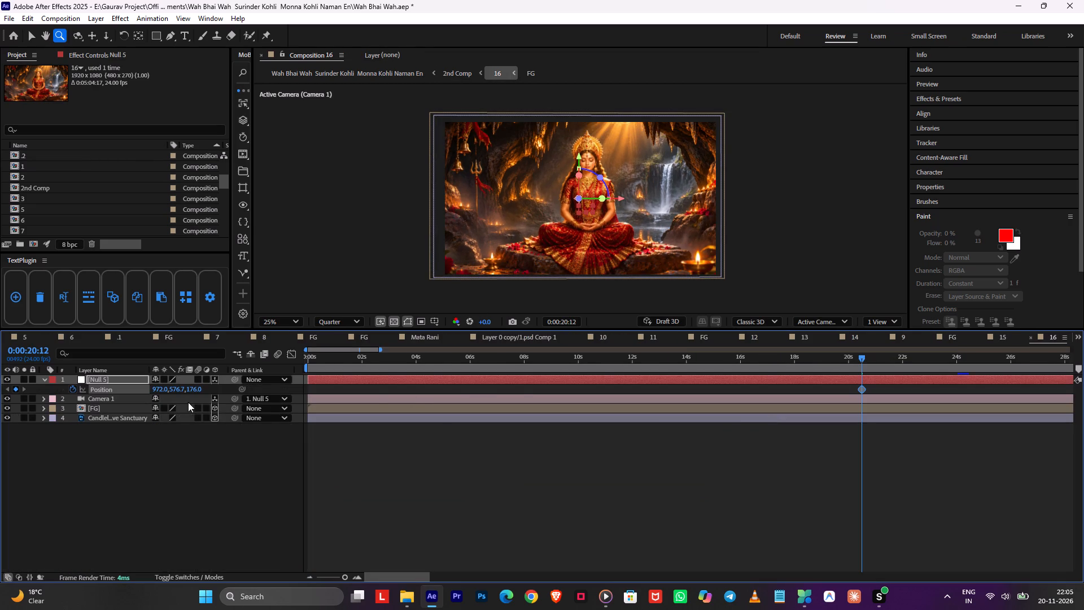
{"action": "left_click_drag", "start_coordinate": [193, 388], "coordinate": [653, 389]}
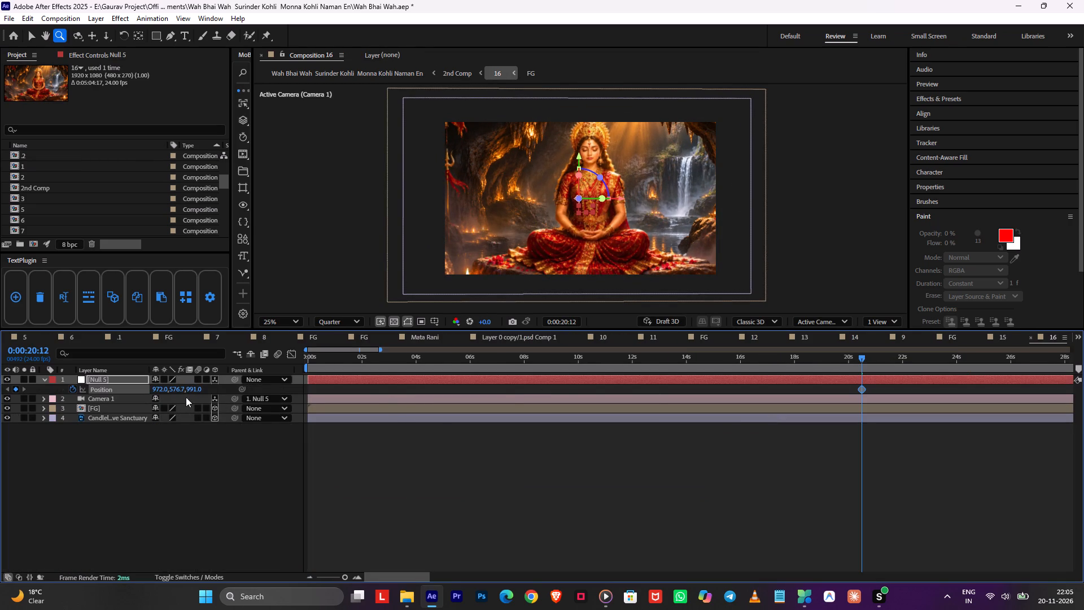
{"action": "left_click_drag", "start_coordinate": [181, 389], "coordinate": [77, 430]}
{"action": "left_click_drag", "start_coordinate": [196, 389], "coordinate": [467, 386]}
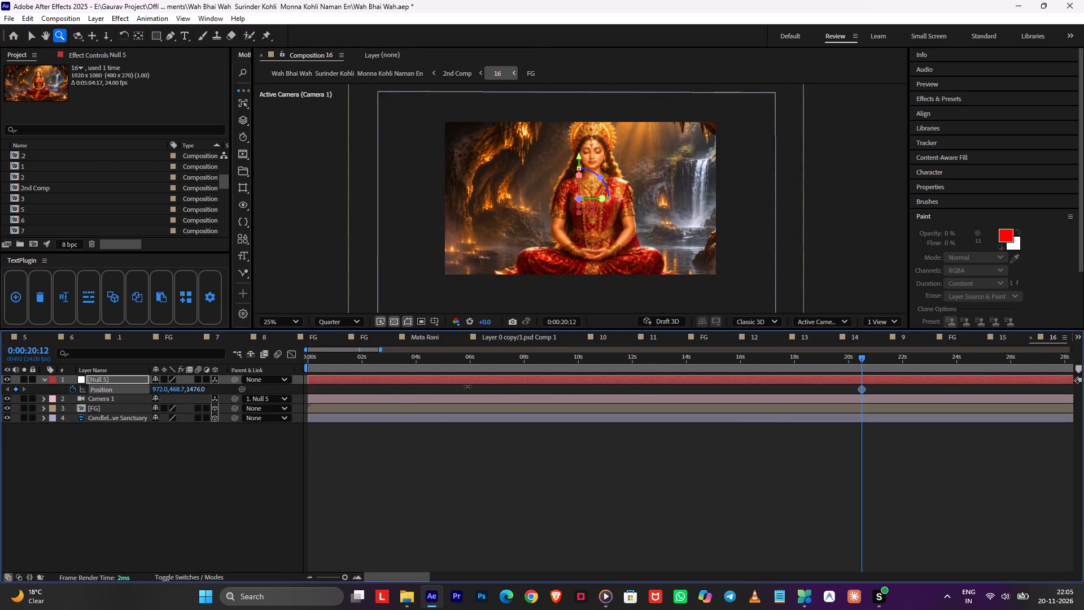
{"action": "left_click_drag", "start_coordinate": [467, 386], "coordinate": [477, 386]}
{"action": "left_click_drag", "start_coordinate": [181, 390], "coordinate": [72, 426]}
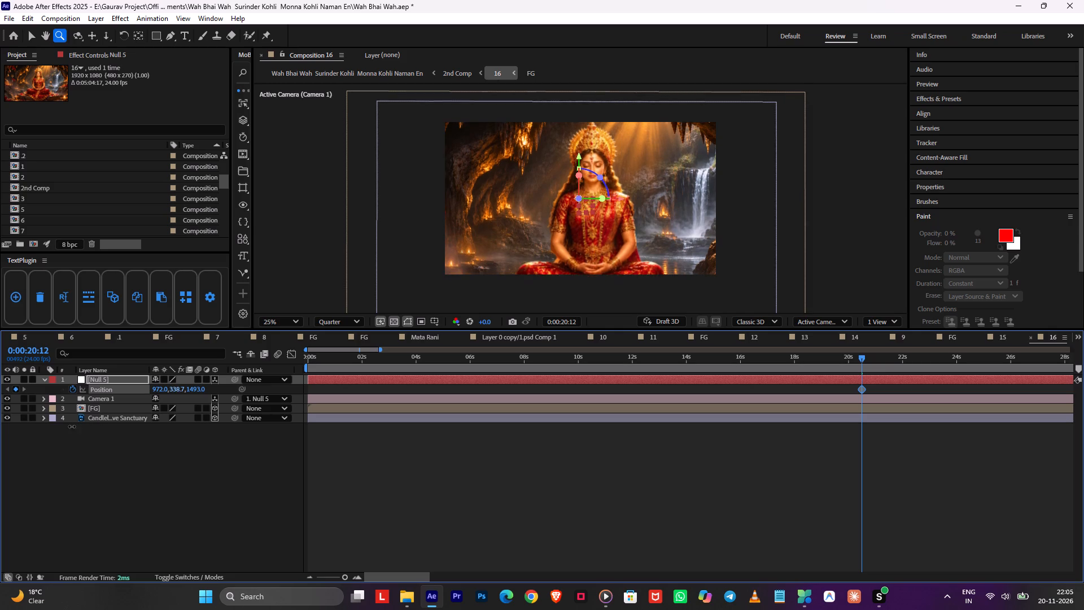
{"action": "left_click_drag", "start_coordinate": [72, 426], "coordinate": [56, 429]}
{"action": "left_click_drag", "start_coordinate": [154, 387], "coordinate": [185, 391]}
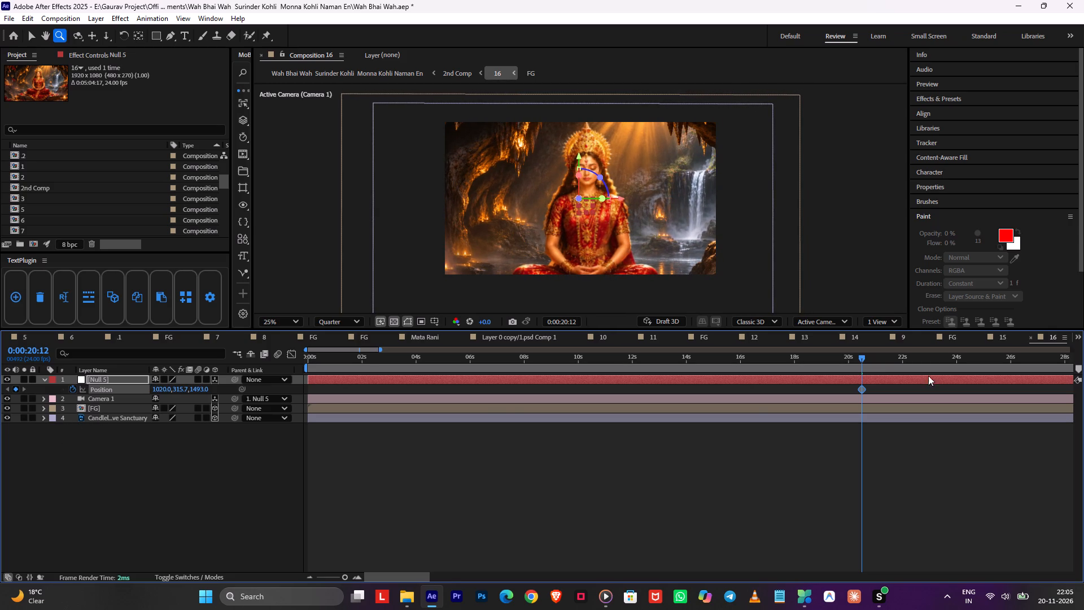
Keyframe Null 5's Position at 0:00:32:00 with a higher Z value and a lower Y value, pushing in further on the goddess.
{"action": "left_click_drag", "start_coordinate": [944, 368], "coordinate": [911, 390]}
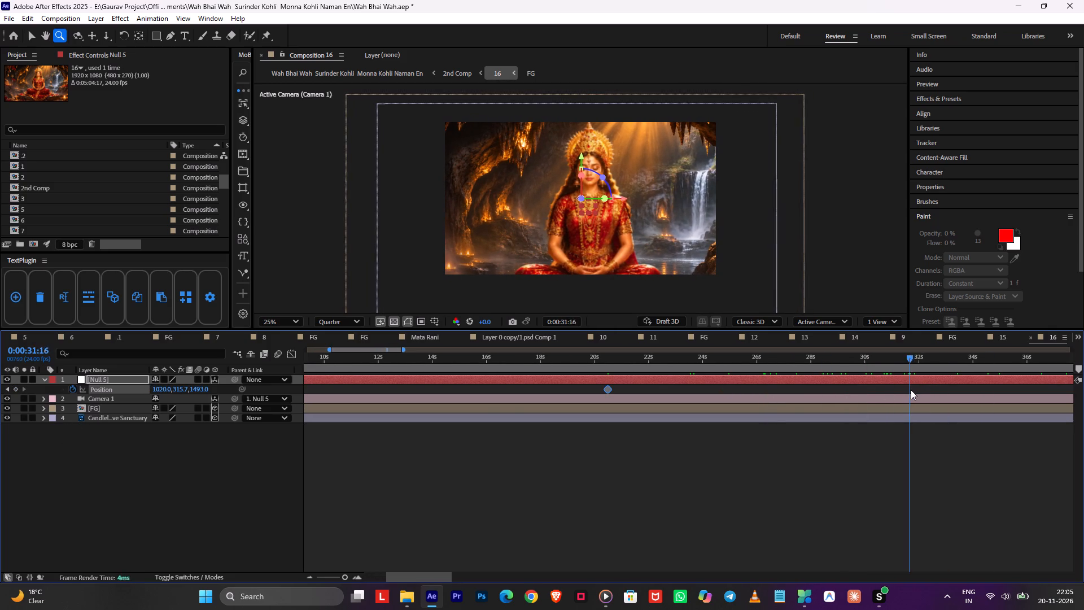
{"action": "left_click_drag", "start_coordinate": [911, 390], "coordinate": [918, 392]}
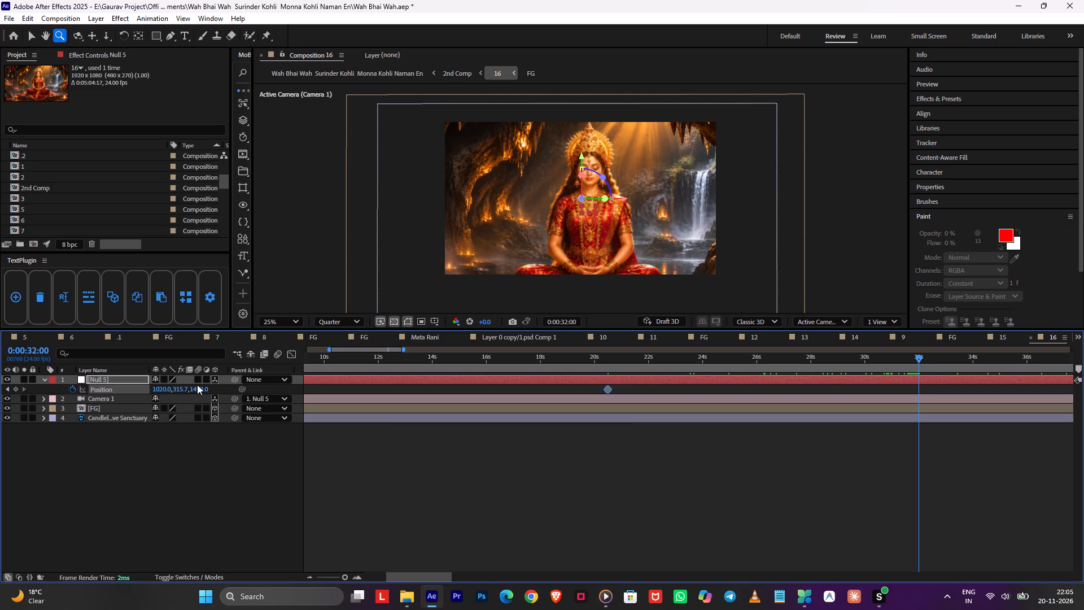
{"action": "left_click_drag", "start_coordinate": [200, 389], "coordinate": [343, 409]}
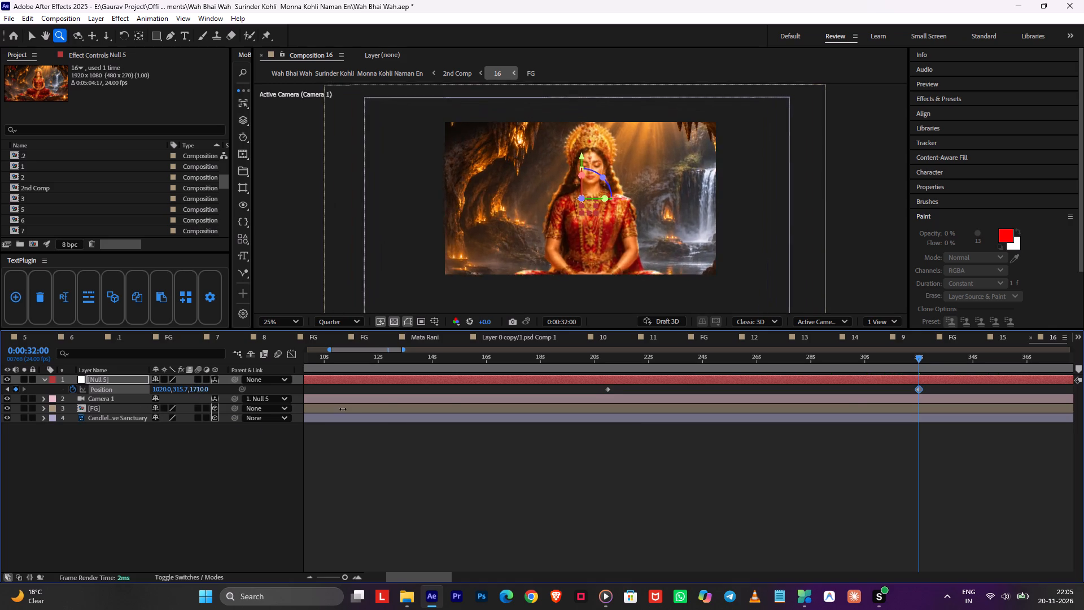
{"action": "left_click_drag", "start_coordinate": [343, 409], "coordinate": [481, 406]}
{"action": "left_click_drag", "start_coordinate": [179, 388], "coordinate": [121, 403]}
Lower the Z value of Null 5's 0:00:20:12 Position keyframe for a wider start, return to 2nd Comp and save the project.
{"action": "left_click", "coordinate": [609, 367], "text": "shift"}
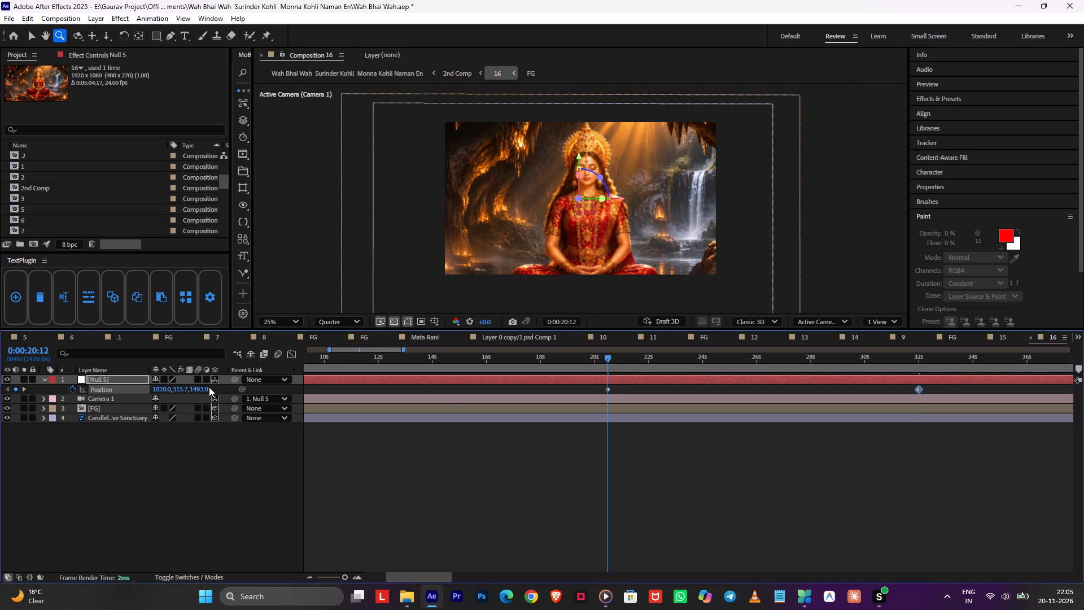
{"action": "left_click_drag", "start_coordinate": [202, 389], "coordinate": [51, 396]}
{"action": "key", "text": "Tab"}
{"action": "left_click", "coordinate": [56, 393]}
{"action": "key", "text": "ctrl+s"}
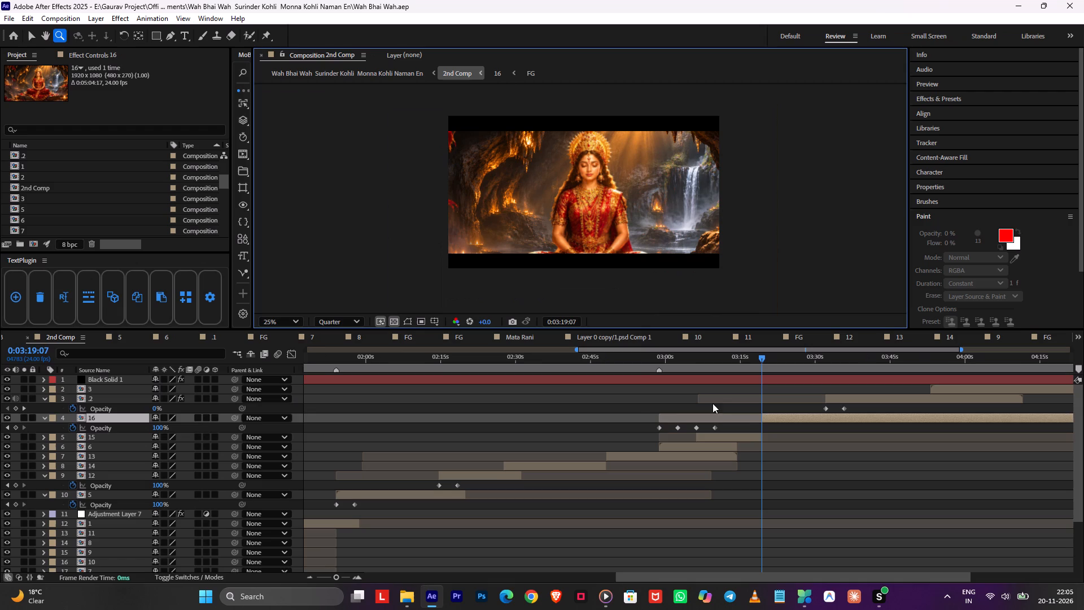
Play layer 16's push-in in 2nd Comp from its cut near 0:03:18:14 through the temple fade-in after 0:03:30:15.
{"action": "left_click", "coordinate": [776, 439]}
{"action": "key", "text": "space"}
{"action": "scroll", "coordinate": [779, 433], "scroll_direction": "up", "scroll_amount": 2, "text": "alt"}
{"action": "left_click_drag", "start_coordinate": [703, 360], "coordinate": [694, 358]}
{"action": "key", "text": "space"}
{"action": "scroll", "coordinate": [693, 382], "scroll_direction": "up", "scroll_amount": 2, "text": "alt"}
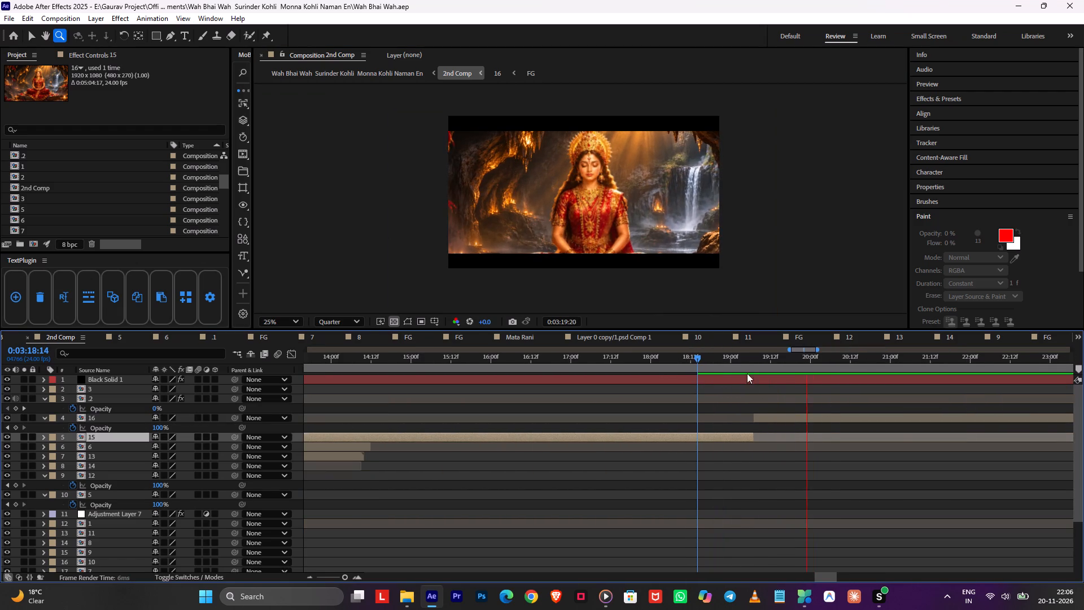
{"action": "left_click", "coordinate": [734, 366]}
{"action": "key", "text": "space"}
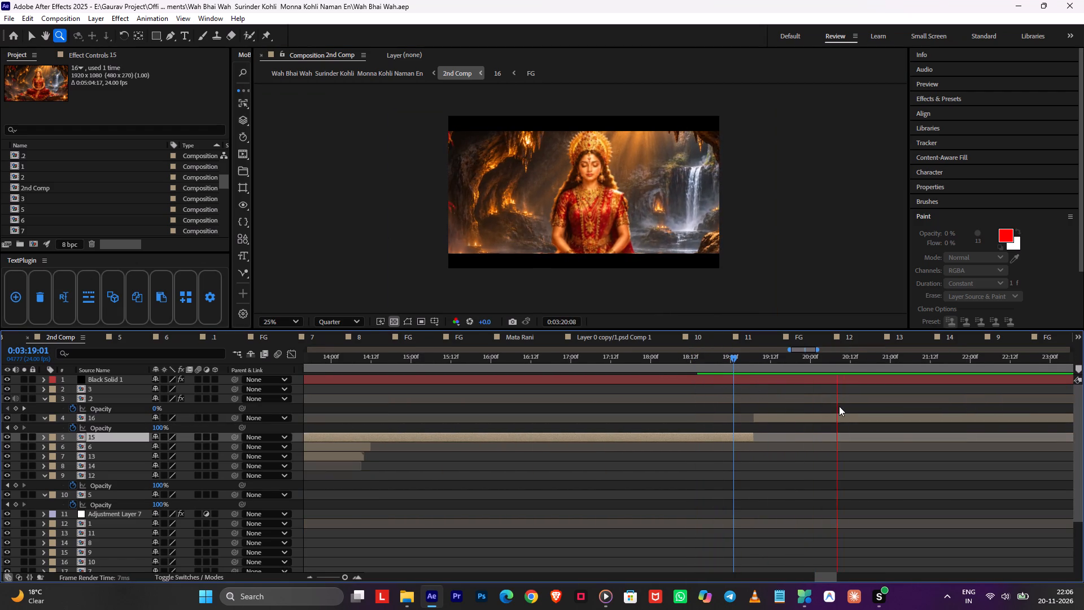
{"action": "middle_click_drag", "start_coordinate": [837, 407], "coordinate": [480, 417]}
{"action": "left_click_drag", "start_coordinate": [735, 365], "coordinate": [748, 368]}
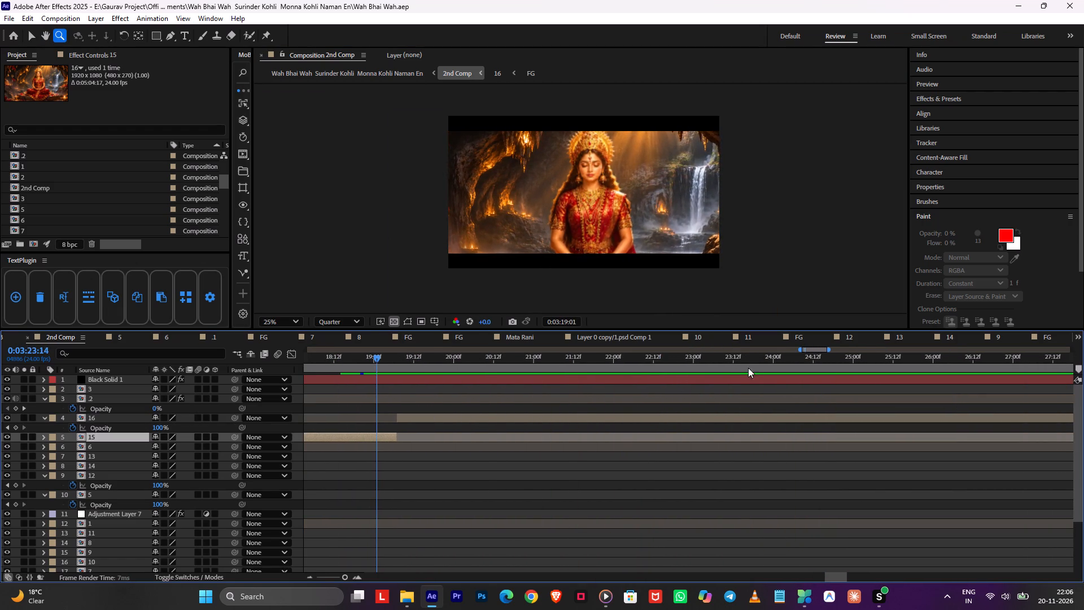
{"action": "left_click_drag", "start_coordinate": [748, 368], "coordinate": [827, 380]}
{"action": "key", "text": "space"}
{"action": "scroll", "coordinate": [859, 408], "scroll_direction": "down", "scroll_amount": 2, "text": "alt"}
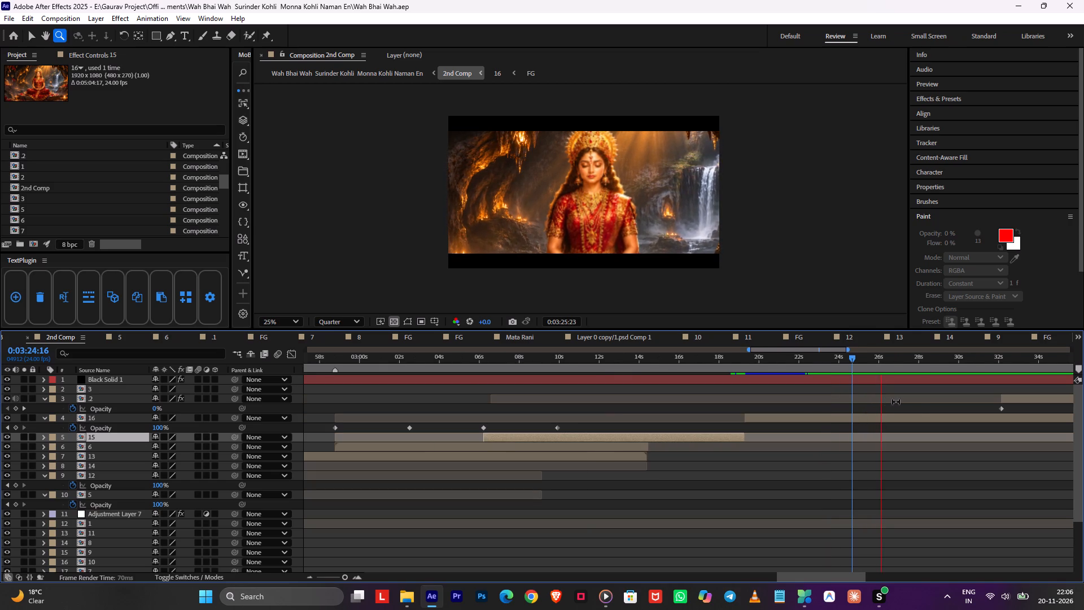
{"action": "left_click_drag", "start_coordinate": [963, 366], "coordinate": [971, 370]}
{"action": "key", "text": "space"}
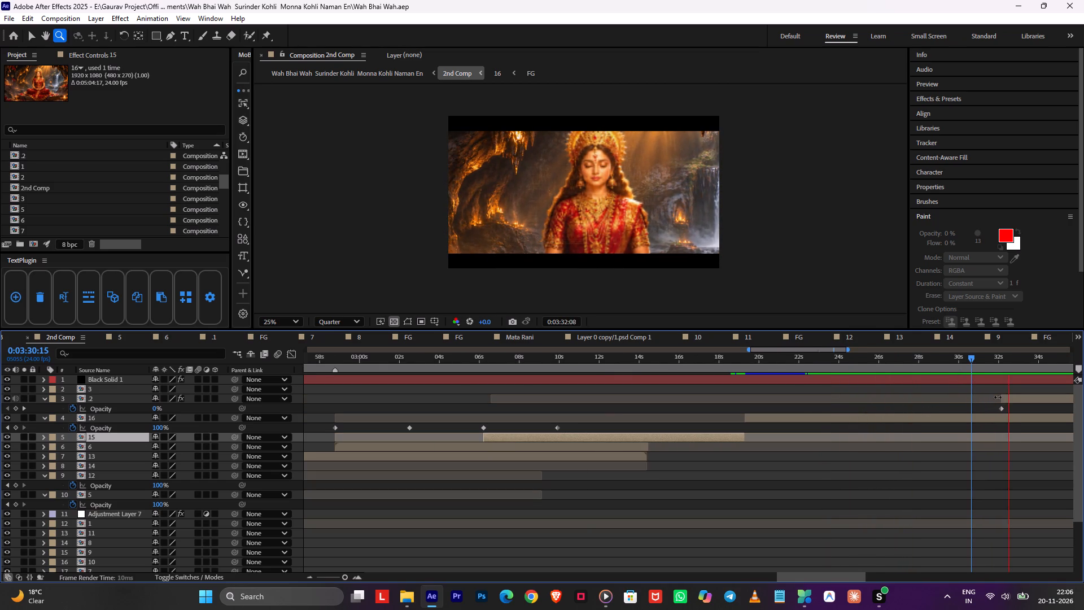
{"action": "key", "text": "space"}
In comp 16, move Null 5's last Position keyframe to about 0:00:40:00, apply Easy Ease, return to 2nd Comp and save.
{"action": "double_click", "coordinate": [1023, 421]}
{"action": "left_click_drag", "start_coordinate": [917, 387], "coordinate": [1006, 403]}
{"action": "key", "text": "F9"}
{"action": "left_click_drag", "start_coordinate": [971, 364], "coordinate": [500, 410]}
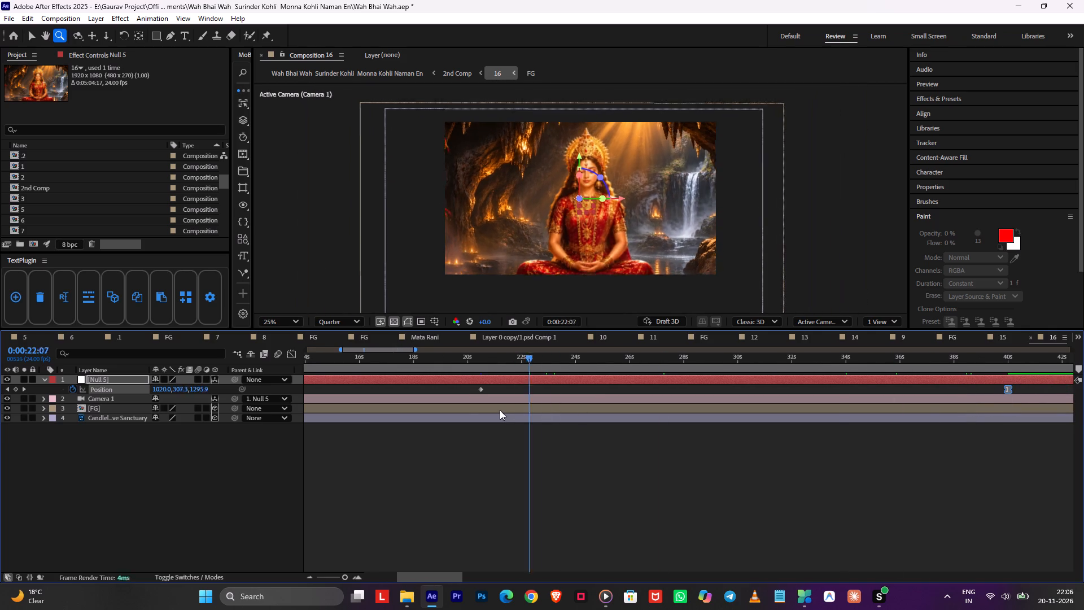
{"action": "left_click_drag", "start_coordinate": [500, 410], "coordinate": [484, 410]}
{"action": "key", "text": "Tab"}
{"action": "left_click", "coordinate": [416, 408]}
{"action": "key", "text": "ctrl+s"}
Play 2nd Comp from 0:03:19:07 to check the slower eased push-in of layer 16.
{"action": "left_click", "coordinate": [797, 456]}
{"action": "key", "text": "space"}
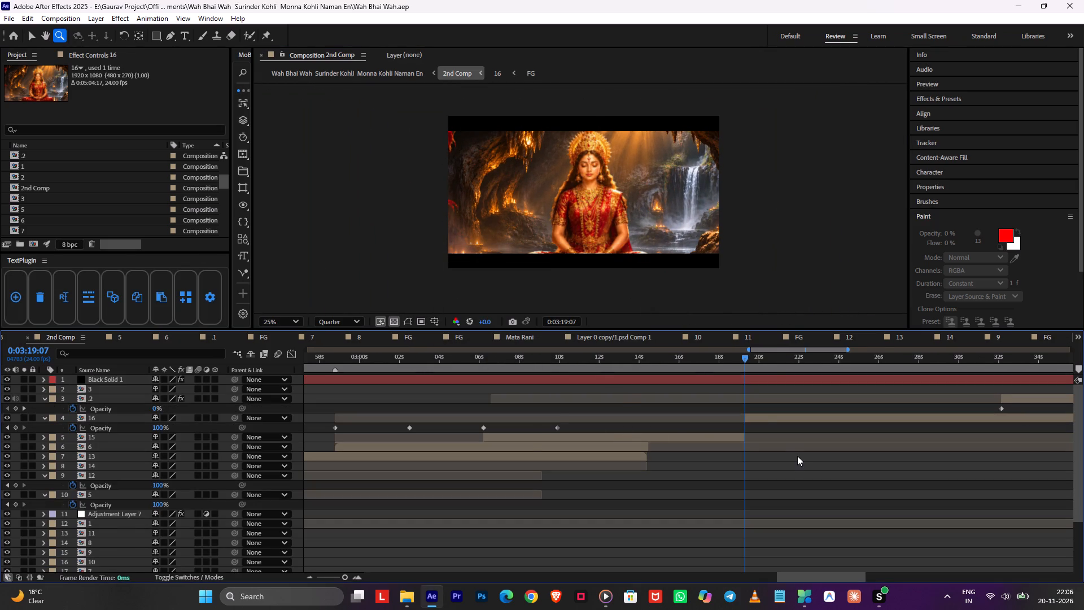
{"action": "scroll", "coordinate": [792, 452], "scroll_direction": "down", "scroll_amount": 1, "text": "alt"}
{"action": "middle_click_drag", "start_coordinate": [810, 397], "coordinate": [670, 412]}
{"action": "left_click", "coordinate": [681, 384]}
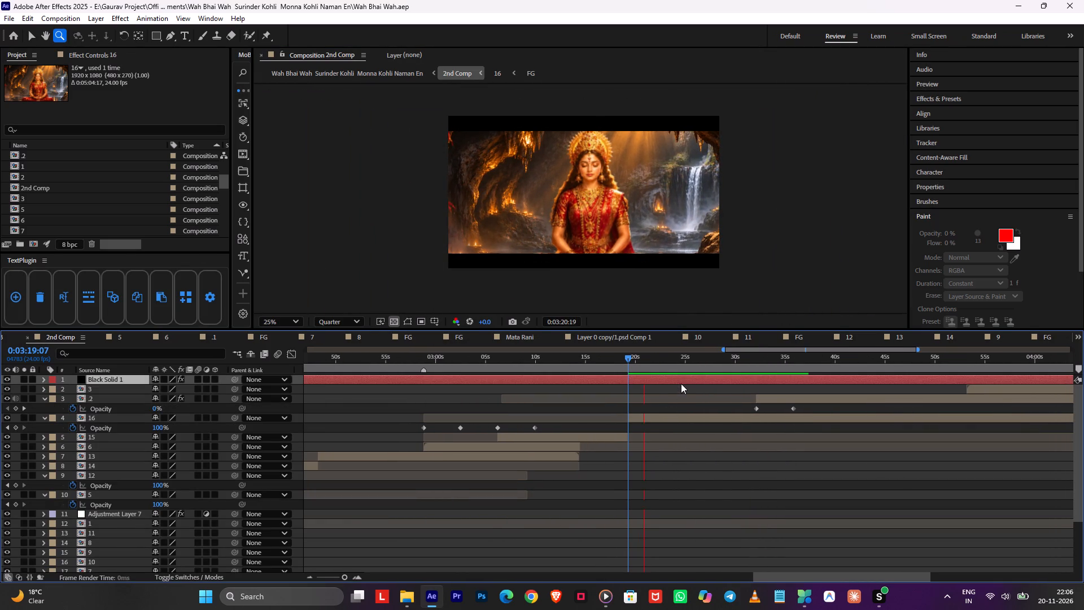
{"action": "left_click", "coordinate": [675, 392]}
{"action": "key", "text": "space"}
Collapse the revealed keyframe properties of all layers in 2nd Comp.
{"action": "key", "text": "u"}
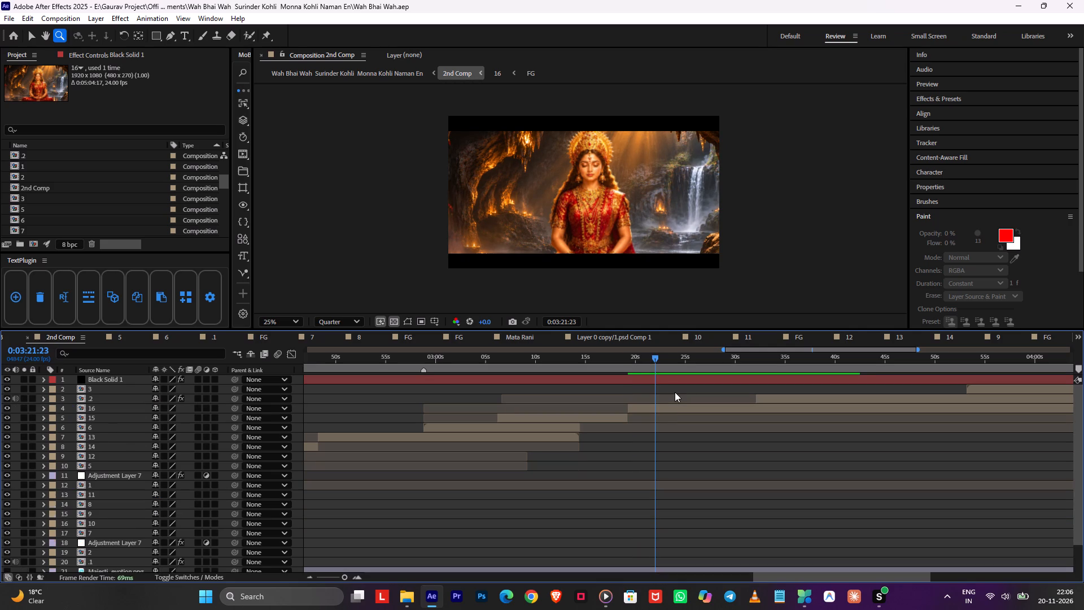
Clear the disk cache for all versions.
{"action": "scroll", "coordinate": [672, 406], "scroll_direction": "down", "scroll_amount": 3, "text": "alt"}
{"action": "type", "text": "1"}
{"action": "key", "text": "space"}
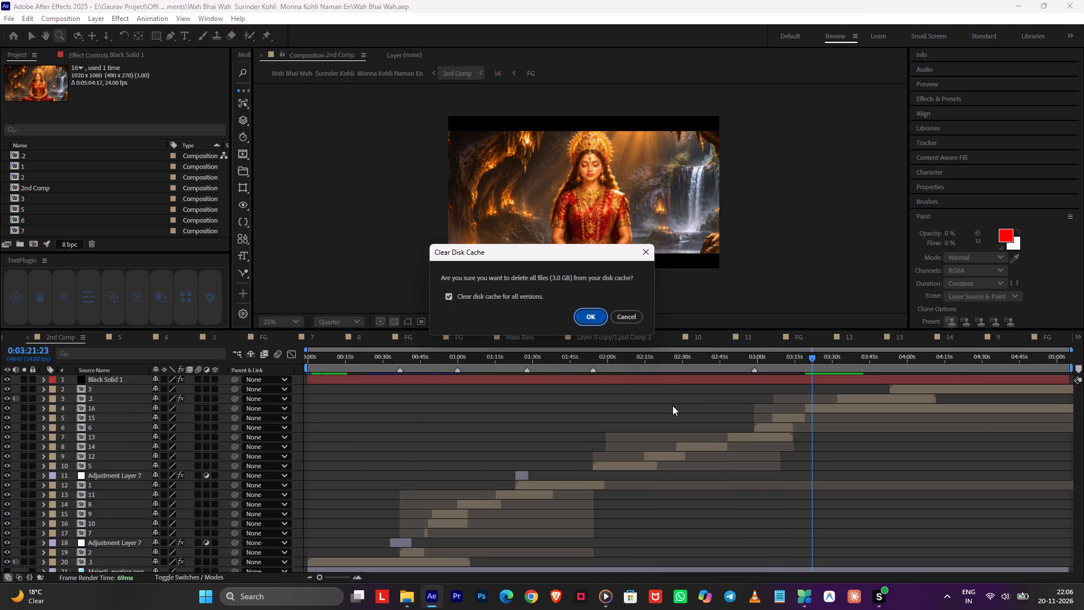
Play 2nd Comp from about 0:03:17:04 through layer 16's push-in and its fade into the temple shot.
{"action": "left_click", "coordinate": [789, 364]}
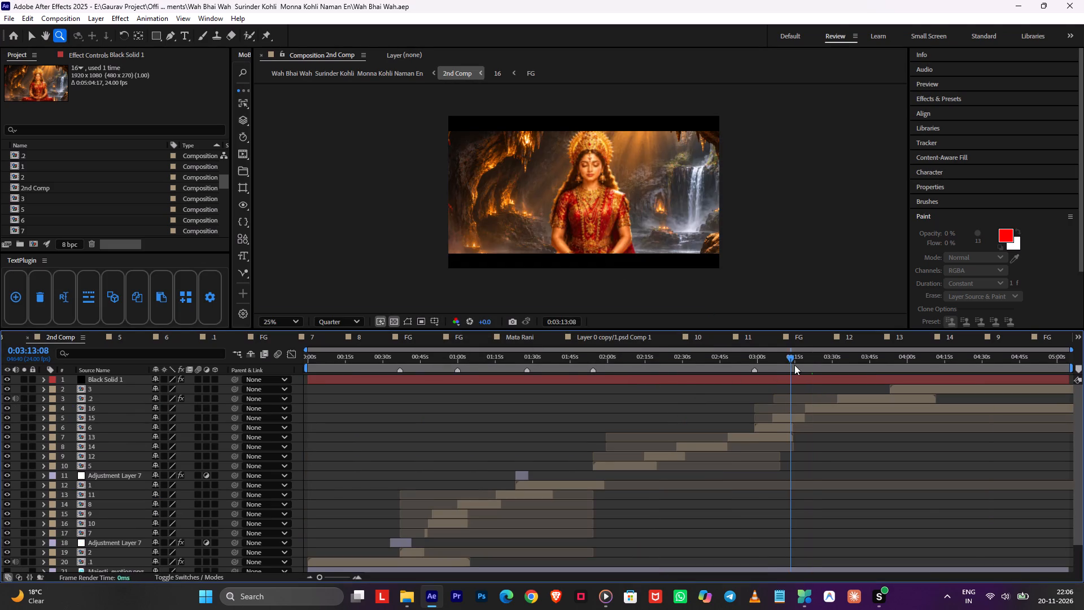
{"action": "left_click", "coordinate": [797, 365]}
{"action": "key", "text": "space"}
{"action": "scroll", "coordinate": [801, 389], "scroll_direction": "up", "scroll_amount": 2, "text": "alt"}
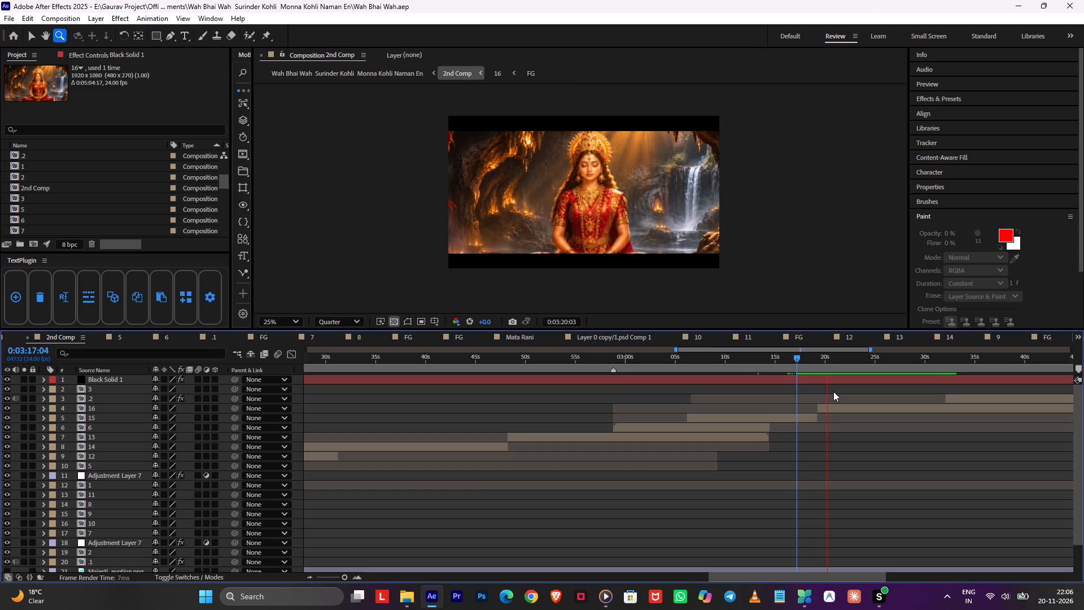
{"action": "left_click_drag", "start_coordinate": [802, 358], "coordinate": [810, 363]}
{"action": "key", "text": "space"}
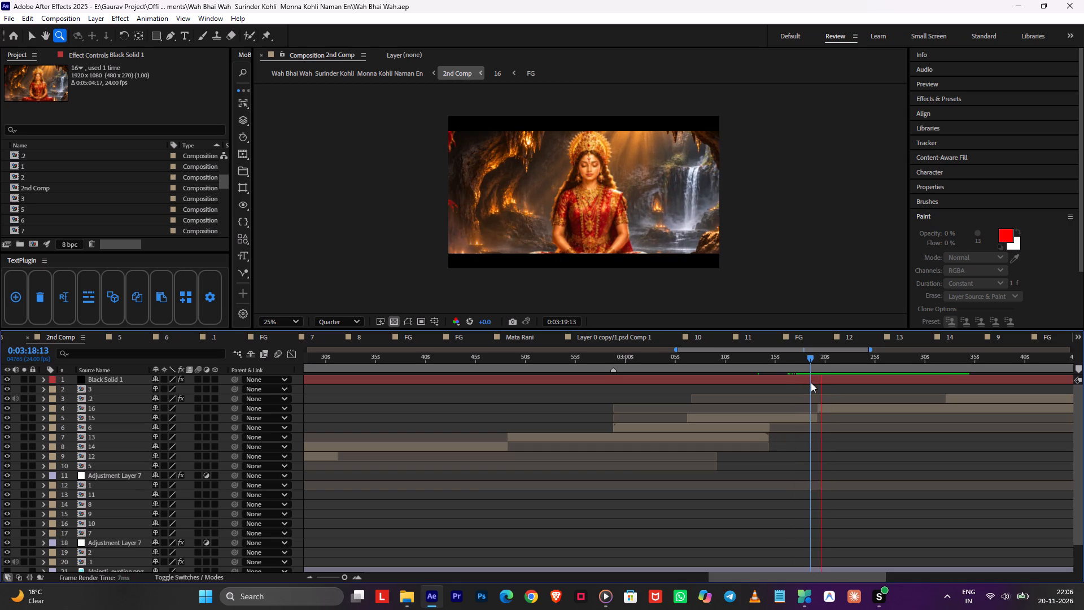
{"action": "left_click_drag", "start_coordinate": [860, 366], "coordinate": [906, 367]}
{"action": "key", "text": "space"}
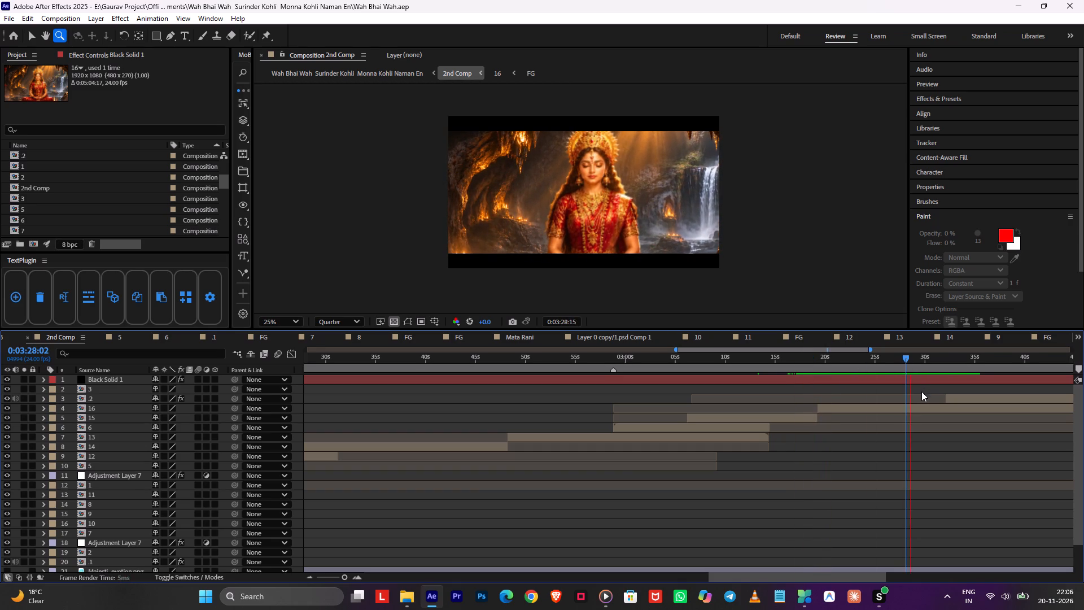
{"action": "middle_click_drag", "start_coordinate": [915, 396], "coordinate": [702, 407]}
{"action": "scroll", "coordinate": [740, 390], "scroll_direction": "down", "scroll_amount": 2, "text": "alt"}
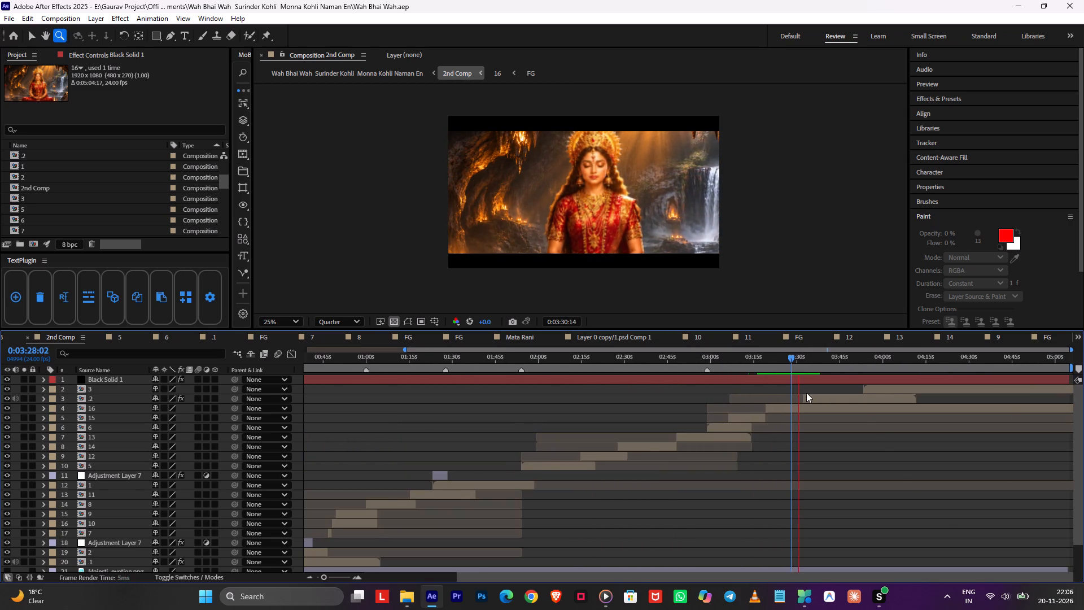
{"action": "scroll", "coordinate": [817, 393], "scroll_direction": "down", "scroll_amount": 1}
{"action": "middle_click_drag", "start_coordinate": [806, 395], "coordinate": [697, 403]}
{"action": "scroll", "coordinate": [839, 416], "scroll_direction": "up", "scroll_amount": 2}
{"action": "scroll", "coordinate": [851, 417], "scroll_direction": "up", "scroll_amount": 1, "text": "alt"}
{"action": "middle_click_drag", "start_coordinate": [849, 418], "coordinate": [724, 429], "text": "alt"}
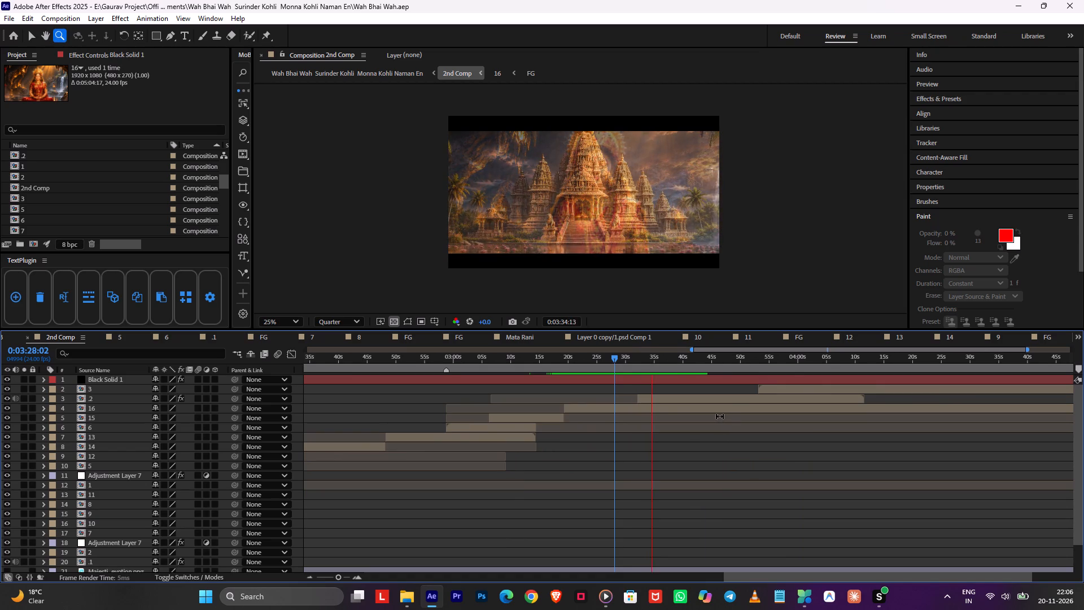
In comp .2, move Null 2's last Position keyframe to the comp's end near 0:01:05:01, return to 2nd Comp and save.
{"action": "left_click_drag", "start_coordinate": [658, 363], "coordinate": [774, 382]}
{"action": "double_click", "coordinate": [776, 397]}
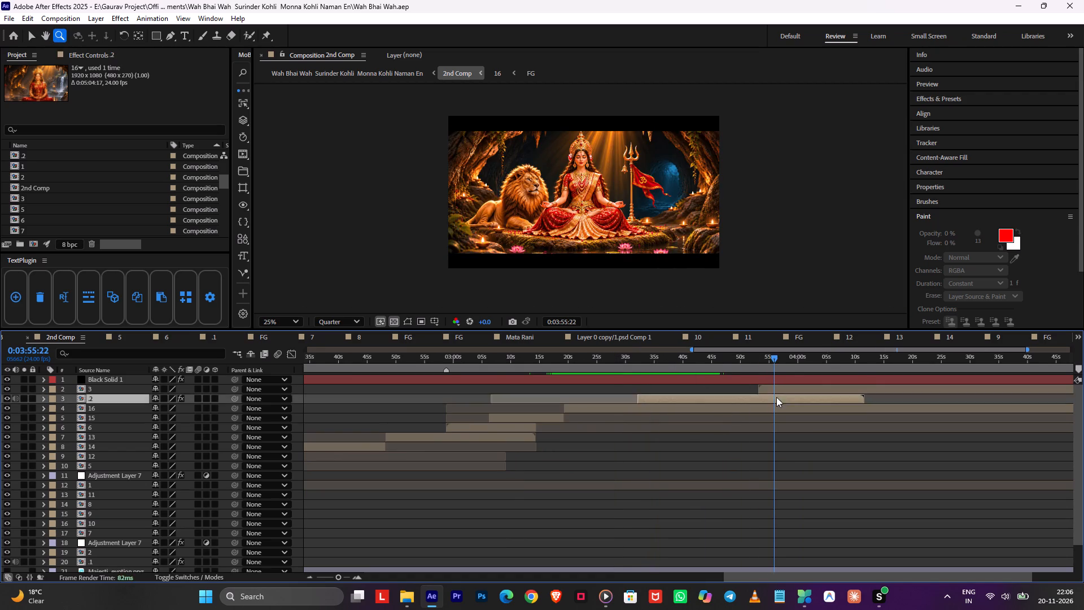
{"action": "left_click_drag", "start_coordinate": [780, 357], "coordinate": [1083, 378]}
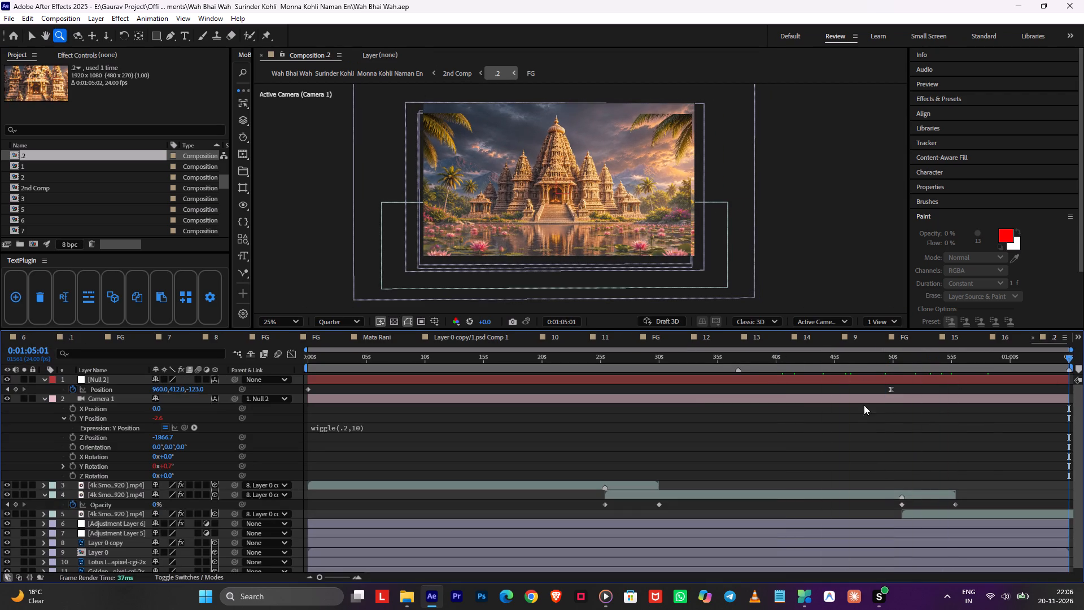
{"action": "left_click_drag", "start_coordinate": [891, 389], "coordinate": [1065, 400]}
{"action": "left_click_drag", "start_coordinate": [1039, 367], "coordinate": [771, 376]}
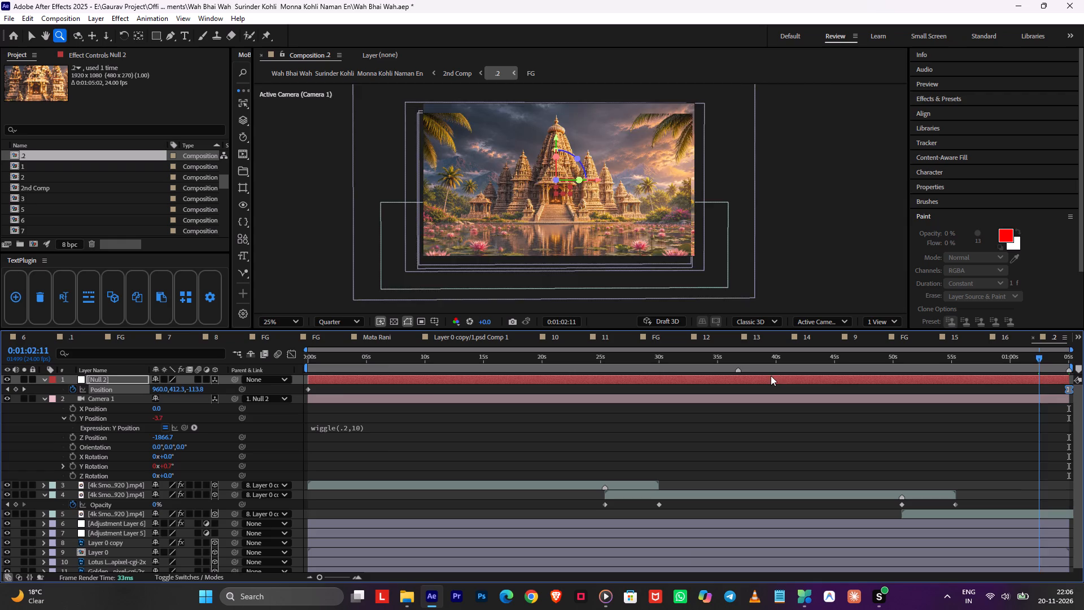
{"action": "left_click_drag", "start_coordinate": [771, 376], "coordinate": [200, 387]}
{"action": "key", "text": "Tab"}
{"action": "left_click", "coordinate": [142, 382]}
{"action": "key", "text": "space"}
{"action": "key", "text": "ctrl+s"}
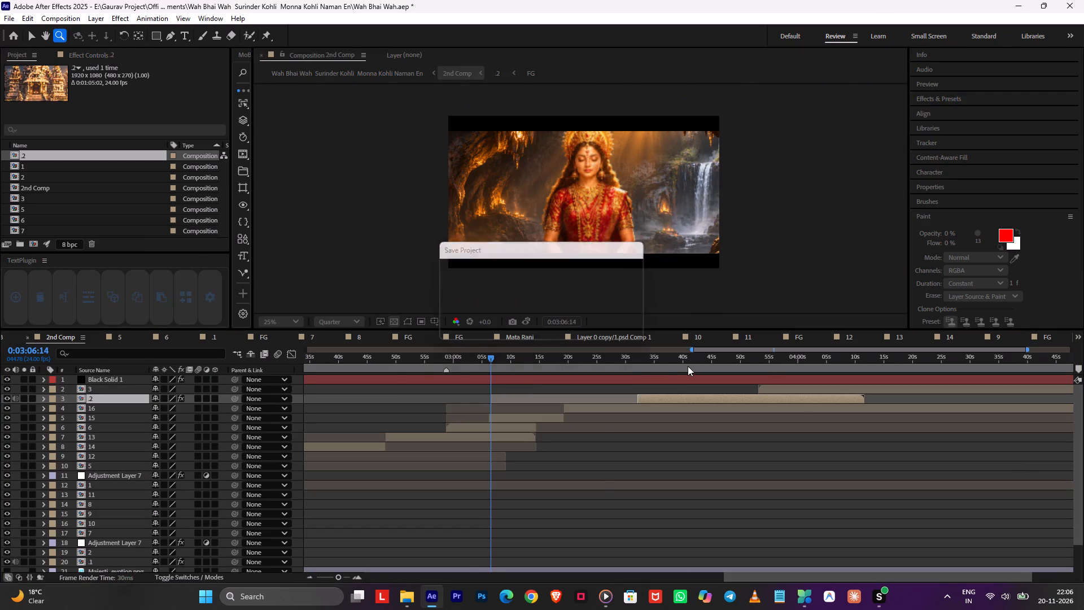
Play 2nd Comp around 0:03:06:14 and 0:03:15:03 to review the transition between the goddess shots.
{"action": "scroll", "coordinate": [668, 365], "scroll_direction": "down", "scroll_amount": 5, "text": "alt"}
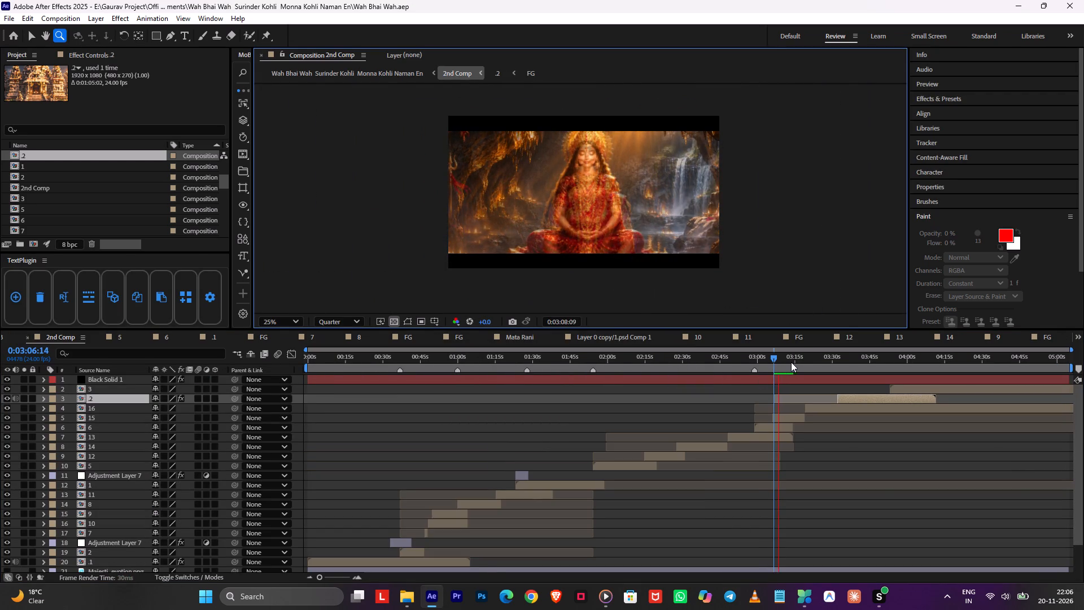
{"action": "left_click", "coordinate": [792, 363]}
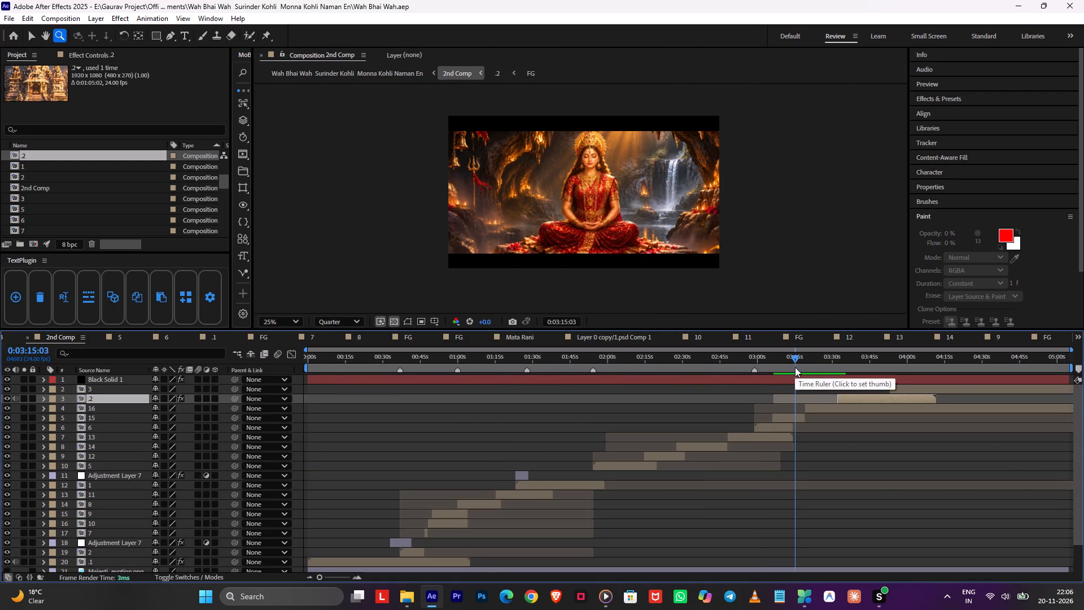
{"action": "key", "text": "space"}
{"action": "key", "text": "space"}
{"action": "scroll", "coordinate": [776, 406], "scroll_direction": "up", "scroll_amount": 2, "text": "alt"}
{"action": "scroll", "coordinate": [776, 406], "scroll_direction": "down", "scroll_amount": 2, "text": "alt"}
{"action": "scroll", "coordinate": [776, 406], "scroll_direction": "up", "scroll_amount": 1, "text": "alt"}
{"action": "scroll", "coordinate": [776, 406], "scroll_direction": "down", "scroll_amount": 3, "text": "alt"}
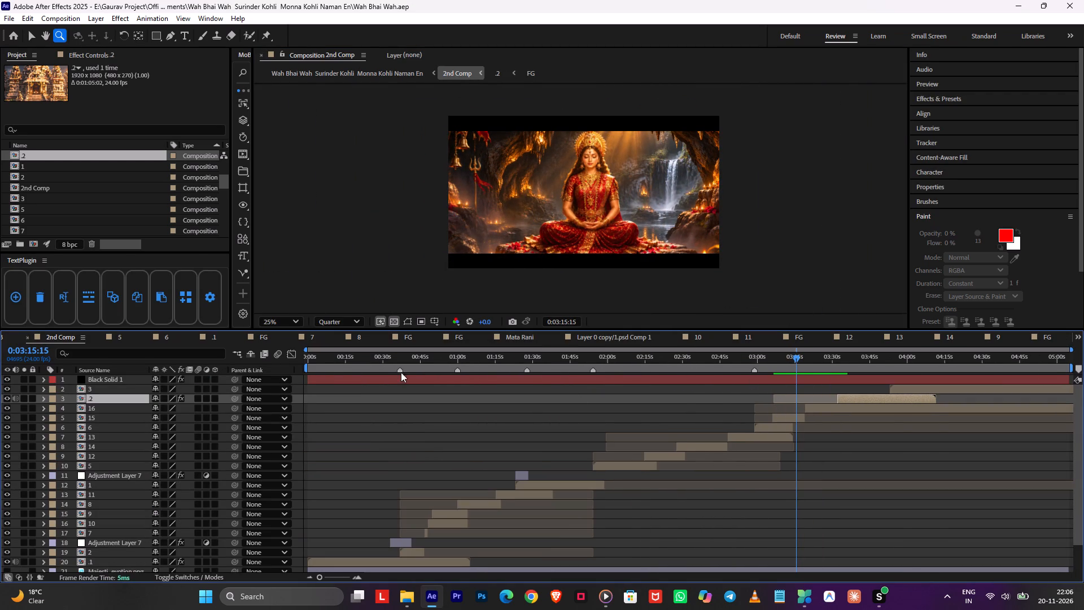
Go to 0:00:36:18 in 2nd Comp and examine the temple shot's blur at that frame in the main song composition.
{"action": "left_click", "coordinate": [377, 361]}
{"action": "left_click_drag", "start_coordinate": [377, 361], "coordinate": [375, 362]}
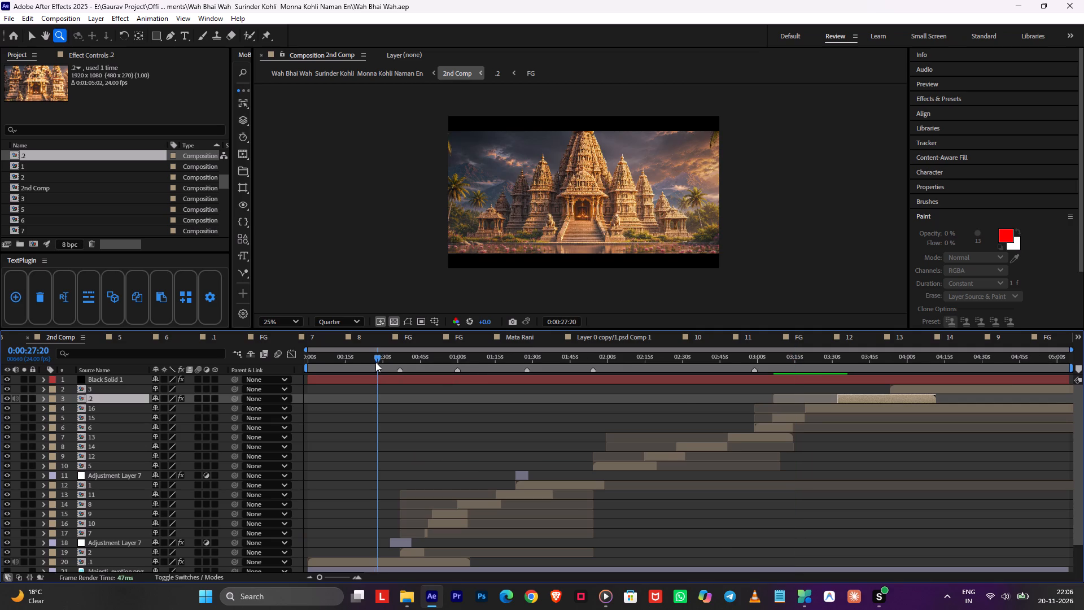
{"action": "left_click_drag", "start_coordinate": [375, 362], "coordinate": [392, 385]}
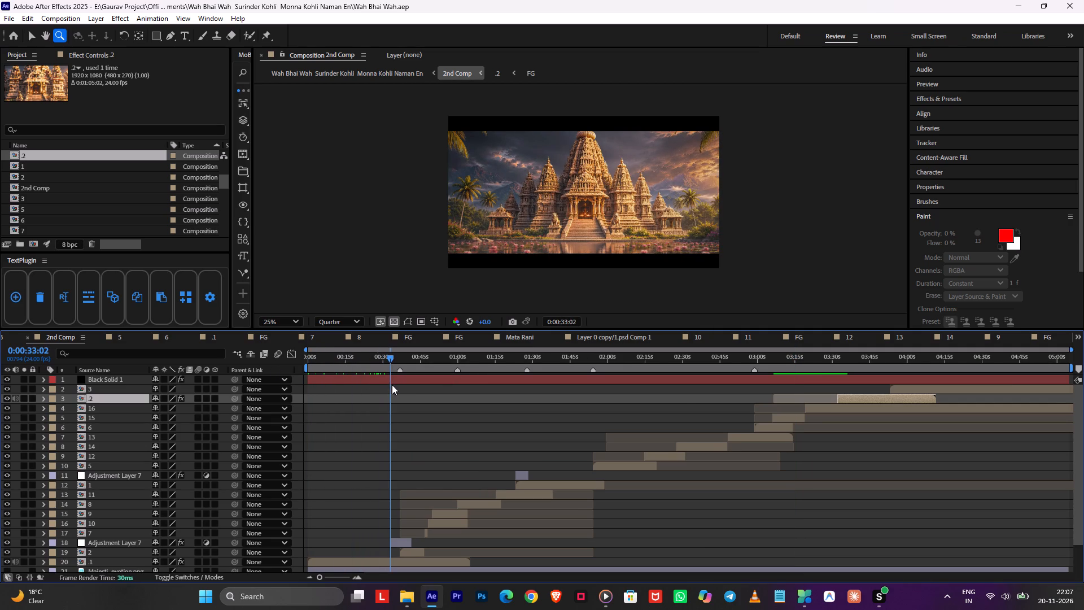
{"action": "left_click_drag", "start_coordinate": [392, 385], "coordinate": [400, 390]}
{"action": "key", "text": "Tab"}
{"action": "left_click", "coordinate": [323, 394]}
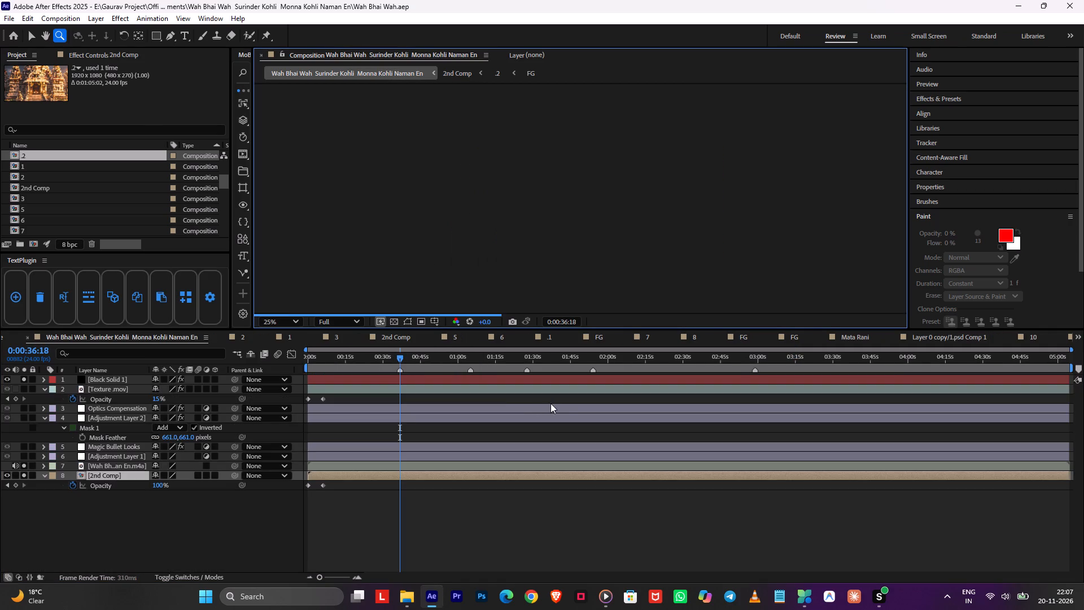
{"action": "scroll", "coordinate": [641, 227], "scroll_direction": "up", "scroll_amount": 2}
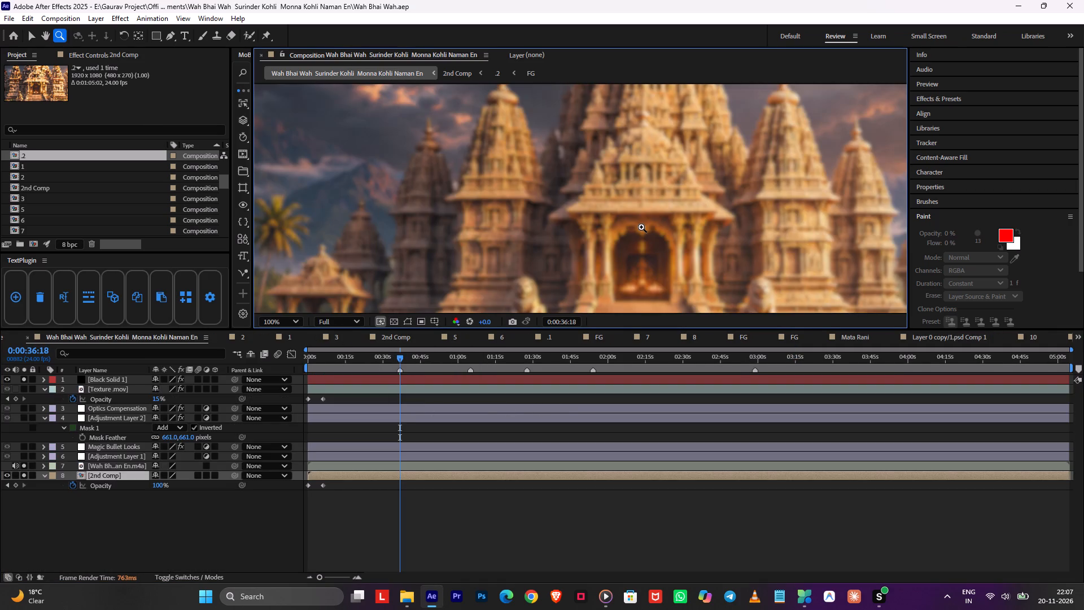
{"action": "scroll", "coordinate": [641, 227], "scroll_direction": "down", "scroll_amount": 1}
{"action": "key", "text": "v"}
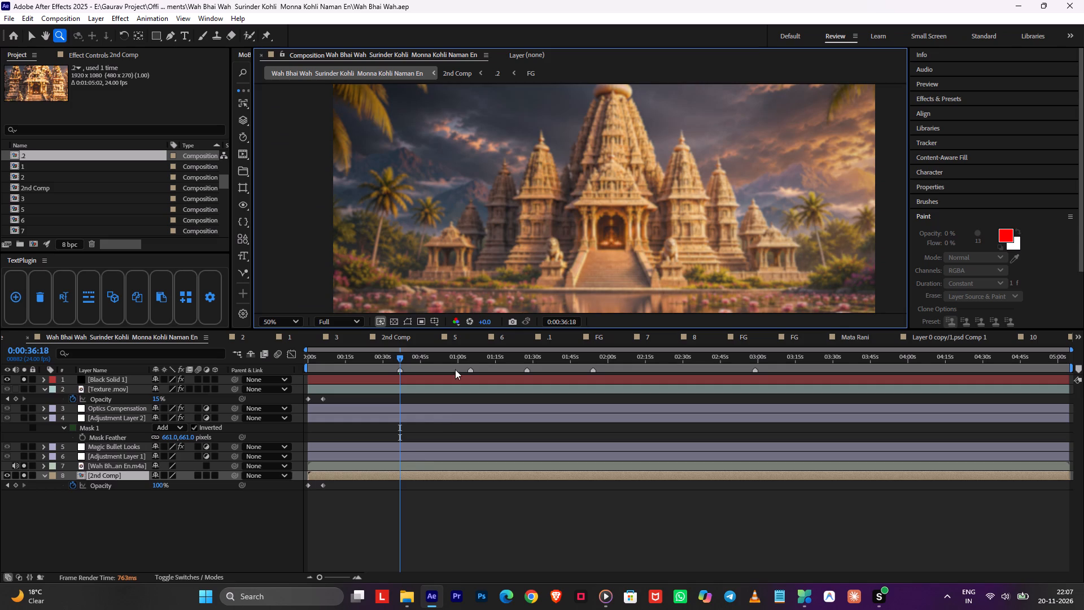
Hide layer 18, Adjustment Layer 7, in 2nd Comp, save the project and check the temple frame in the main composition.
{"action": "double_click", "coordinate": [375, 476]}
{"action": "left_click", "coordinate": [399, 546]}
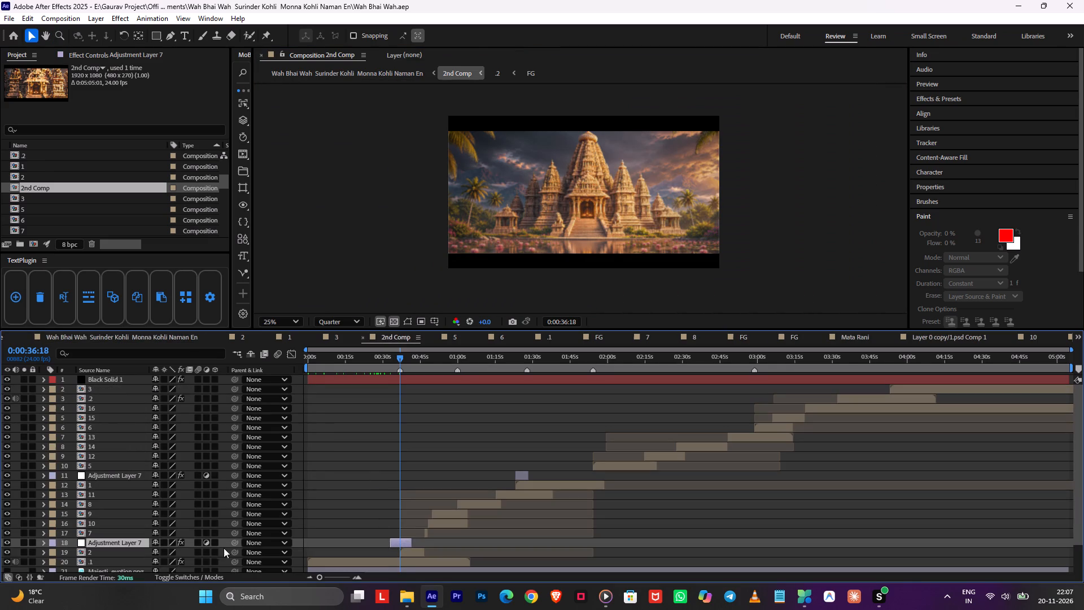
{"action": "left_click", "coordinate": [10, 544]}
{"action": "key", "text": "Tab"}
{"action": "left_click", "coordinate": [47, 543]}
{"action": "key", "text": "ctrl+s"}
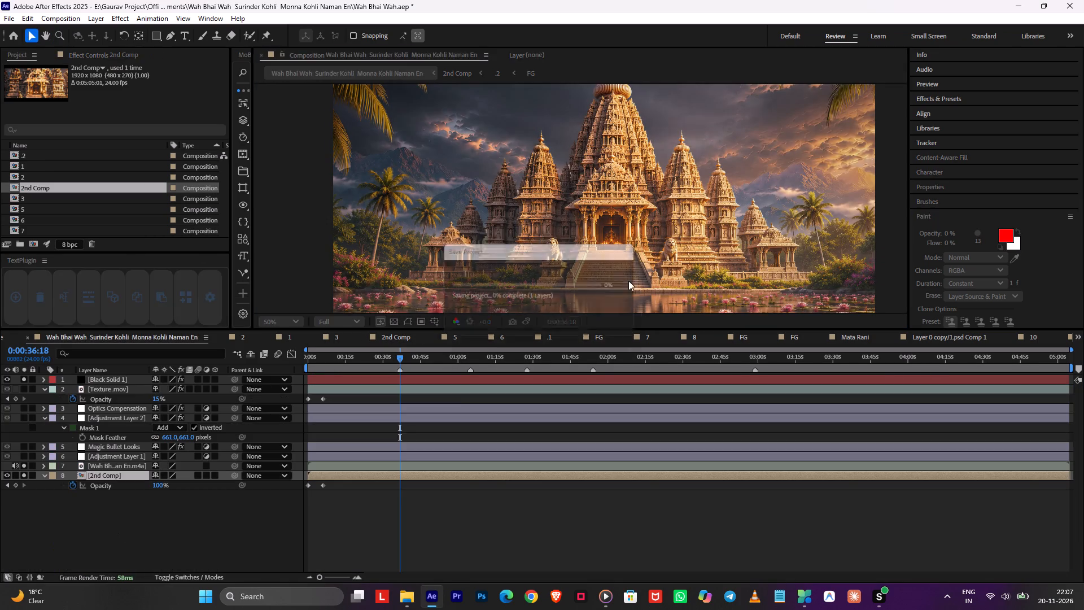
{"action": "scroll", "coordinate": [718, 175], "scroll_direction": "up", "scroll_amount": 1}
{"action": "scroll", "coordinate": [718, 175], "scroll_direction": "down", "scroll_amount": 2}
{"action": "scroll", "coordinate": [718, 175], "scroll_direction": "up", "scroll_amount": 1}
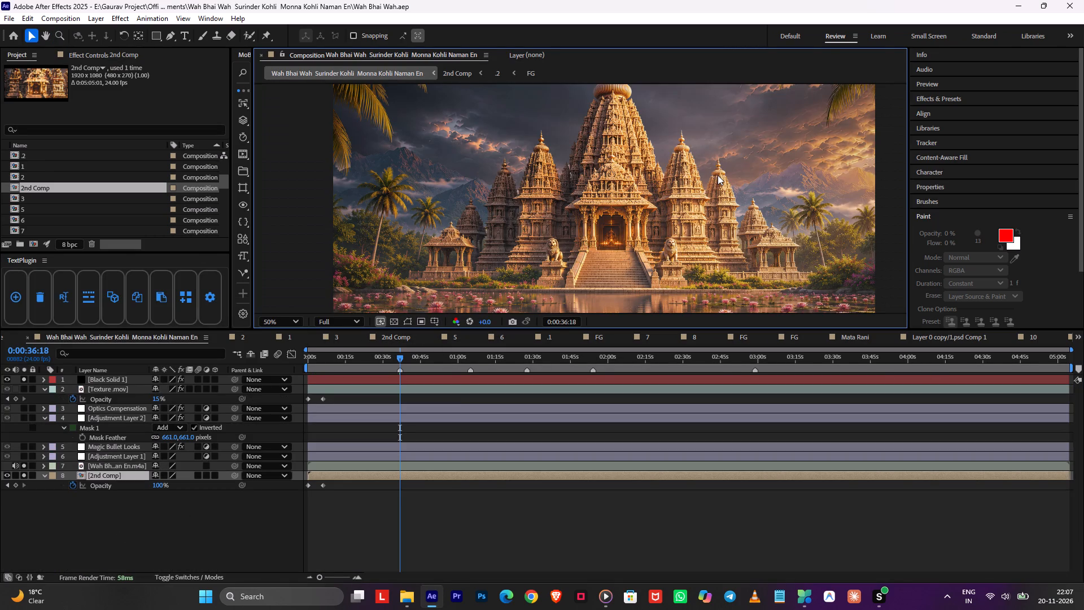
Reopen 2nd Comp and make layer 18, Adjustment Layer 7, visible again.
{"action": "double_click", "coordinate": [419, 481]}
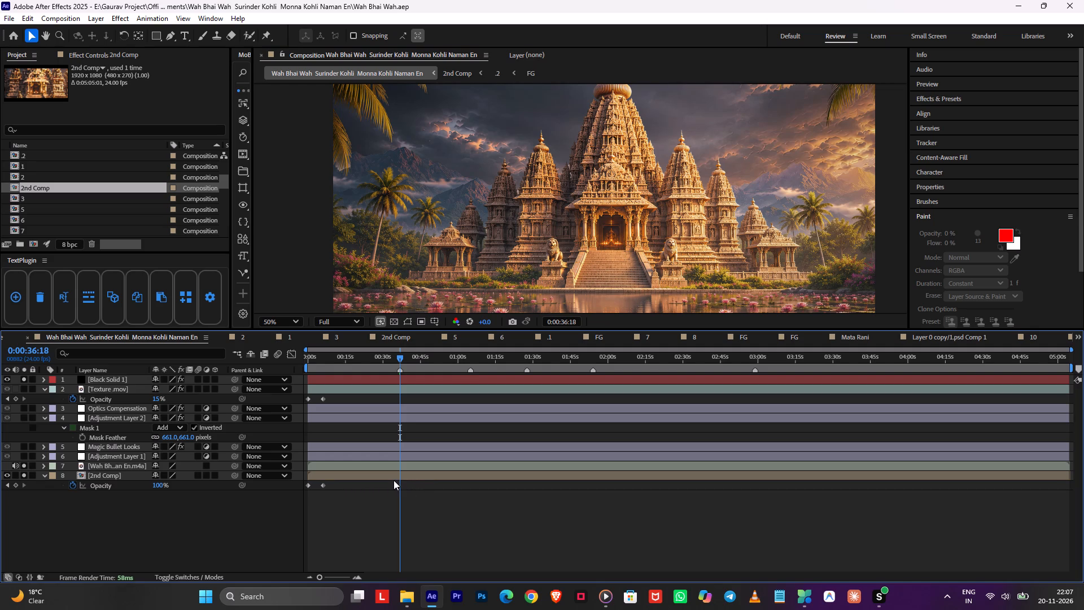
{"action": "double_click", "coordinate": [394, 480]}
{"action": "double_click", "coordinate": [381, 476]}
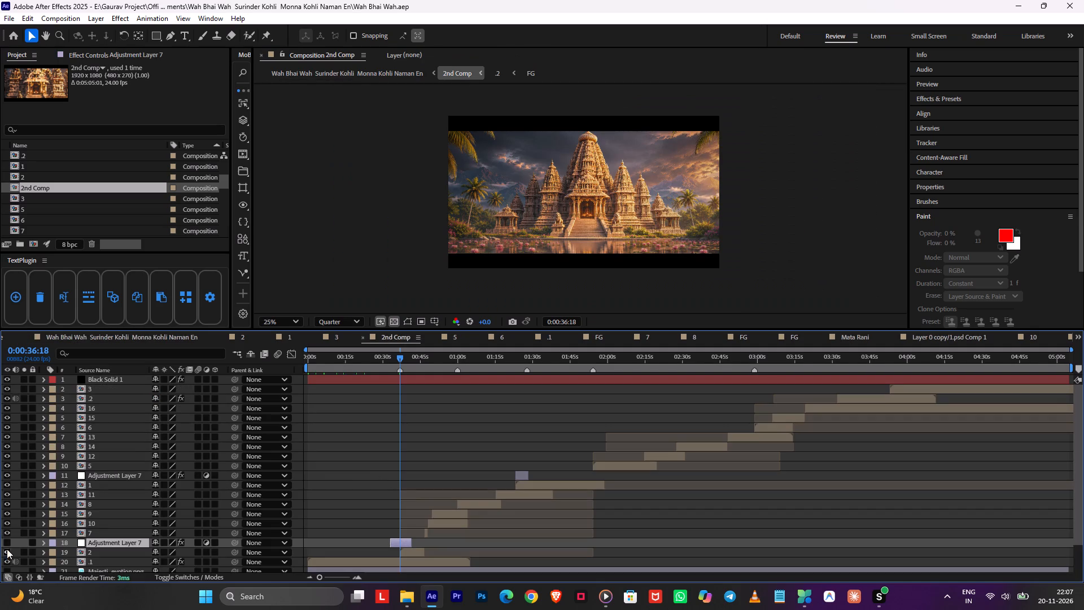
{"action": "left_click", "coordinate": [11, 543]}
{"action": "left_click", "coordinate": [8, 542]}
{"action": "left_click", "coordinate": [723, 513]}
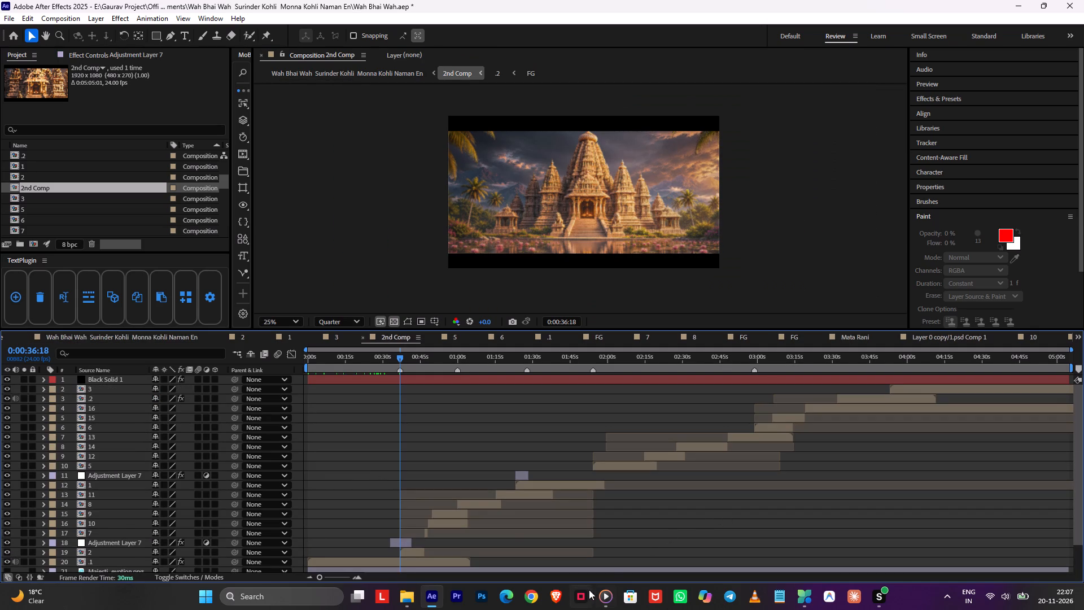
Switch to Telegram.
{"action": "left_click", "coordinate": [728, 600]}
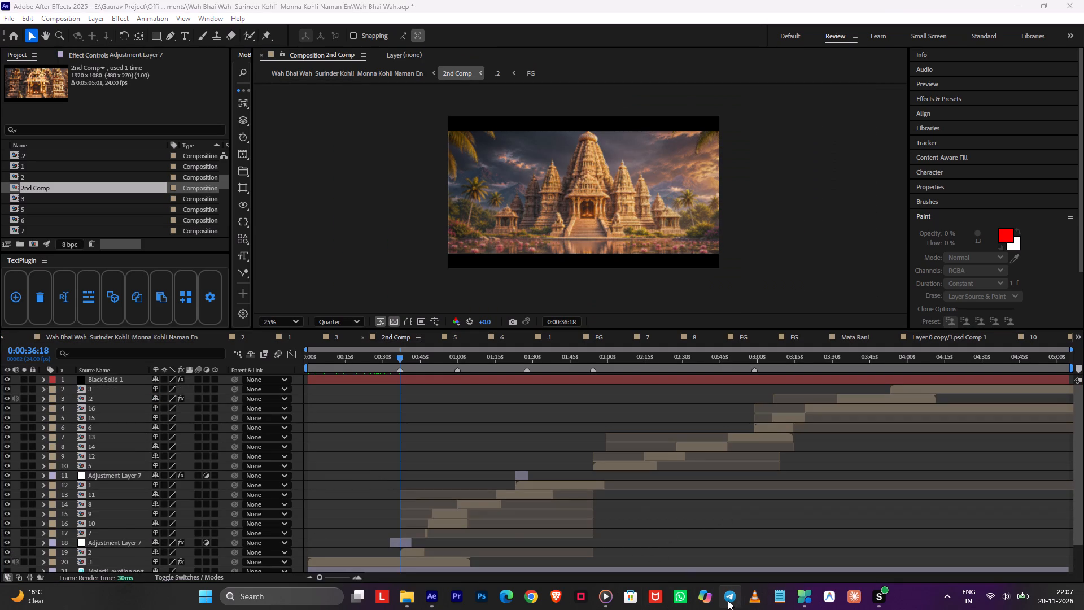
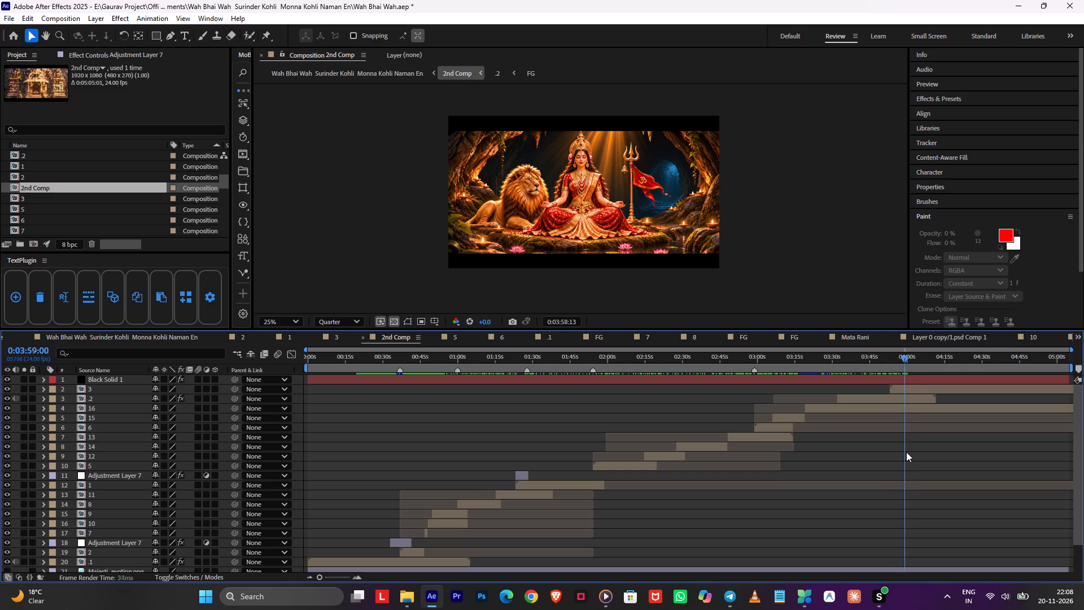
Trim the ends of layers 2 to 4 (3, .2 and 16) in 2nd Comp to 0:05:05:00 and save the project.
{"action": "left_click", "coordinate": [1072, 391]}
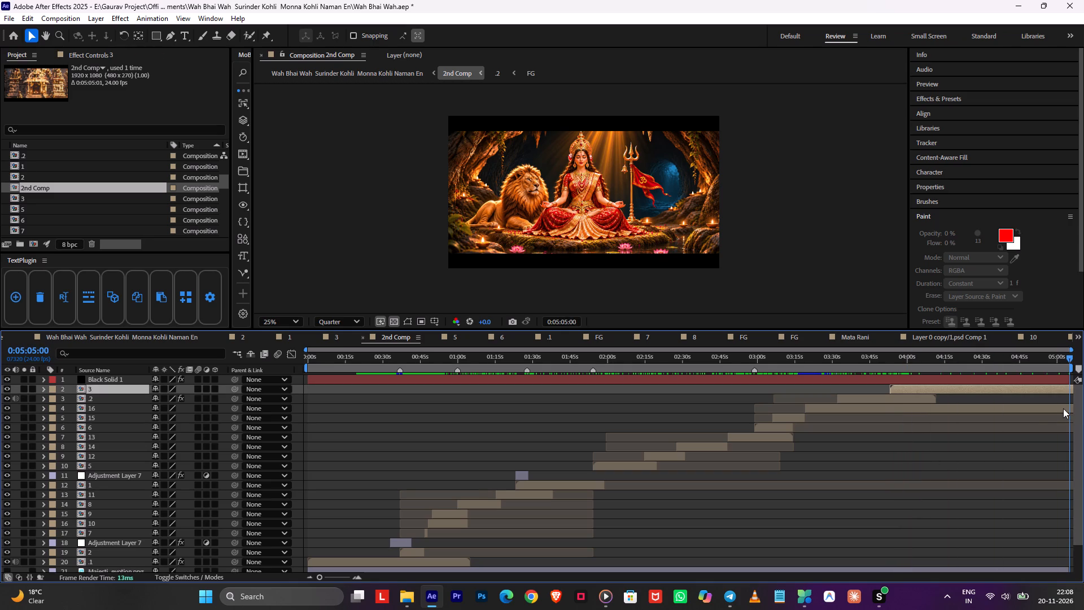
{"action": "left_click", "coordinate": [1063, 408], "text": "alt"}
{"action": "left_click", "coordinate": [1057, 387], "text": "shift"}
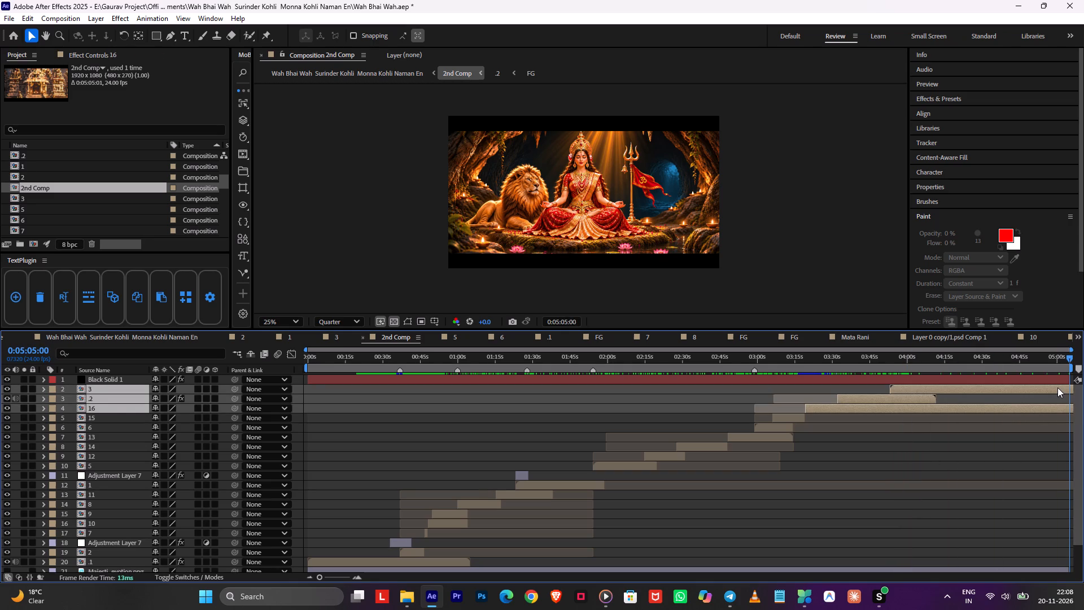
{"action": "key", "text": "alt+bracketright"}
{"action": "left_click", "coordinate": [1034, 455]}
{"action": "key", "text": "ctrl+s"}
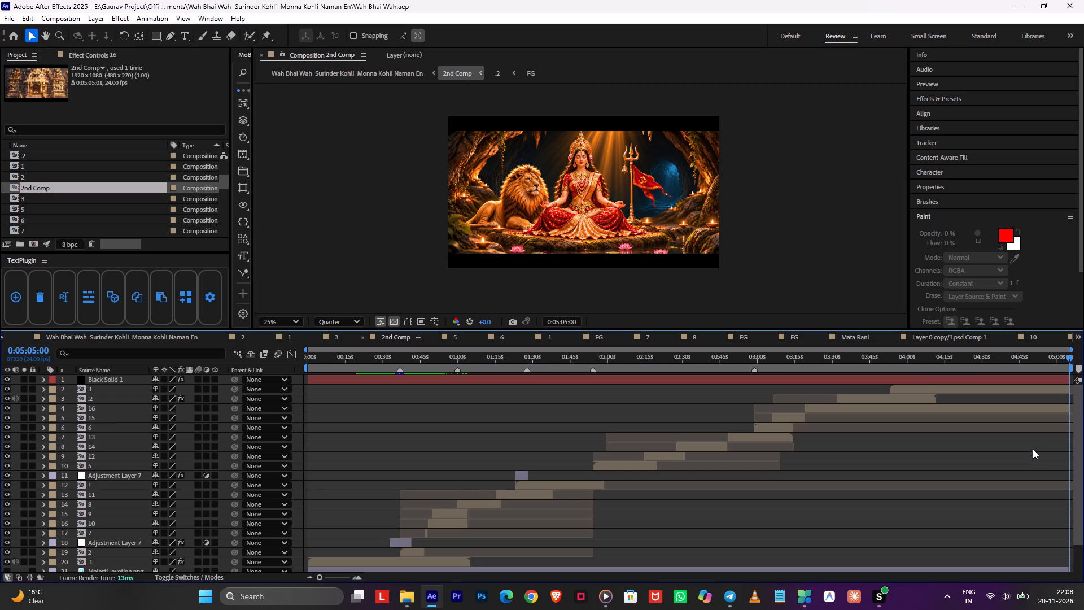
Examine the change from the temple shot to the seated goddess shot in 2nd Comp, between about 0:03:44:08 and 0:03:53:04.
{"action": "left_click_drag", "start_coordinate": [1009, 369], "coordinate": [893, 380]}
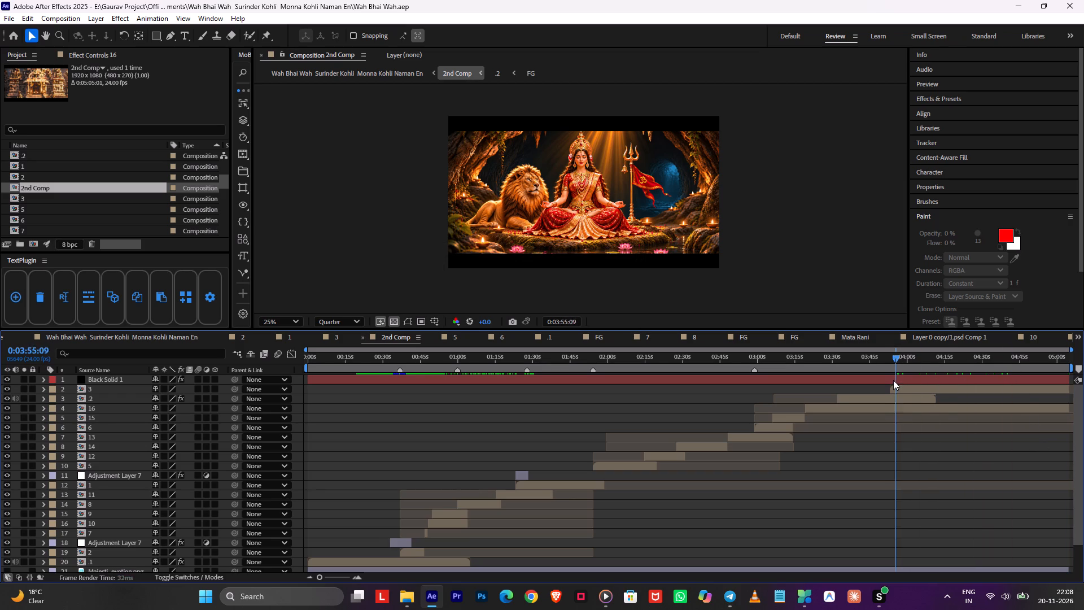
{"action": "left_click_drag", "start_coordinate": [893, 380], "coordinate": [886, 394]}
{"action": "left_click_drag", "start_coordinate": [891, 368], "coordinate": [868, 369]}
{"action": "key", "text": "1"}
{"action": "key", "text": "space"}
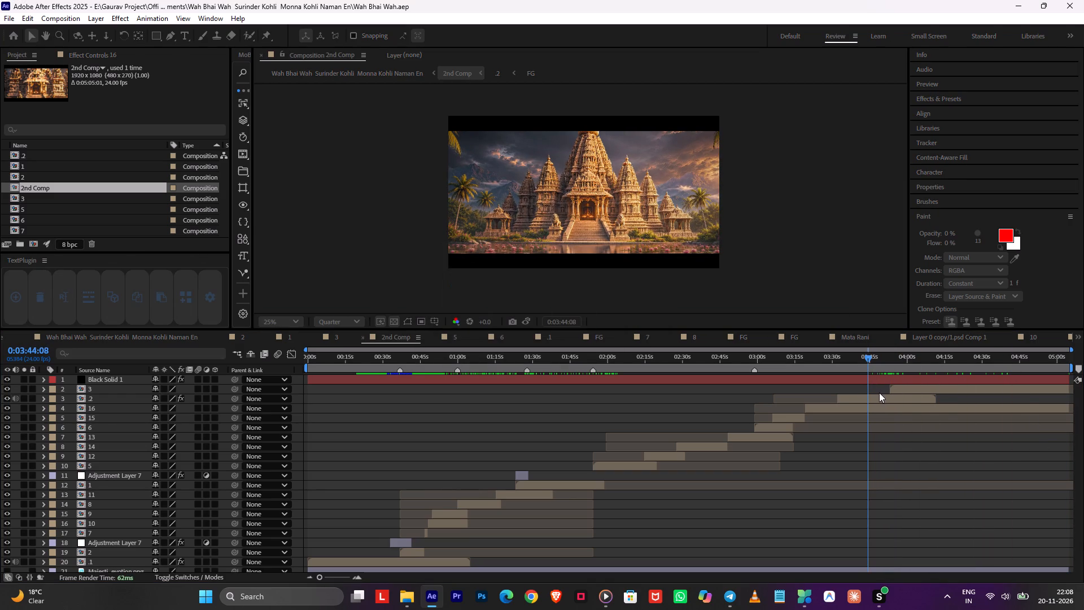
{"action": "left_click", "coordinate": [891, 363]}
{"action": "left_click_drag", "start_coordinate": [899, 359], "coordinate": [892, 359]}
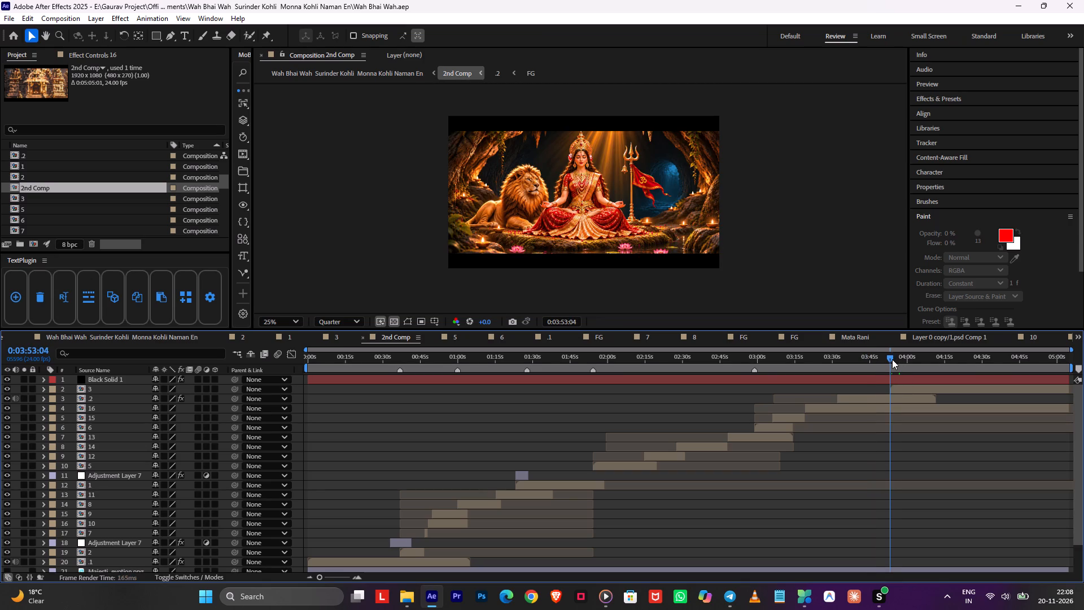
{"action": "left_click_drag", "start_coordinate": [892, 359], "coordinate": [891, 360]}
Open nested composition 3 and add a null object and a camera above its image layers.
{"action": "double_click", "coordinate": [898, 387]}
{"action": "left_click", "coordinate": [501, 390]}
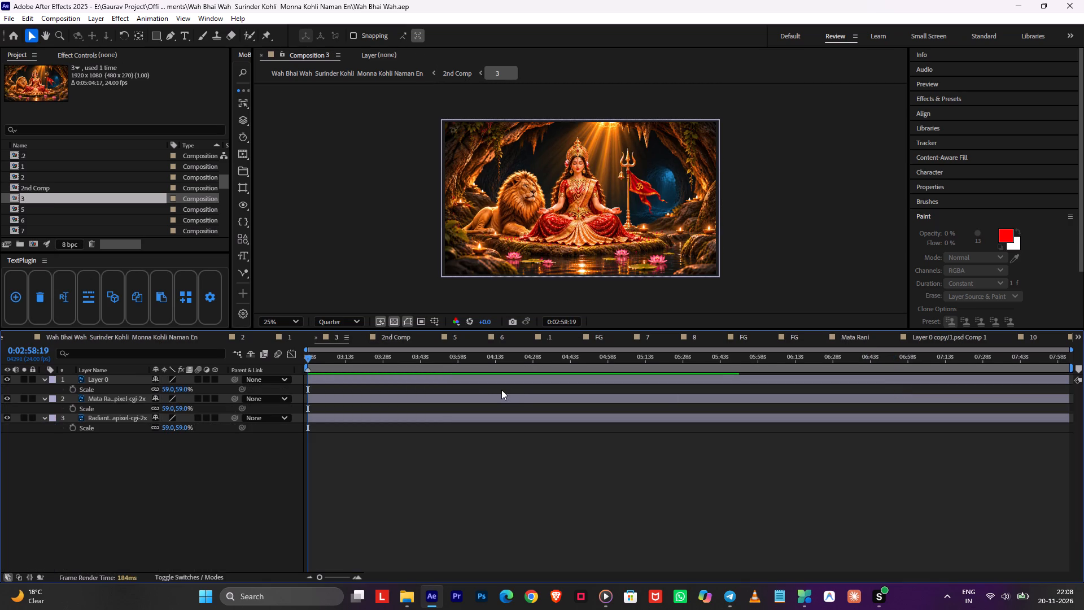
{"action": "key", "text": "u"}
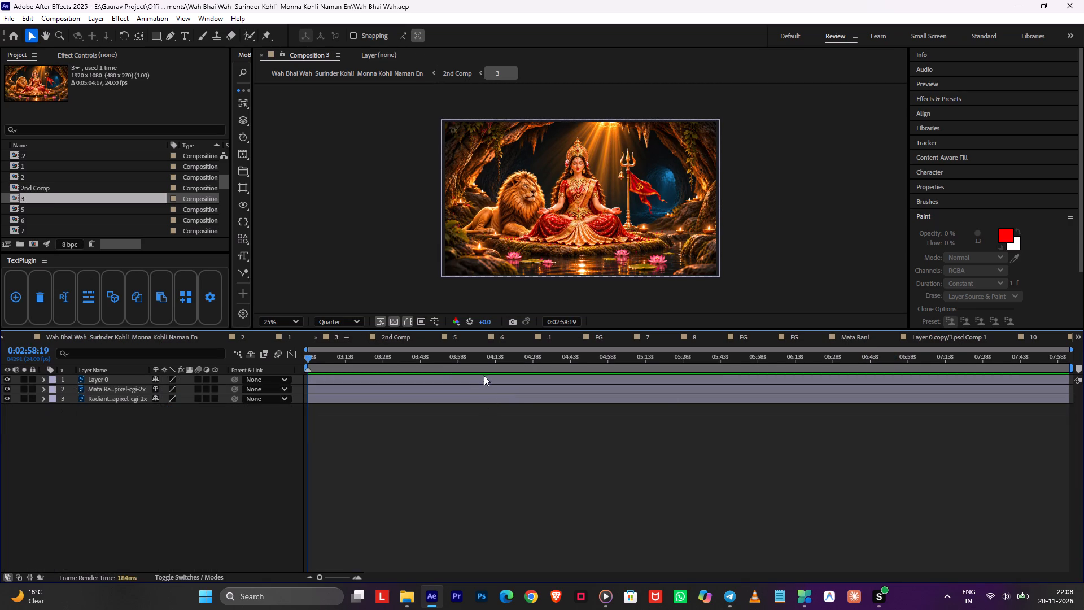
{"action": "left_click", "coordinate": [484, 375]}
{"action": "key", "text": "ctrl+alt+shift+y"}
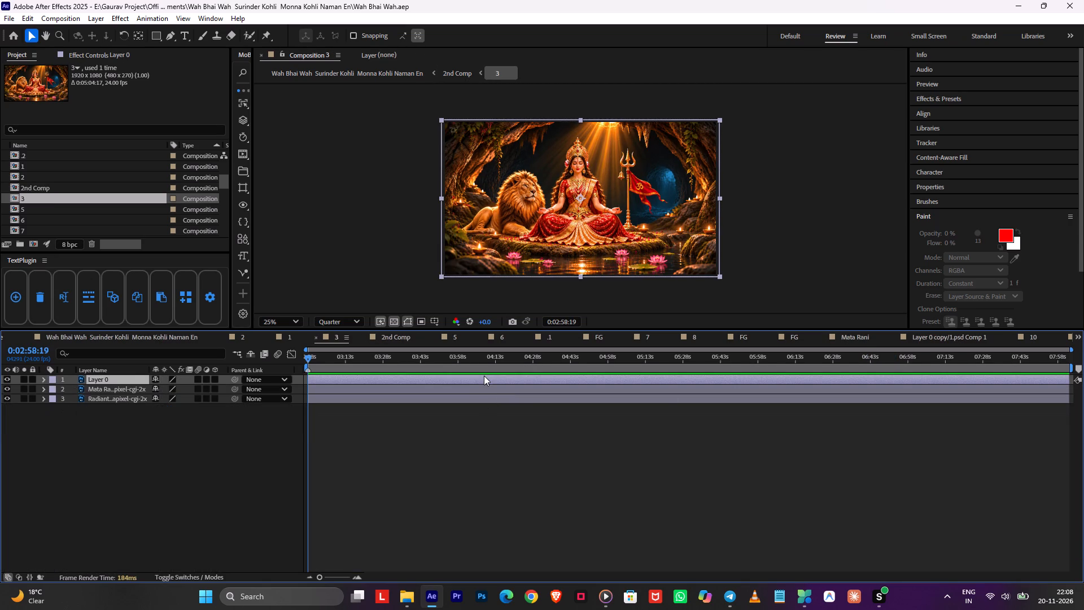
{"action": "key", "text": "ctrl+alt+shift+c"}
{"action": "left_click", "coordinate": [452, 449]}
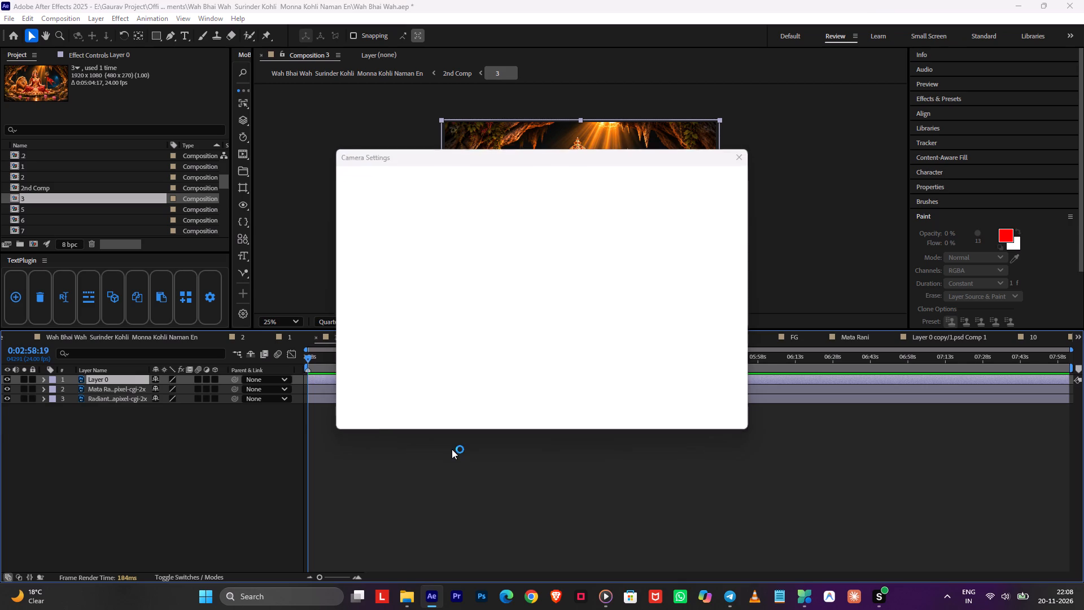
{"action": "left_click", "coordinate": [679, 412]}
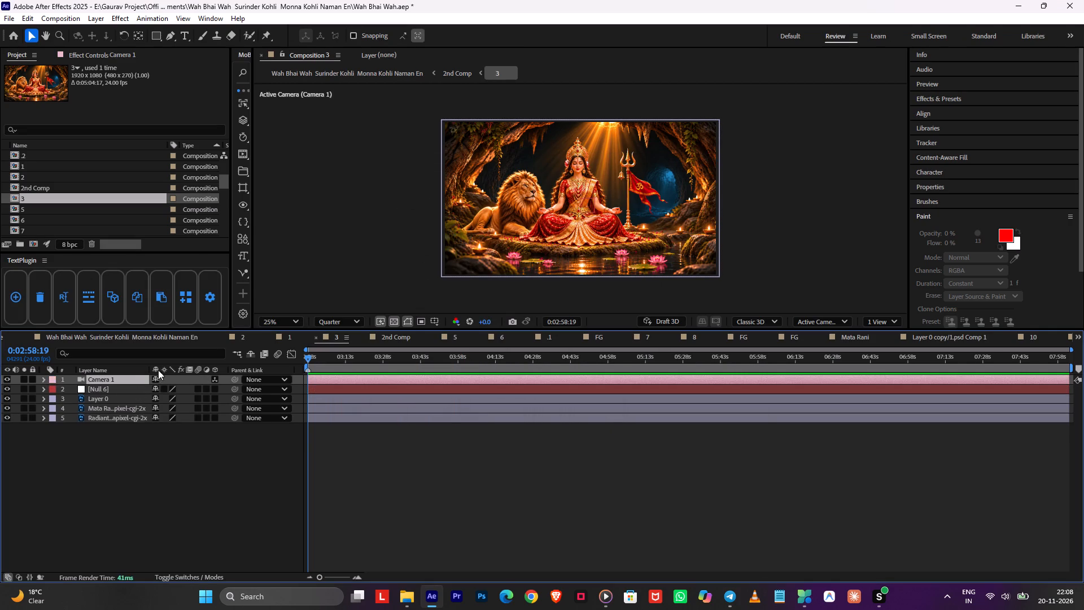
Rig Camera 1 to the null as its parent, with the null on top and 3D enabled for the null and image layers; save.
{"action": "left_click_drag", "start_coordinate": [117, 384], "coordinate": [116, 394]}
{"action": "left_click_drag", "start_coordinate": [217, 378], "coordinate": [217, 426]}
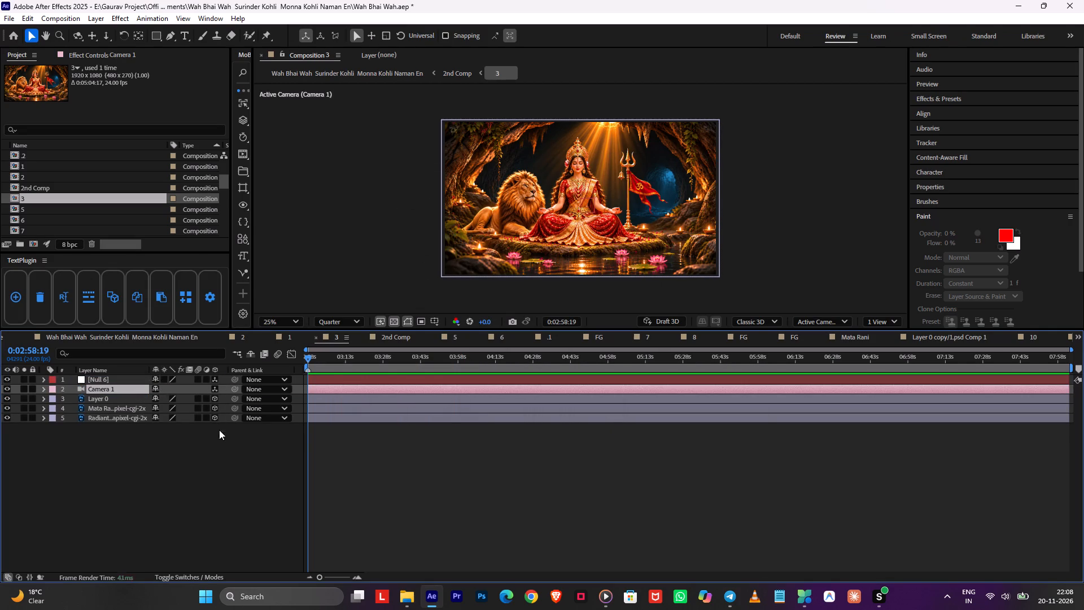
{"action": "left_click", "coordinate": [232, 442]}
{"action": "left_click_drag", "start_coordinate": [235, 386], "coordinate": [221, 382]}
{"action": "key", "text": "ctrl+s"}
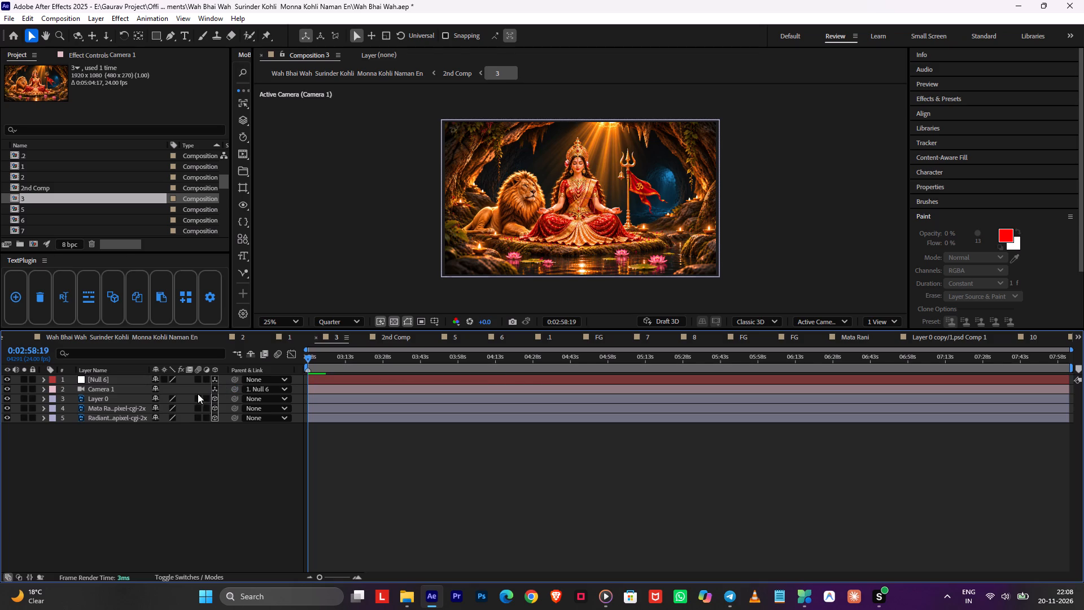
Precompose Layer 0 and the Mata Rani layer as FG after turning off their 3D, and make FG a 3D layer.
{"action": "left_click", "coordinate": [145, 405]}
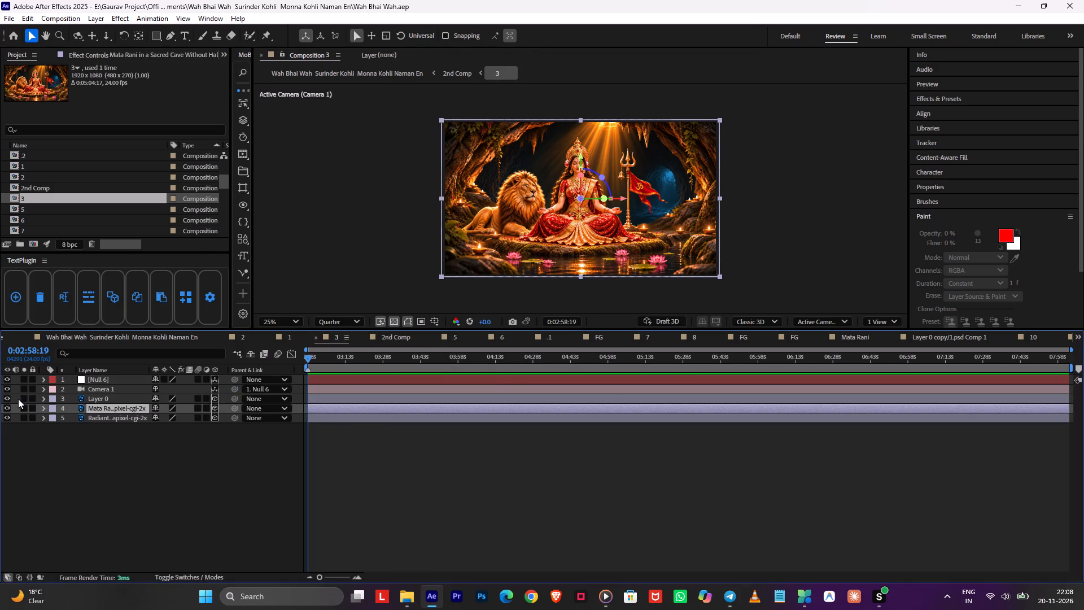
{"action": "left_click", "coordinate": [10, 399]}
{"action": "left_click", "coordinate": [10, 399]}
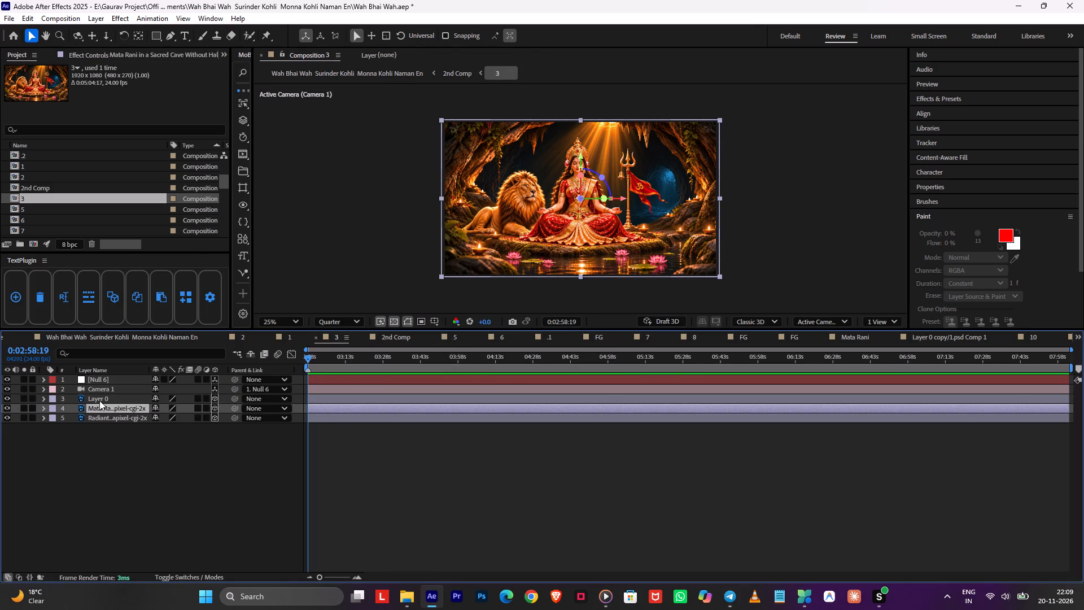
{"action": "left_click", "coordinate": [99, 400], "text": "shift"}
{"action": "left_click", "coordinate": [215, 399]}
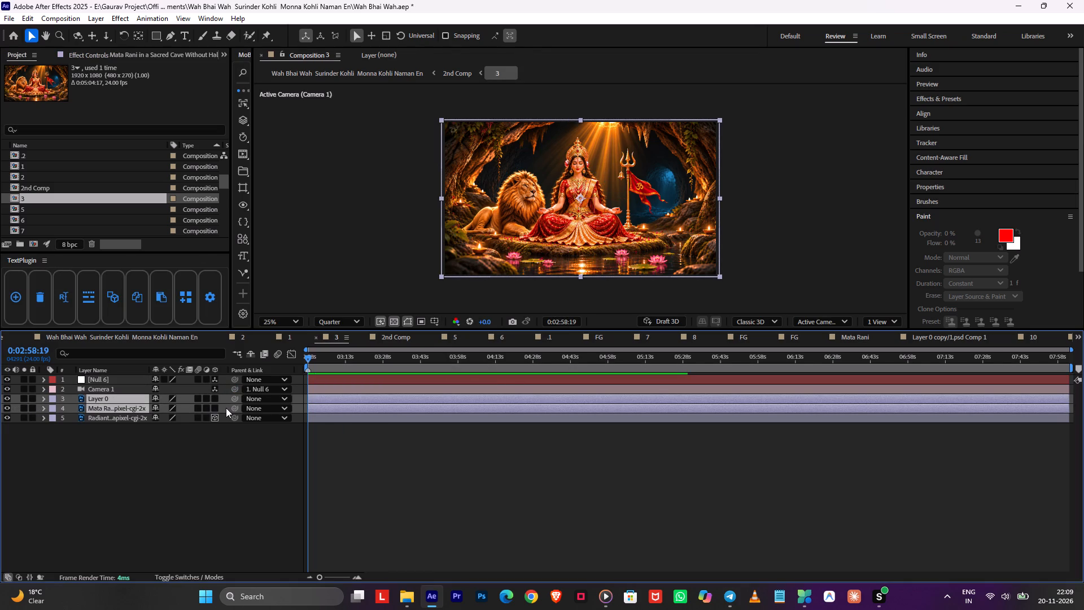
{"action": "key", "text": "ctrl+shift+c"}
{"action": "type", "text": "FG"}
{"action": "key", "text": "Return"}
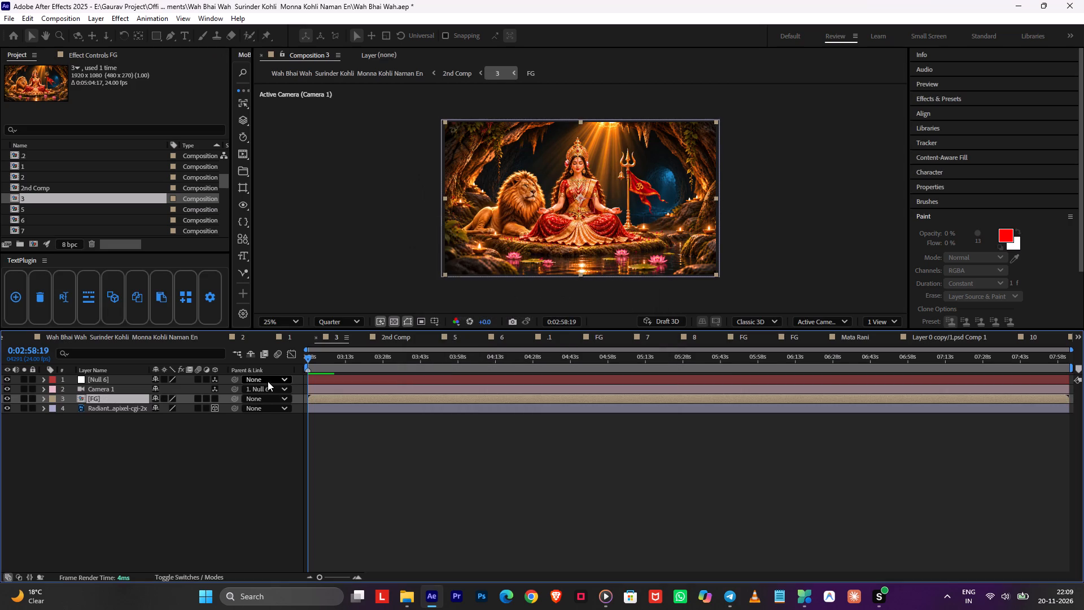
{"action": "left_click", "coordinate": [212, 399]}
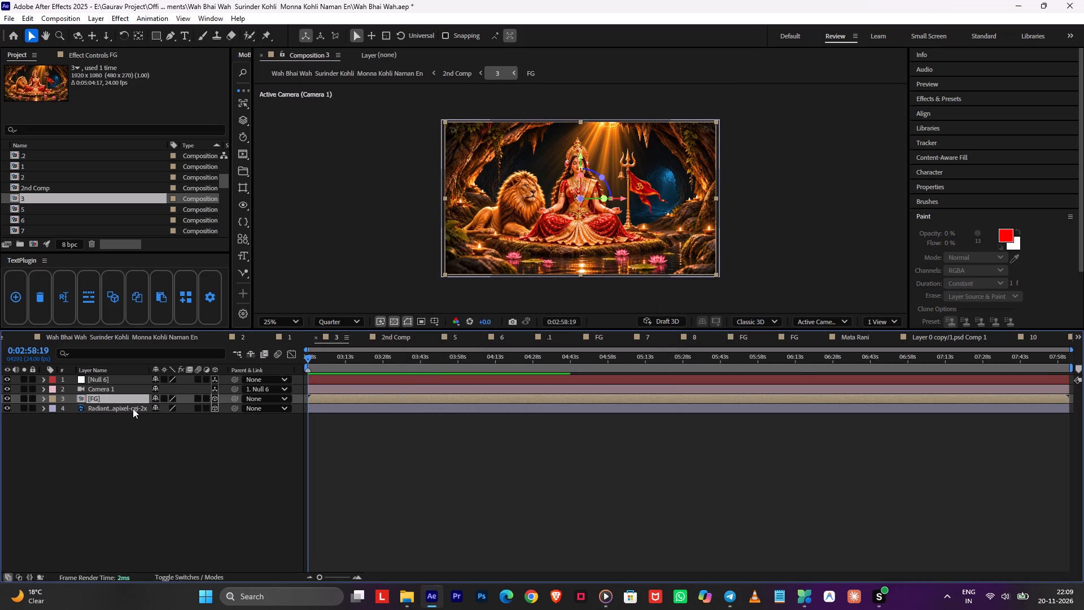
Set the Z position of the Radiant Cave background layer to 3000.
{"action": "left_click", "coordinate": [130, 408], "text": "shift"}
{"action": "key", "text": "p"}
{"action": "left_click", "coordinate": [129, 451]}
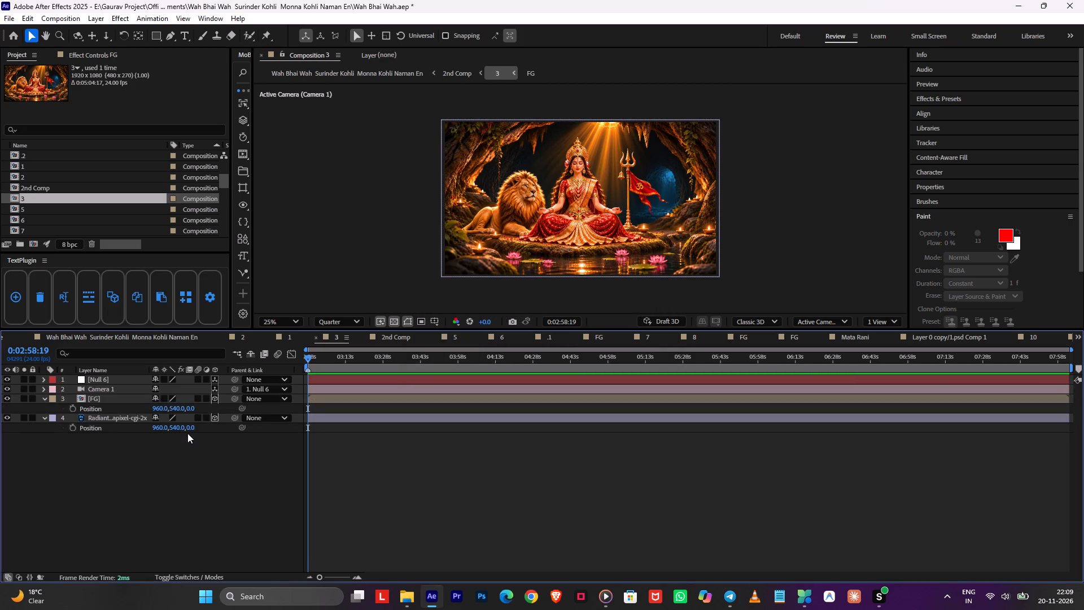
{"action": "left_click", "coordinate": [191, 427]}
{"action": "type", "text": "30"}
{"action": "key", "text": "0"}
{"action": "key", "text": "0"}
{"action": "left_click", "coordinate": [195, 445]}
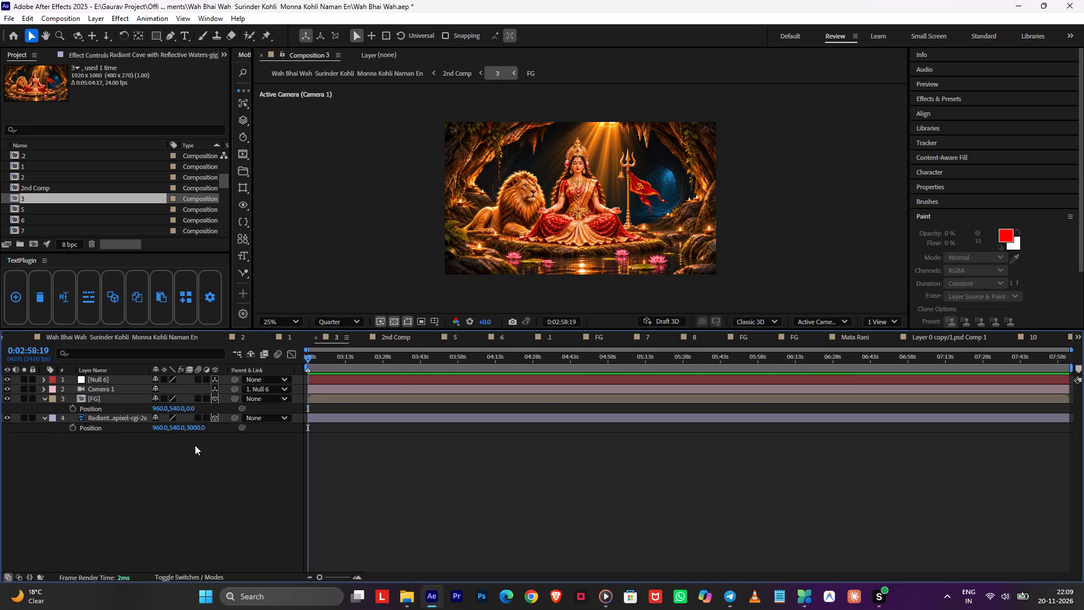
Set the Z position of the FG layer to 2000.
{"action": "left_click", "coordinate": [195, 413]}
{"action": "left_click", "coordinate": [194, 409]}
{"action": "key", "text": "2"}
{"action": "key", "text": "0"}
{"action": "key", "text": "0"}
{"action": "key", "text": "0"}
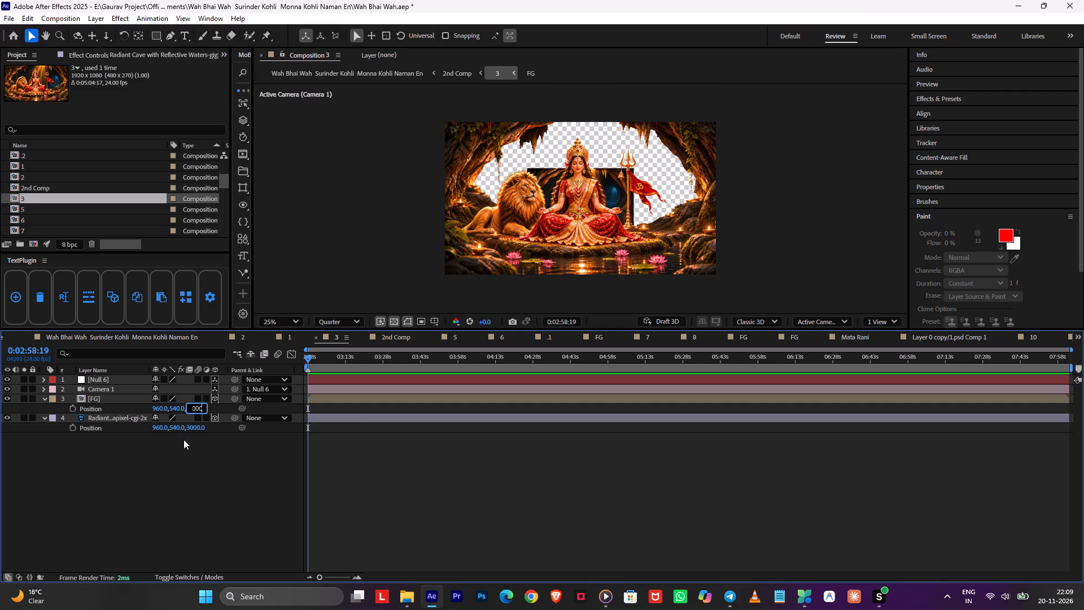
{"action": "left_click", "coordinate": [183, 439]}
Scale the Radiant Cave background layer up to 159% so it fills the frame again.
{"action": "left_click", "coordinate": [95, 414]}
{"action": "left_click", "coordinate": [99, 404], "text": "shift"}
{"action": "key", "text": "s"}
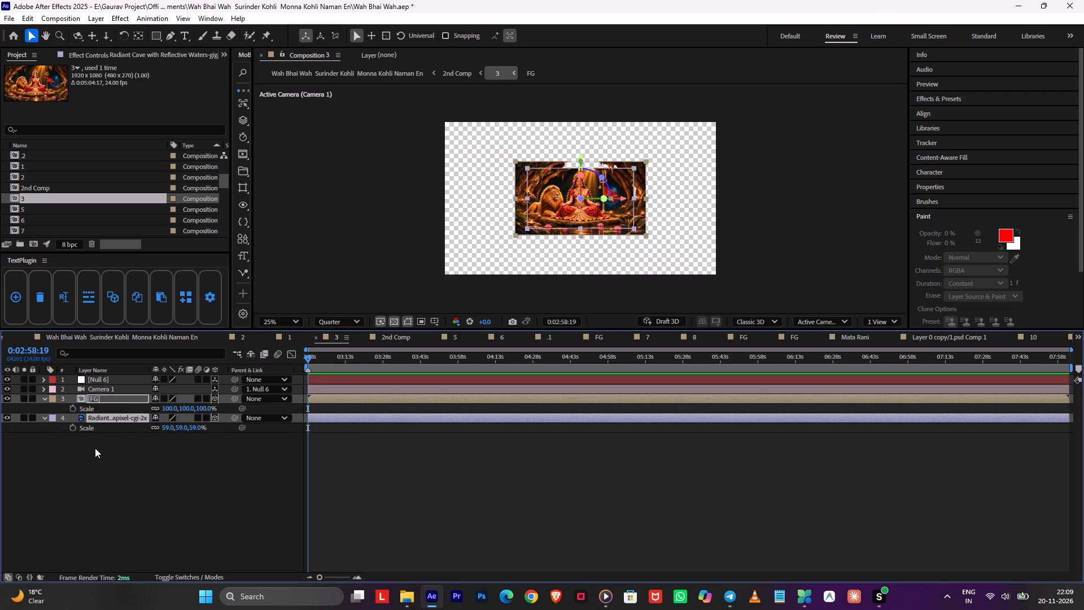
{"action": "left_click", "coordinate": [94, 449]}
{"action": "left_click_drag", "start_coordinate": [162, 429], "coordinate": [200, 428]}
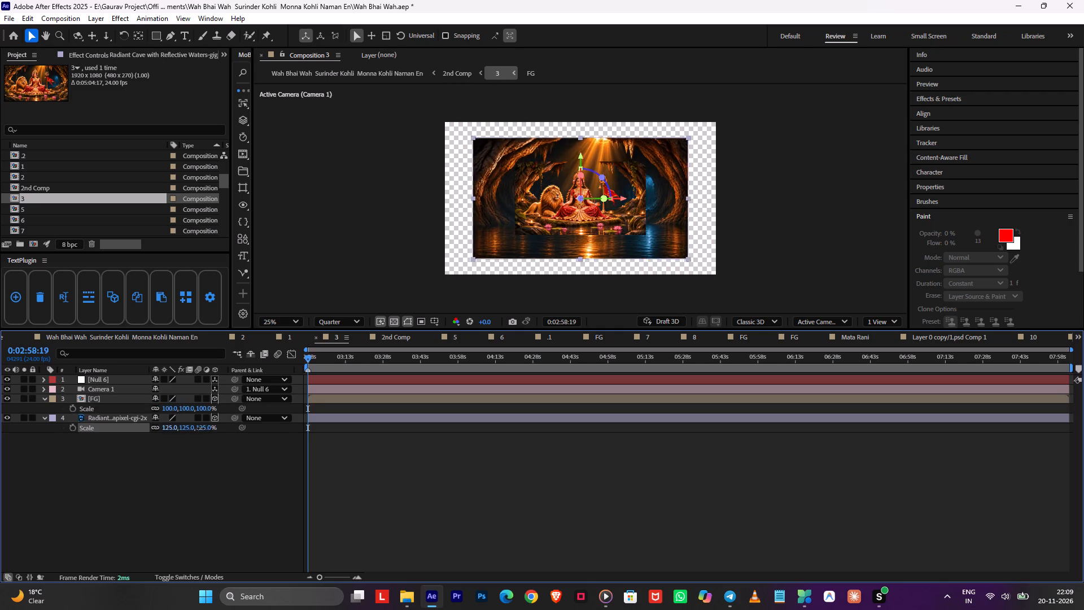
{"action": "left_click_drag", "start_coordinate": [200, 428], "coordinate": [211, 426]}
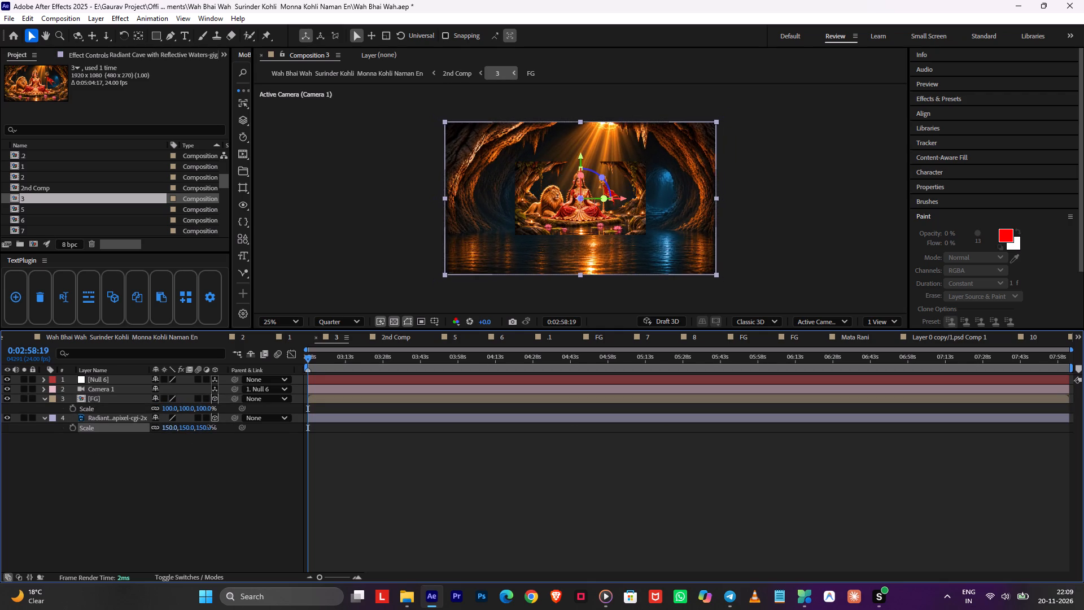
{"action": "left_click_drag", "start_coordinate": [211, 426], "coordinate": [216, 426]}
Scale the FG layer up to 218% to fill the frame and save the project.
{"action": "left_click_drag", "start_coordinate": [164, 407], "coordinate": [217, 406]}
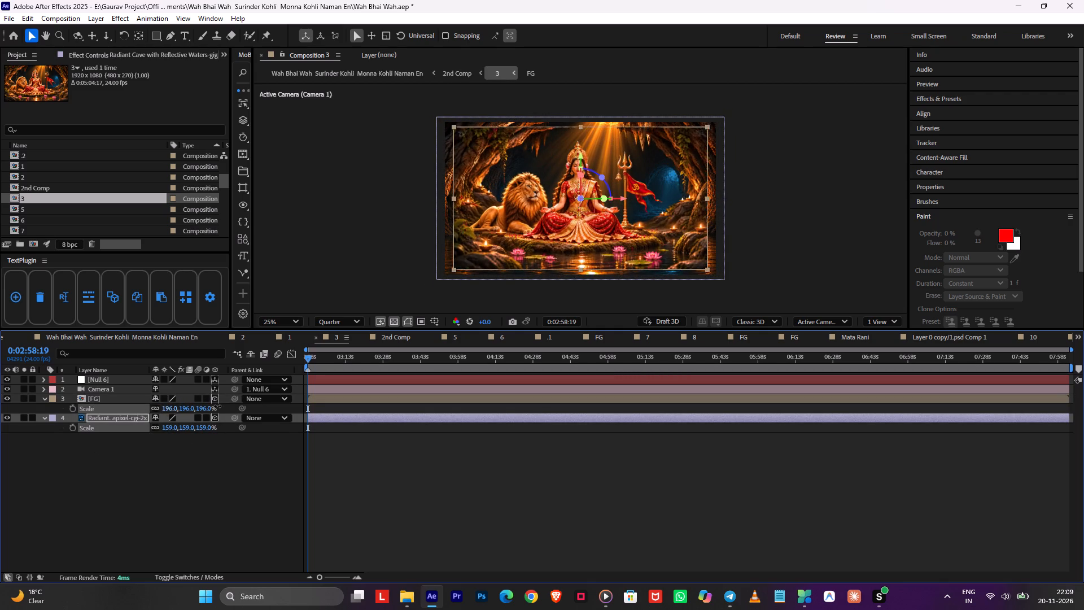
{"action": "left_click_drag", "start_coordinate": [217, 406], "coordinate": [229, 405]}
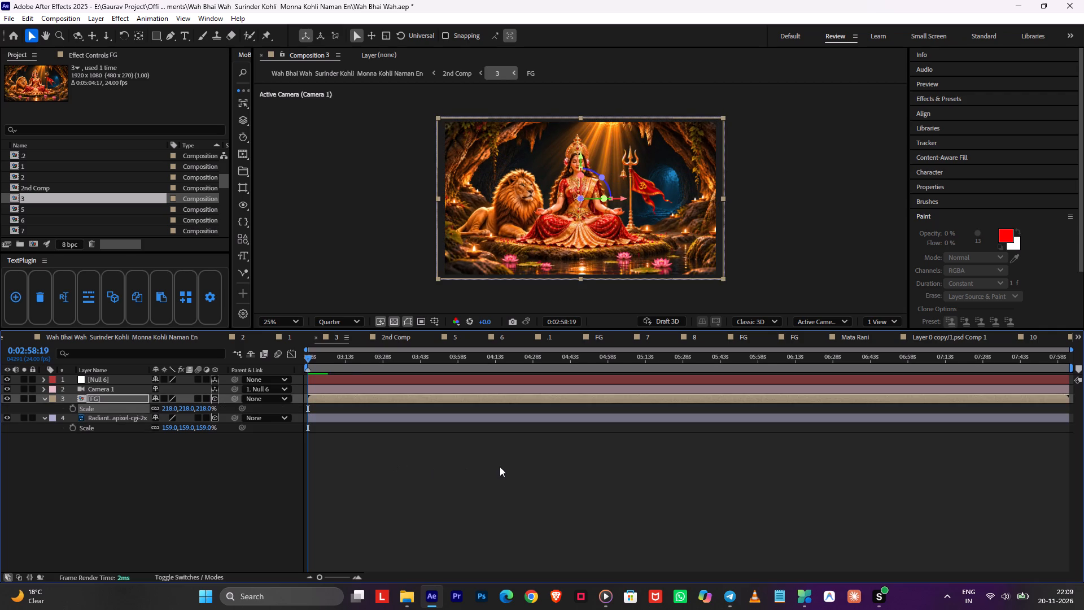
{"action": "left_click", "coordinate": [500, 467]}
{"action": "key", "text": "ctrl+s"}
Return to 2nd Comp and examine playback of the red-dressed goddess shot from about 0:03:29:15 into the following layer's start.
{"action": "key", "text": "Tab"}
{"action": "left_click", "coordinate": [436, 463]}
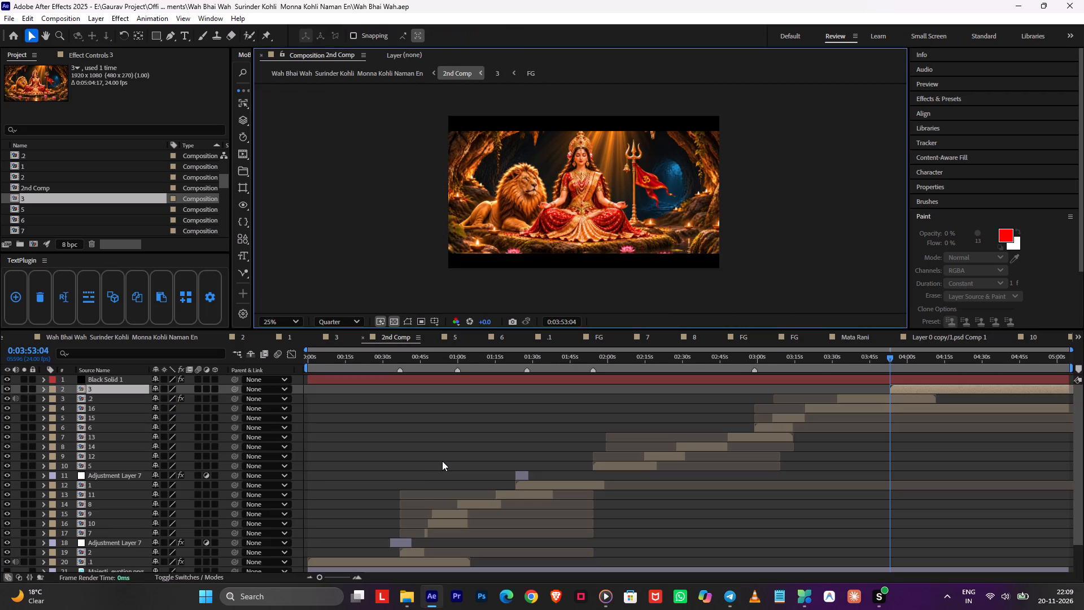
{"action": "type", "text": "1"}
{"action": "key", "text": "space"}
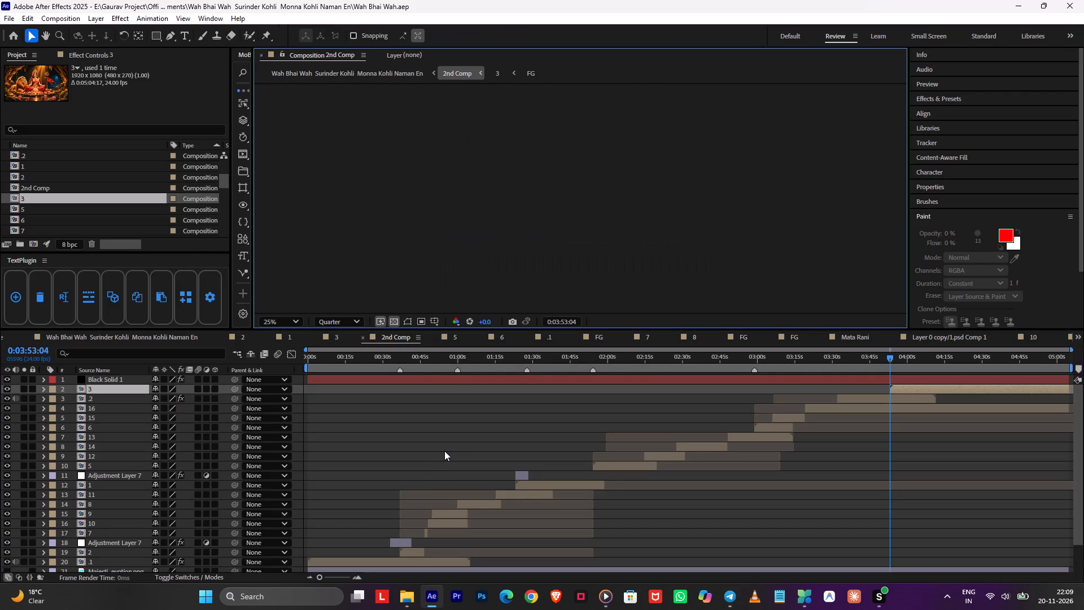
{"action": "left_click", "coordinate": [885, 367]}
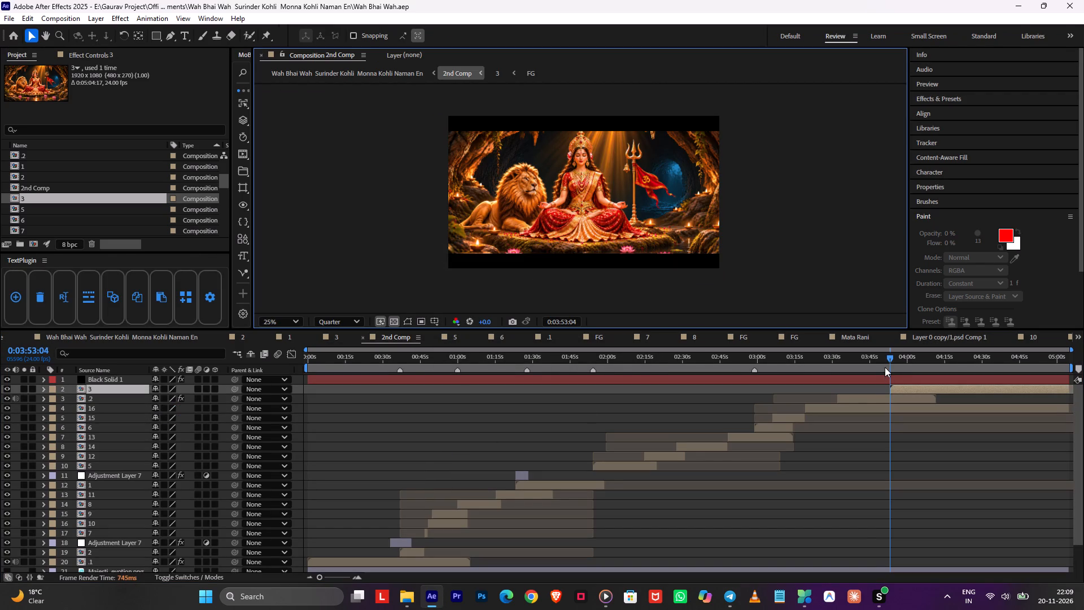
{"action": "left_click_drag", "start_coordinate": [884, 364], "coordinate": [826, 371]}
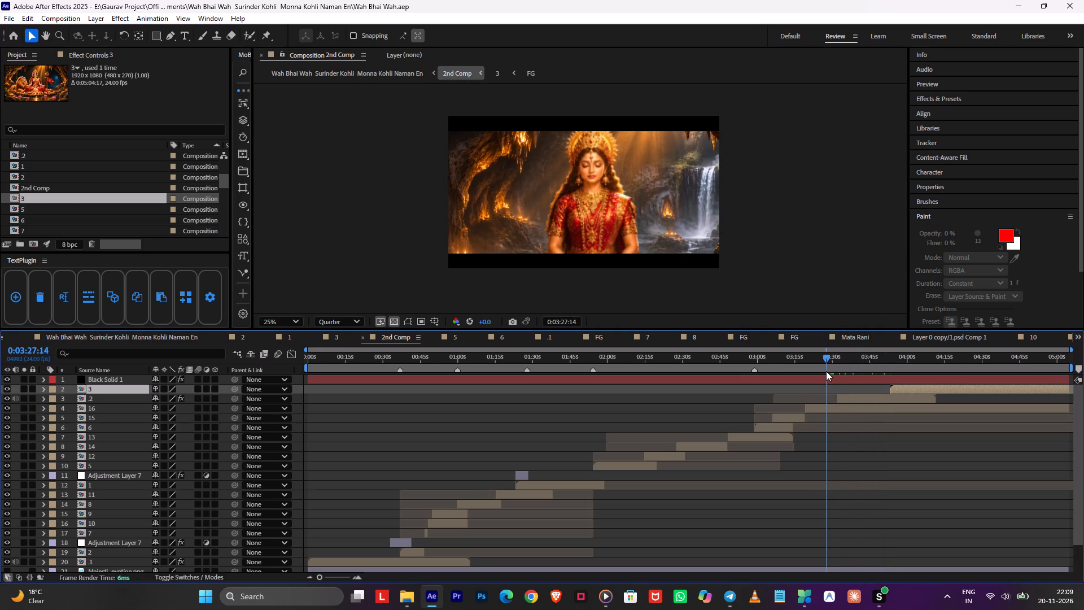
{"action": "left_click_drag", "start_coordinate": [826, 371], "coordinate": [831, 381]}
{"action": "key", "text": "space"}
{"action": "scroll", "coordinate": [836, 397], "scroll_direction": "up", "scroll_amount": 2, "text": "alt"}
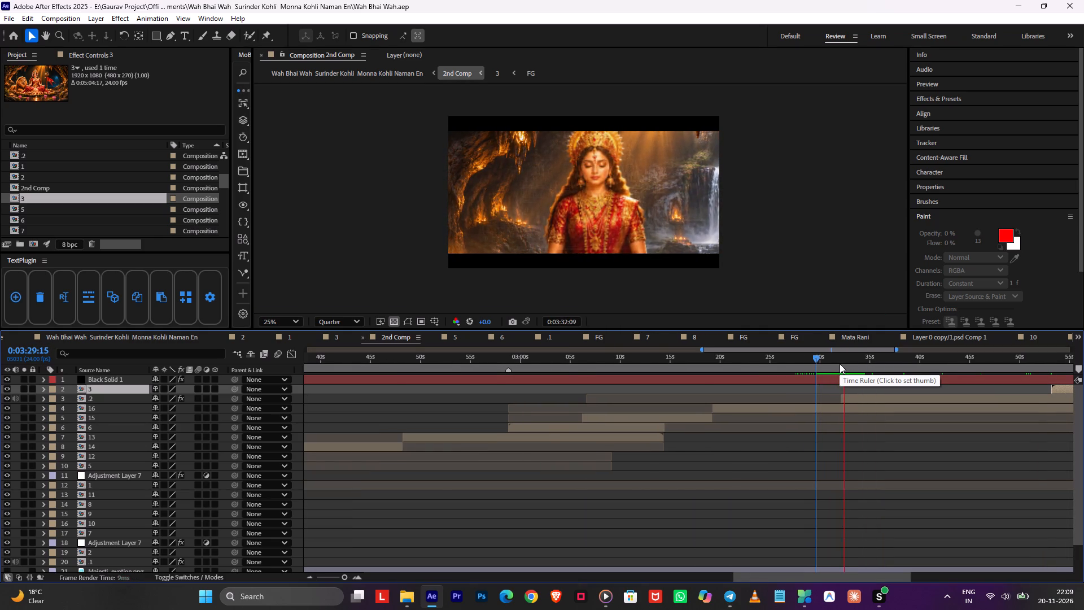
{"action": "key", "text": "space"}
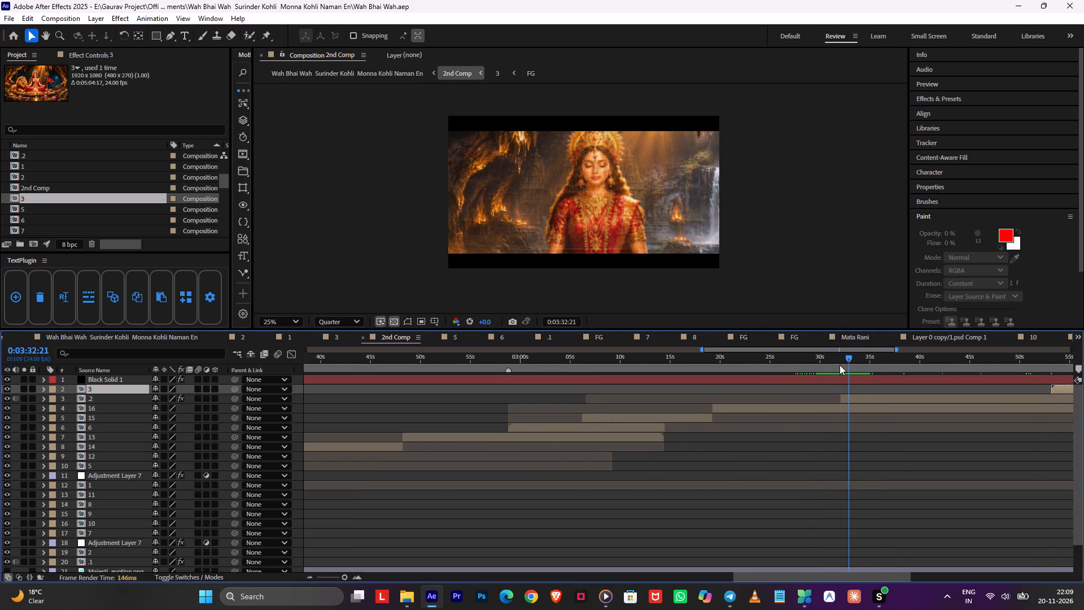
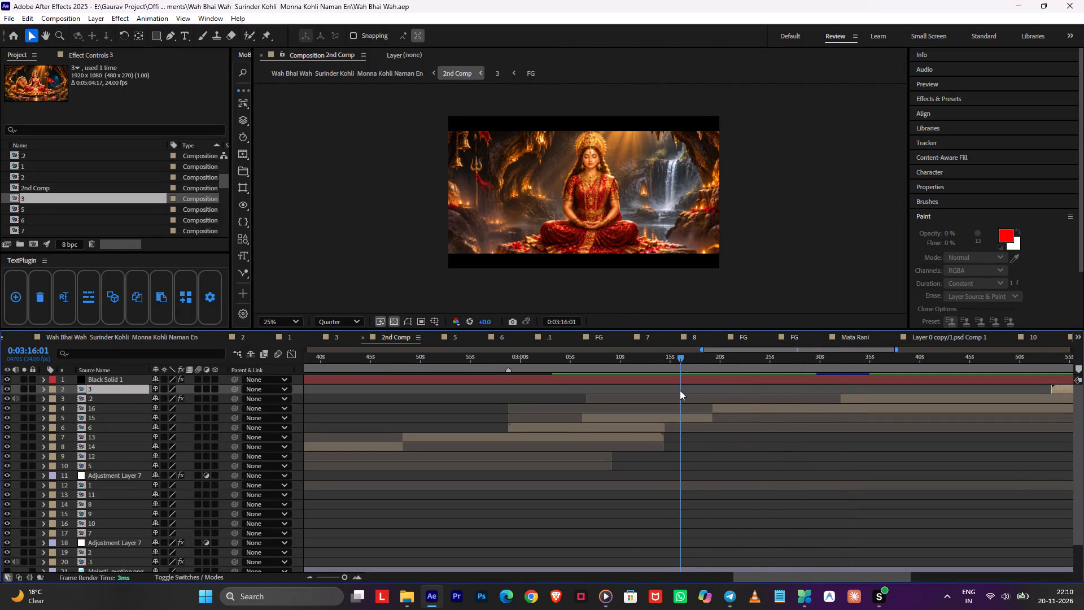
Start a preview of 2nd Comp from 0:03:16:01.
{"action": "scroll", "coordinate": [699, 437], "scroll_direction": "down", "scroll_amount": 2, "text": "alt"}
{"action": "left_click", "coordinate": [793, 445]}
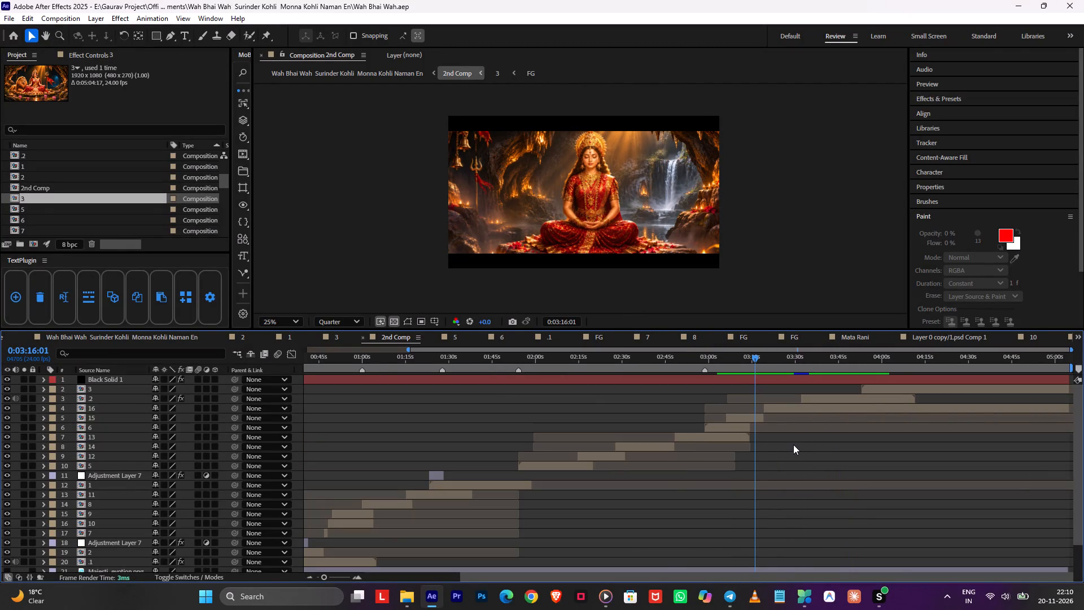
{"action": "type", "text": "1"}
{"action": "key", "text": "space"}
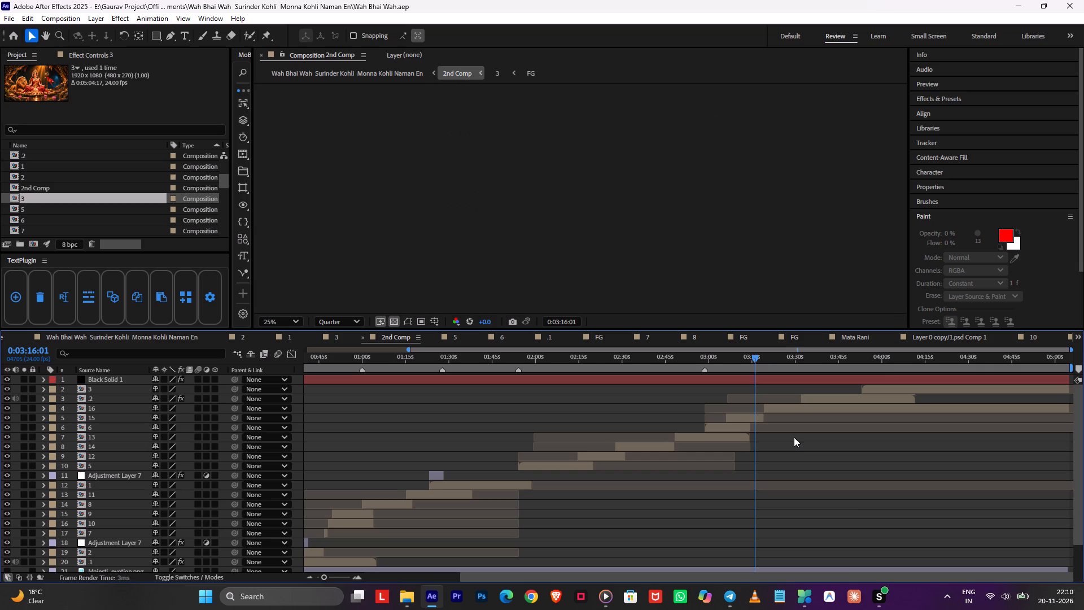
Switch to Microsoft PC Manager, run PC boost to free up memory, and return to 2nd Comp.
{"action": "left_click", "coordinate": [803, 608]}
{"action": "left_click", "coordinate": [877, 376]}
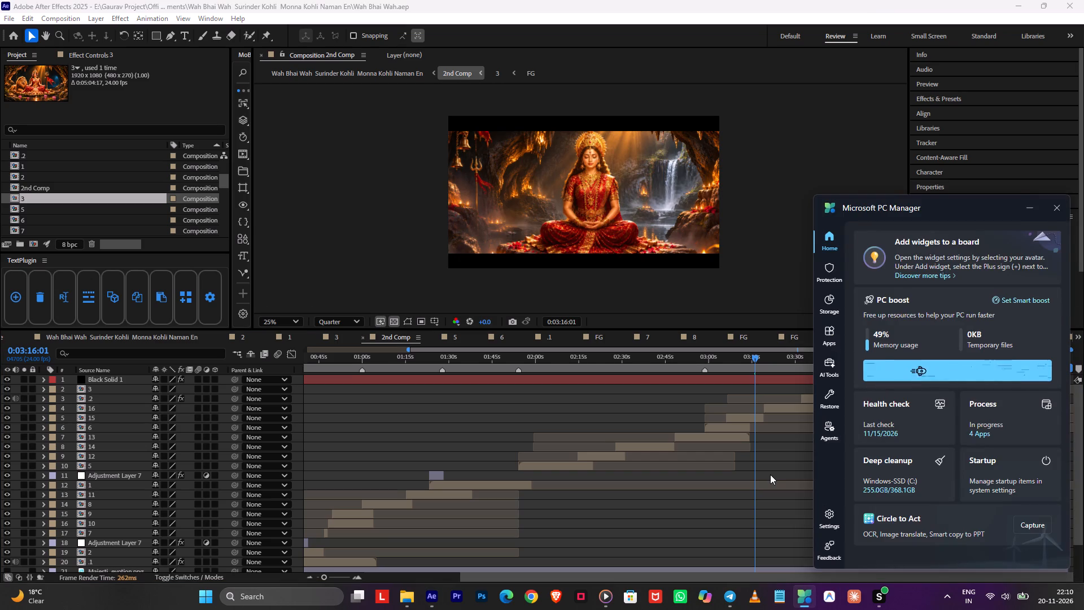
{"action": "left_click", "coordinate": [770, 474]}
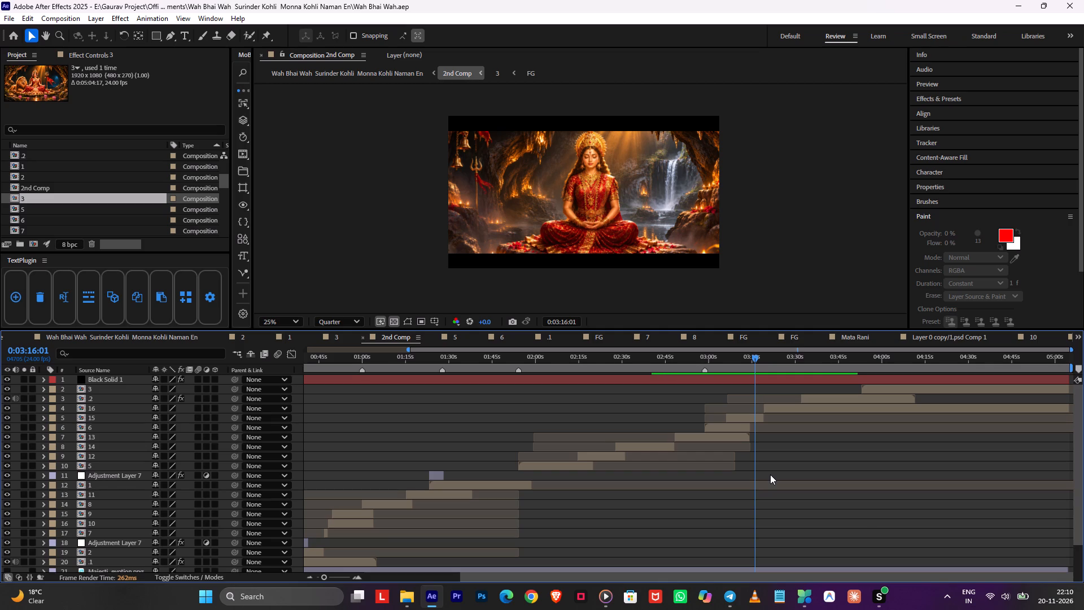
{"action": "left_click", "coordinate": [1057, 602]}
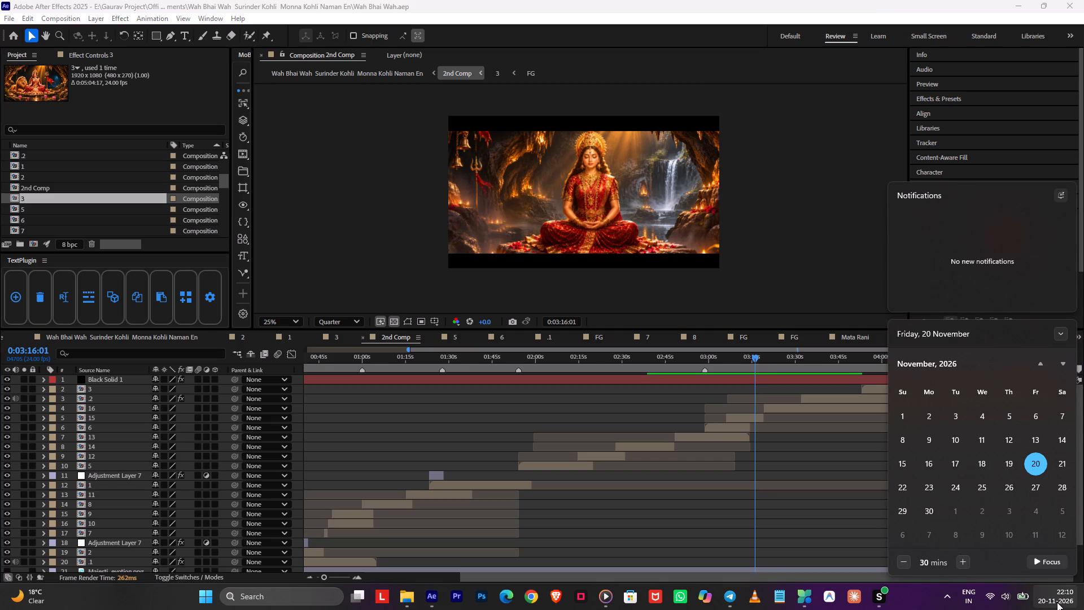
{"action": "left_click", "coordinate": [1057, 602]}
Examine the sequence of shots across 2nd Comp, from about 0:00:42 through the closing goddess-with-lion shot near 0:05:02.
{"action": "scroll", "coordinate": [893, 509], "scroll_direction": "down", "scroll_amount": 3, "text": "alt"}
{"action": "left_click_drag", "start_coordinate": [878, 361], "coordinate": [870, 365]}
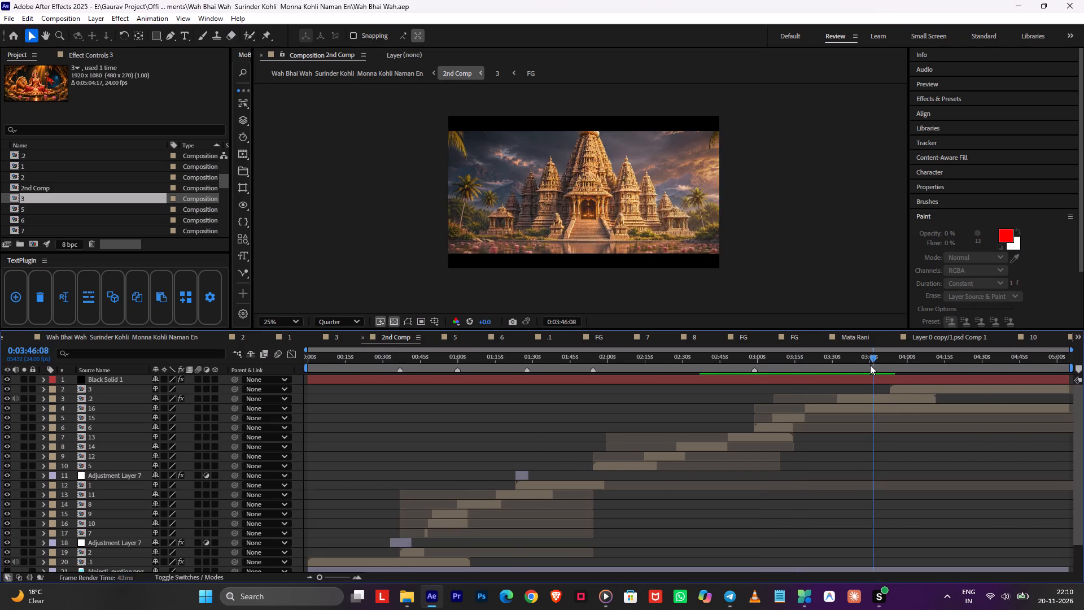
{"action": "left_click_drag", "start_coordinate": [870, 365], "coordinate": [1066, 394]}
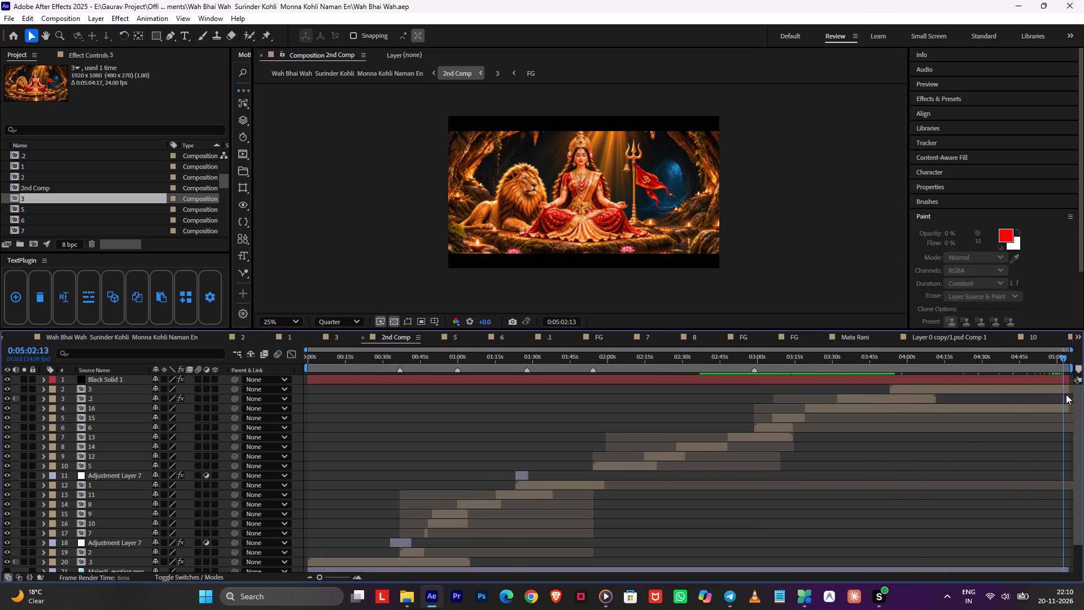
{"action": "left_click_drag", "start_coordinate": [1066, 394], "coordinate": [551, 482]}
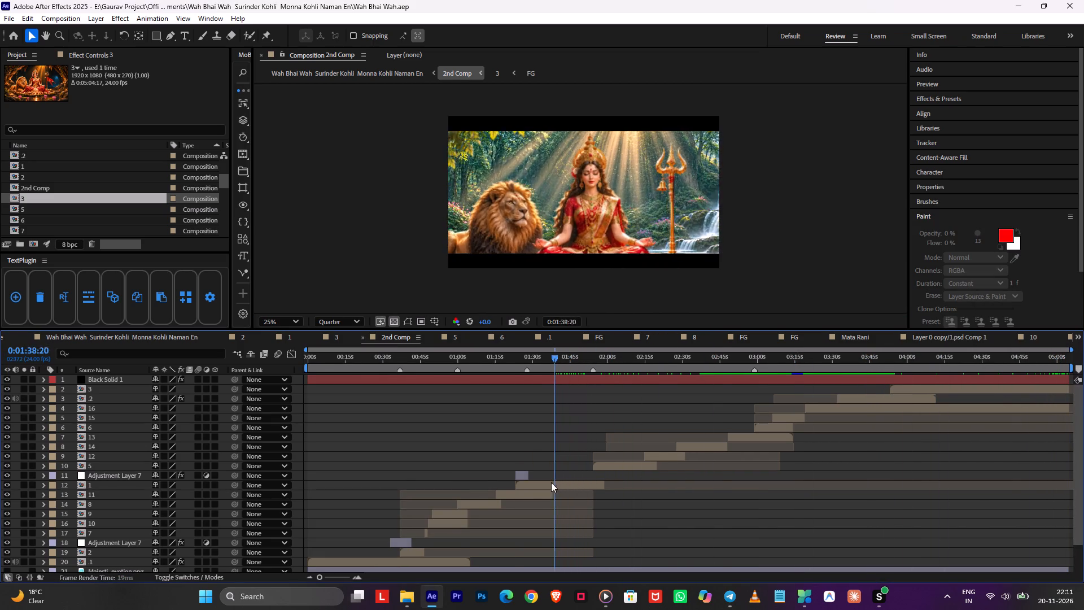
{"action": "left_click_drag", "start_coordinate": [551, 482], "coordinate": [413, 525]}
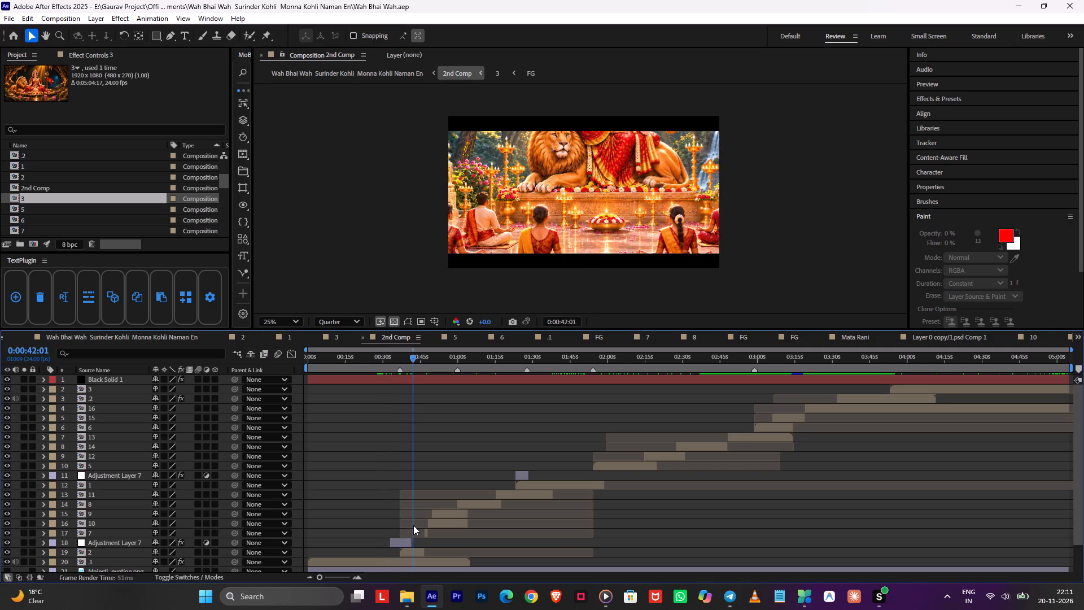
{"action": "left_click_drag", "start_coordinate": [413, 525], "coordinate": [484, 525]}
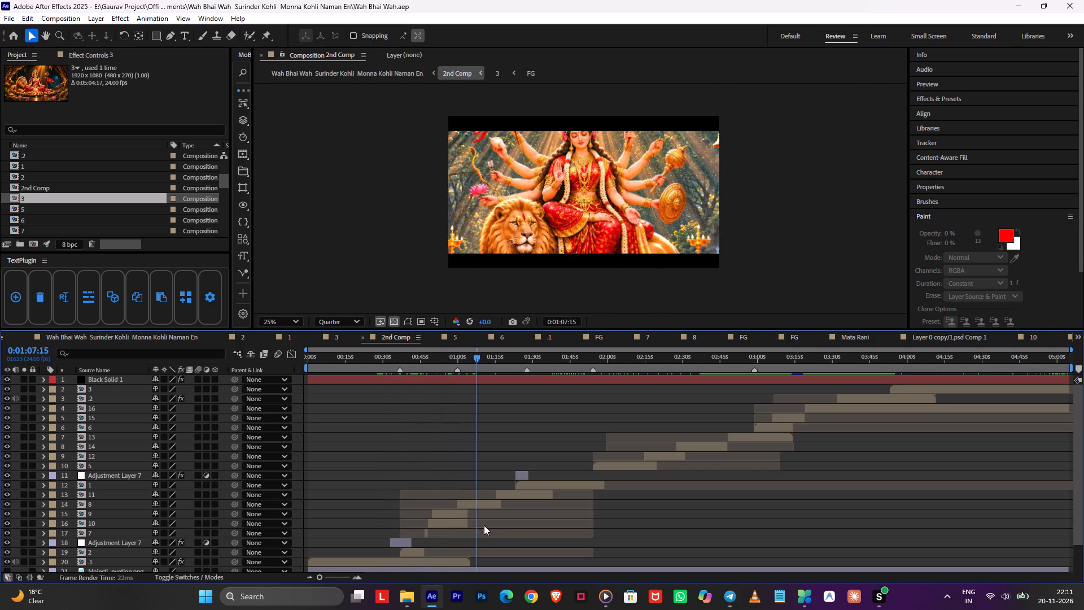
{"action": "left_click_drag", "start_coordinate": [484, 525], "coordinate": [603, 525]}
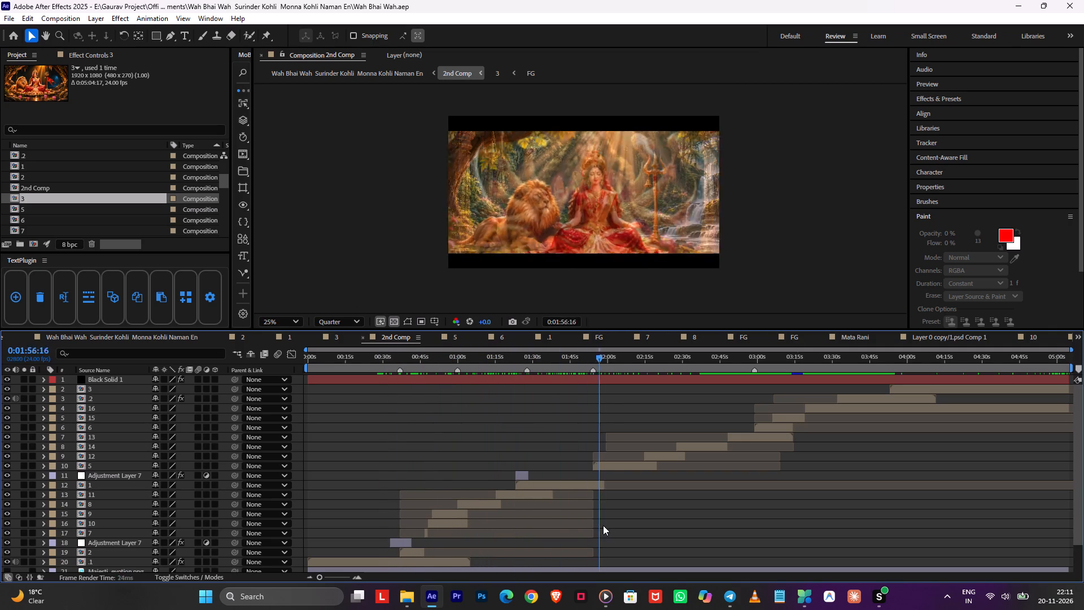
{"action": "left_click_drag", "start_coordinate": [603, 525], "coordinate": [737, 538]}
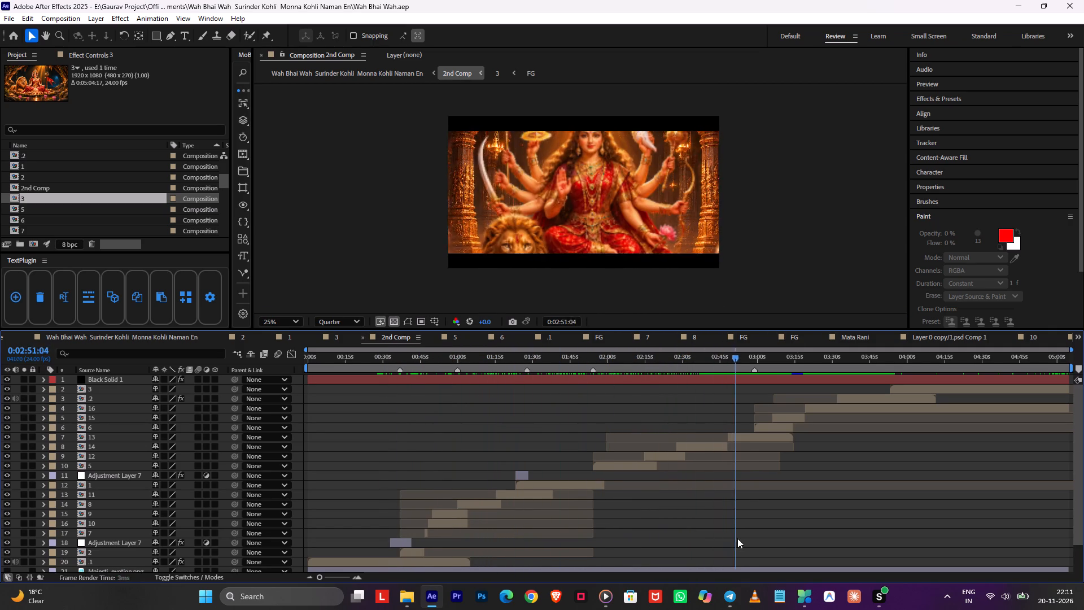
{"action": "left_click_drag", "start_coordinate": [737, 538], "coordinate": [820, 554]}
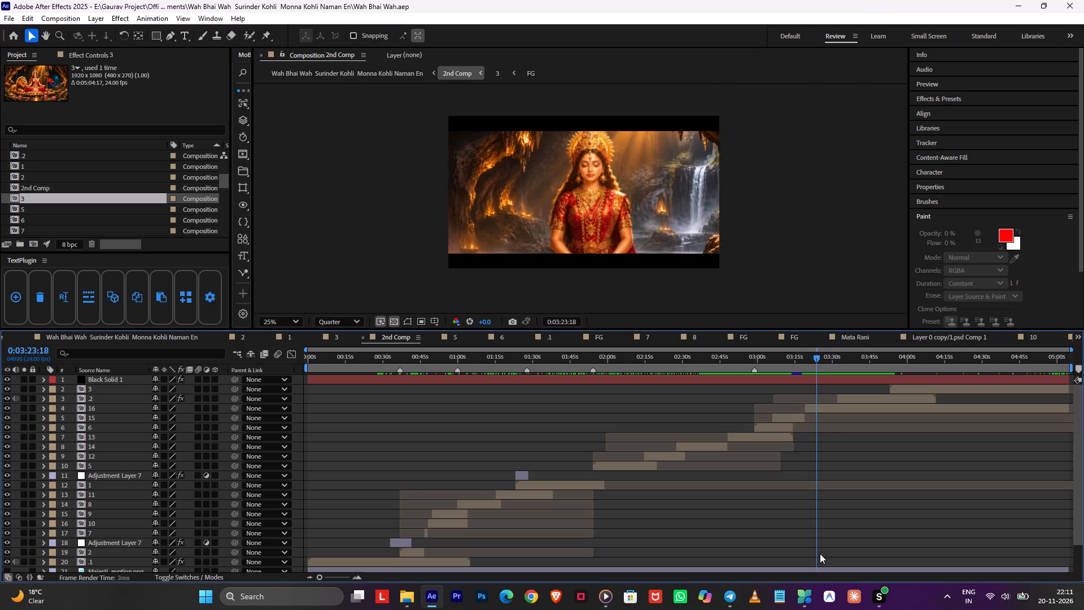
{"action": "left_click_drag", "start_coordinate": [820, 554], "coordinate": [922, 561]}
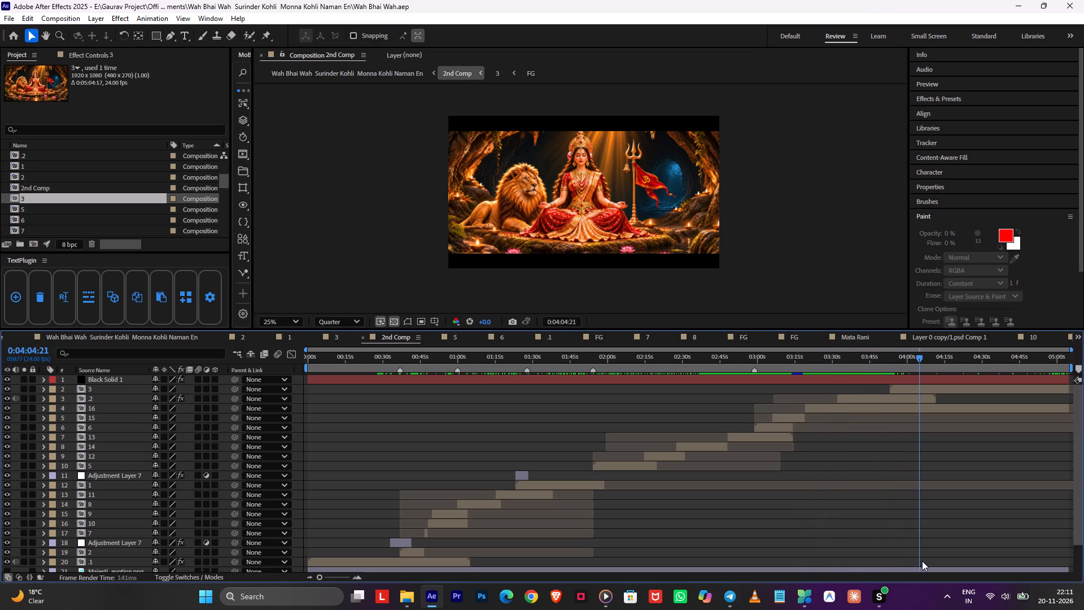
{"action": "left_click_drag", "start_coordinate": [922, 561], "coordinate": [982, 546]}
Split the closing goddess-with-lion layer 3 at 0:04:30:00.
{"action": "scroll", "coordinate": [1030, 442], "scroll_direction": "up", "scroll_amount": 3, "text": "alt"}
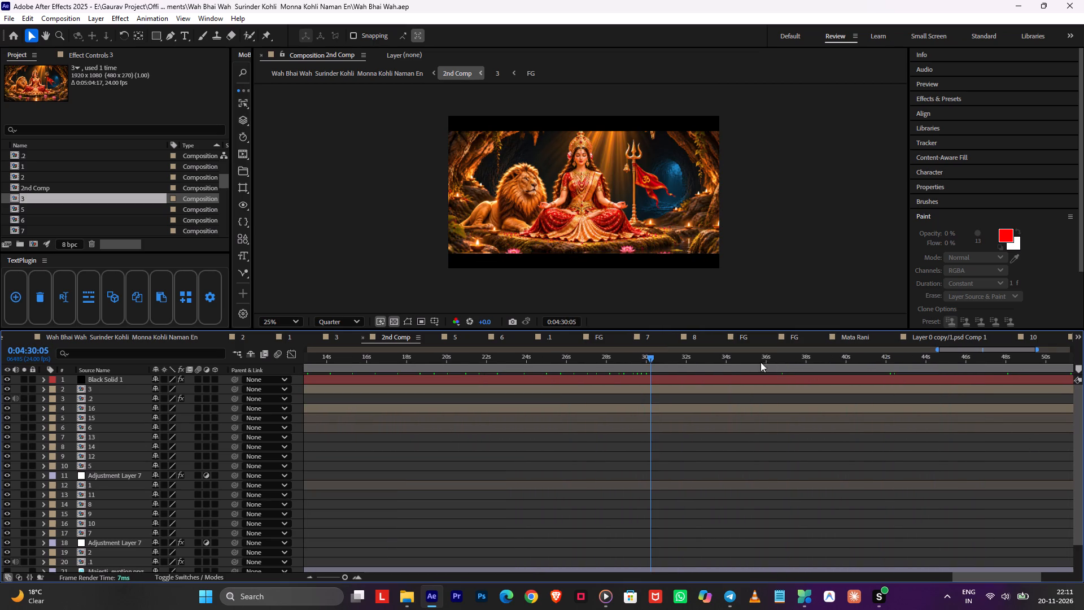
{"action": "left_click_drag", "start_coordinate": [690, 367], "coordinate": [646, 370]}
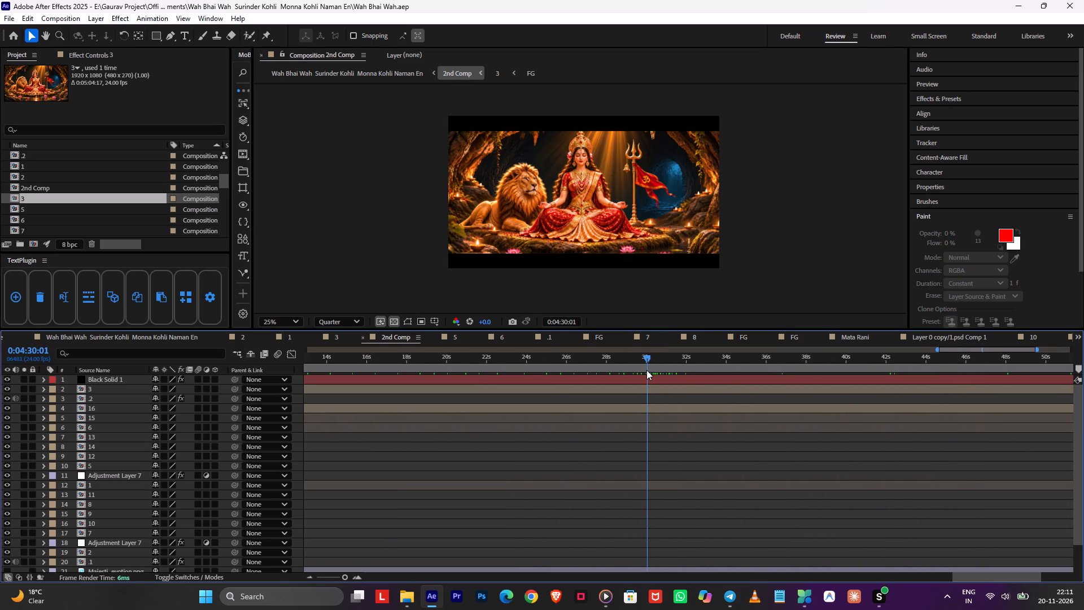
{"action": "left_click_drag", "start_coordinate": [646, 370], "coordinate": [646, 370]}
{"action": "left_click", "coordinate": [649, 390]}
{"action": "key", "text": "ctrl+shift+d"}
Duplicate composition 3 in the project, replace the source of the split layer's later part with the duplicate, and save.
{"action": "scroll", "coordinate": [649, 390], "scroll_direction": "down", "scroll_amount": 3, "text": "alt"}
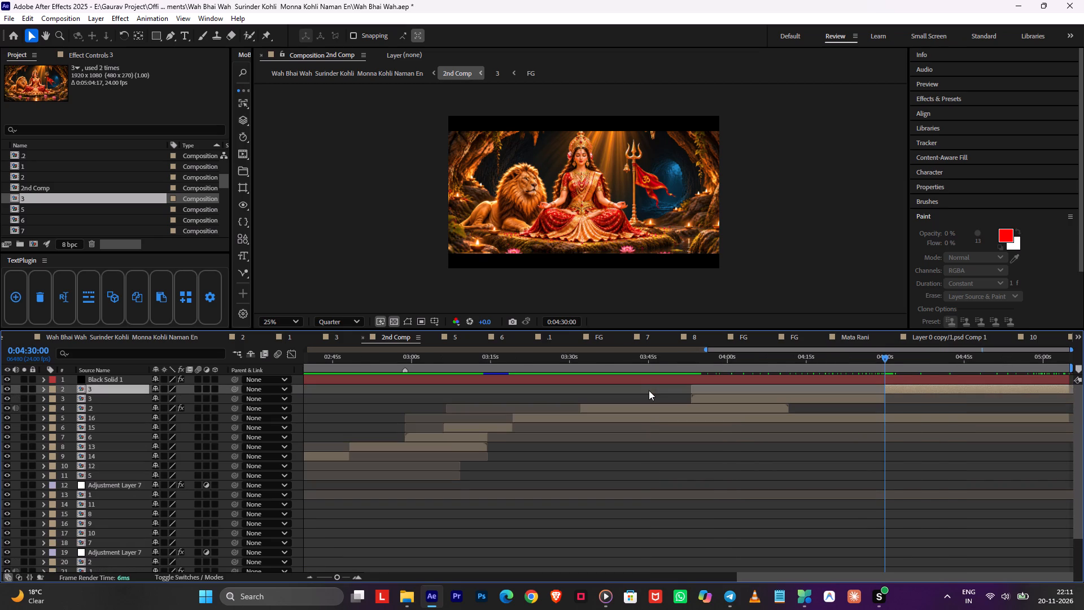
{"action": "right_click", "coordinate": [915, 390]}
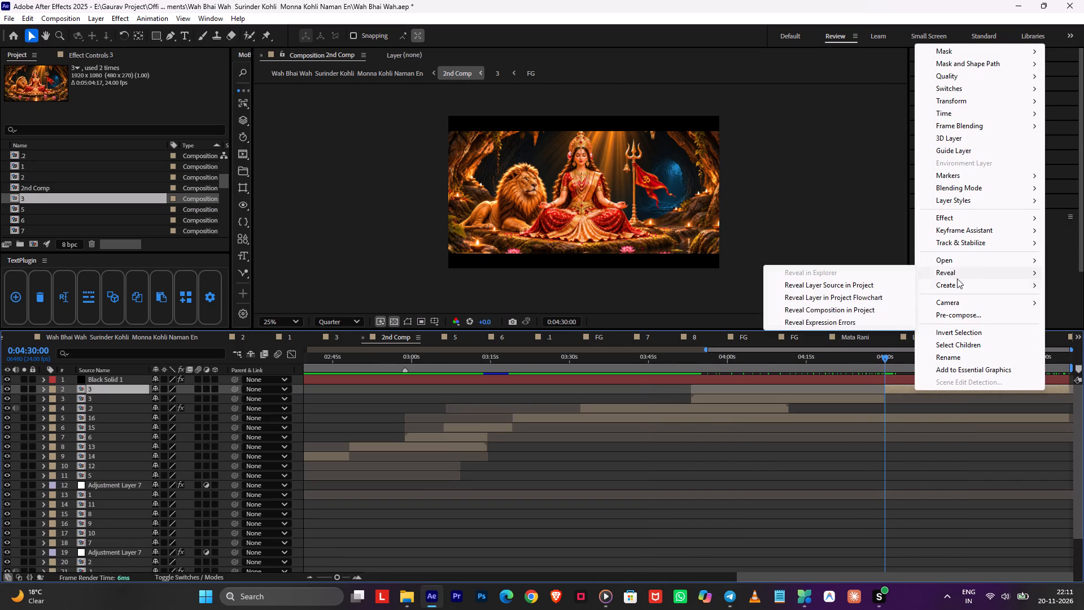
{"action": "left_click", "coordinate": [866, 285]}
{"action": "key", "text": "ctrl+d"}
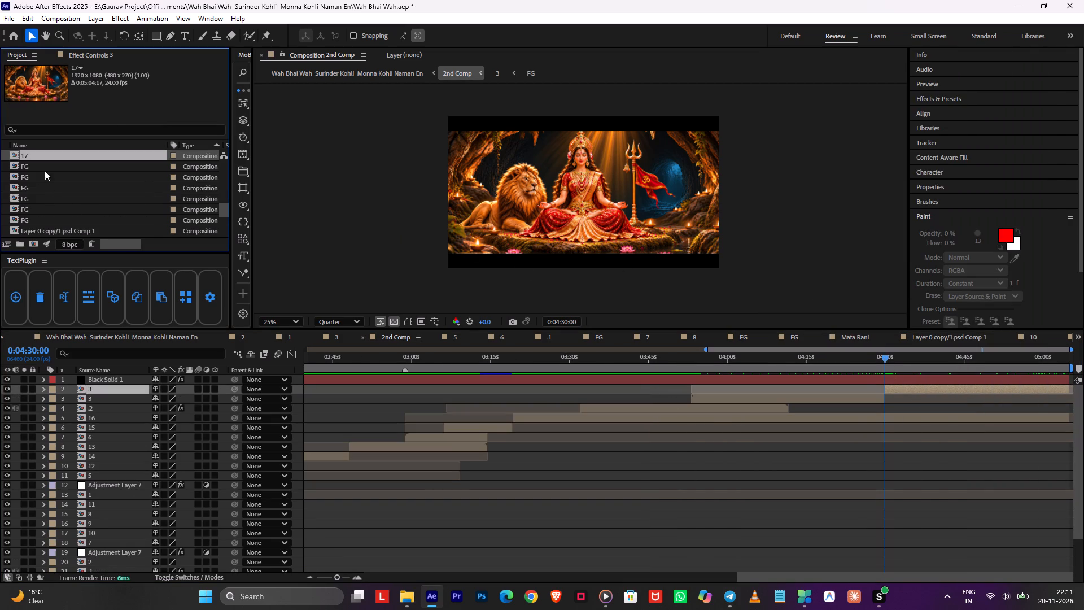
{"action": "left_click_drag", "start_coordinate": [37, 155], "coordinate": [127, 394]}
{"action": "key", "text": "ctrl+s"}
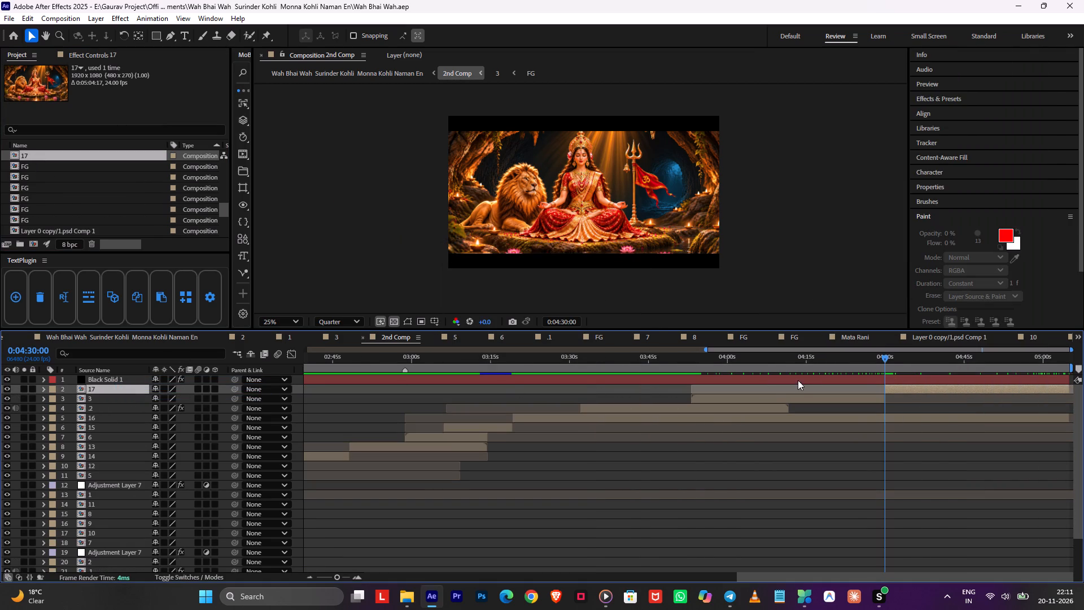
Set the current time to the start of the goddess-with-lion layer 3 at 0:03:53:04 in 2nd Comp.
{"action": "left_click_drag", "start_coordinate": [802, 372], "coordinate": [680, 372]}
{"action": "left_click_drag", "start_coordinate": [709, 361], "coordinate": [696, 359]}
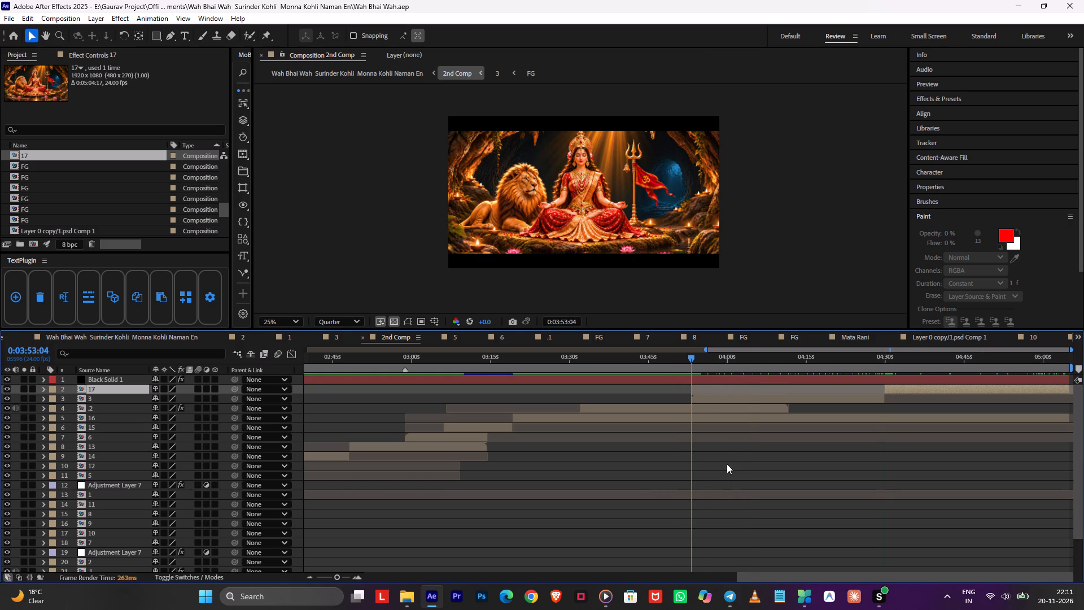
{"action": "left_click", "coordinate": [731, 486]}
{"action": "left_click", "coordinate": [729, 581]}
{"action": "scroll", "coordinate": [763, 418], "scroll_direction": "down", "scroll_amount": 4, "text": "alt"}
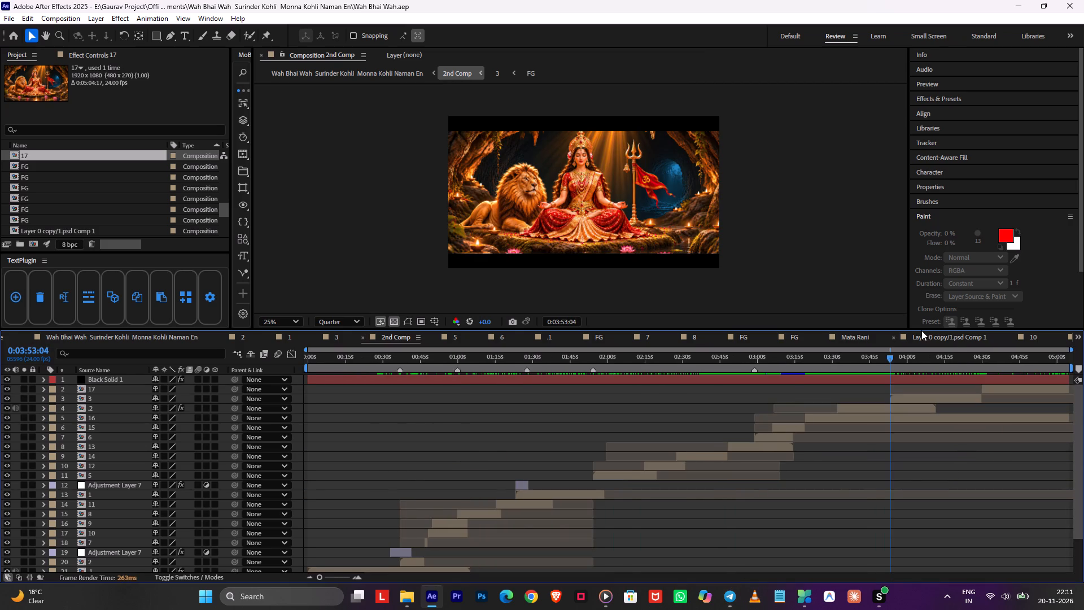
{"action": "left_click", "coordinate": [919, 364]}
{"action": "left_click_drag", "start_coordinate": [919, 364], "coordinate": [891, 367]}
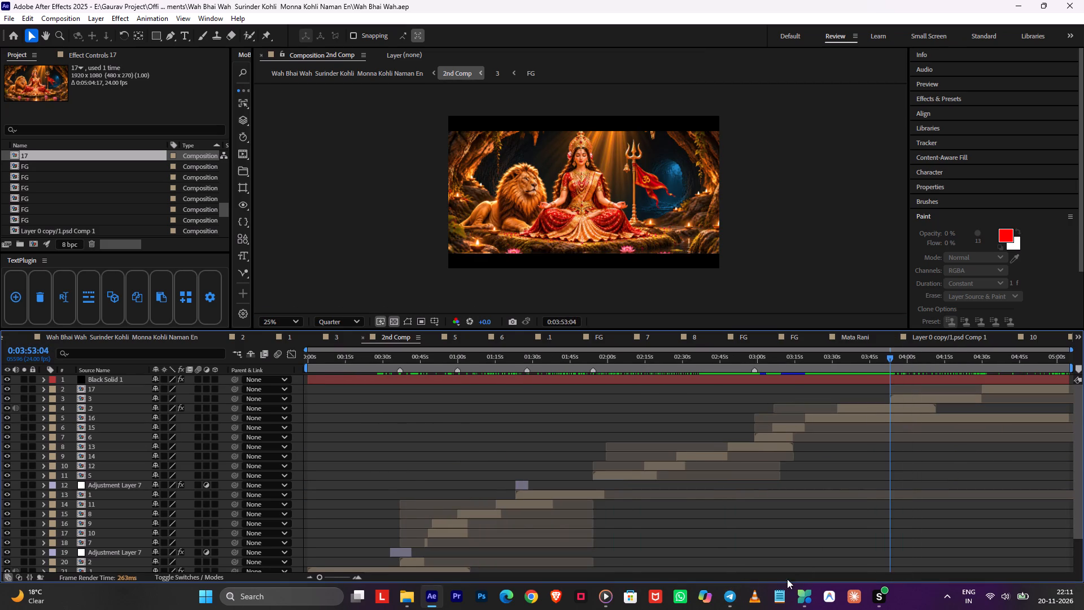
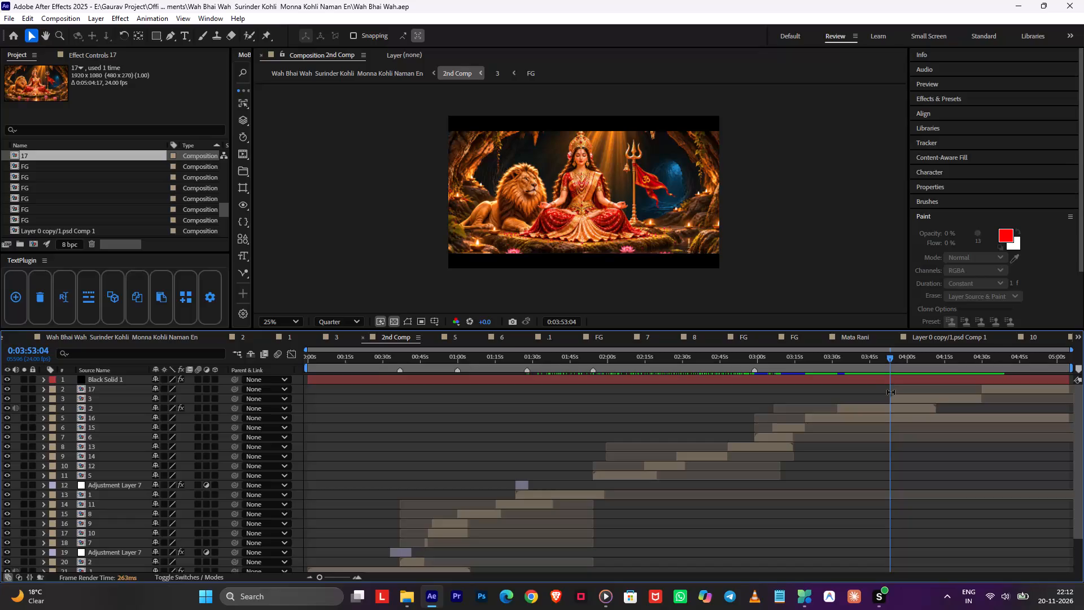
Copy the temple layer 4's Opacity fade-in keyframes onto the goddess-with-lion layer 3 at 0:03:53:04, preview the fade, and save.
{"action": "left_click", "coordinate": [891, 396]}
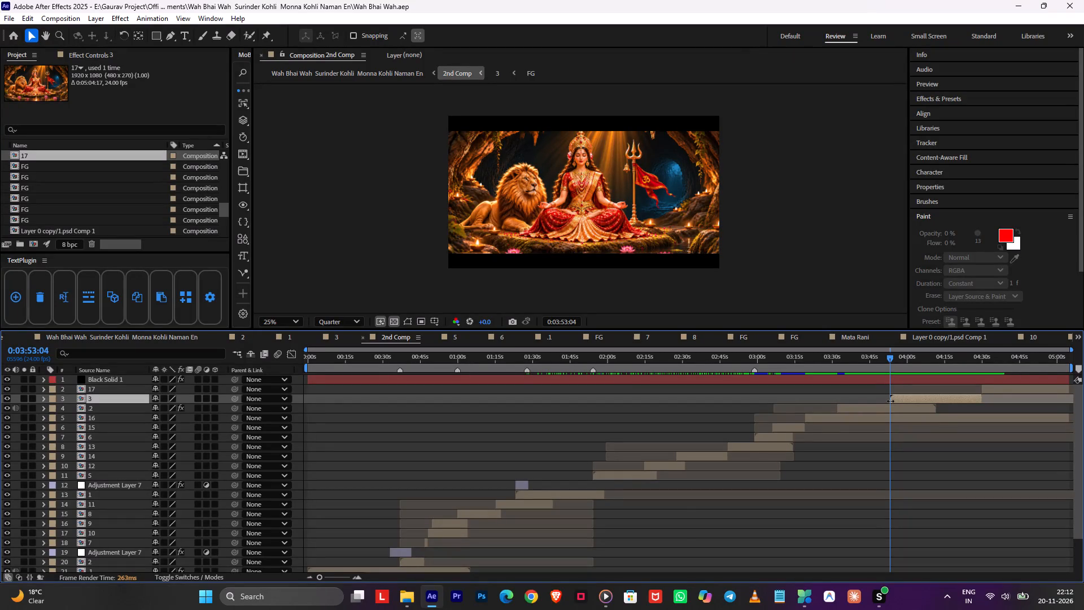
{"action": "key", "text": "ctrl+v"}
{"action": "key", "text": "t"}
{"action": "left_click", "coordinate": [886, 411]}
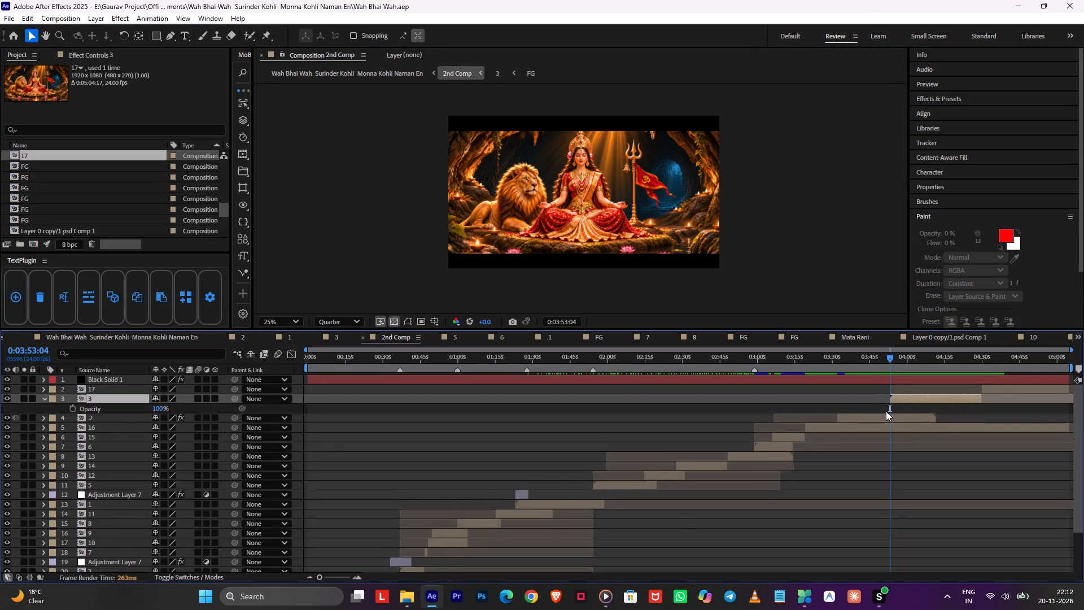
{"action": "left_click", "coordinate": [882, 416]}
{"action": "key", "text": "t"}
{"action": "left_click_drag", "start_coordinate": [857, 425], "coordinate": [819, 435]}
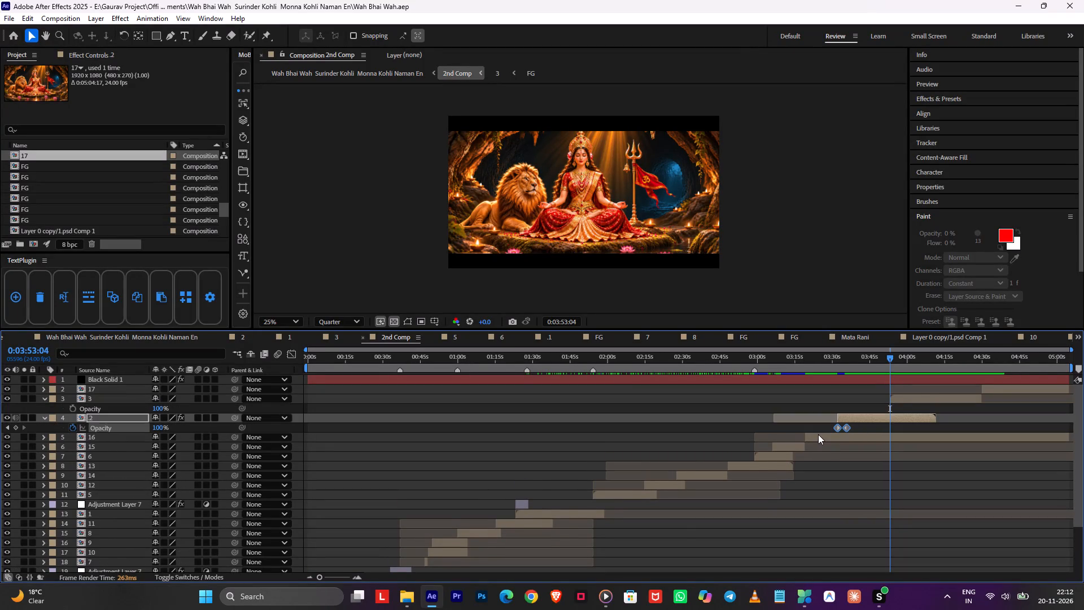
{"action": "key", "text": "ctrl+c"}
{"action": "left_click", "coordinate": [902, 402]}
{"action": "key", "text": "ctrl+v"}
{"action": "scroll", "coordinate": [902, 402], "scroll_direction": "up", "scroll_amount": 1, "text": "alt"}
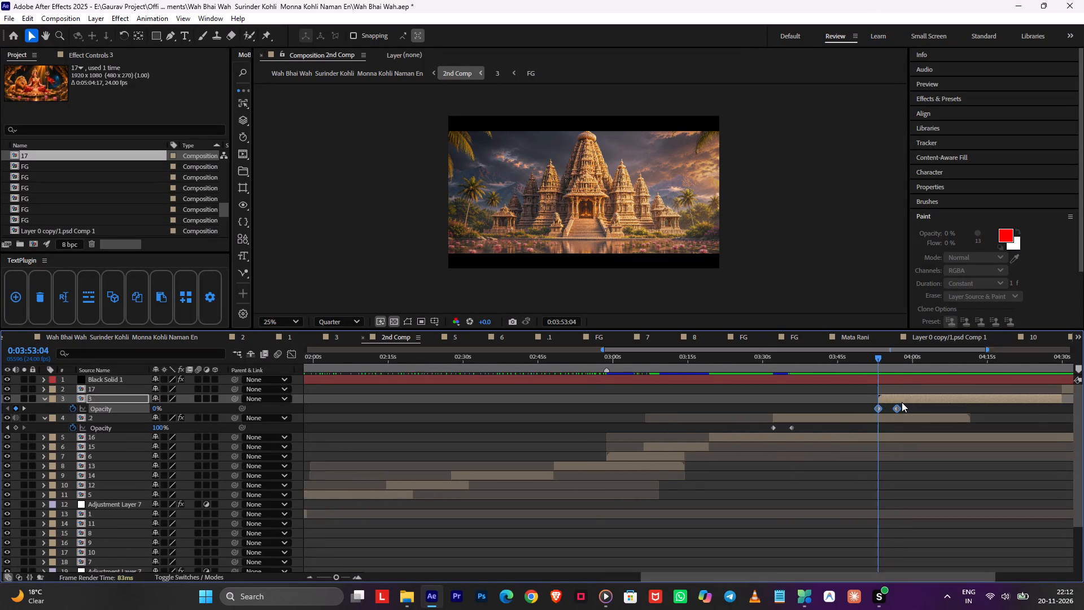
{"action": "scroll", "coordinate": [902, 402], "scroll_direction": "up", "scroll_amount": 1, "text": "alt"}
{"action": "key", "text": "space"}
{"action": "key", "text": "ctrl+s"}
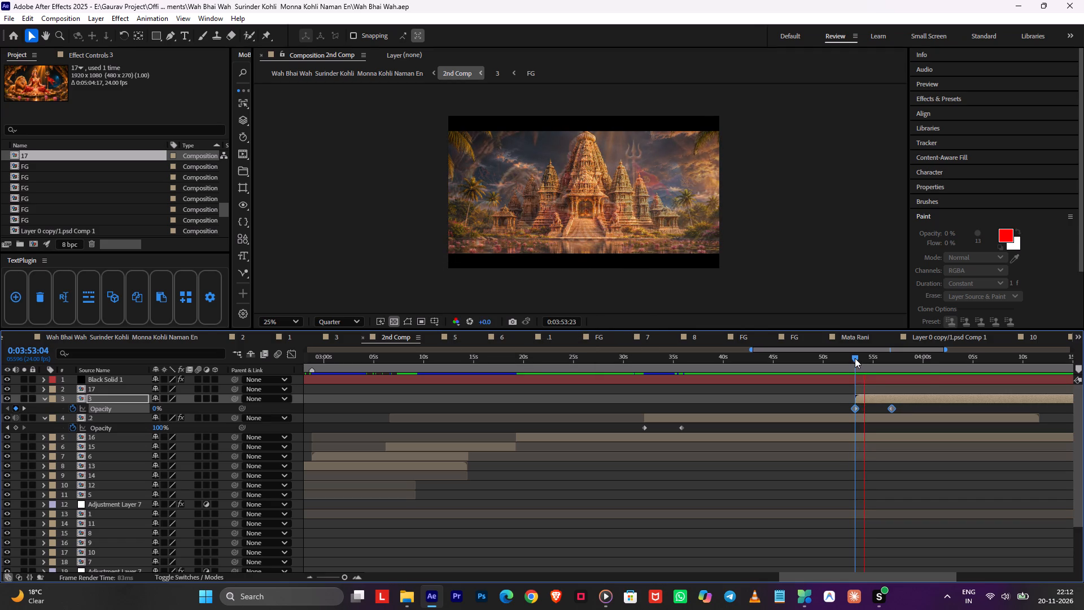
{"action": "left_click", "coordinate": [855, 358]}
Reveal Opacity for all layers in 2nd Comp to examine their fade keyframes, and collapse the layers again.
{"action": "scroll", "coordinate": [858, 391], "scroll_direction": "down", "scroll_amount": 4, "text": "alt"}
{"action": "scroll", "coordinate": [930, 393], "scroll_direction": "down", "scroll_amount": 2, "text": "alt"}
{"action": "scroll", "coordinate": [932, 393], "scroll_direction": "up", "scroll_amount": 1, "text": "alt"}
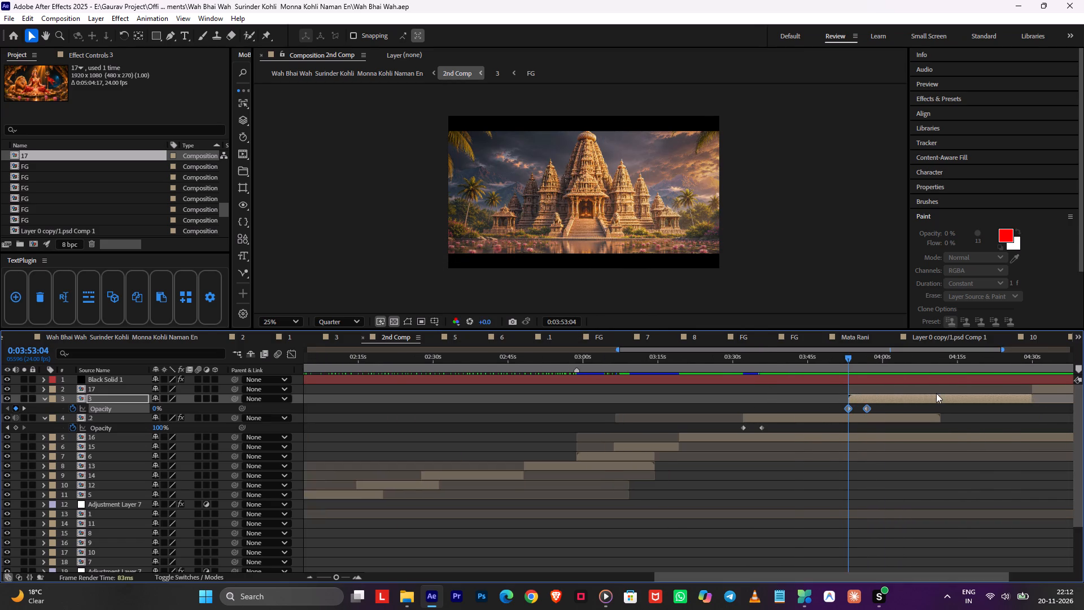
{"action": "scroll", "coordinate": [976, 413], "scroll_direction": "down", "scroll_amount": 5, "text": "alt"}
{"action": "left_click", "coordinate": [946, 505]}
{"action": "scroll", "coordinate": [946, 501], "scroll_direction": "down", "scroll_amount": 1, "text": "alt"}
{"action": "scroll", "coordinate": [946, 501], "scroll_direction": "up", "scroll_amount": 1, "text": "alt"}
{"action": "scroll", "coordinate": [946, 501], "scroll_direction": "down", "scroll_amount": 2, "text": "alt"}
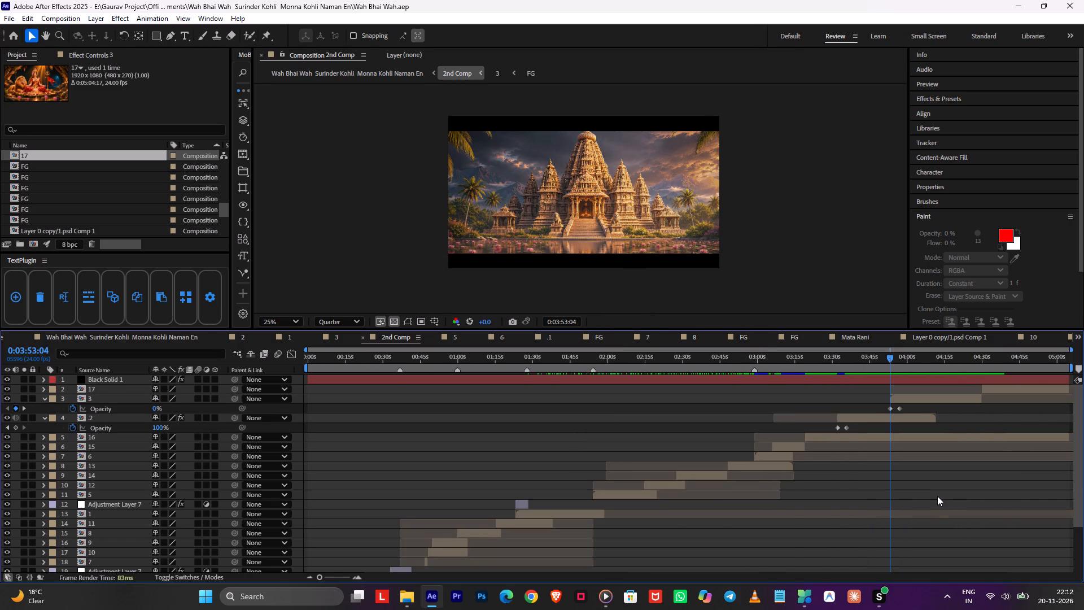
{"action": "type", "text": "tt"}
{"action": "key", "text": "t"}
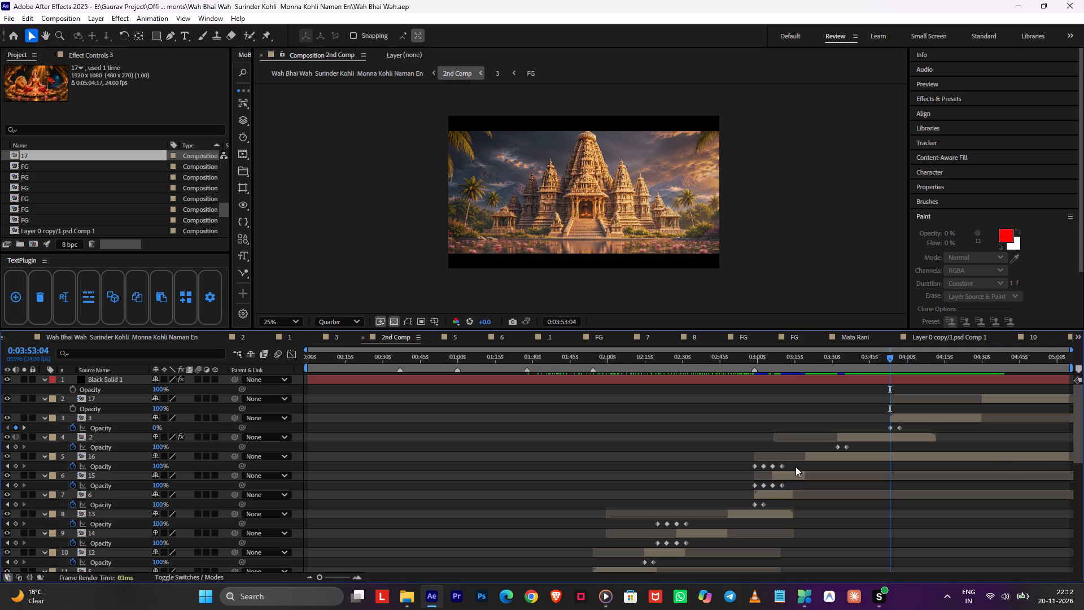
{"action": "left_click_drag", "start_coordinate": [795, 467], "coordinate": [715, 467]}
{"action": "left_click", "coordinate": [746, 434]}
{"action": "key", "text": "t"}
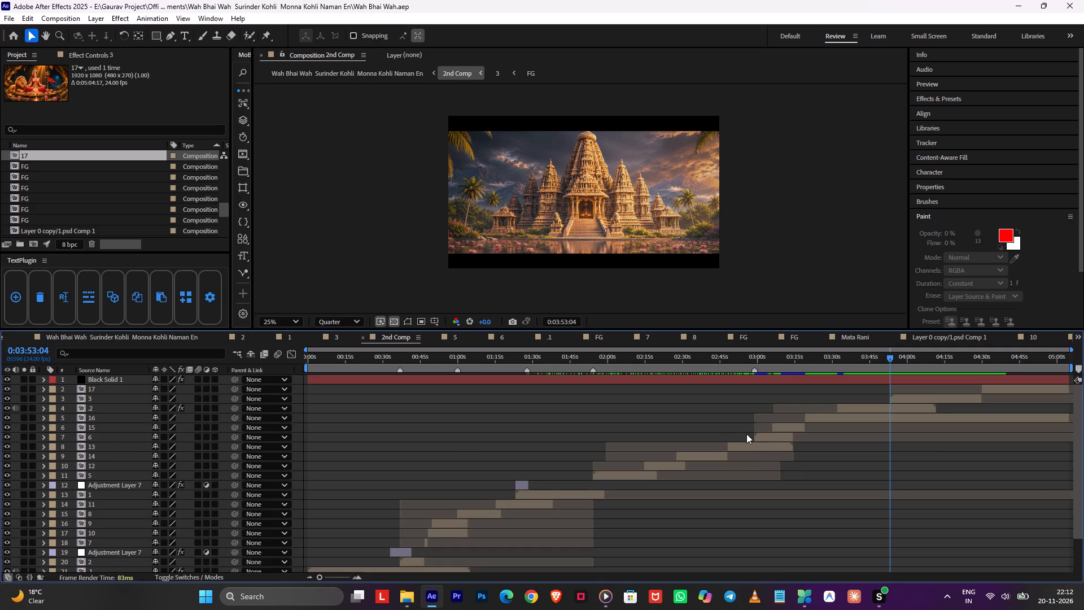
{"action": "scroll", "coordinate": [746, 434], "scroll_direction": "down", "scroll_amount": 3, "text": "alt"}
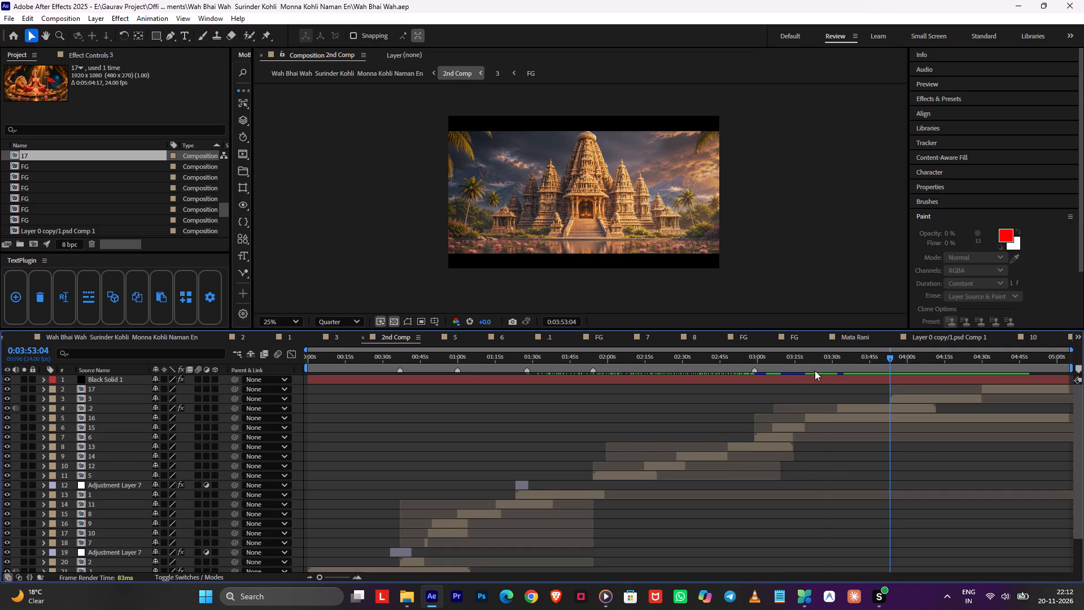
Check the November and December 2026 dates in the Windows system calendar and return to After Effects.
{"action": "left_click", "coordinate": [821, 361]}
{"action": "left_click", "coordinate": [1077, 604]}
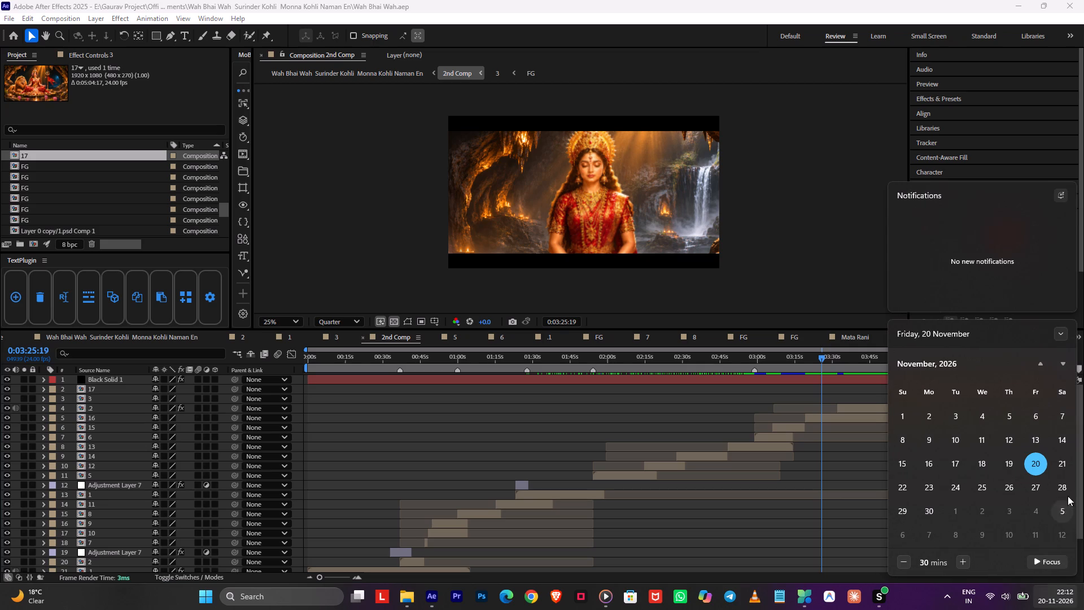
{"action": "left_click", "coordinate": [1030, 531]}
{"action": "left_click", "coordinate": [1065, 363]}
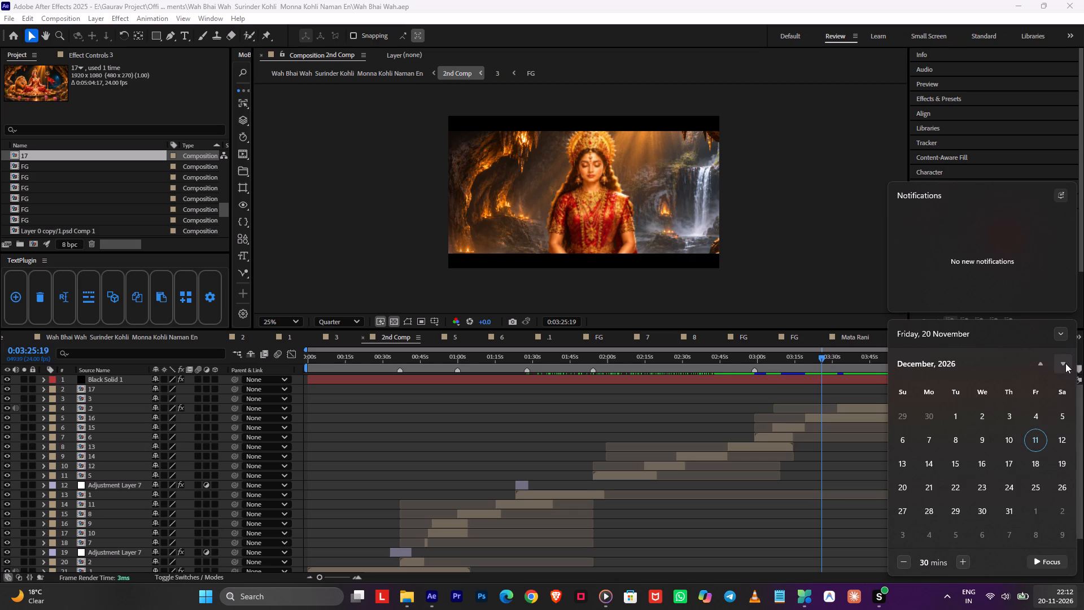
{"action": "left_click", "coordinate": [1041, 363]}
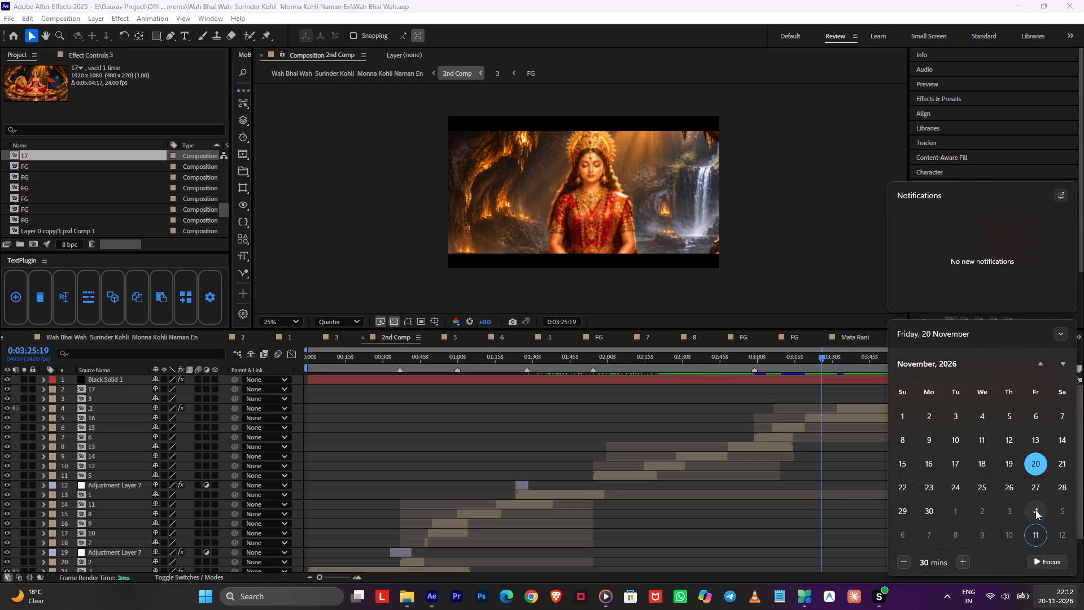
{"action": "left_click", "coordinate": [932, 511]}
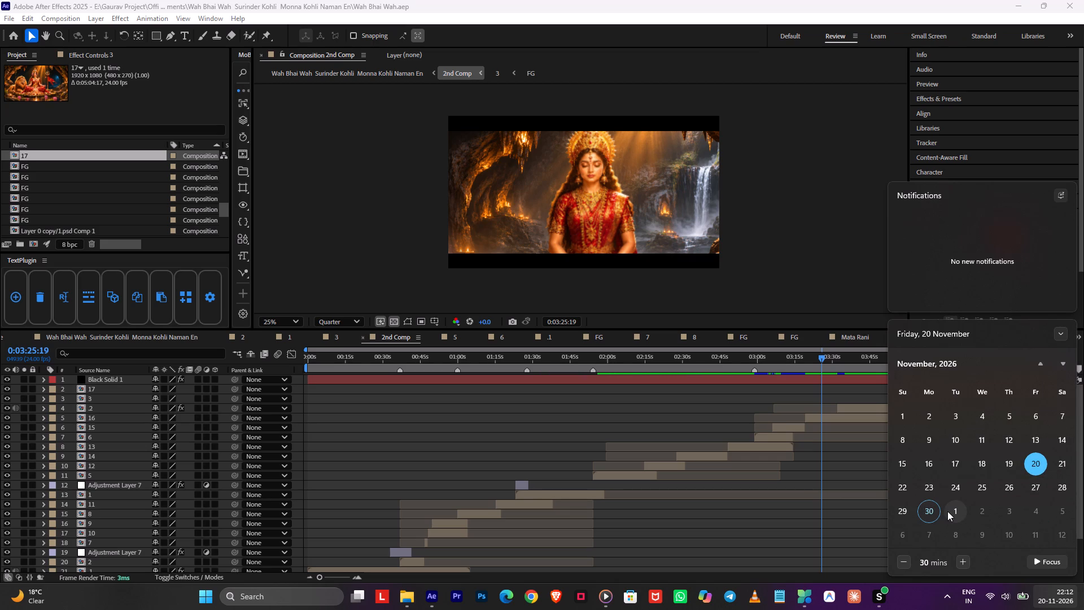
{"action": "left_click", "coordinate": [947, 511]}
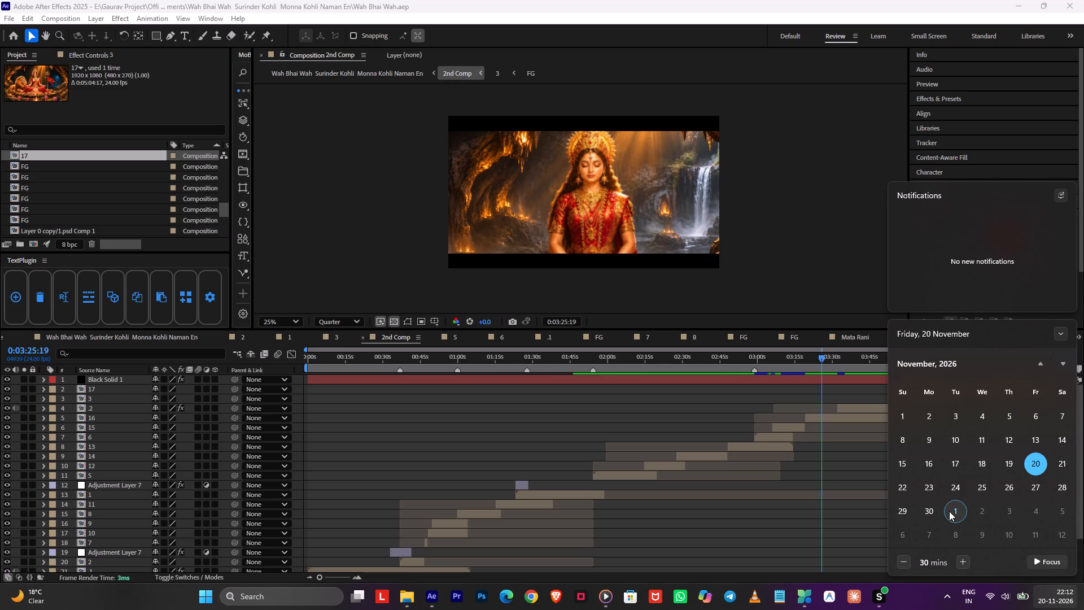
{"action": "left_click", "coordinate": [954, 507]}
{"action": "left_click", "coordinate": [954, 508]}
{"action": "left_click", "coordinate": [1041, 511]}
{"action": "left_click", "coordinate": [1063, 360]}
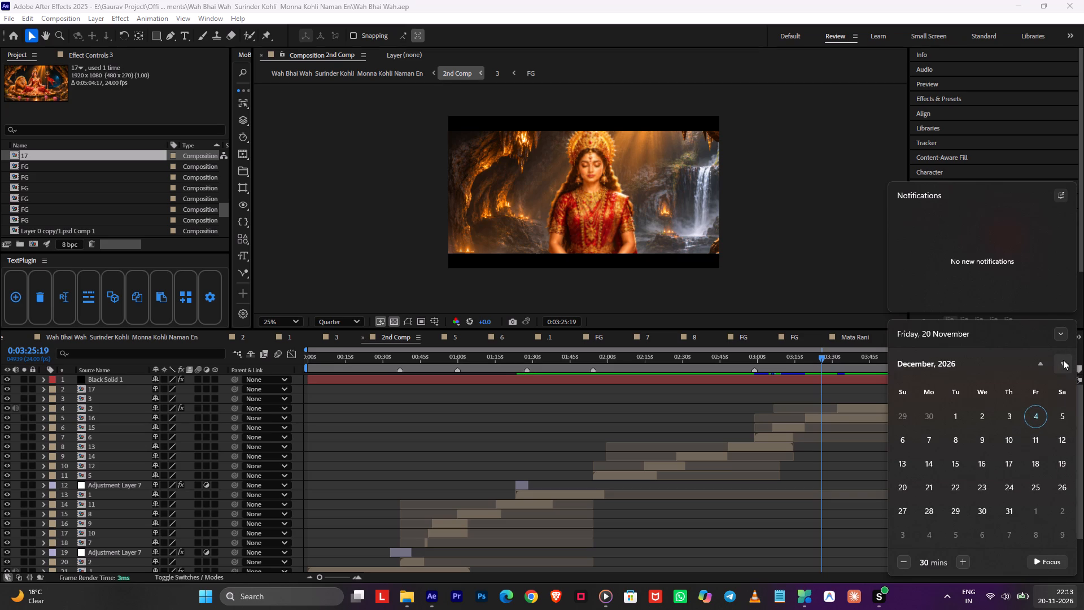
{"action": "left_click", "coordinate": [795, 399]}
Save the project and clear 2nd Comp's cached preview frames with the current time at 0:03:19:06.
{"action": "left_click_drag", "start_coordinate": [819, 364], "coordinate": [816, 365]}
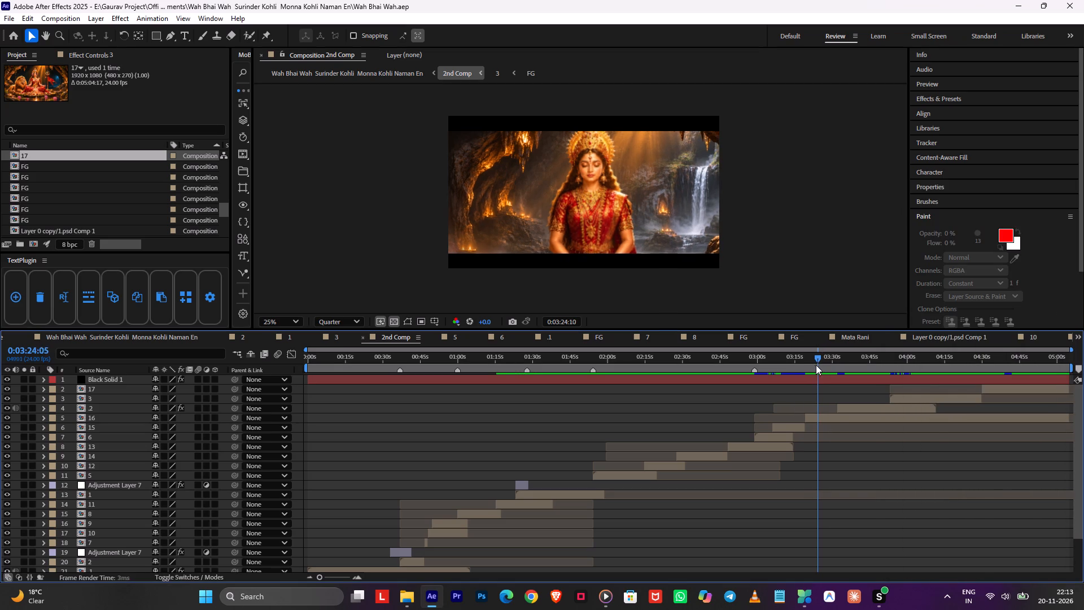
{"action": "left_click_drag", "start_coordinate": [816, 365], "coordinate": [801, 373]}
{"action": "scroll", "coordinate": [802, 380], "scroll_direction": "up", "scroll_amount": 2, "text": "alt"}
{"action": "key", "text": "ctrl+s"}
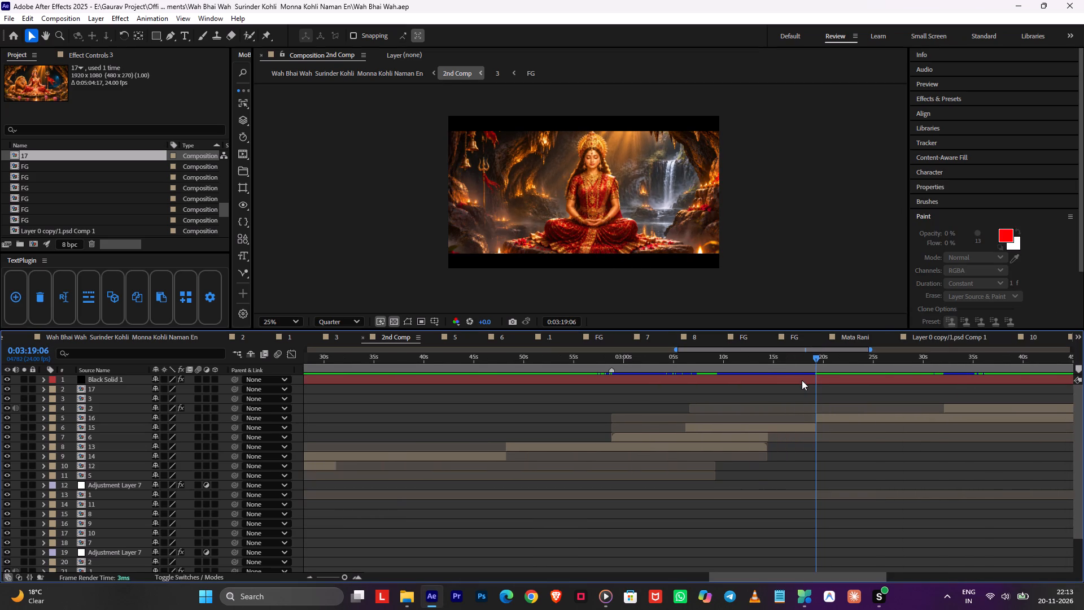
{"action": "key", "text": "1"}
Review the shots and transitions in 2nd Comp from 0:03:19:06 to the start of layer 17 at 0:04:30:00.
{"action": "key", "text": "space"}
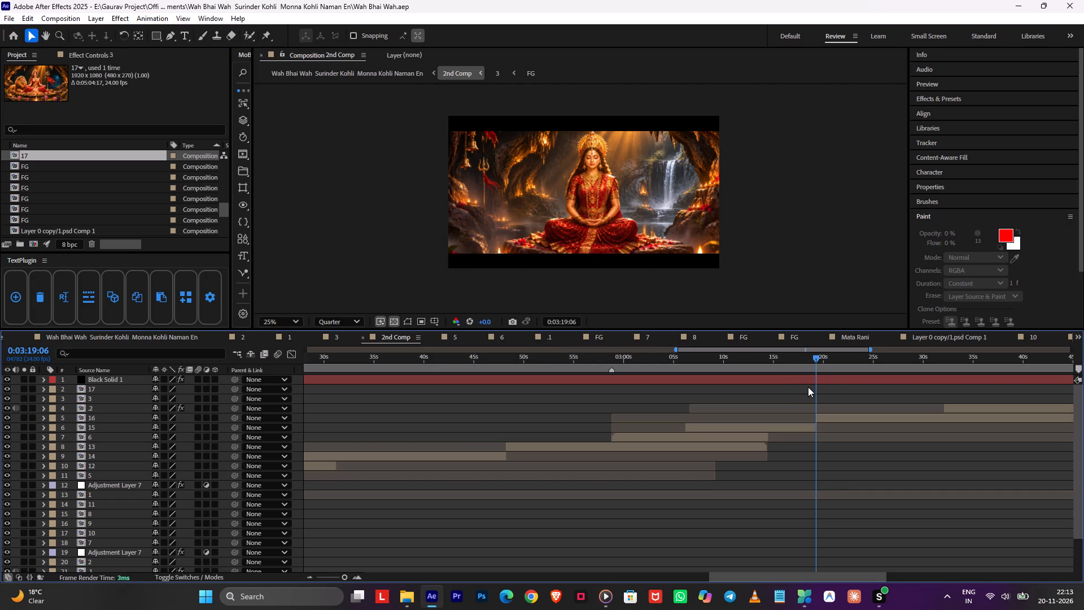
{"action": "left_click_drag", "start_coordinate": [845, 364], "coordinate": [951, 395]}
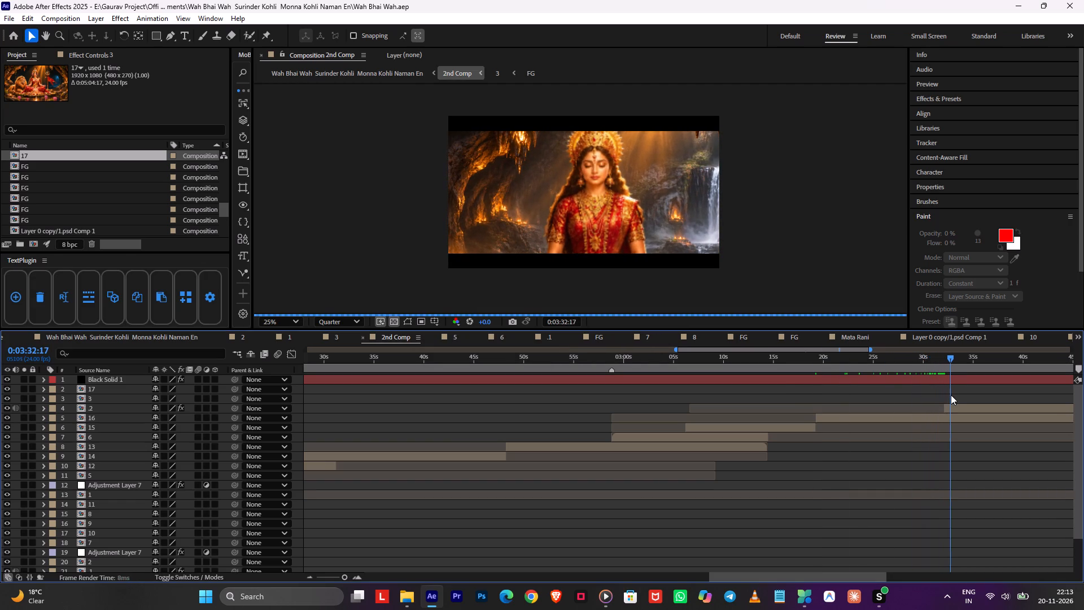
{"action": "left_click_drag", "start_coordinate": [951, 395], "coordinate": [948, 395]}
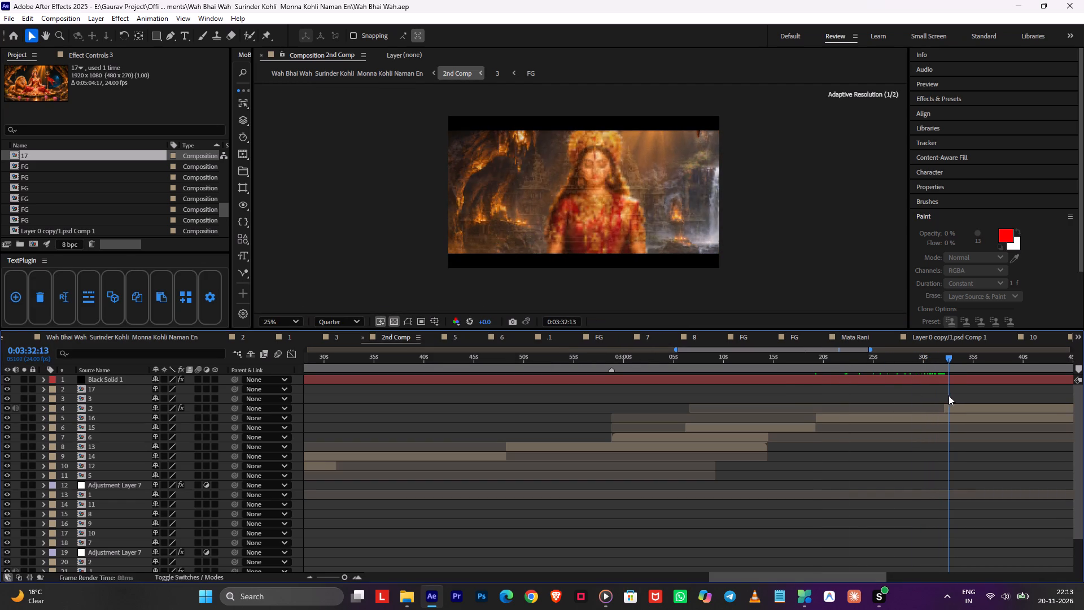
{"action": "left_click_drag", "start_coordinate": [948, 395], "coordinate": [955, 411]}
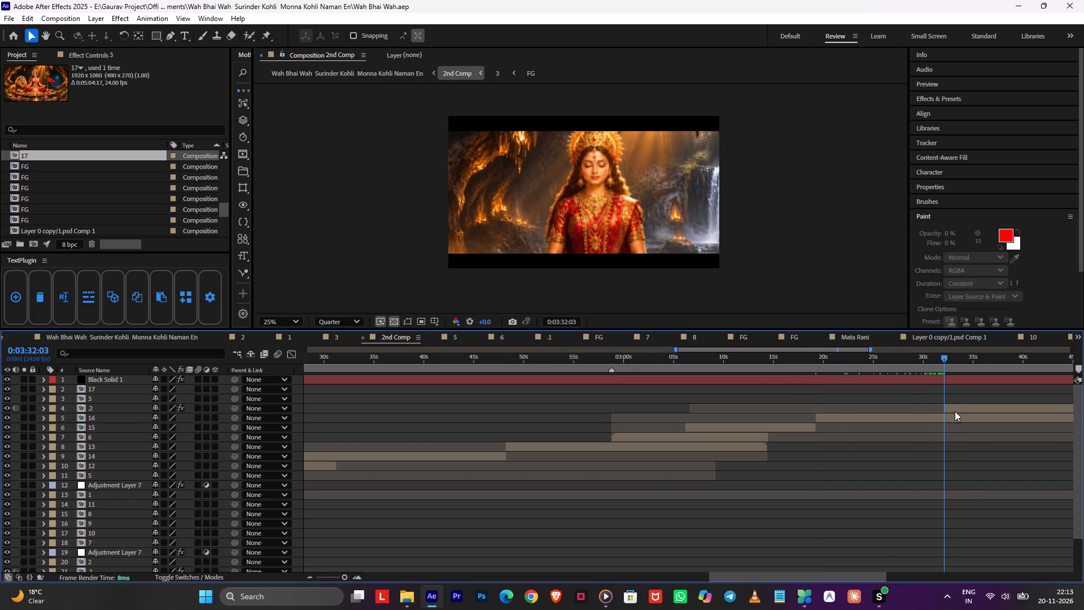
{"action": "left_click_drag", "start_coordinate": [955, 411], "coordinate": [932, 409]}
{"action": "scroll", "coordinate": [930, 411], "scroll_direction": "down", "scroll_amount": 3, "text": "alt"}
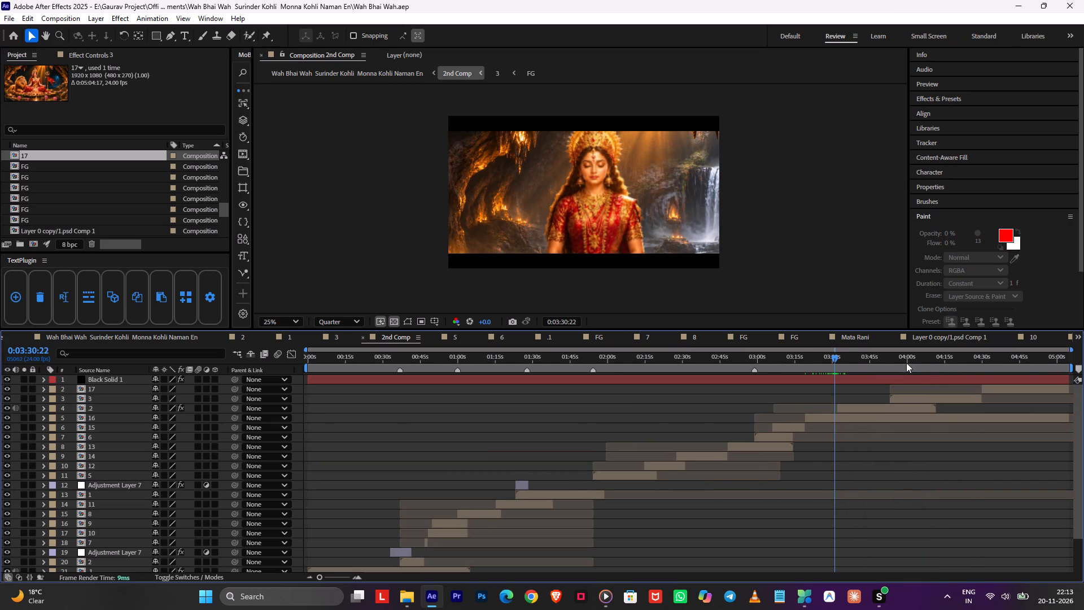
{"action": "left_click_drag", "start_coordinate": [899, 361], "coordinate": [876, 364]}
{"action": "left_click_drag", "start_coordinate": [841, 364], "coordinate": [827, 364]}
{"action": "left_click", "coordinate": [828, 364]}
{"action": "left_click_drag", "start_coordinate": [828, 364], "coordinate": [891, 395]}
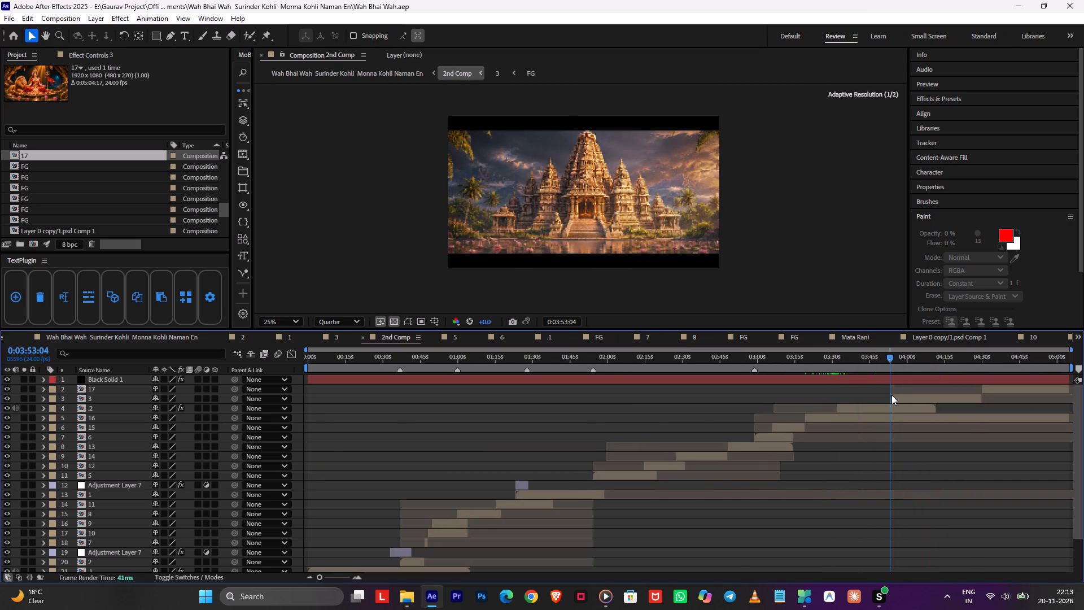
{"action": "left_click_drag", "start_coordinate": [891, 395], "coordinate": [984, 400]}
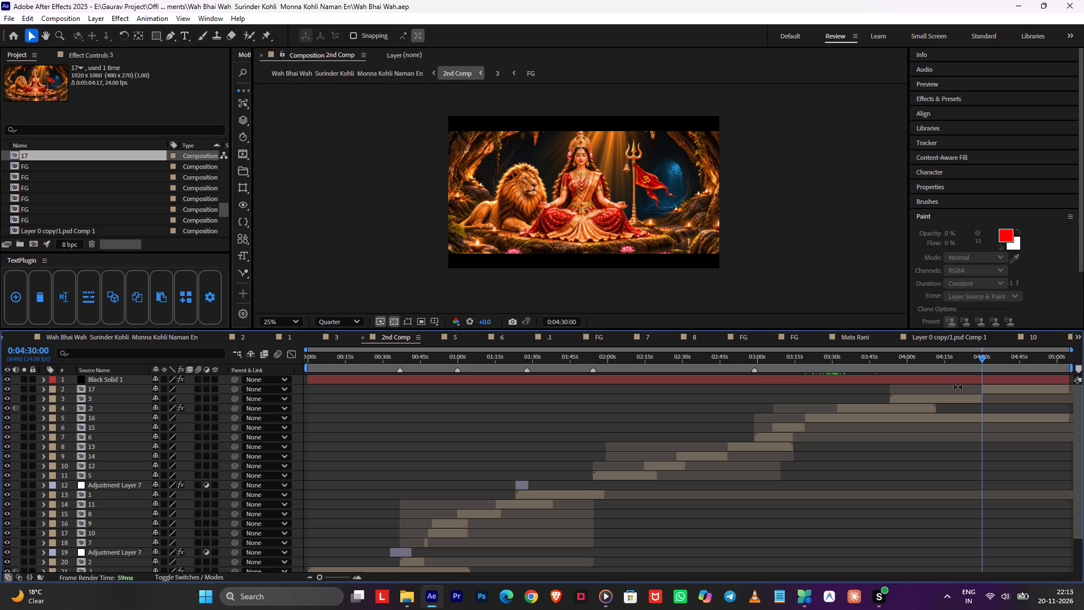
Go to layer 3's in point at 0:03:53:04 in 2nd Comp and open its source composition 3.
{"action": "left_click", "coordinate": [937, 399]}
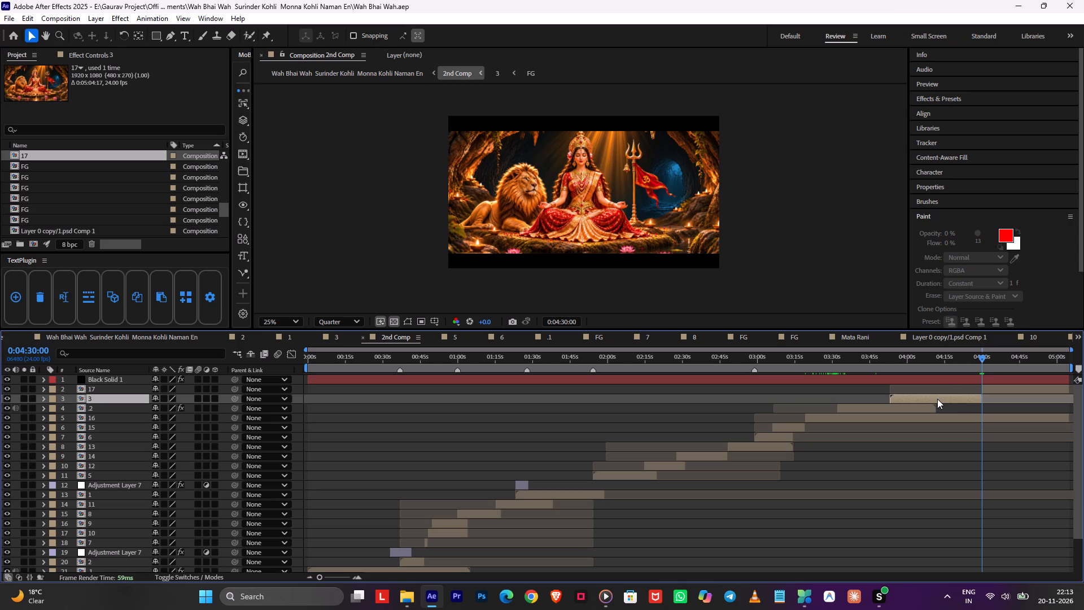
{"action": "key", "text": "i"}
{"action": "double_click", "coordinate": [893, 396]}
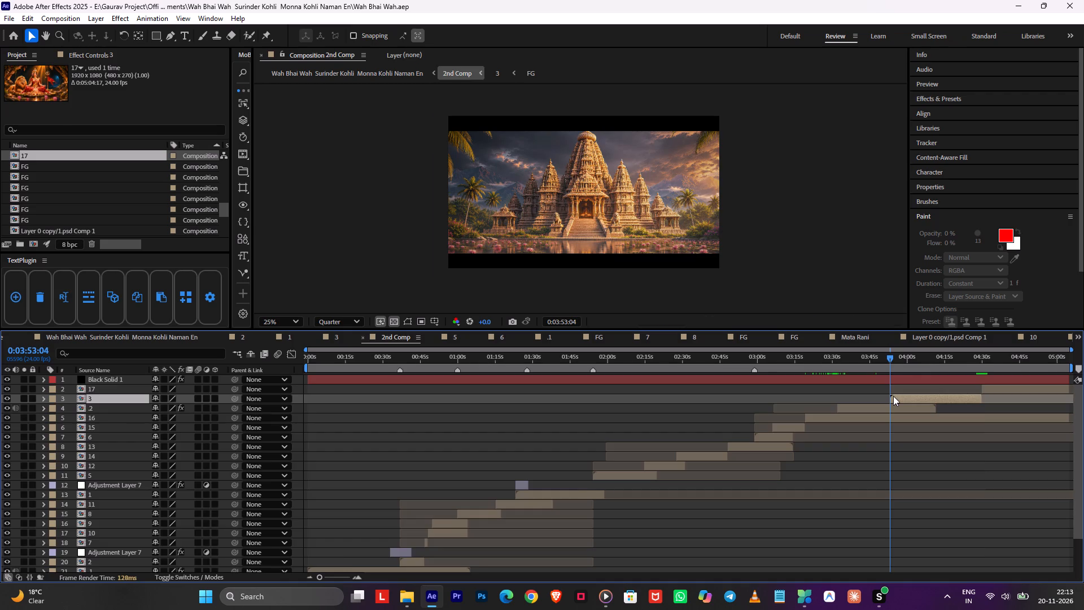
Start Position keyframes on Null 6 at composition 3's first frame, framing the goddess and lion closely at 763, 235, 2083.
{"action": "left_click", "coordinate": [357, 377]}
{"action": "key", "text": "p"}
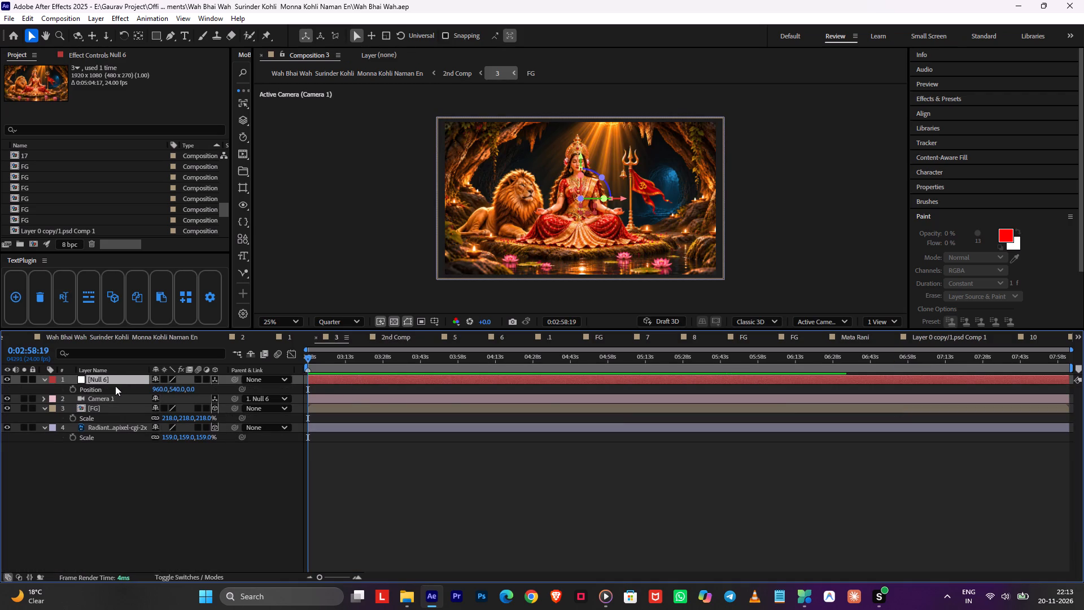
{"action": "left_click_drag", "start_coordinate": [192, 387], "coordinate": [1039, 341]}
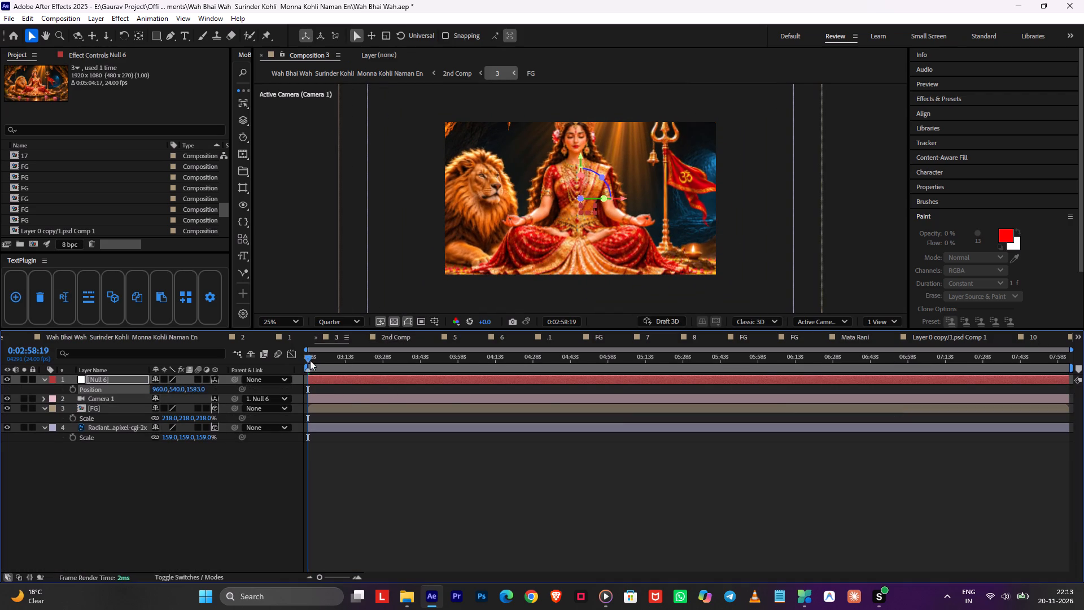
{"action": "left_click_drag", "start_coordinate": [164, 390], "coordinate": [32, 393]}
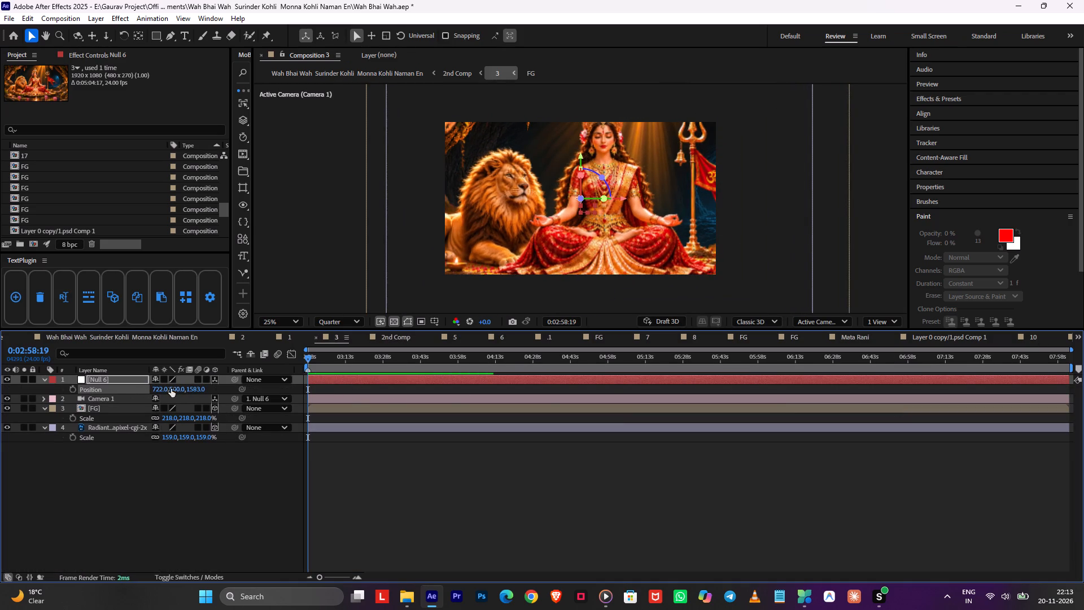
{"action": "left_click_drag", "start_coordinate": [178, 390], "coordinate": [11, 417]}
{"action": "left_click_drag", "start_coordinate": [198, 389], "coordinate": [340, 389]}
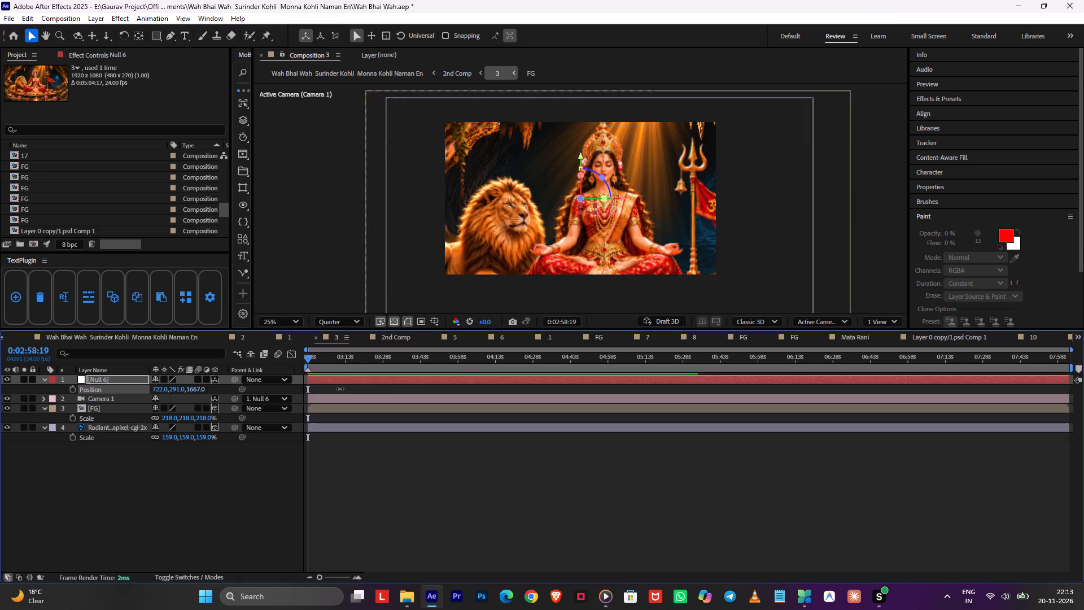
{"action": "left_click_drag", "start_coordinate": [340, 389], "coordinate": [472, 380]}
{"action": "left_click_drag", "start_coordinate": [162, 387], "coordinate": [206, 390]}
{"action": "left_click", "coordinate": [76, 387]}
{"action": "left_click_drag", "start_coordinate": [180, 388], "coordinate": [165, 388]}
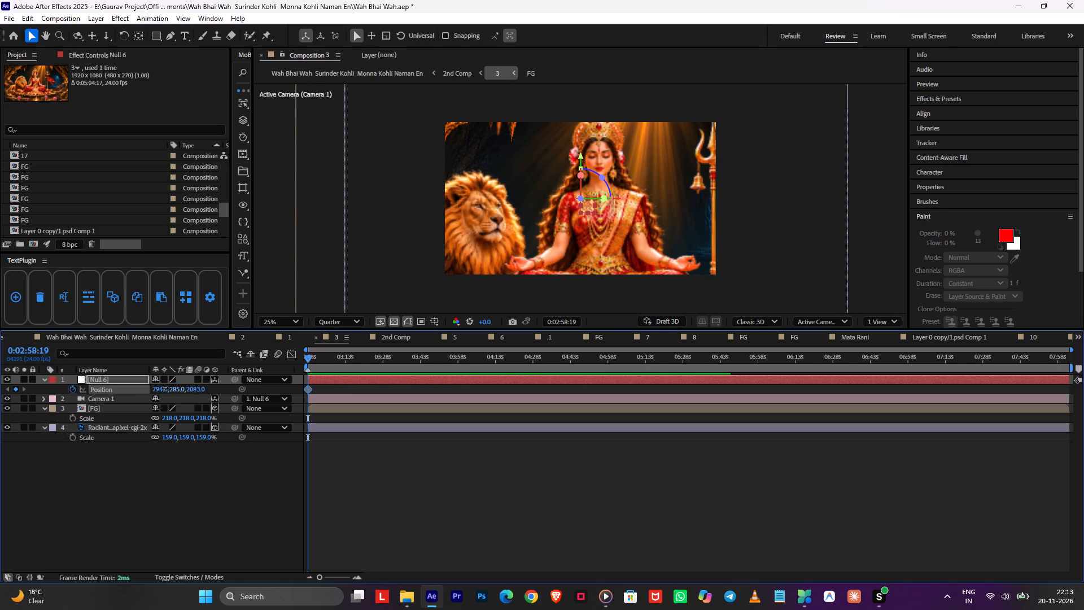
{"action": "left_click_drag", "start_coordinate": [165, 388], "coordinate": [147, 389]}
{"action": "left_click_drag", "start_coordinate": [158, 390], "coordinate": [141, 390]}
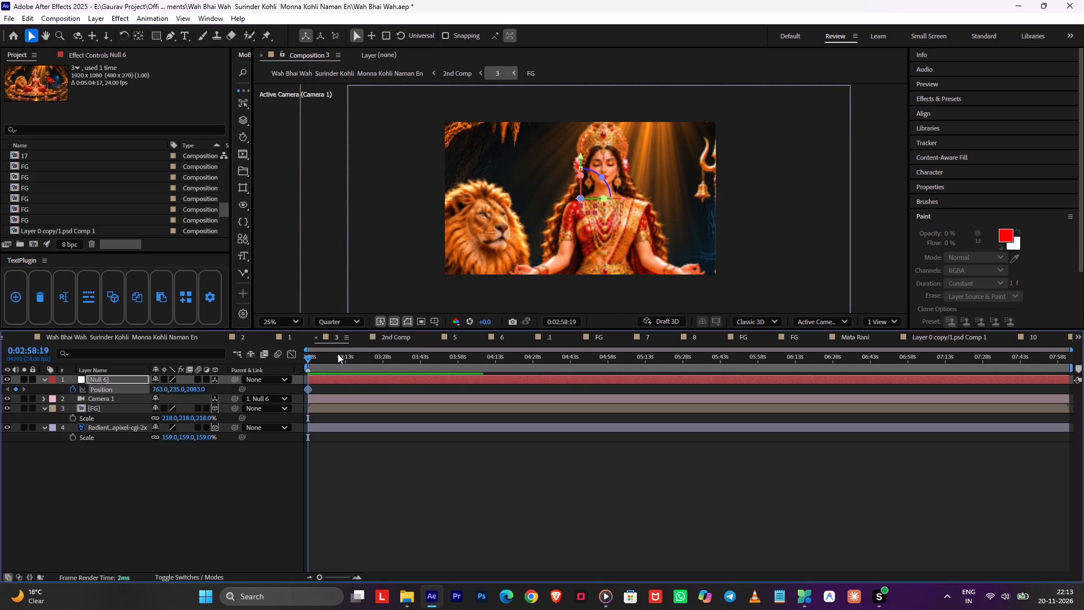
Set composition 3's start timecode to 0 in its composition settings.
{"action": "key", "text": "ctrl+k"}
{"action": "left_click", "coordinate": [471, 328]}
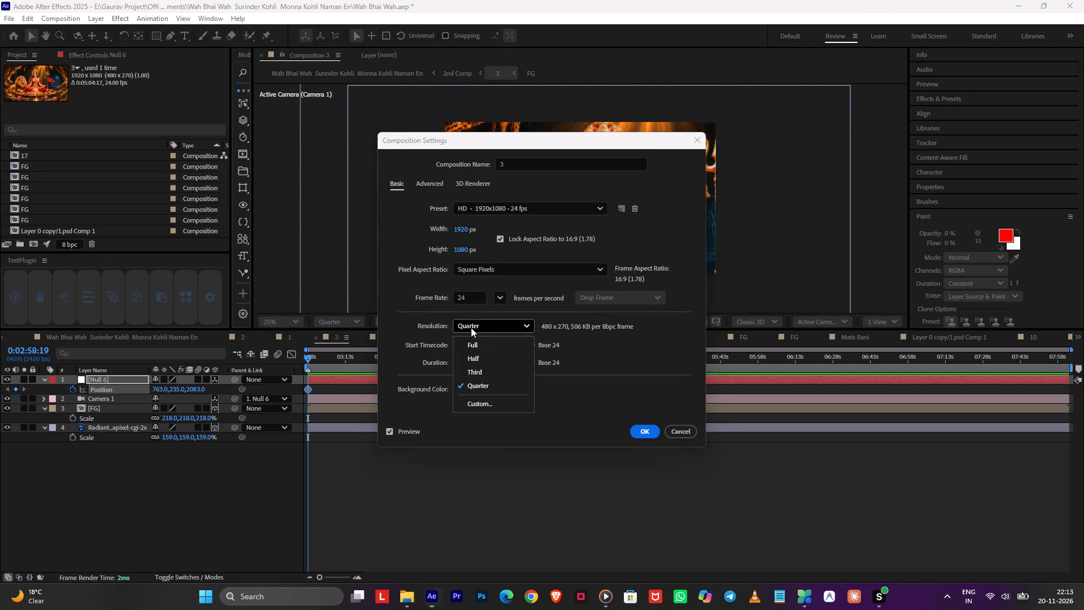
{"action": "left_click", "coordinate": [622, 354]}
{"action": "left_click", "coordinate": [489, 338]}
{"action": "double_click", "coordinate": [478, 342]}
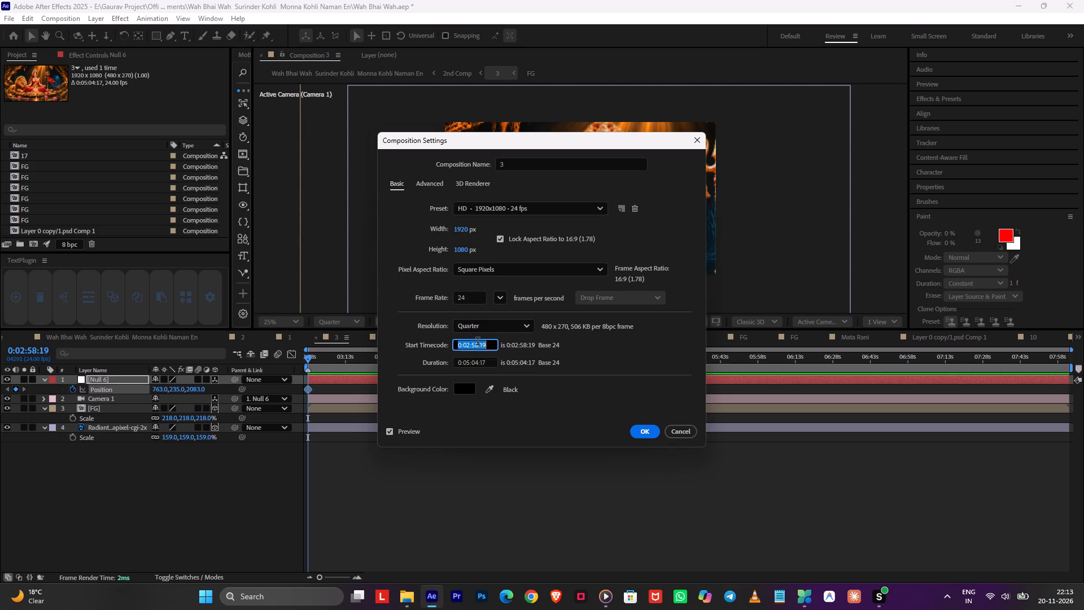
{"action": "key", "text": "0"}
{"action": "left_click", "coordinate": [644, 433]}
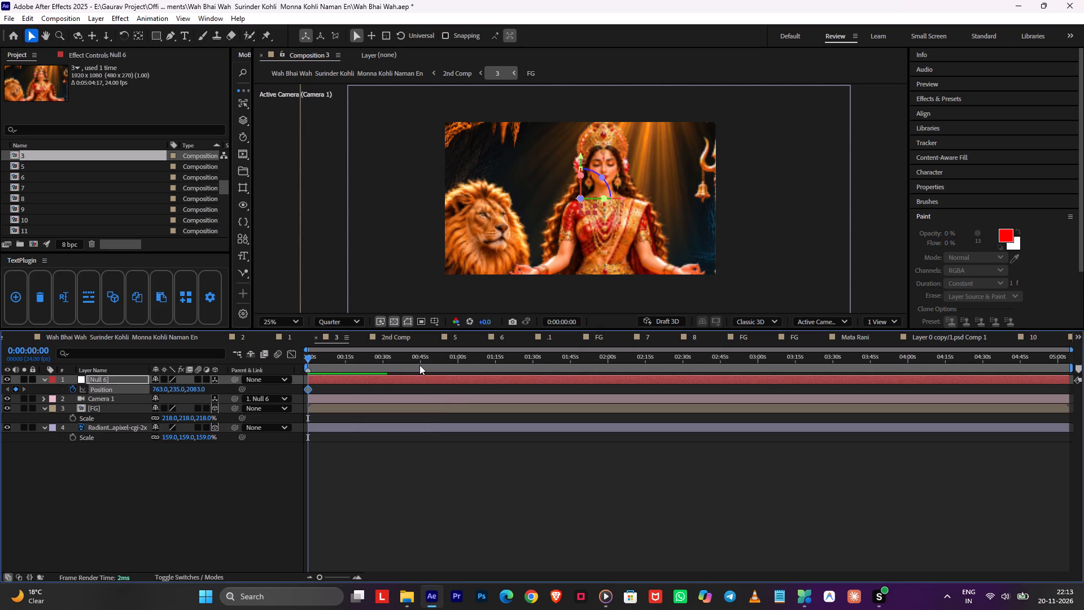
End composition 3's work area at about 0:01:30 and trim the comp to the work area.
{"action": "left_click_drag", "start_coordinate": [419, 365], "coordinate": [525, 377]}
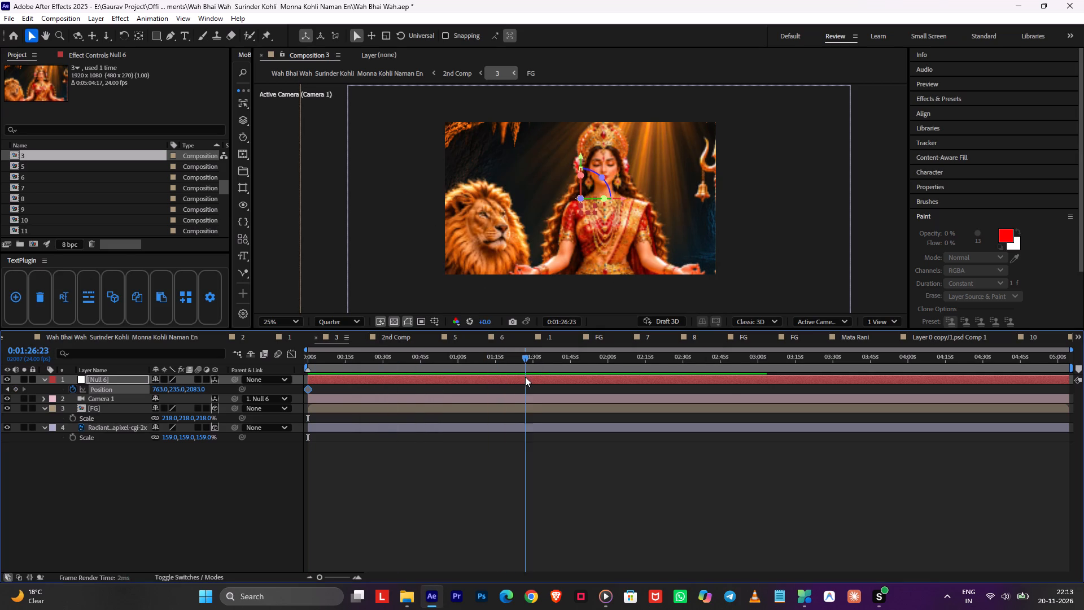
{"action": "left_click_drag", "start_coordinate": [525, 377], "coordinate": [532, 378]}
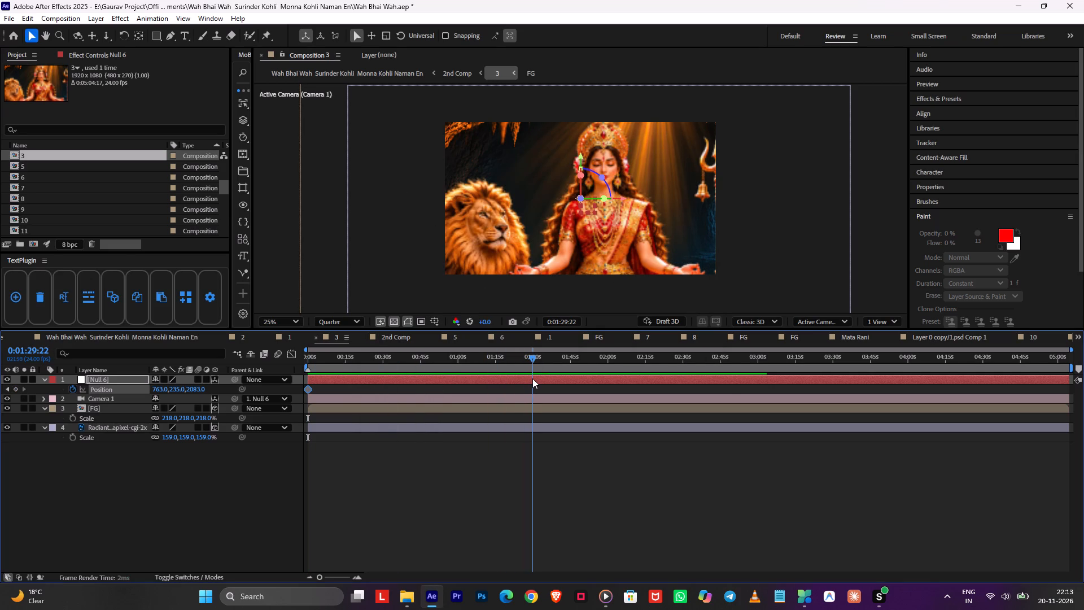
{"action": "left_click_drag", "start_coordinate": [532, 378], "coordinate": [534, 379]}
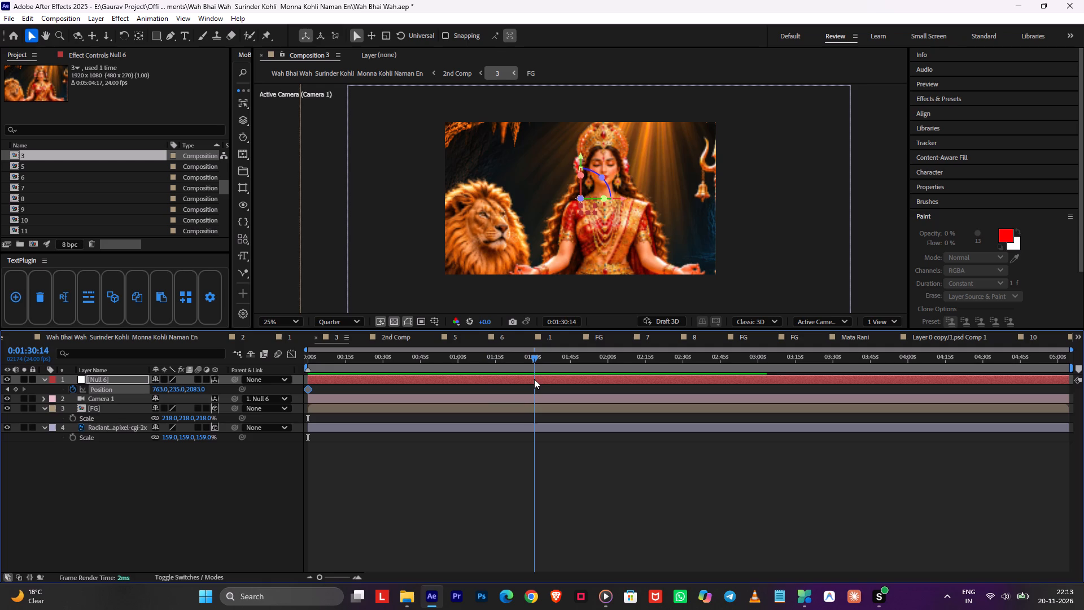
{"action": "left_click_drag", "start_coordinate": [534, 379], "coordinate": [534, 380]}
{"action": "key", "text": "n"}
{"action": "right_click", "coordinate": [502, 360]}
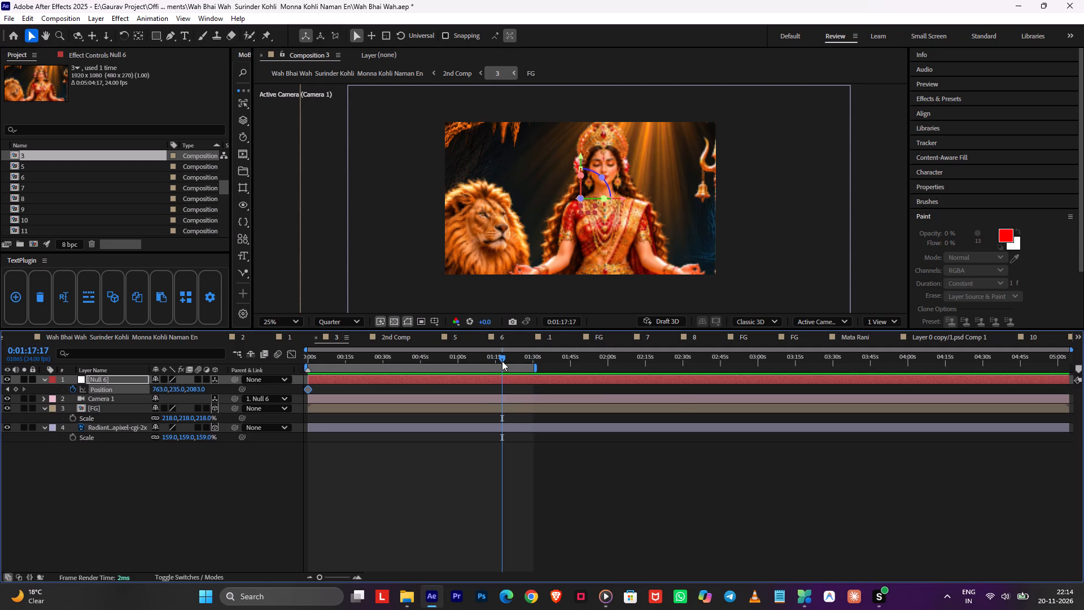
{"action": "right_click", "coordinate": [502, 367]}
{"action": "left_click", "coordinate": [555, 399]}
Return to 2nd Comp, check its closing section around 0:05:04:22 and save the project.
{"action": "key", "text": "Tab"}
{"action": "left_click", "coordinate": [501, 398]}
{"action": "scroll", "coordinate": [799, 421], "scroll_direction": "down", "scroll_amount": 2, "text": "alt"}
{"action": "scroll", "coordinate": [799, 421], "scroll_direction": "up", "scroll_amount": 2, "text": "alt"}
{"action": "scroll", "coordinate": [799, 421], "scroll_direction": "down", "scroll_amount": 1, "text": "alt"}
{"action": "left_click_drag", "start_coordinate": [1037, 372], "coordinate": [1060, 396]}
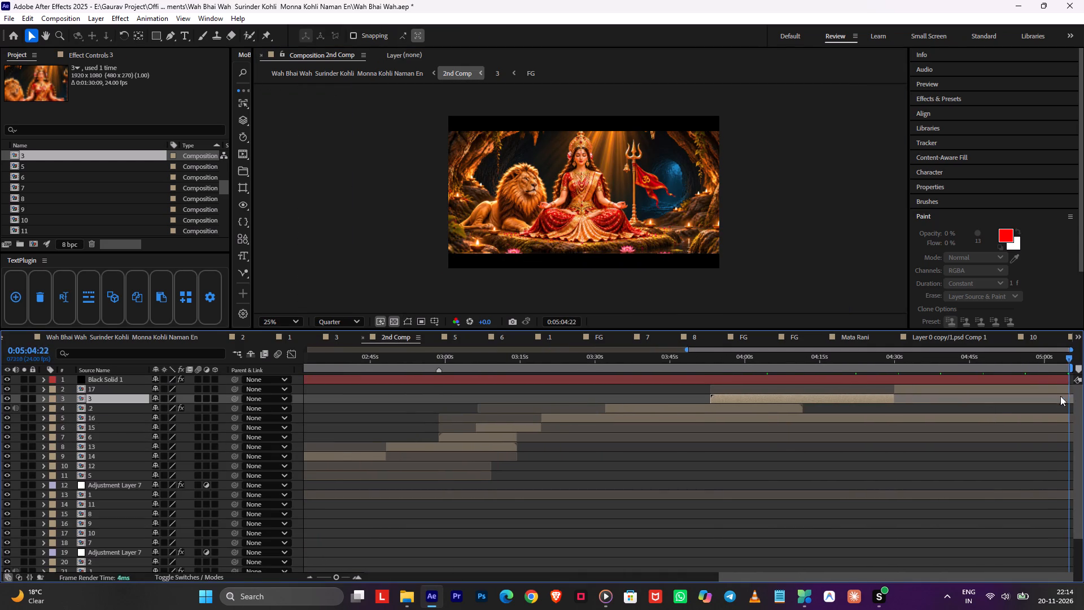
{"action": "left_click_drag", "start_coordinate": [1060, 396], "coordinate": [1006, 404]}
{"action": "key", "text": "ctrl+s"}
Reopen composition 3 from layer 3's in point, open its FG comp and check the lower cave artwork layer's visibility.
{"action": "left_click_drag", "start_coordinate": [872, 364], "coordinate": [716, 376]}
{"action": "double_click", "coordinate": [711, 399]}
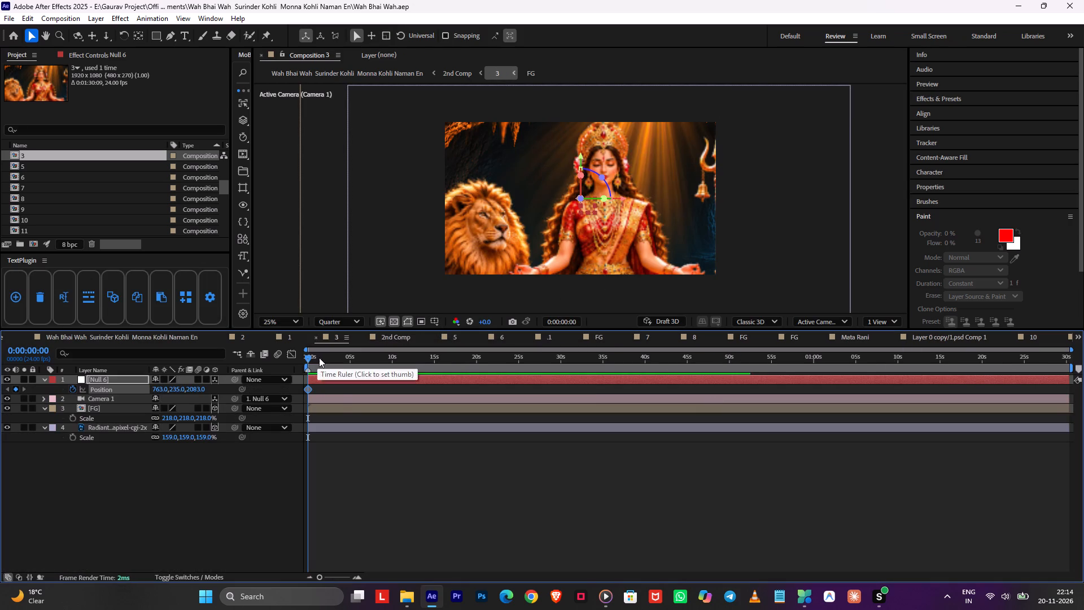
{"action": "double_click", "coordinate": [341, 406]}
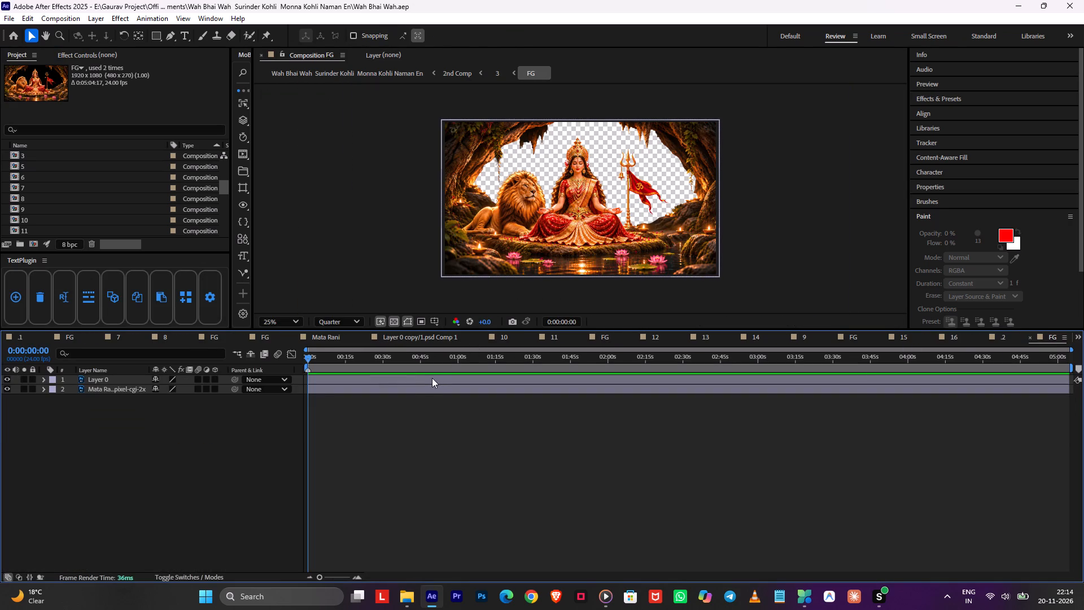
{"action": "left_click", "coordinate": [431, 378]}
{"action": "left_click", "coordinate": [7, 390]}
{"action": "left_click", "coordinate": [7, 390]}
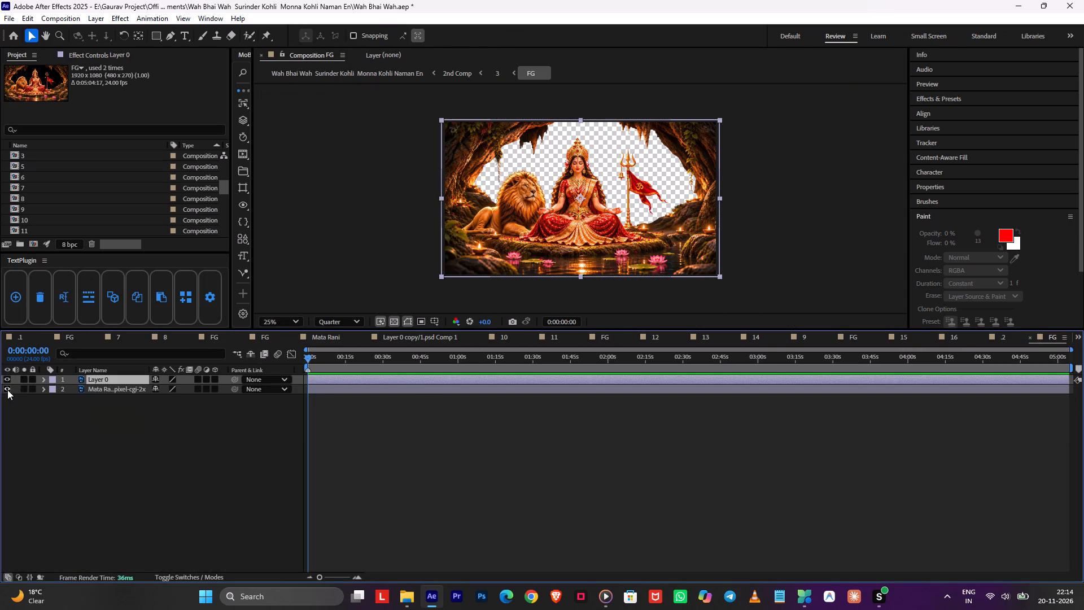
Pre-compose the Mata Rani cave artwork layer in FG with the default name, leaving all attributes in FG.
{"action": "left_click", "coordinate": [95, 389]}
{"action": "key", "text": "ctrl+shift+c"}
{"action": "key", "text": "Return"}
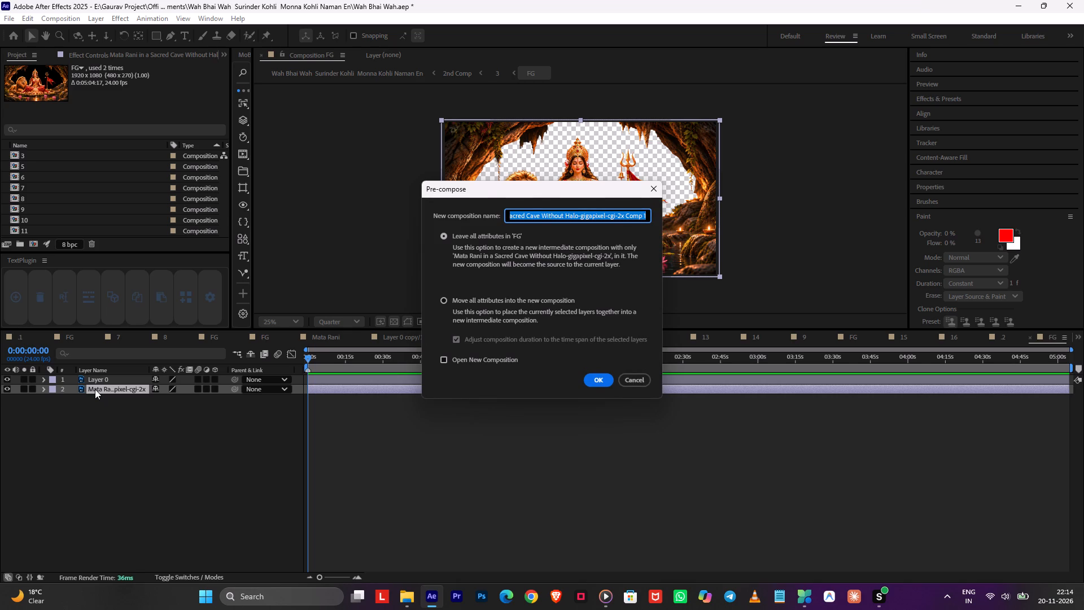
{"action": "key", "text": "Return"}
{"action": "left_click", "coordinate": [155, 412]}
Open the new Mata Rani pre-comp, ready the Pen tool near the red flag and set the preview resolution to Full.
{"action": "double_click", "coordinate": [126, 389]}
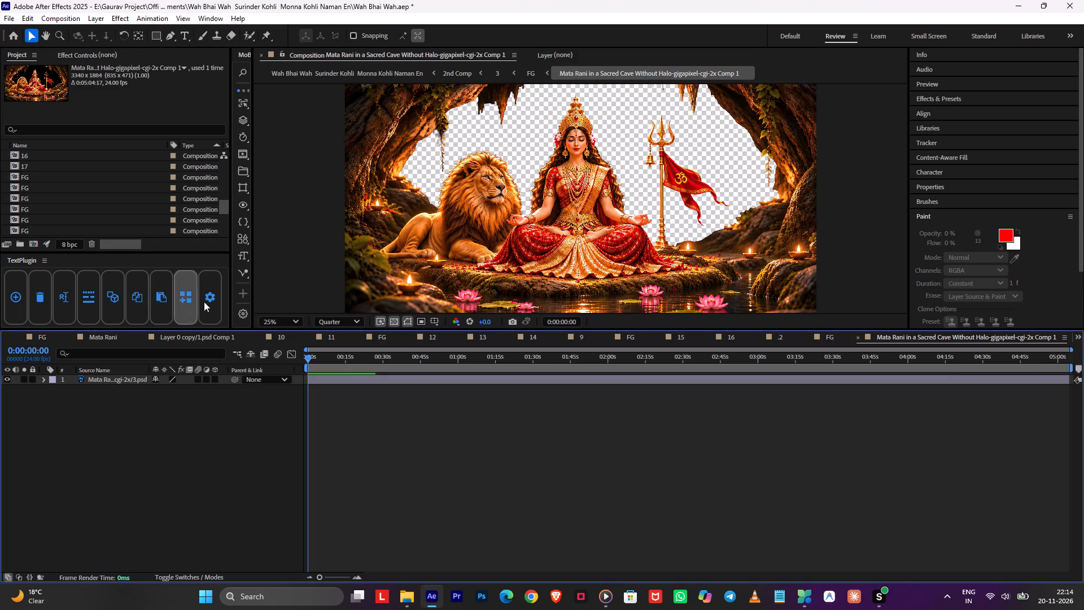
{"action": "scroll", "coordinate": [724, 184], "scroll_direction": "up", "scroll_amount": 1}
{"action": "middle_click_drag", "start_coordinate": [711, 210], "coordinate": [421, 243]}
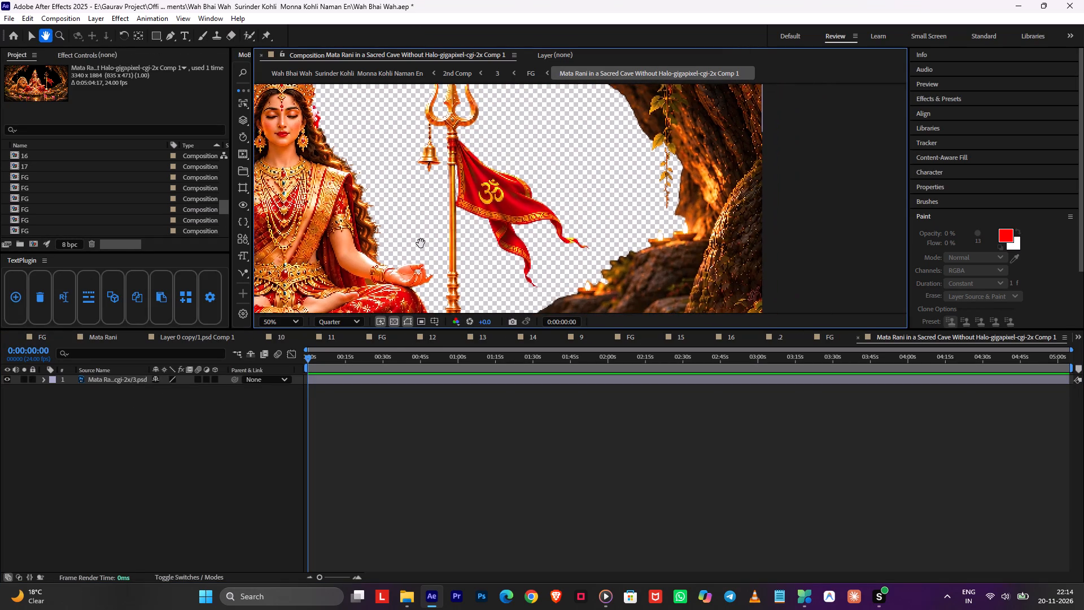
{"action": "middle_click_drag", "start_coordinate": [421, 243], "coordinate": [420, 243]}
{"action": "left_click", "coordinate": [171, 32]}
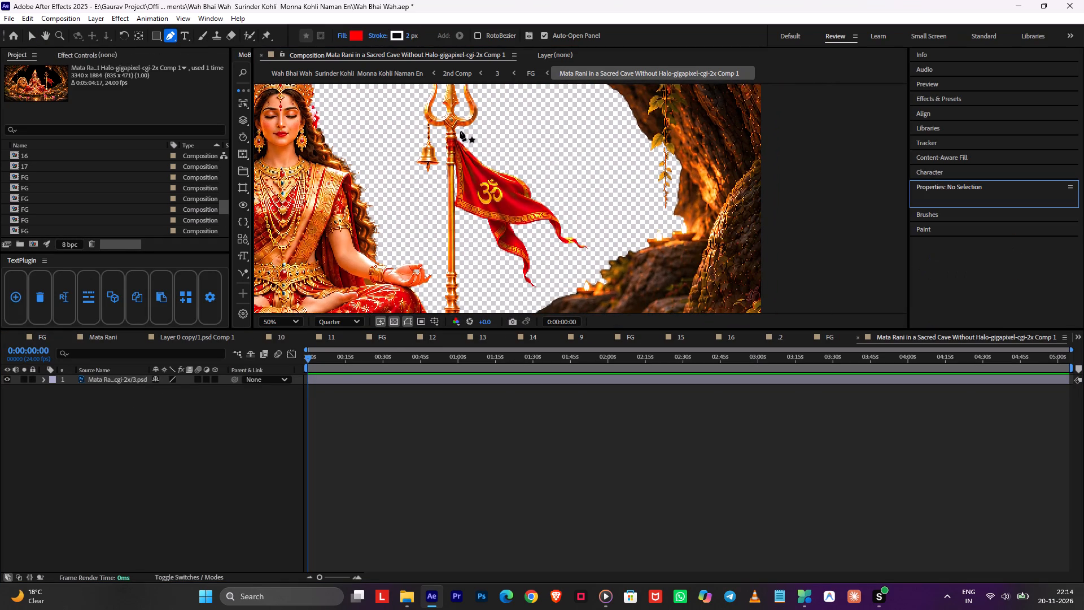
{"action": "scroll", "coordinate": [455, 137], "scroll_direction": "up", "scroll_amount": 1}
{"action": "middle_click_drag", "start_coordinate": [437, 146], "coordinate": [526, 168]}
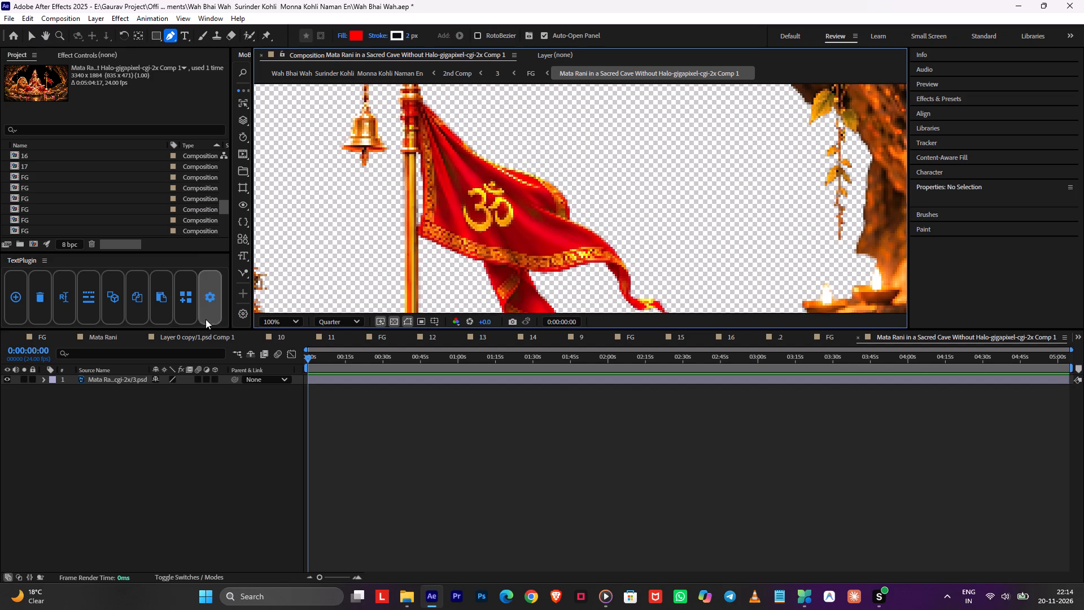
{"action": "left_click", "coordinate": [338, 324]}
{"action": "left_click", "coordinate": [336, 357]}
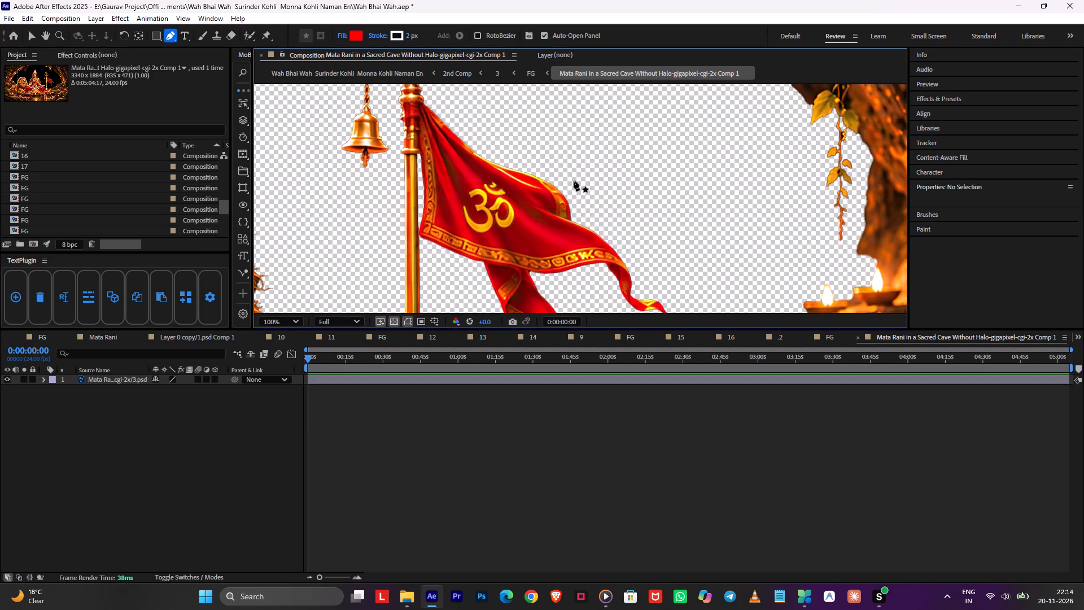
Select the cave artwork layer and start a Pen mask around the red Om flag's outer side and lower tails.
{"action": "key", "text": "space"}
{"action": "key", "text": "space"}
{"action": "key", "text": "space"}
{"action": "key", "text": "space"}
{"action": "key", "text": "space"}
{"action": "left_click_drag", "start_coordinate": [574, 180], "coordinate": [539, 125]}
{"action": "left_click_drag", "start_coordinate": [587, 147], "coordinate": [596, 151]}
{"action": "key", "text": "ctrl+z"}
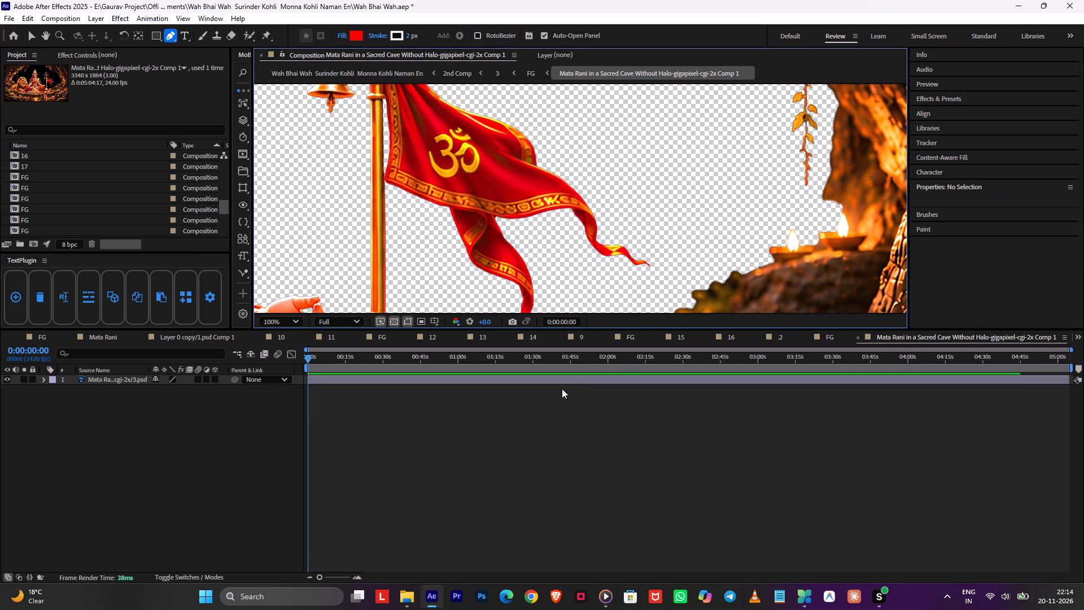
{"action": "left_click", "coordinate": [561, 384]}
{"action": "left_click", "coordinate": [632, 149]}
{"action": "left_click_drag", "start_coordinate": [661, 264], "coordinate": [655, 285]}
{"action": "key", "text": "space"}
{"action": "key", "text": "space"}
{"action": "left_click_drag", "start_coordinate": [635, 289], "coordinate": [641, 269]}
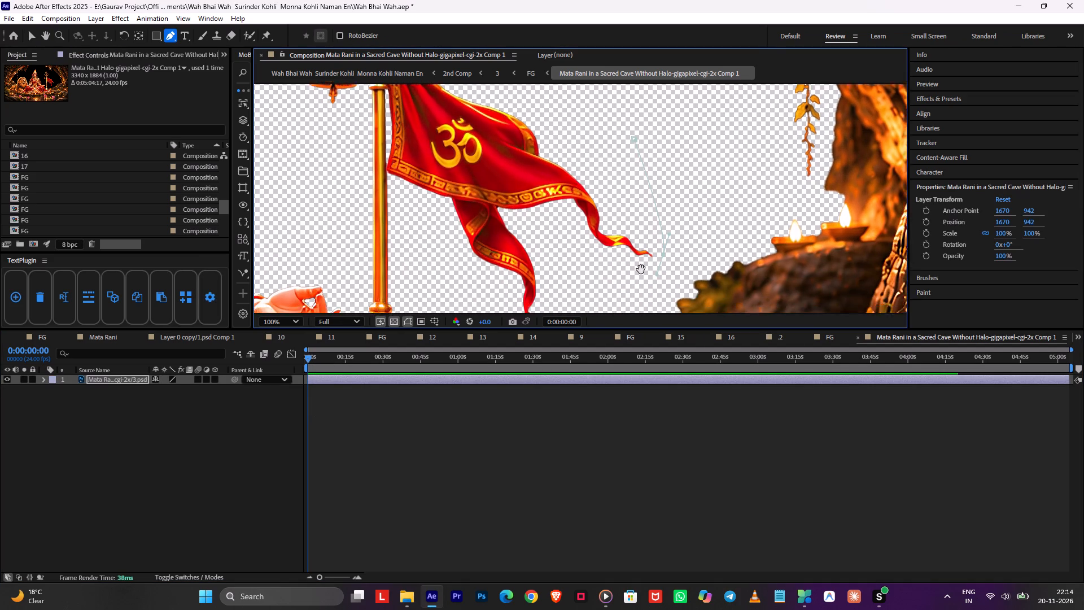
{"action": "left_click_drag", "start_coordinate": [641, 269], "coordinate": [661, 220]}
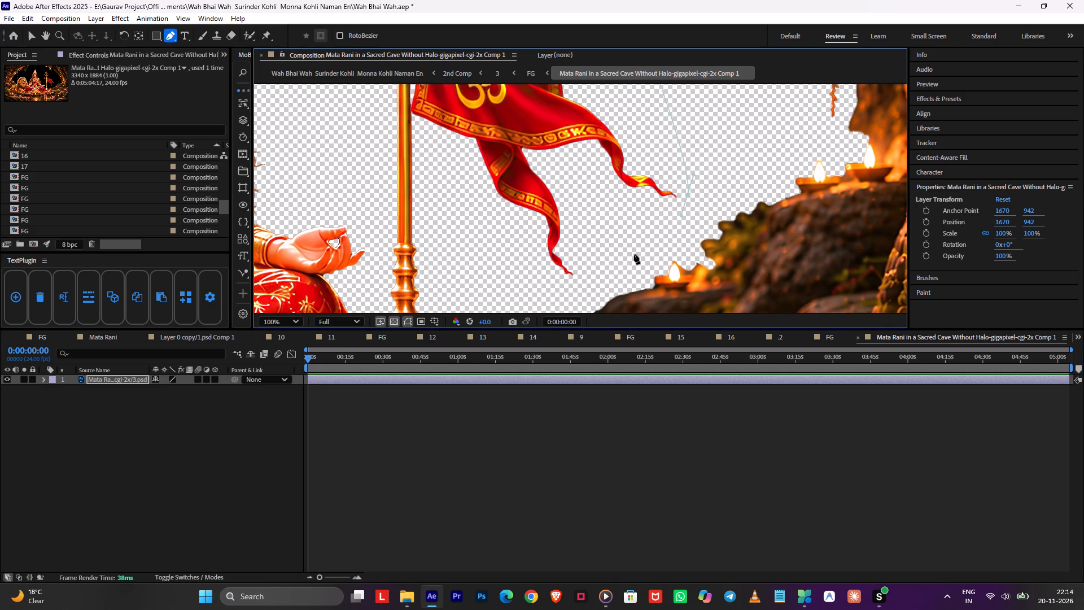
{"action": "left_click_drag", "start_coordinate": [620, 265], "coordinate": [613, 275]}
{"action": "left_click_drag", "start_coordinate": [554, 289], "coordinate": [534, 286]}
{"action": "left_click_drag", "start_coordinate": [427, 166], "coordinate": [422, 155]}
Continue the flag mask up along the pole-side edge, over the flag's top corner, and close it around the outer side.
{"action": "key", "text": "space"}
{"action": "key", "text": "space"}
{"action": "key", "text": "space"}
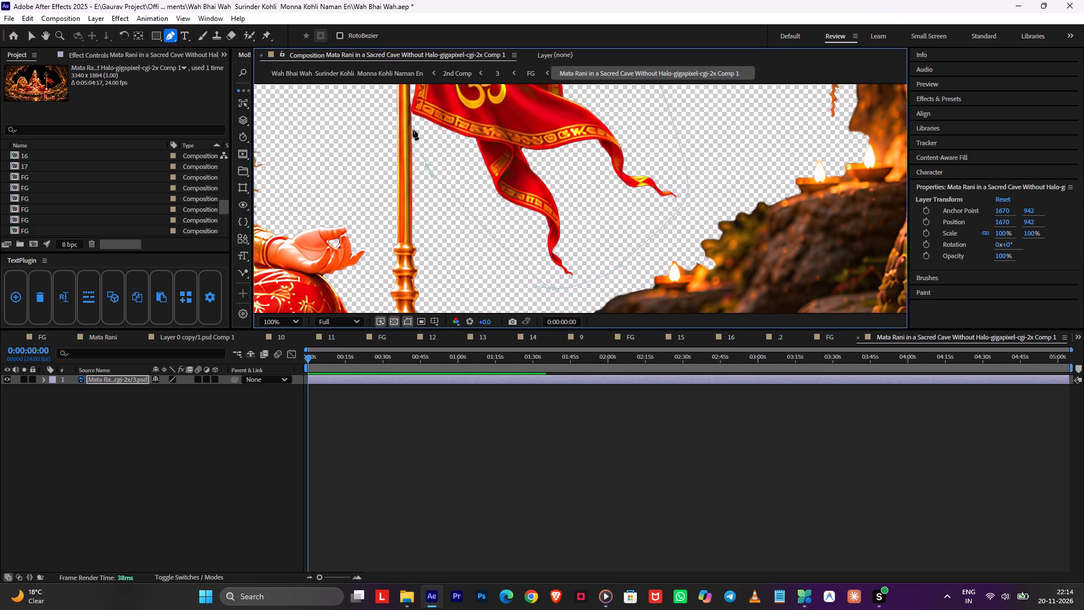
{"action": "left_click_drag", "start_coordinate": [413, 128], "coordinate": [475, 253]}
{"action": "left_click_drag", "start_coordinate": [473, 240], "coordinate": [473, 235]}
{"action": "key", "text": "space"}
{"action": "left_click_drag", "start_coordinate": [471, 174], "coordinate": [476, 239]}
{"action": "left_click_drag", "start_coordinate": [483, 169], "coordinate": [495, 166]}
{"action": "left_click_drag", "start_coordinate": [596, 178], "coordinate": [626, 189]}
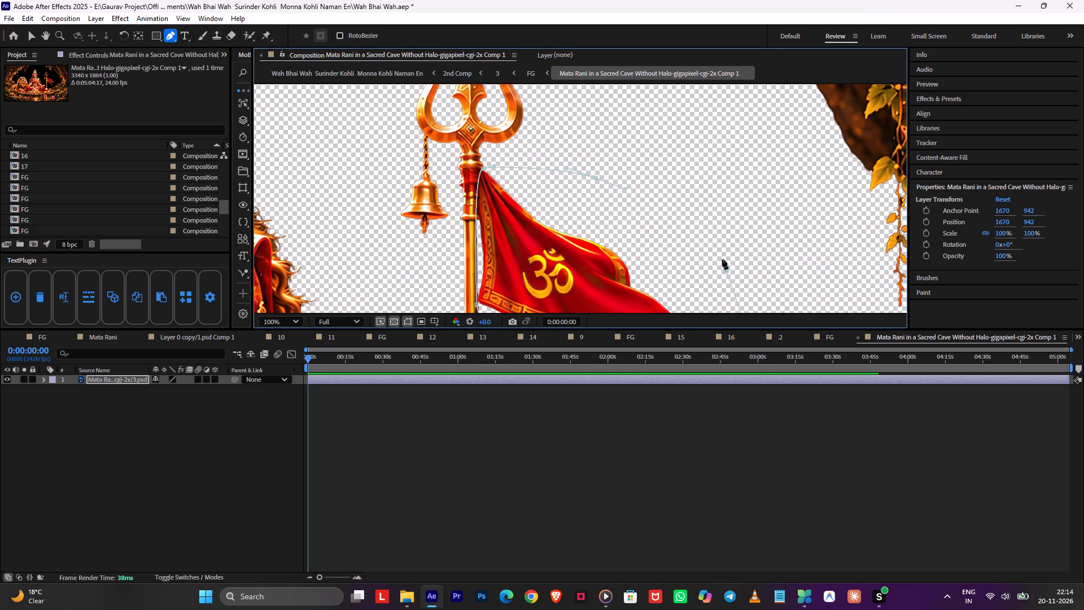
{"action": "left_click", "coordinate": [725, 267]}
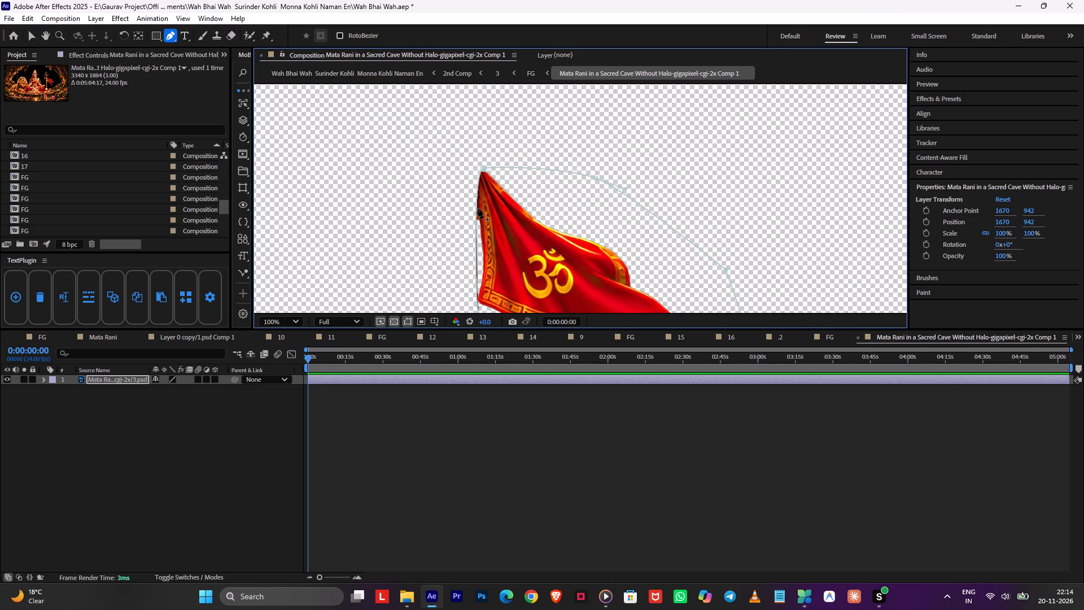
{"action": "left_click", "coordinate": [482, 169]}
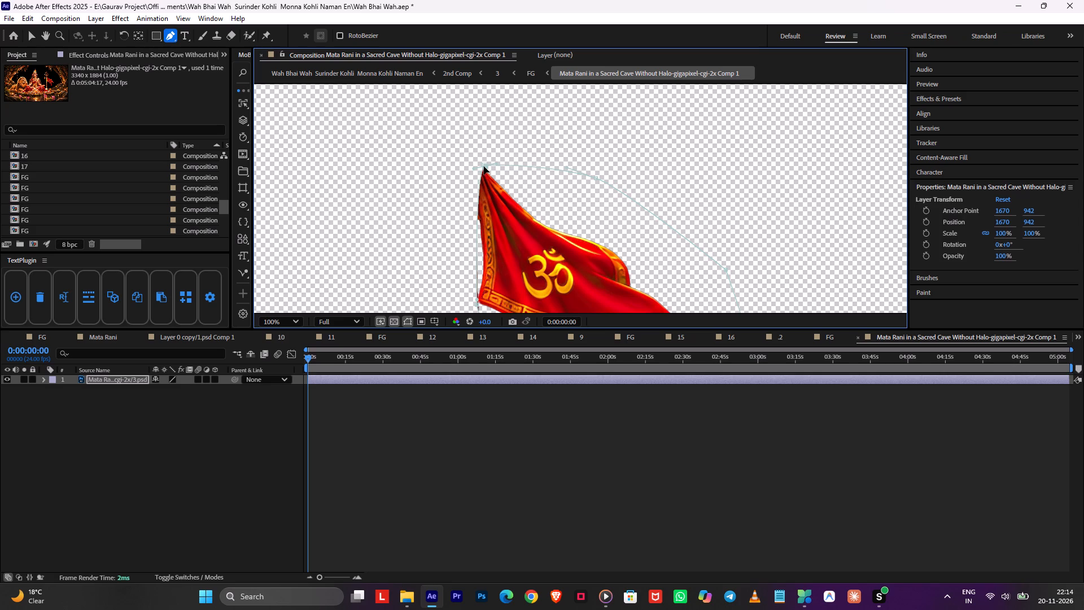
Center the masked flag layer's anchor point on the flag.
{"action": "left_click", "coordinate": [408, 403]}
{"action": "left_click", "coordinate": [405, 381]}
{"action": "scroll", "coordinate": [539, 221], "scroll_direction": "down", "scroll_amount": 2}
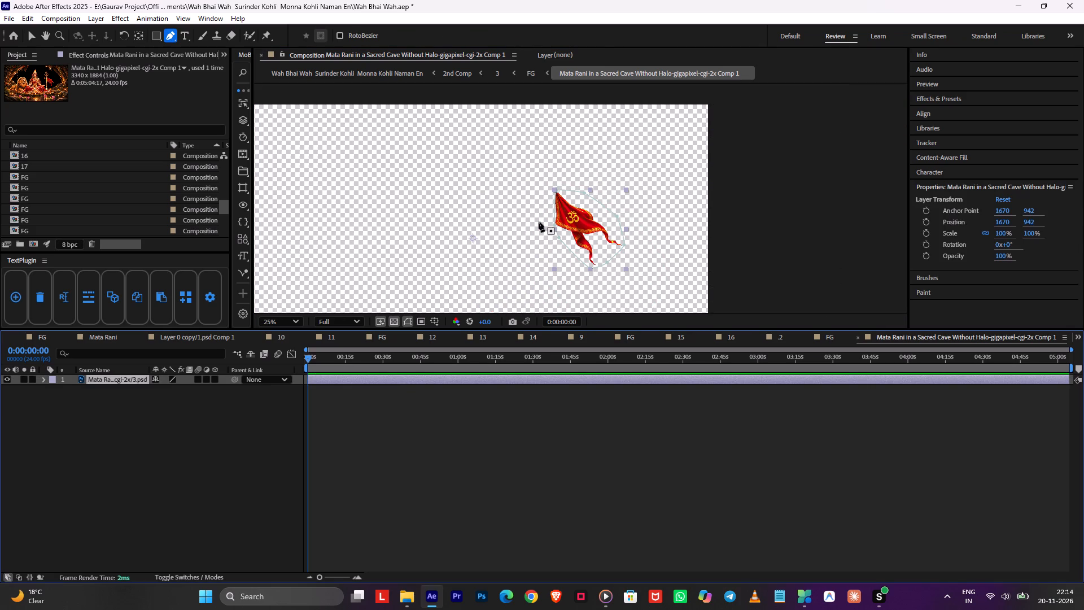
{"action": "key", "text": "ctrl+alt+Home"}
{"action": "key", "text": "v"}
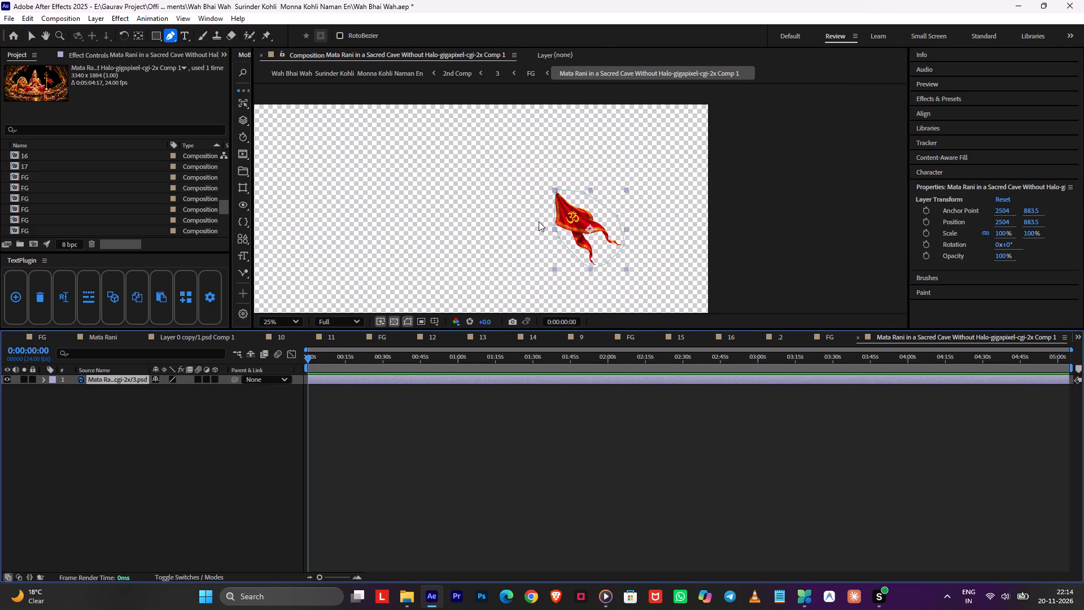
Duplicate the masked flag layer and set Mask 1 on the lower copy to Subtract.
{"action": "left_click", "coordinate": [335, 421]}
{"action": "left_click", "coordinate": [335, 377]}
{"action": "key", "text": "ctrl+d"}
{"action": "left_click", "coordinate": [334, 384]}
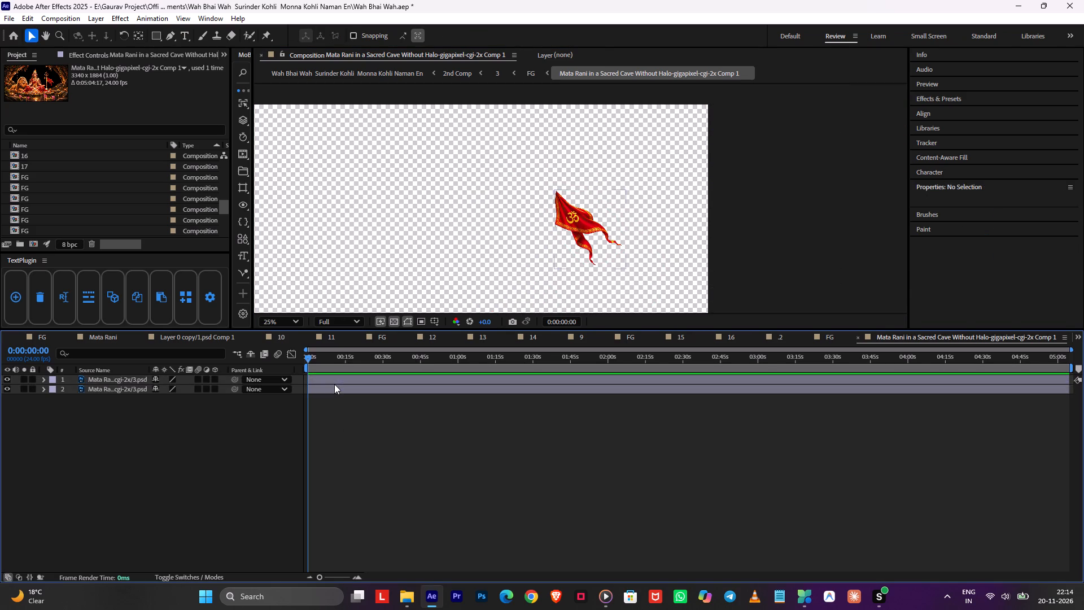
{"action": "left_click", "coordinate": [333, 389]}
{"action": "key", "text": "m"}
{"action": "left_click", "coordinate": [175, 398]}
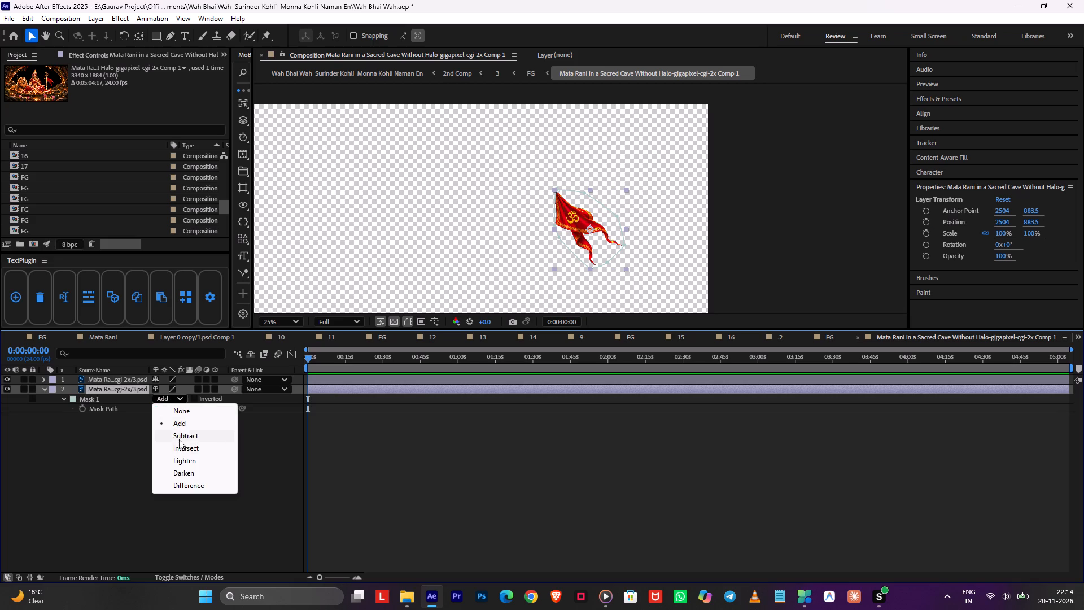
{"action": "left_click", "coordinate": [182, 433]}
{"action": "left_click", "coordinate": [402, 413]}
Pre-compose the upper masked flag layer, moving all attributes into the new composition.
{"action": "left_click", "coordinate": [361, 384]}
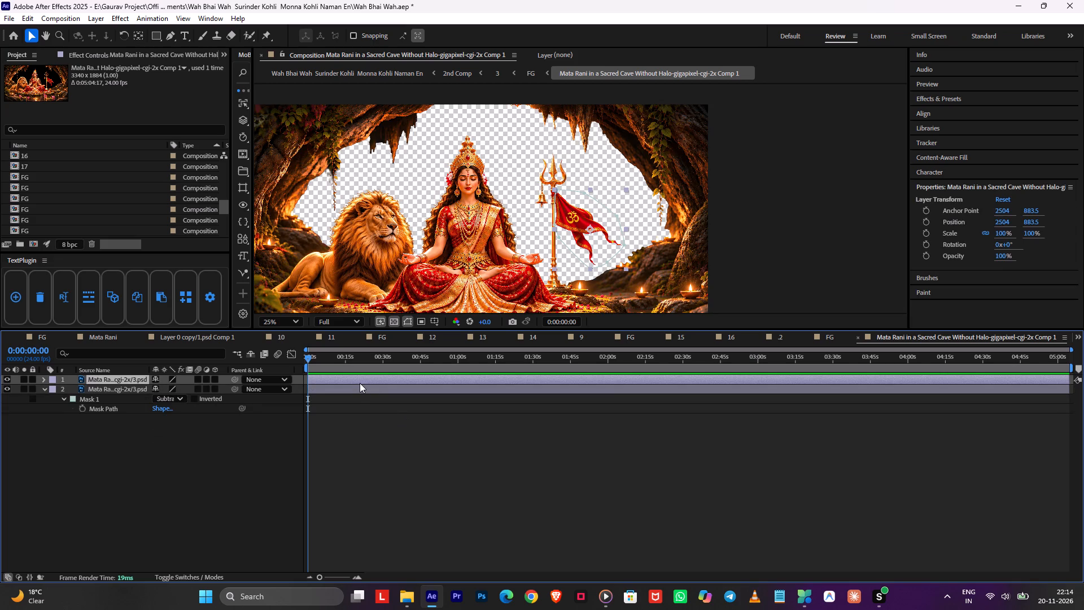
{"action": "key", "text": "ctrl+shift+c"}
{"action": "left_click", "coordinate": [432, 299]}
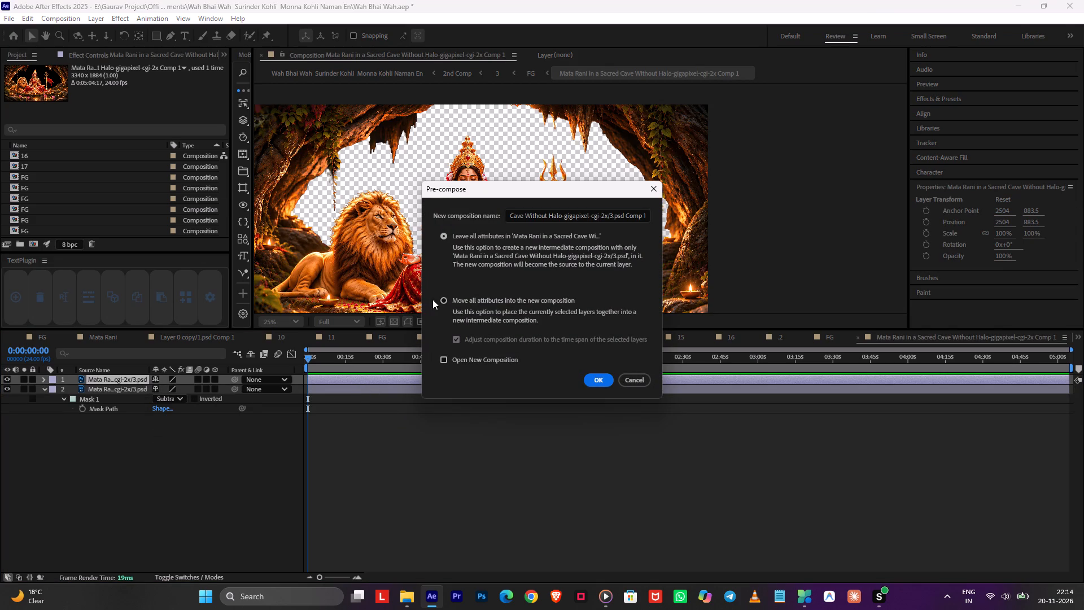
{"action": "left_click", "coordinate": [440, 300]}
{"action": "left_click", "coordinate": [590, 382]}
Inside the new flag precomp, move the flag to the upper-left corner of the frame, at about 244, 383.5.
{"action": "double_click", "coordinate": [393, 380]}
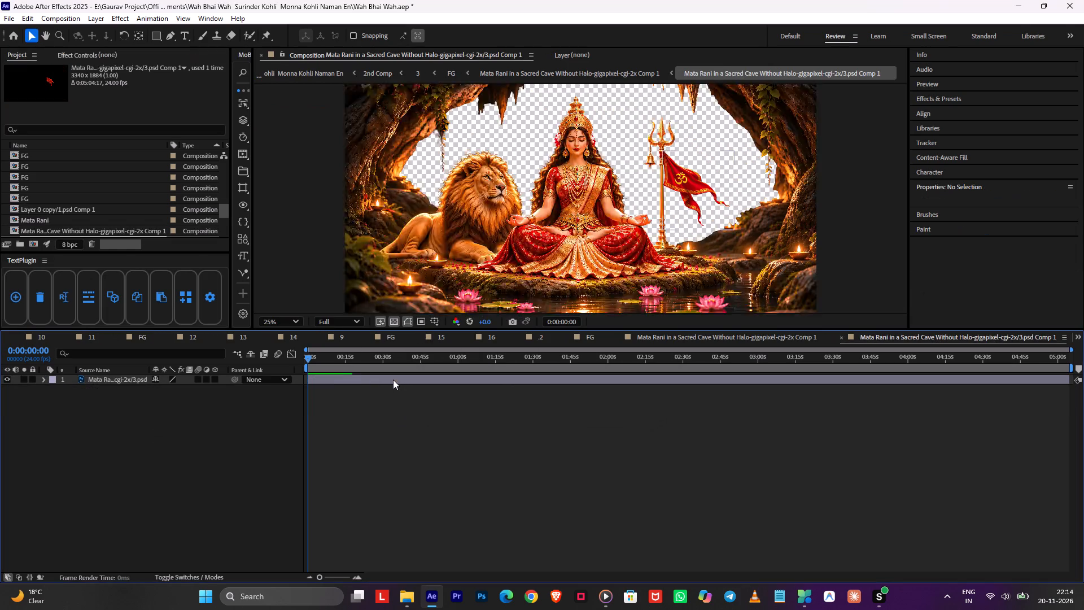
{"action": "left_click", "coordinate": [391, 380]}
{"action": "left_click_drag", "start_coordinate": [685, 180], "coordinate": [588, 163]}
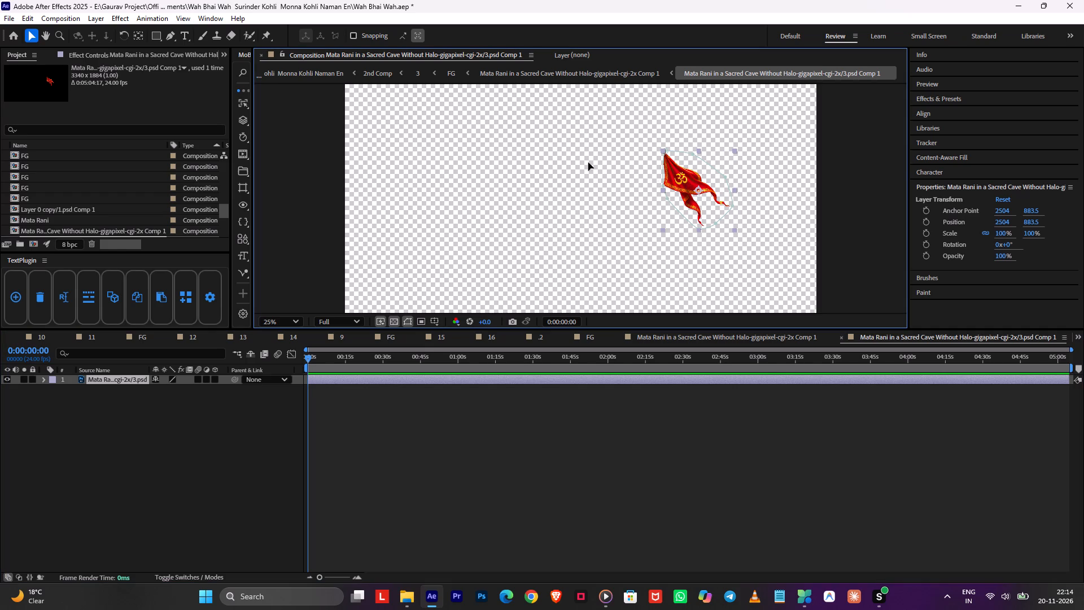
{"action": "left_click_drag", "start_coordinate": [588, 163], "coordinate": [366, 109]}
Return to the cave artwork comp and apply the Wave Warp effect to the flag precomp layer.
{"action": "key", "text": "Tab"}
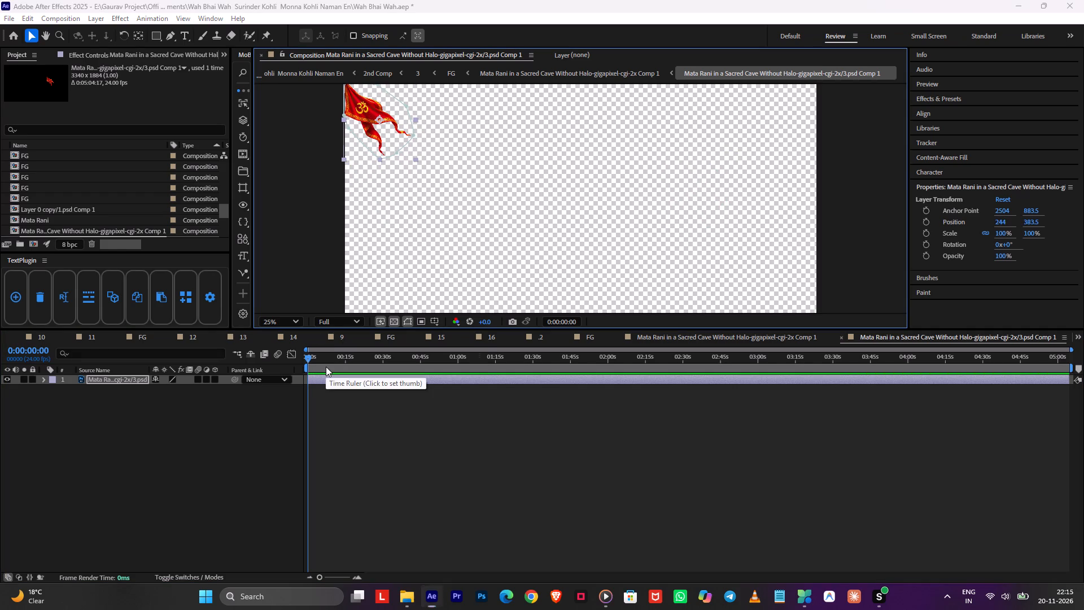
{"action": "left_click", "coordinate": [271, 368]}
{"action": "key", "text": "Tab"}
{"action": "left_click", "coordinate": [115, 369]}
{"action": "key", "text": "ctrl+space"}
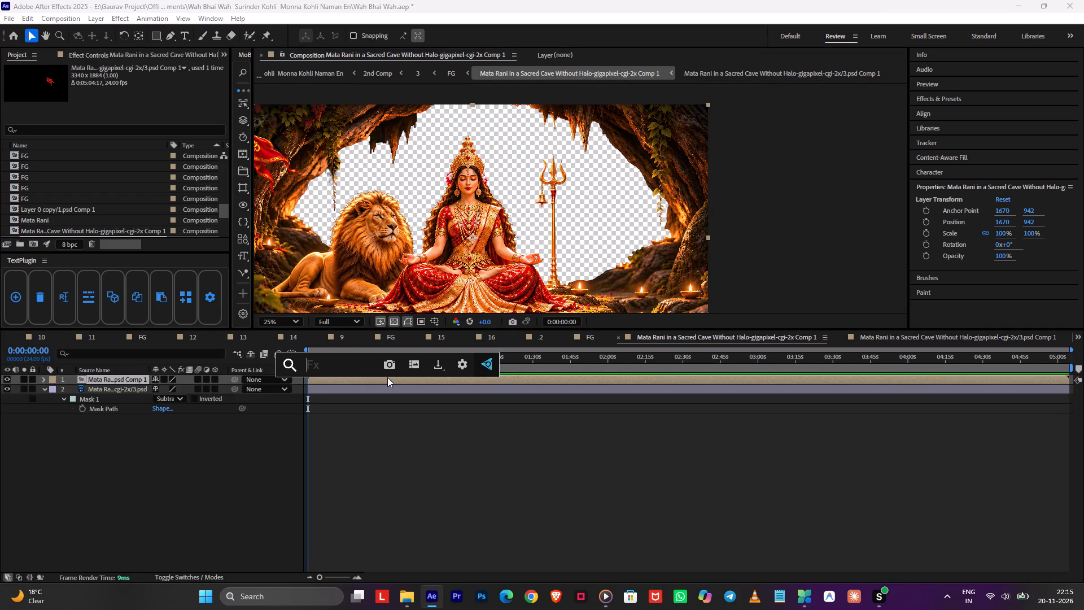
{"action": "key", "text": "w"}
{"action": "key", "text": "a"}
{"action": "key", "text": "v"}
{"action": "key", "text": "e"}
{"action": "left_click", "coordinate": [316, 413]}
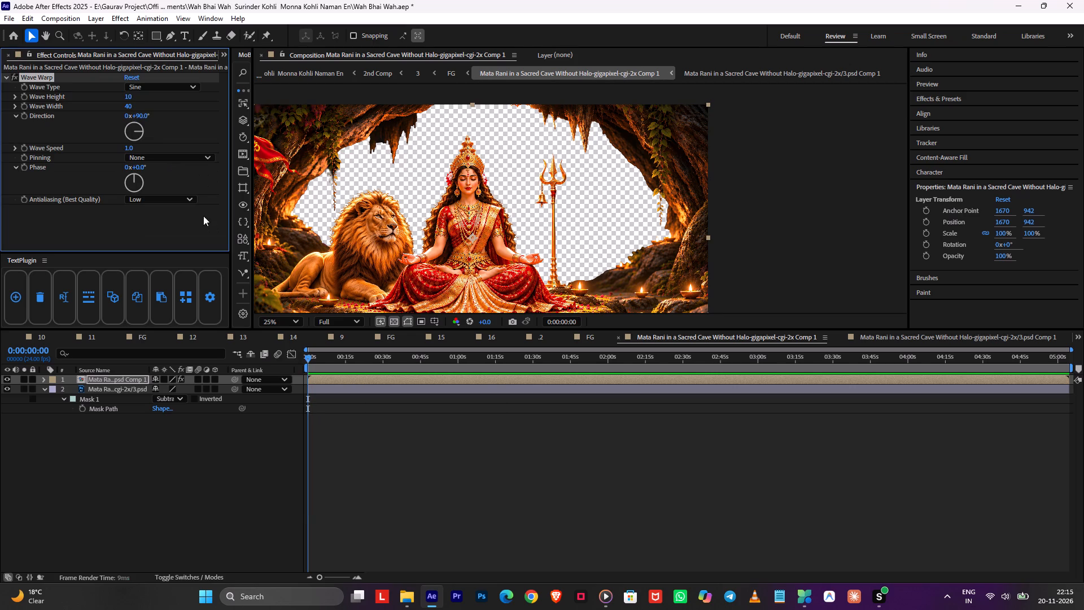
Set the flag's Wave Warp to Wave Width 94 and Wave Speed 0.6.
{"action": "left_click_drag", "start_coordinate": [130, 107], "coordinate": [477, 116]}
{"action": "left_click_drag", "start_coordinate": [131, 102], "coordinate": [104, 109]}
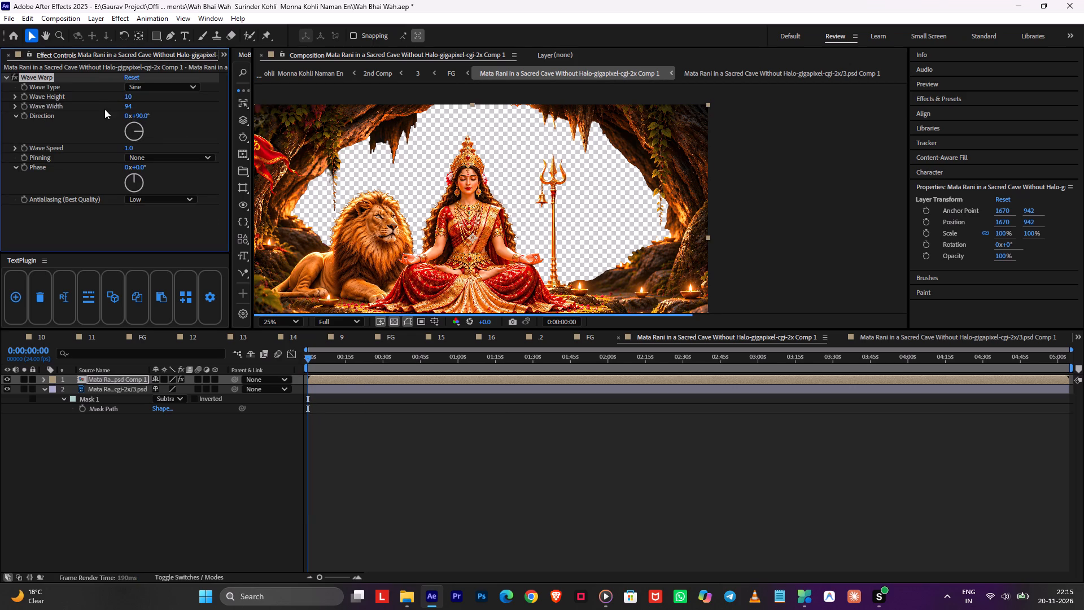
{"action": "left_click", "coordinate": [129, 147]}
{"action": "key", "text": "period"}
{"action": "key", "text": "6"}
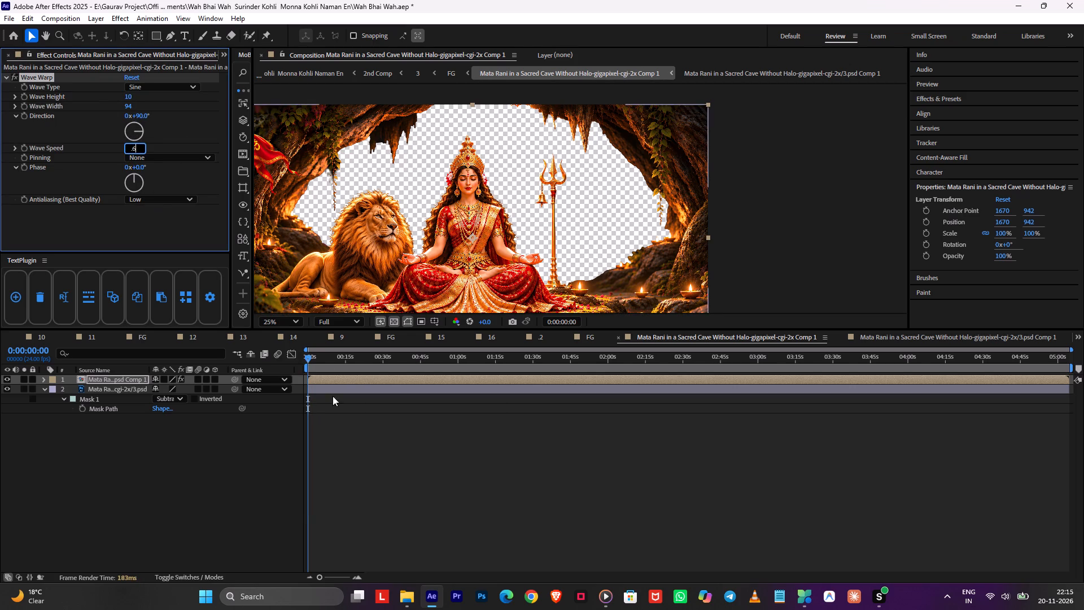
{"action": "left_click", "coordinate": [371, 425]}
Move the flag precomp beneath the cave artwork layer and align the flag against the trident pole, at about 3930, 1437.
{"action": "left_click_drag", "start_coordinate": [117, 381], "coordinate": [119, 408]}
{"action": "left_click_drag", "start_coordinate": [313, 150], "coordinate": [457, 197]}
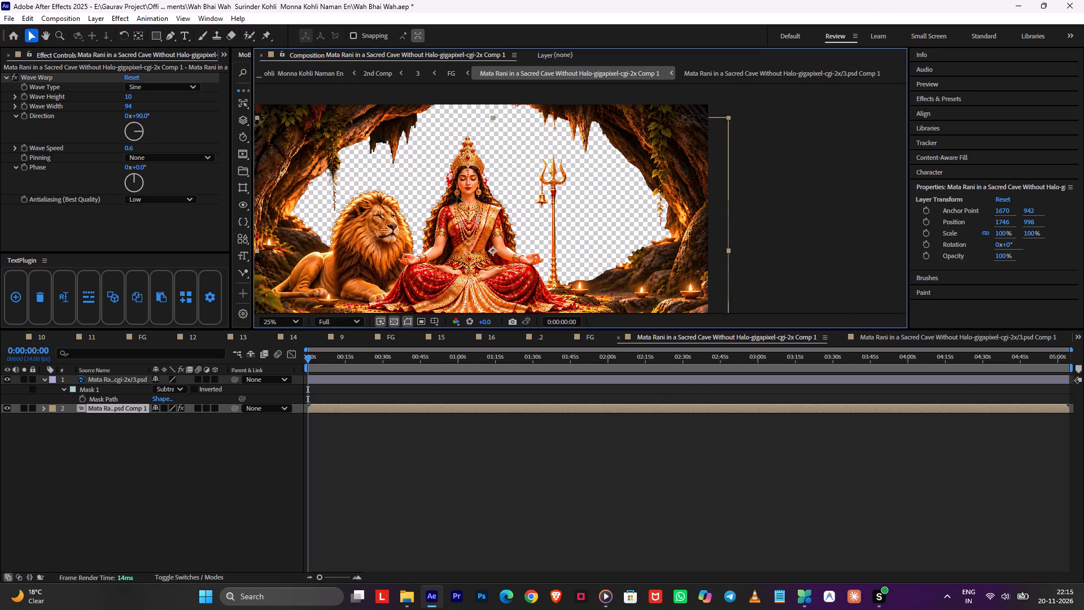
{"action": "left_click_drag", "start_coordinate": [457, 197], "coordinate": [632, 228]}
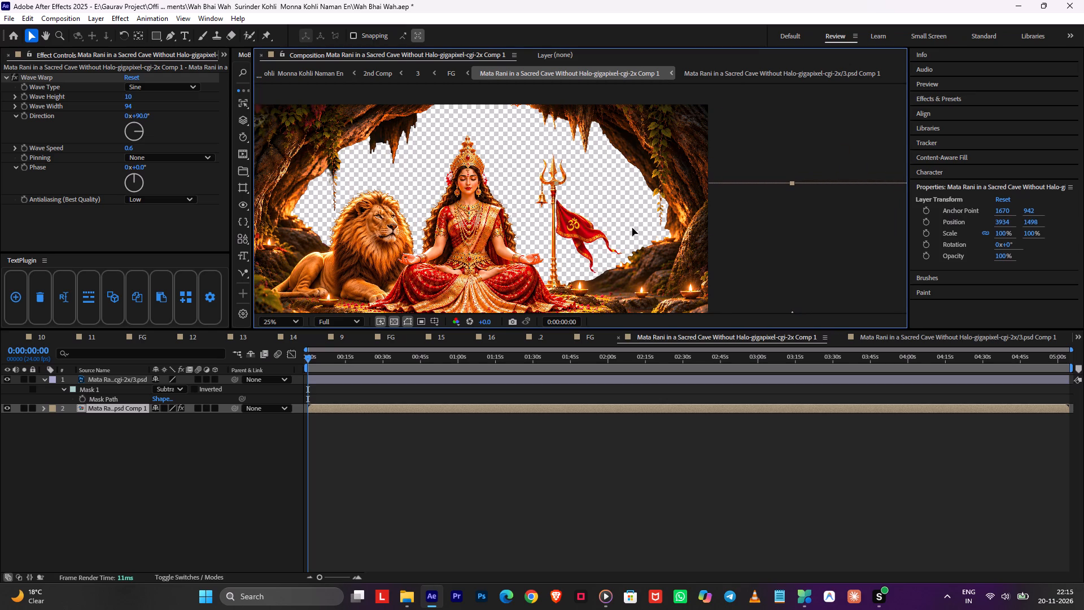
{"action": "left_click_drag", "start_coordinate": [632, 228], "coordinate": [631, 228]}
{"action": "scroll", "coordinate": [579, 215], "scroll_direction": "up", "scroll_amount": 2}
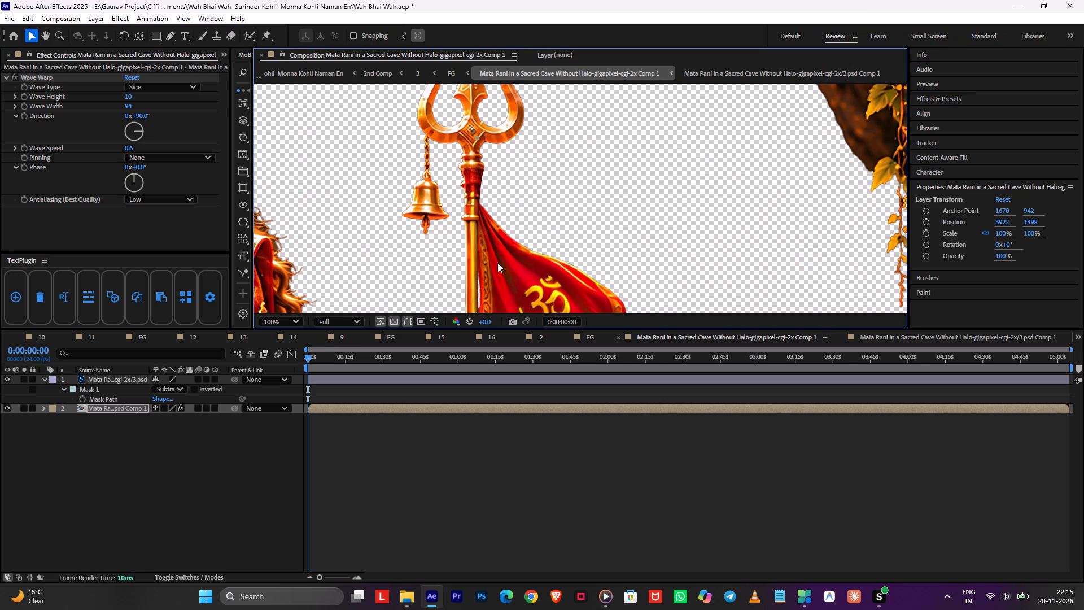
{"action": "left_click", "coordinate": [324, 325]}
{"action": "left_click", "coordinate": [338, 360]}
{"action": "middle_click_drag", "start_coordinate": [508, 218], "coordinate": [521, 154]}
{"action": "scroll", "coordinate": [508, 218], "scroll_direction": "up", "scroll_amount": 1}
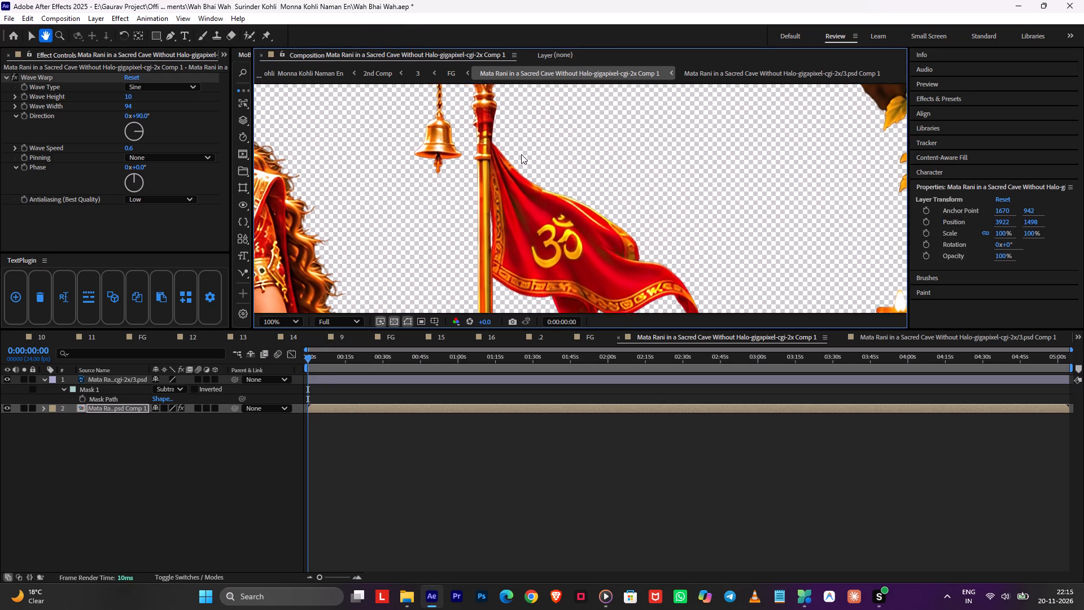
{"action": "middle_click_drag", "start_coordinate": [521, 154], "coordinate": [521, 154]}
{"action": "left_click_drag", "start_coordinate": [528, 216], "coordinate": [531, 178]}
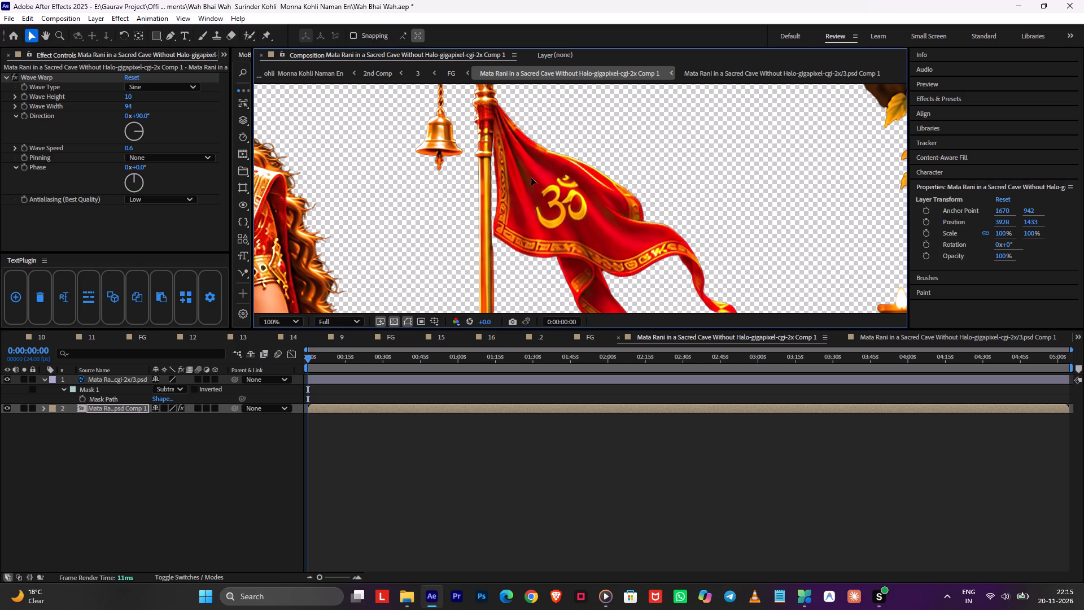
{"action": "left_click_drag", "start_coordinate": [531, 178], "coordinate": [532, 181]}
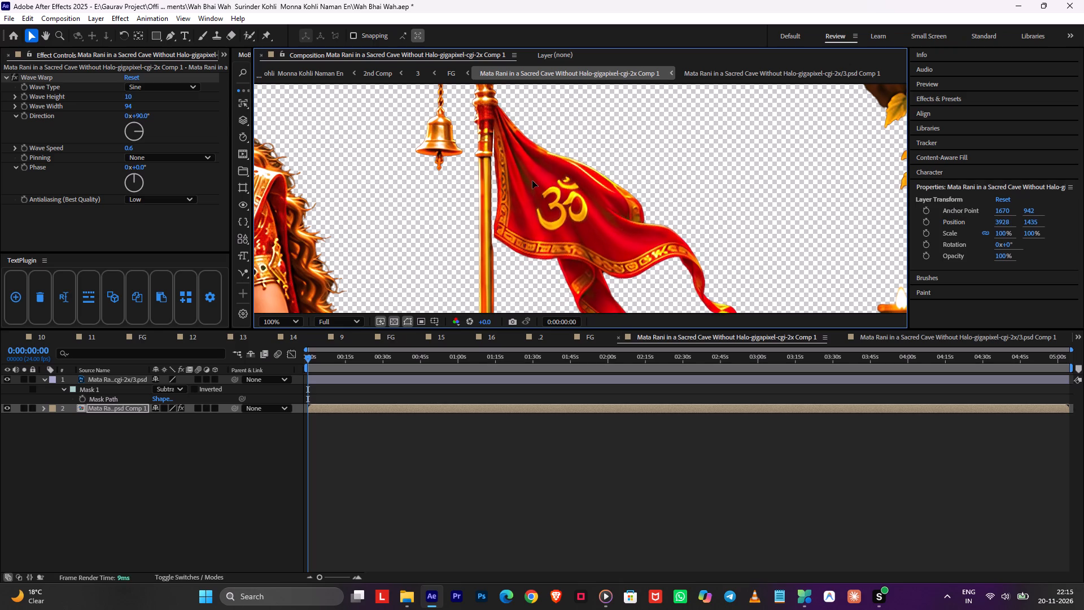
{"action": "left_click_drag", "start_coordinate": [532, 181], "coordinate": [532, 181]}
Check the flag's waving along the timeline and set the Wave Warp Pinning to Left Edge.
{"action": "left_click_drag", "start_coordinate": [373, 358], "coordinate": [406, 359]}
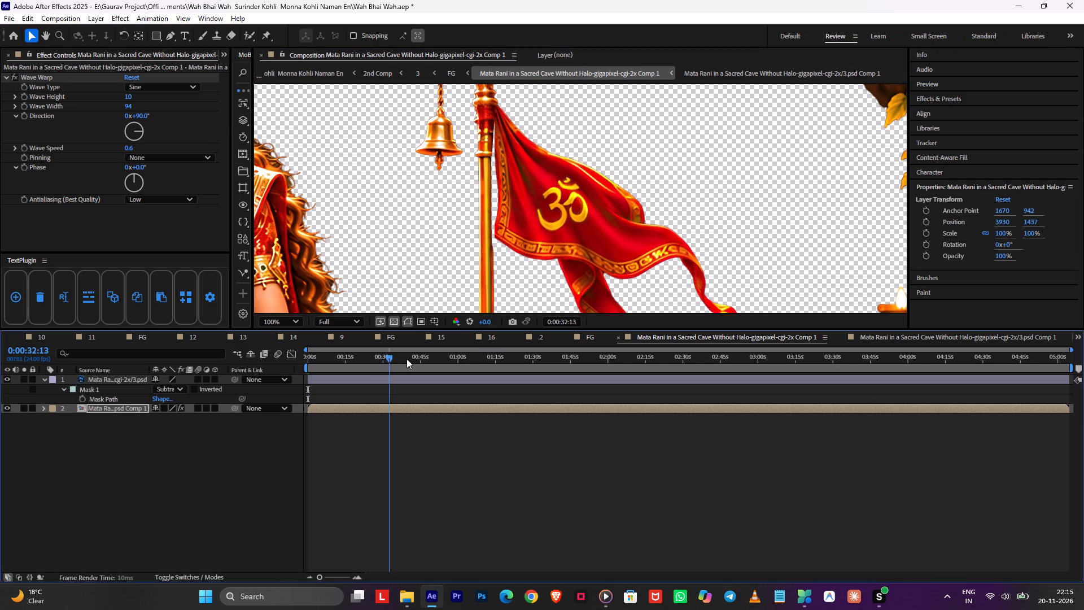
{"action": "left_click_drag", "start_coordinate": [406, 359], "coordinate": [518, 373]}
{"action": "left_click", "coordinate": [165, 159]}
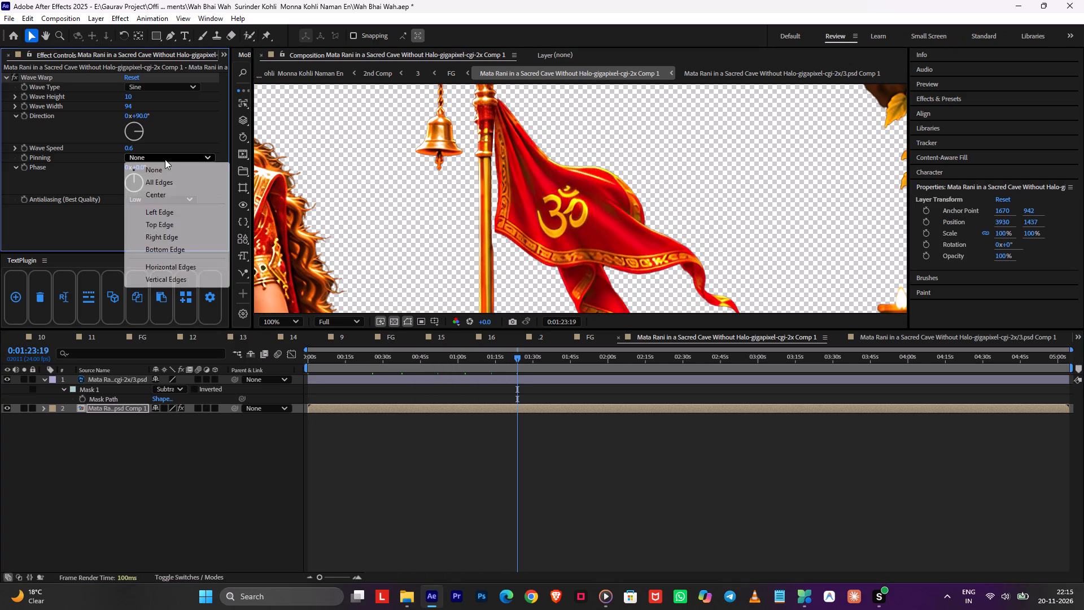
{"action": "left_click", "coordinate": [169, 211]}
Back at the start of the comp, nudge the flag closer to the pole, to position 3921, 1434, and save the project.
{"action": "left_click_drag", "start_coordinate": [378, 361], "coordinate": [348, 360]}
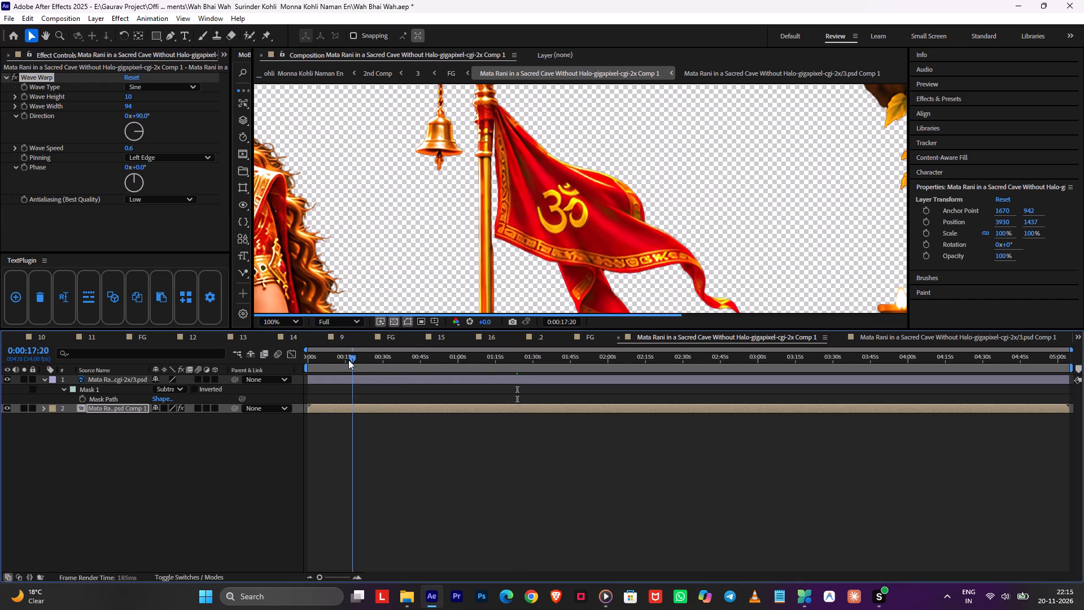
{"action": "left_click_drag", "start_coordinate": [348, 360], "coordinate": [273, 357]}
{"action": "left_click_drag", "start_coordinate": [514, 190], "coordinate": [506, 193]}
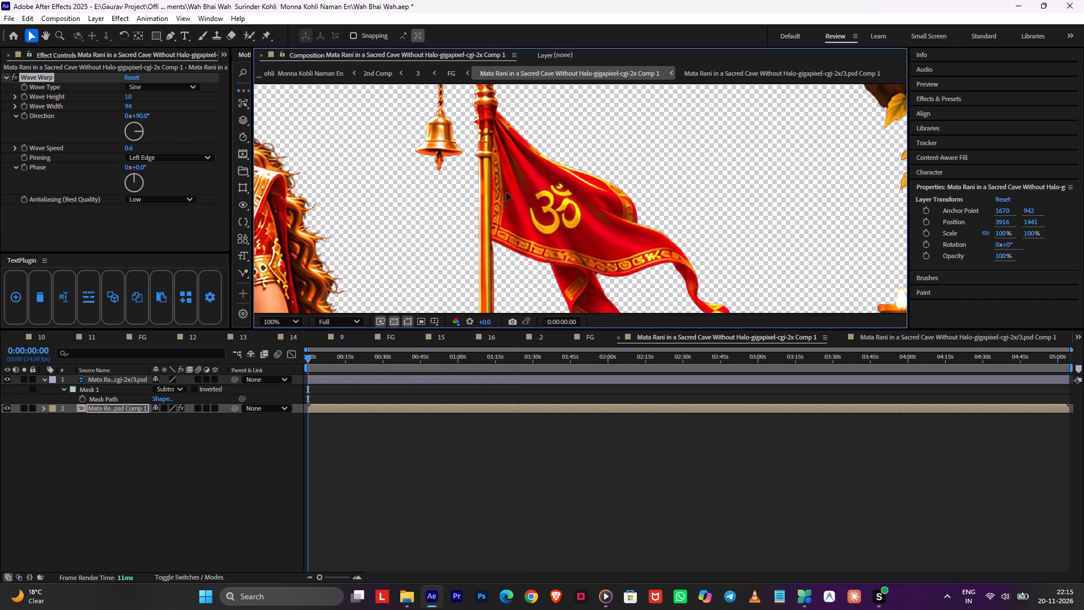
{"action": "left_click_drag", "start_coordinate": [506, 193], "coordinate": [509, 189]}
{"action": "key", "text": "ctrl+s"}
Preview the waving flag at Quarter resolution and examine its motion near the pole over the first seconds.
{"action": "scroll", "coordinate": [550, 160], "scroll_direction": "down", "scroll_amount": 1}
{"action": "key", "text": "space"}
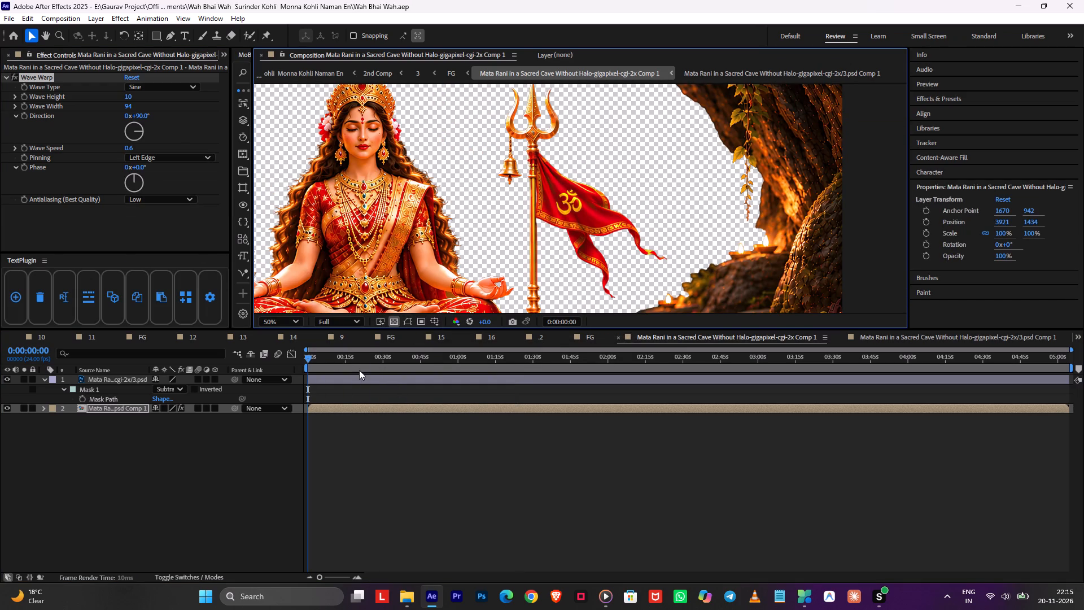
{"action": "left_click_drag", "start_coordinate": [324, 359], "coordinate": [302, 360]}
{"action": "left_click", "coordinate": [338, 321]}
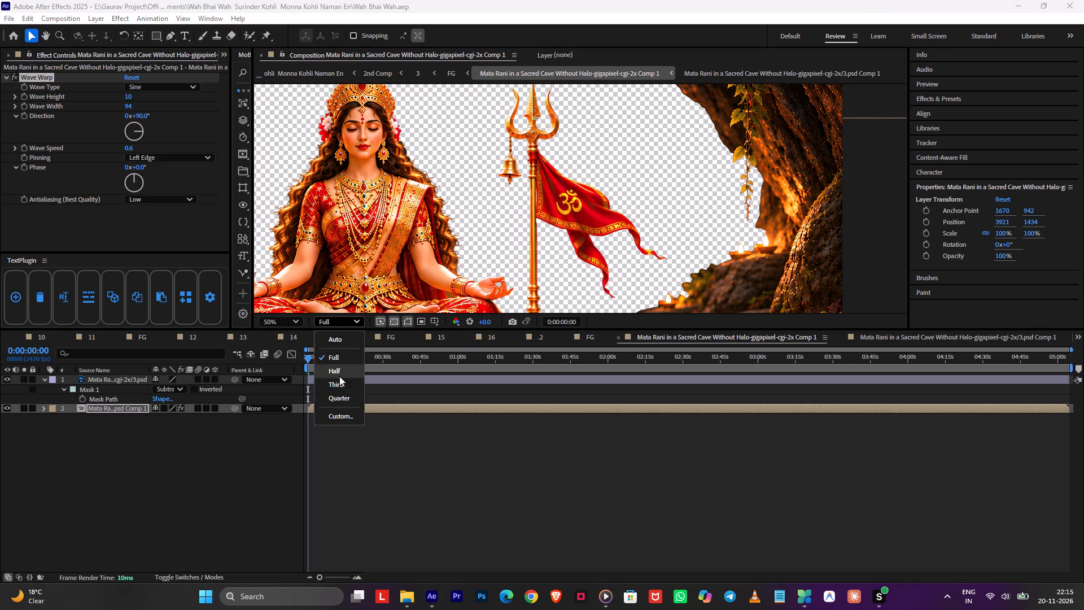
{"action": "left_click", "coordinate": [342, 401]}
{"action": "left_click_drag", "start_coordinate": [339, 363], "coordinate": [283, 367]}
{"action": "key", "text": "space"}
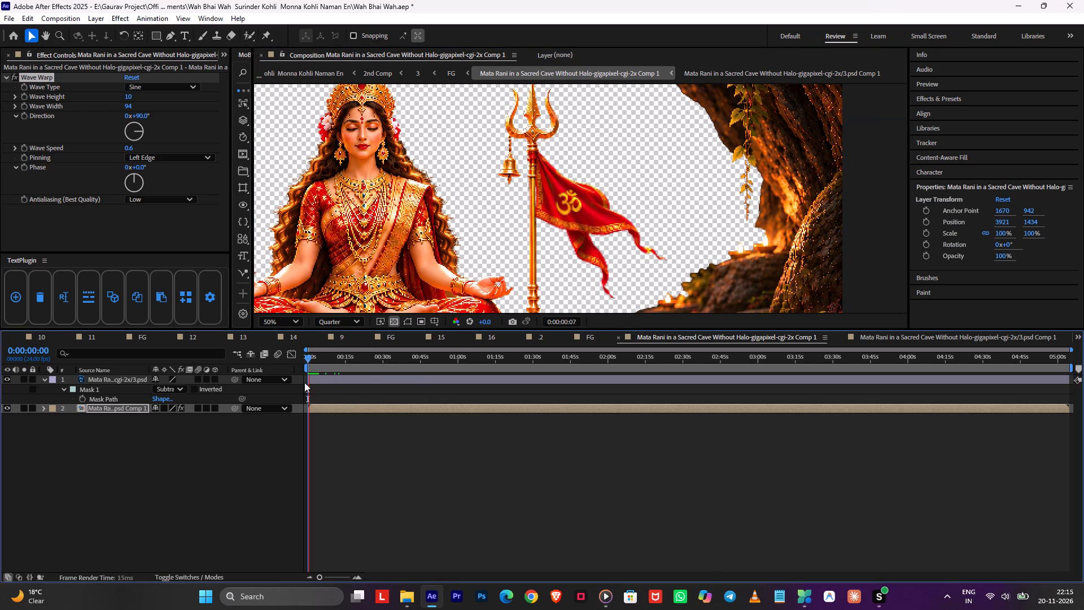
{"action": "scroll", "coordinate": [301, 384], "scroll_direction": "up", "scroll_amount": 1, "text": "alt"}
{"action": "left_click_drag", "start_coordinate": [334, 360], "coordinate": [403, 367]}
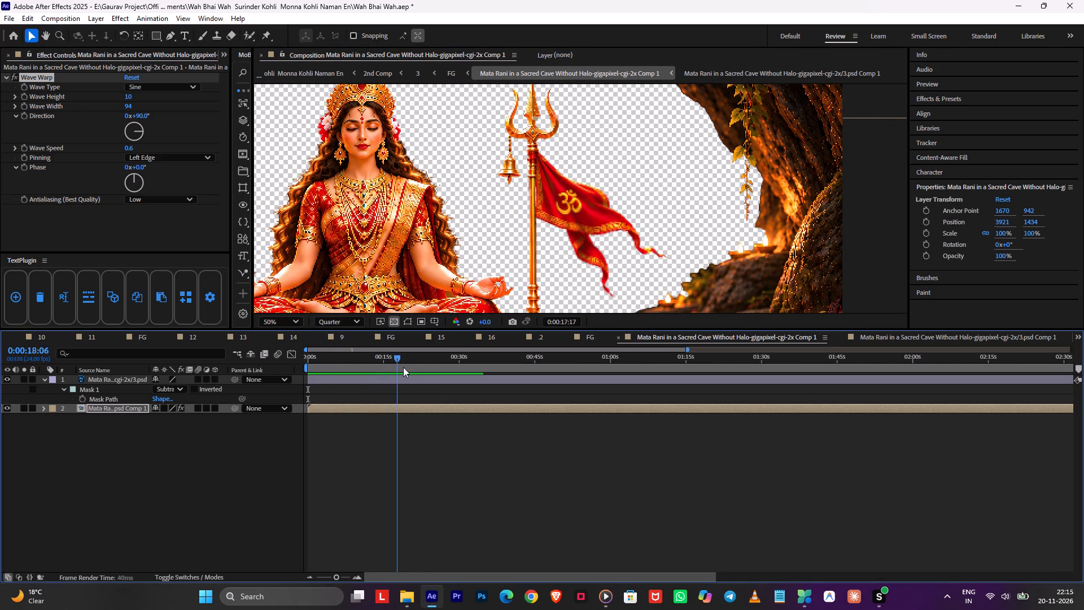
{"action": "left_click_drag", "start_coordinate": [403, 367], "coordinate": [423, 372]}
Raise the flag's Wave Warp to Wave Width 102 and Wave Height 22, and preview the motion.
{"action": "left_click_drag", "start_coordinate": [130, 107], "coordinate": [145, 107]}
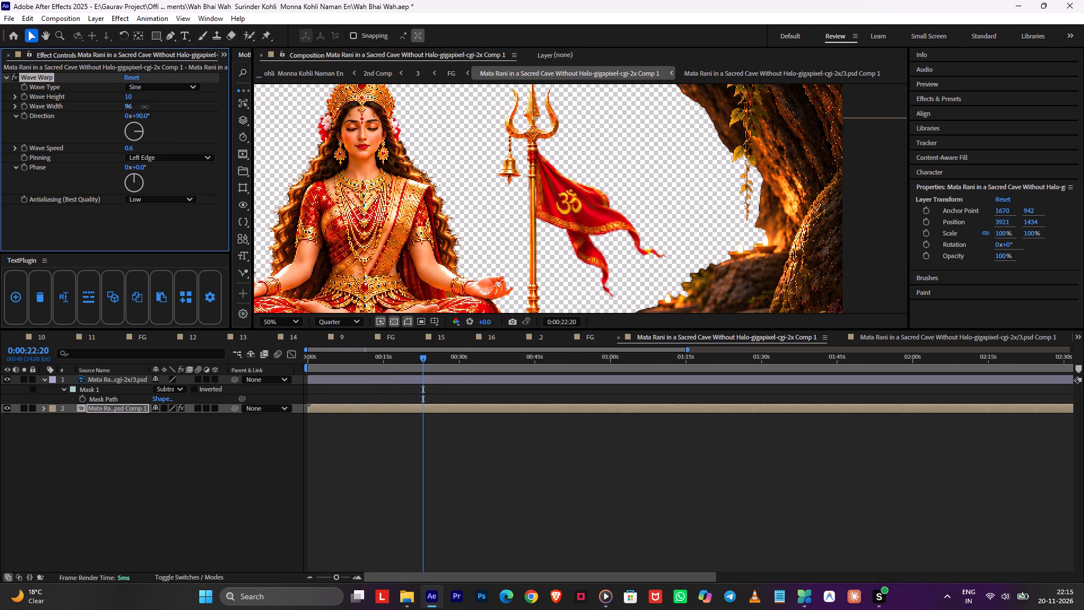
{"action": "left_click_drag", "start_coordinate": [145, 107], "coordinate": [174, 106]}
{"action": "left_click_drag", "start_coordinate": [129, 99], "coordinate": [137, 100]}
{"action": "key", "text": "space"}
{"action": "key", "text": "space"}
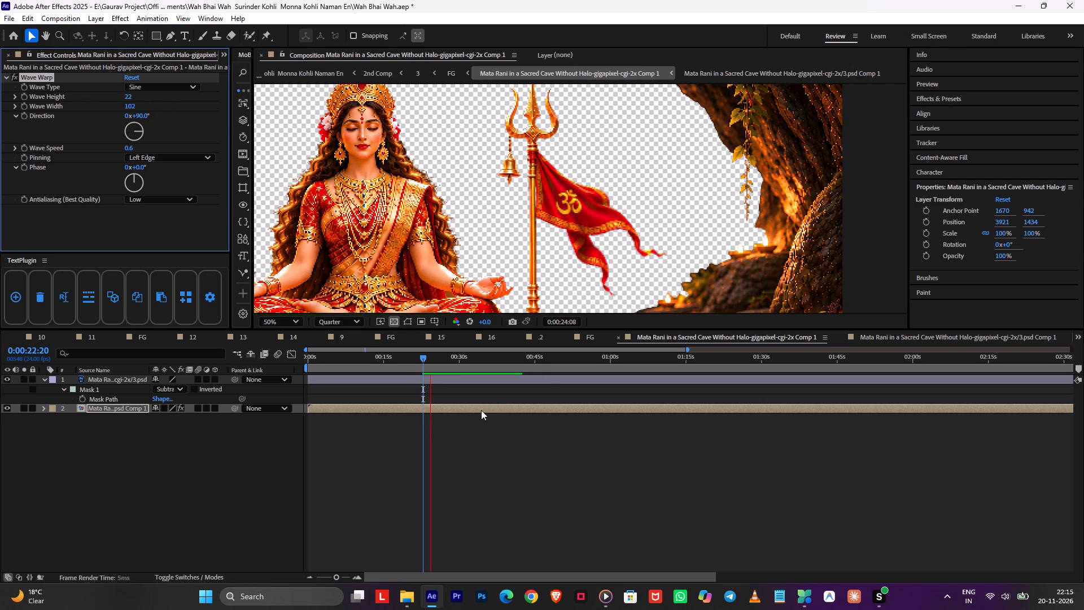
Save the project and go back up through FG and comp 3 to the 2nd Comp, at the start of layer 3.
{"action": "key", "text": "Tab"}
{"action": "left_click", "coordinate": [386, 430]}
{"action": "key", "text": "Tab"}
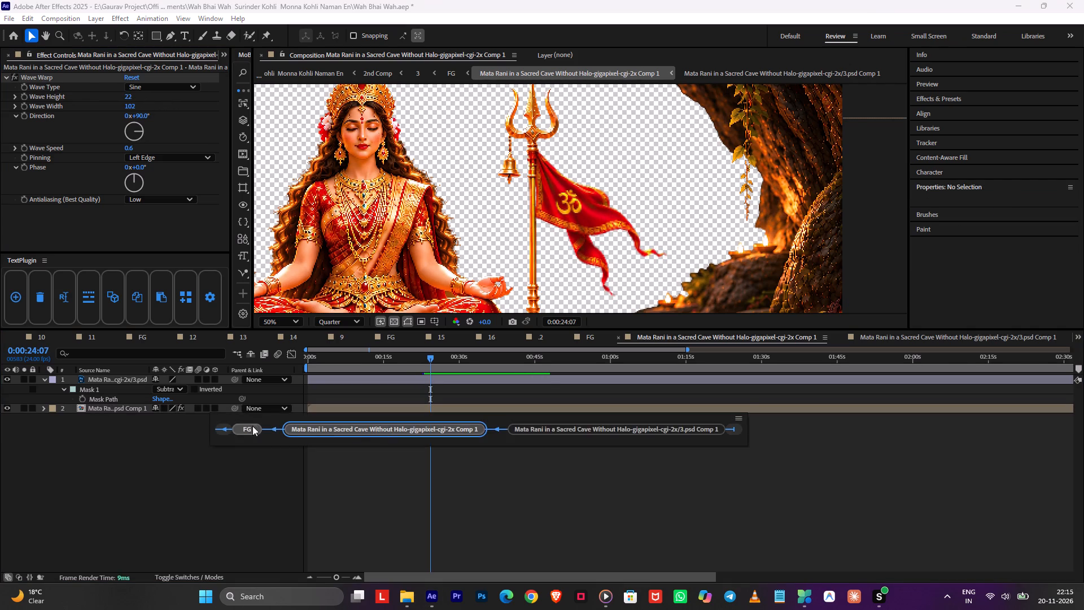
{"action": "left_click", "coordinate": [242, 426]}
{"action": "key", "text": "ctrl+s"}
{"action": "key", "text": "Tab"}
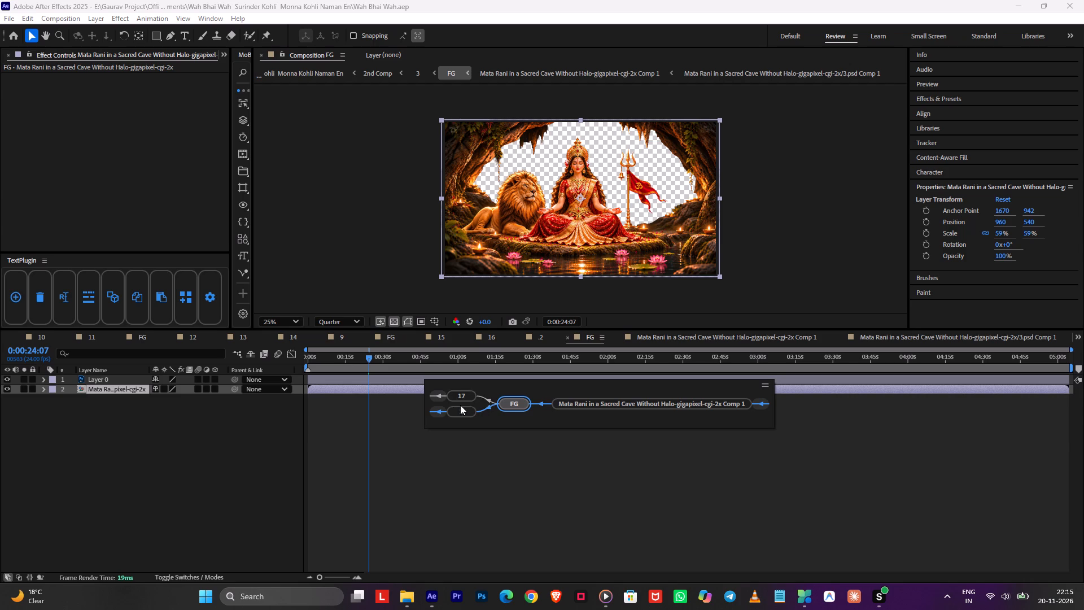
{"action": "left_click", "coordinate": [458, 411]}
{"action": "key", "text": "Tab"}
{"action": "left_click", "coordinate": [446, 400]}
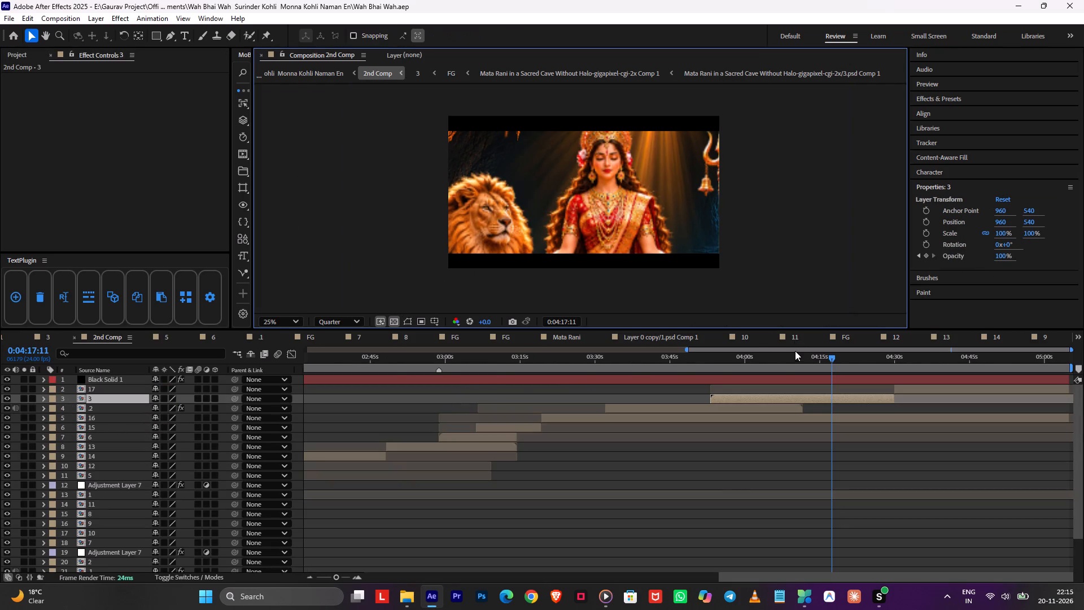
{"action": "left_click_drag", "start_coordinate": [788, 356], "coordinate": [711, 367]}
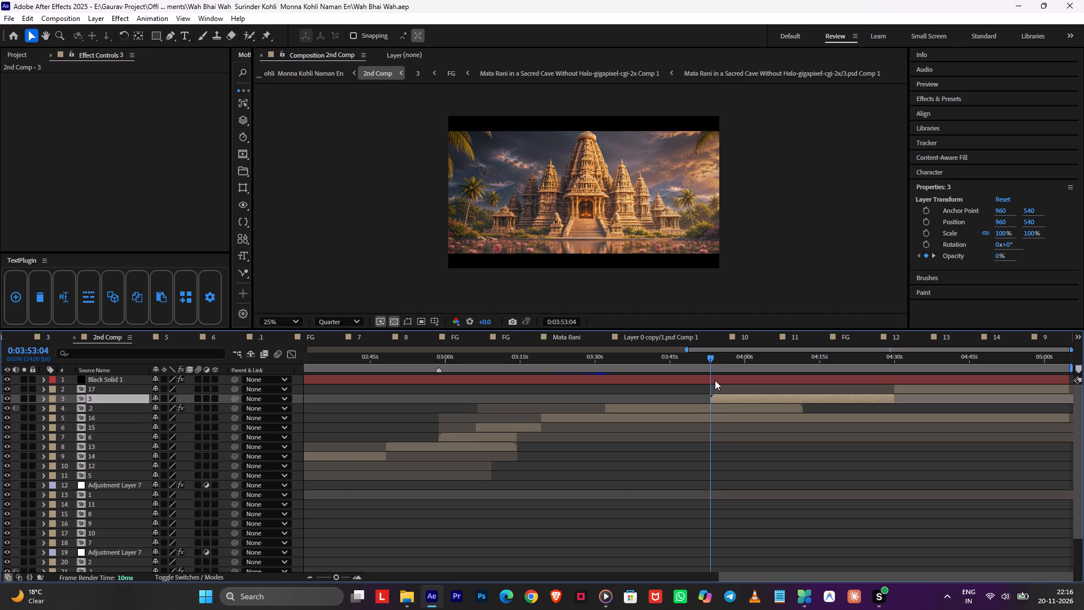
In comp 3, keyframe Null 6's Position at 30 seconds with a Z value of 1084 to pull the camera back.
{"action": "double_click", "coordinate": [753, 398]}
{"action": "left_click_drag", "start_coordinate": [514, 364], "coordinate": [600, 372]}
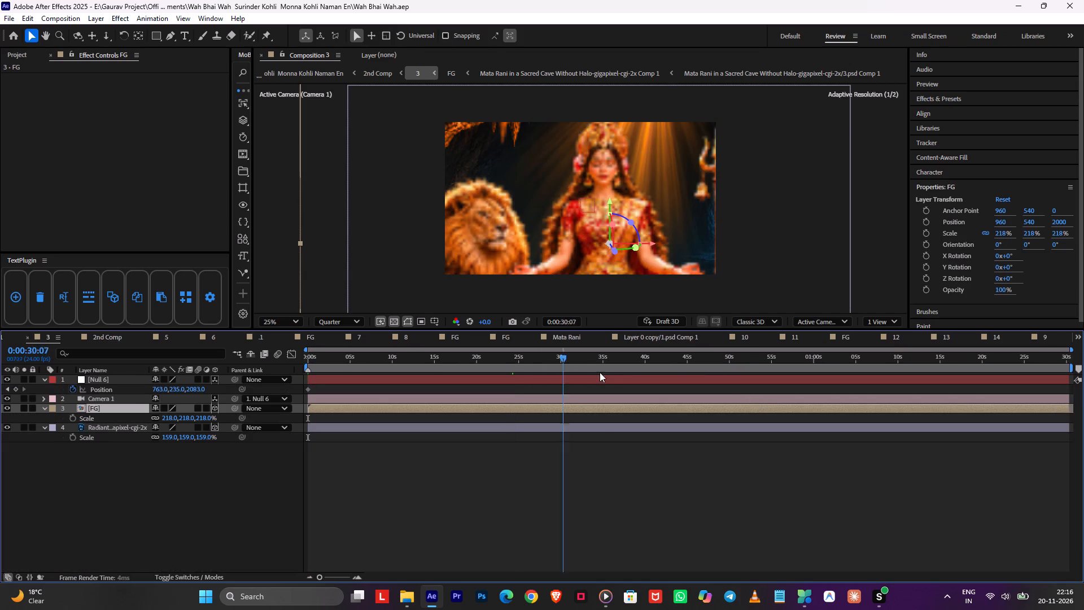
{"action": "left_click_drag", "start_coordinate": [600, 372], "coordinate": [554, 382]}
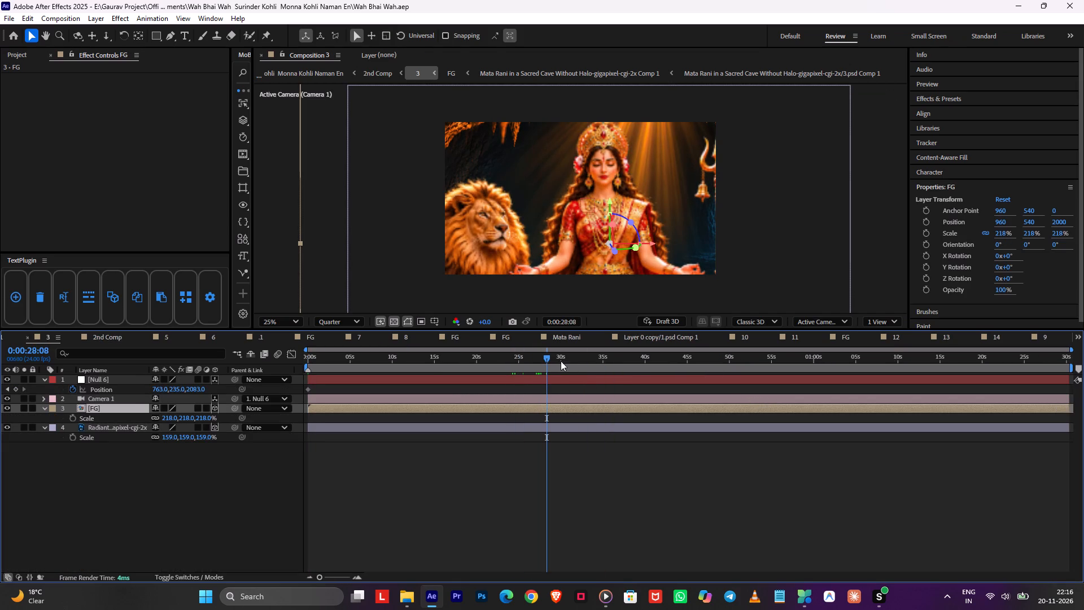
{"action": "left_click", "coordinate": [561, 361]}
{"action": "key", "text": "ctrl+Left"}
{"action": "key", "text": "ctrl+Left"}
{"action": "key", "text": "ctrl+Left"}
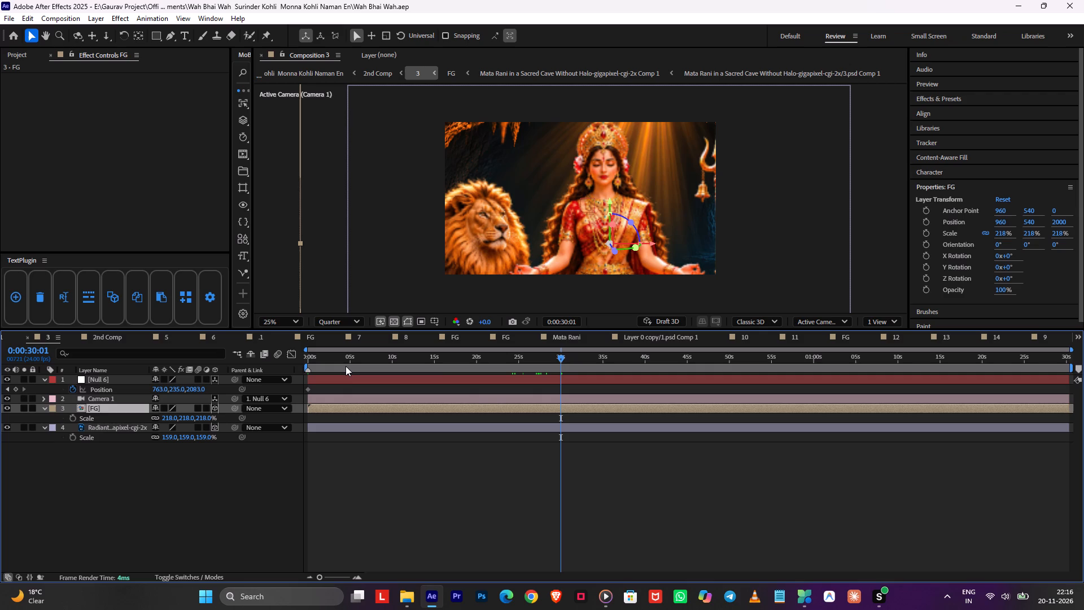
{"action": "key", "text": "ctrl+Left"}
{"action": "left_click_drag", "start_coordinate": [194, 389], "coordinate": [99, 388]}
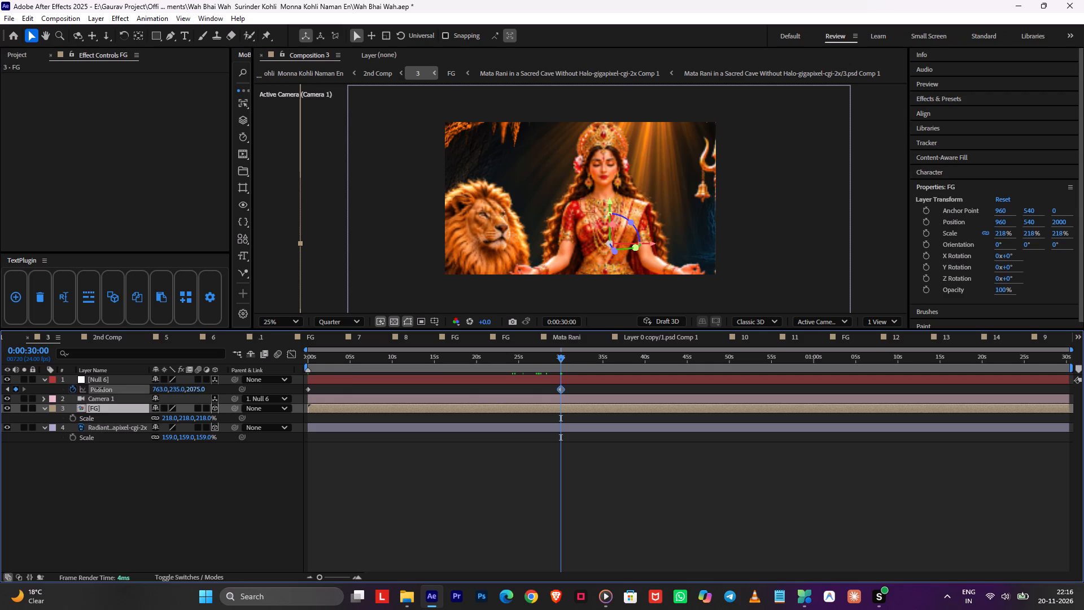
{"action": "left_click_drag", "start_coordinate": [99, 388], "coordinate": [0, 387]}
{"action": "left_click_drag", "start_coordinate": [199, 384], "coordinate": [0, 393]}
{"action": "left_click", "coordinate": [125, 472]}
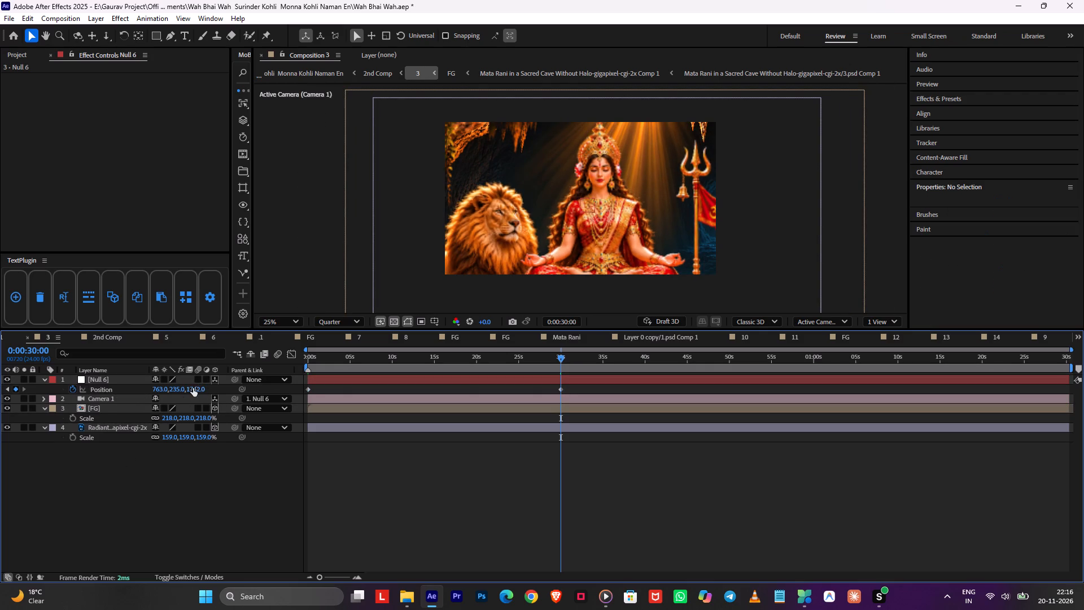
{"action": "left_click_drag", "start_coordinate": [193, 387], "coordinate": [0, 397]}
{"action": "left_click_drag", "start_coordinate": [196, 386], "coordinate": [32, 391]}
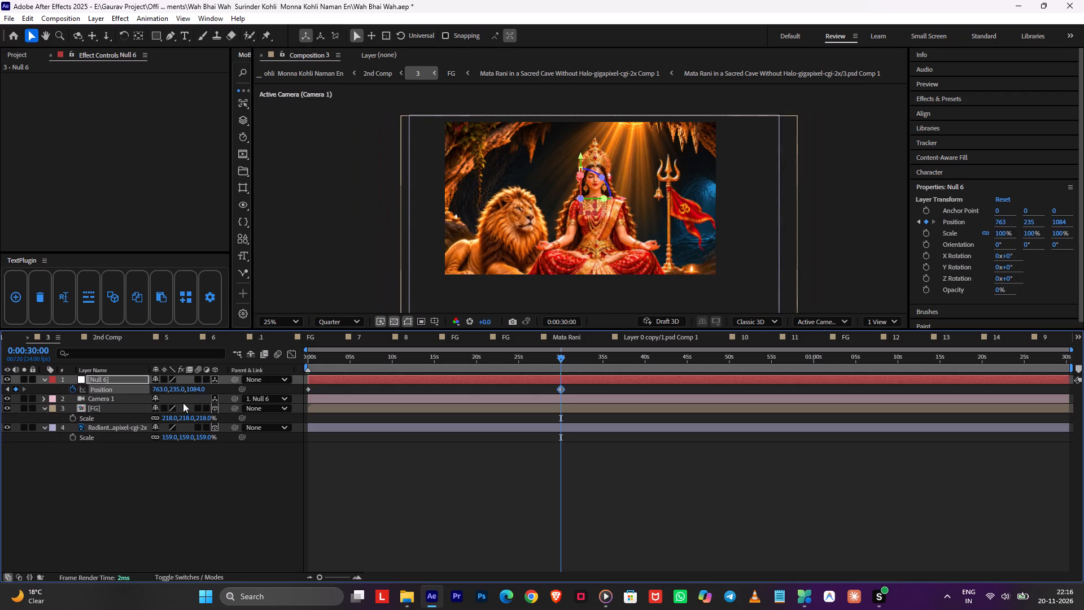
Set Null 6's Position keyframe at 30 seconds to 918, 487, 377 and apply Easy Ease to it.
{"action": "left_click_drag", "start_coordinate": [206, 386], "coordinate": [0, 384]}
{"action": "left_click", "coordinate": [96, 485]}
{"action": "left_click_drag", "start_coordinate": [198, 387], "coordinate": [0, 391]}
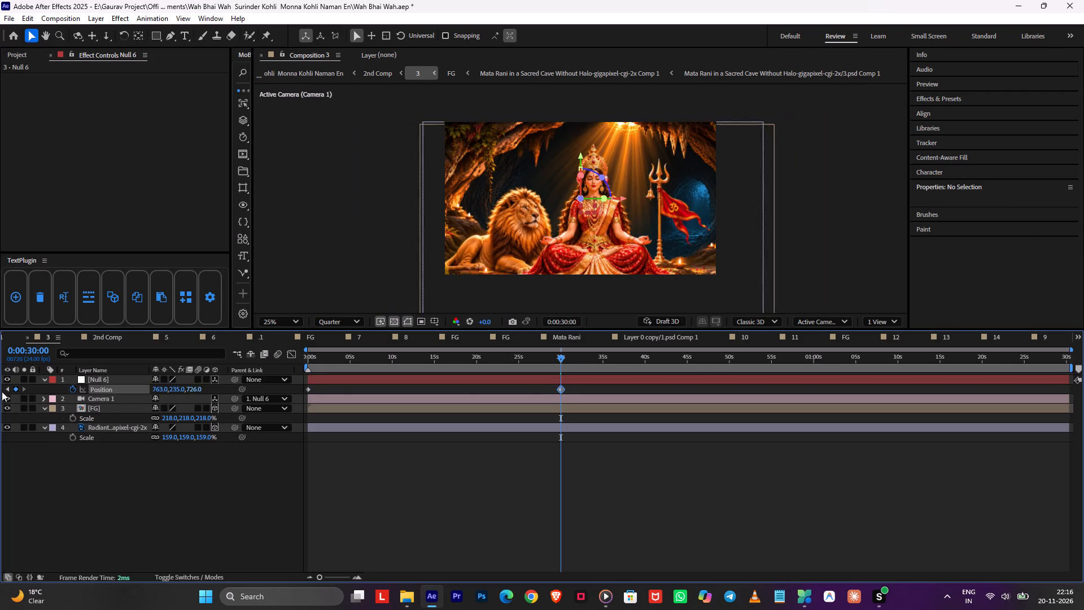
{"action": "left_click_drag", "start_coordinate": [199, 387], "coordinate": [0, 386]}
{"action": "left_click_drag", "start_coordinate": [181, 390], "coordinate": [343, 369]}
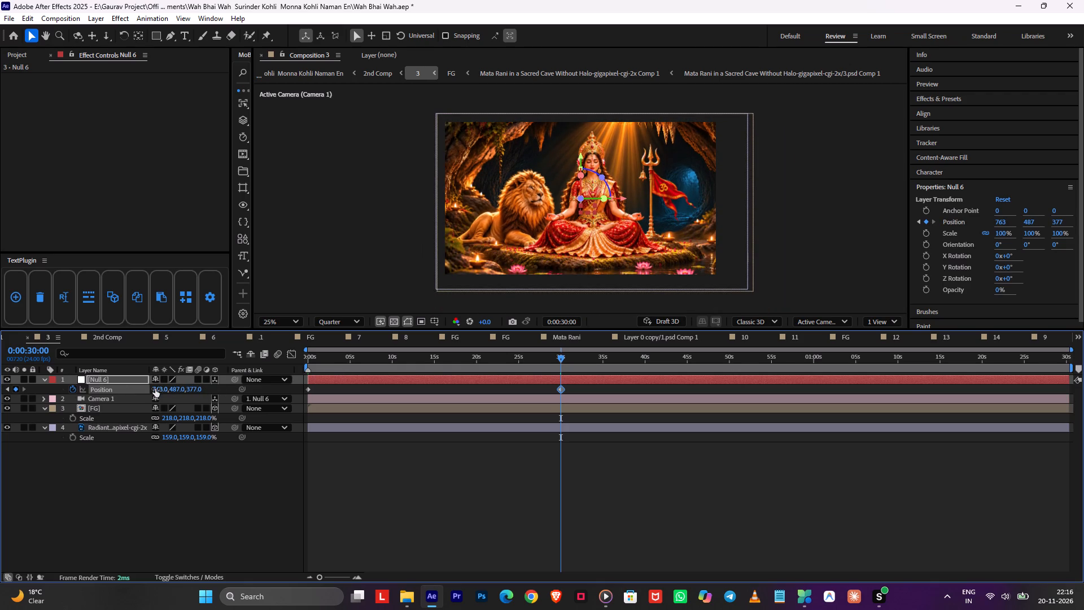
{"action": "left_click_drag", "start_coordinate": [157, 389], "coordinate": [249, 394]}
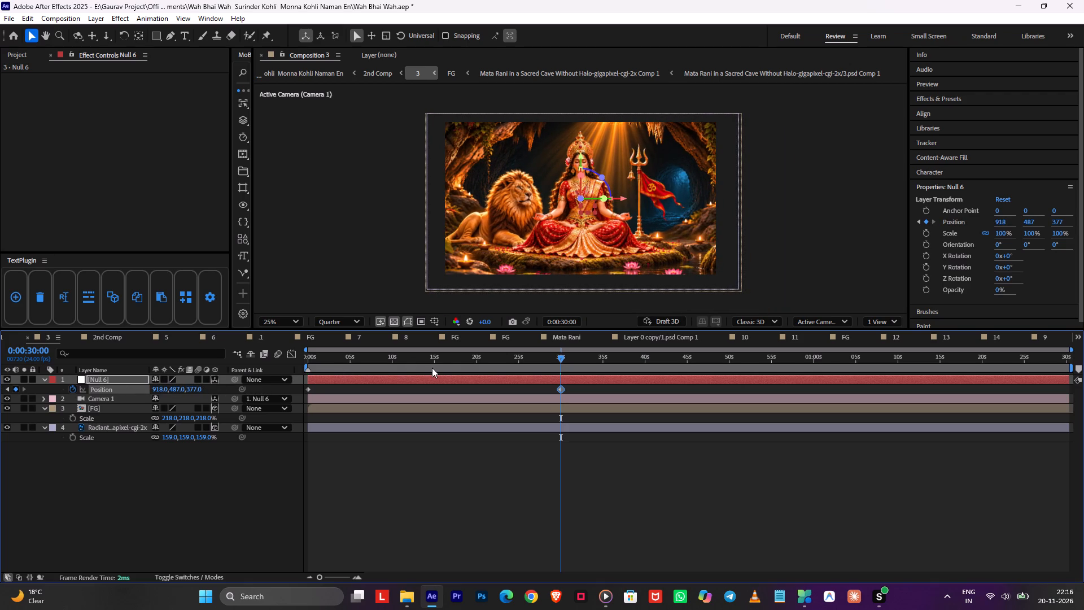
{"action": "key", "text": "F9"}
Return to the 2nd Comp from the start of comp 3, save the project, and preview layer 3's camera pull-back.
{"action": "left_click_drag", "start_coordinate": [437, 367], "coordinate": [257, 385]}
{"action": "key", "text": "Tab"}
{"action": "left_click", "coordinate": [189, 385]}
{"action": "key", "text": "ctrl+s"}
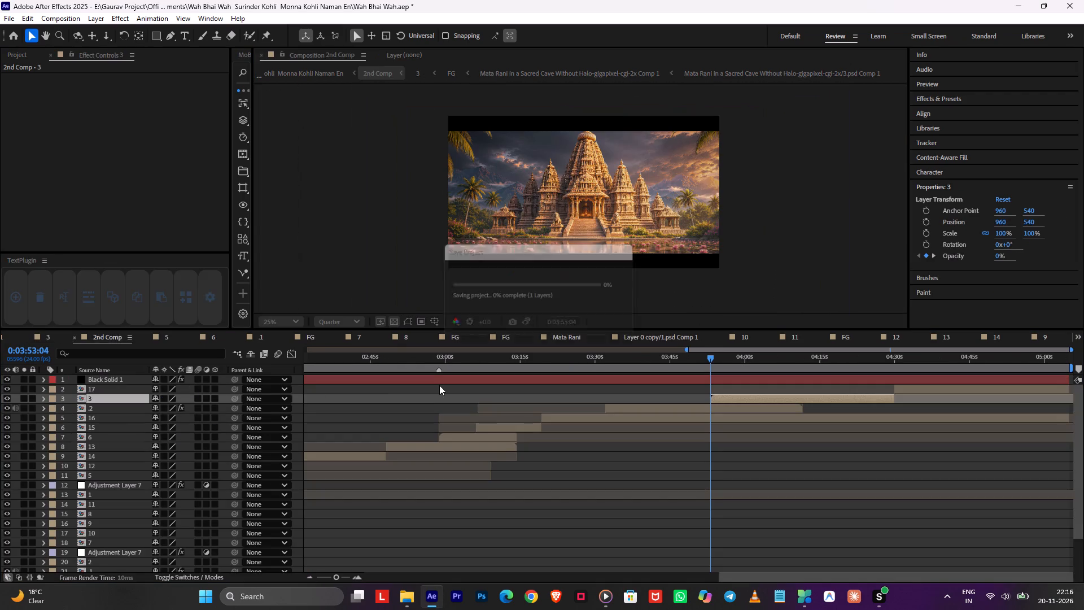
{"action": "key", "text": "space"}
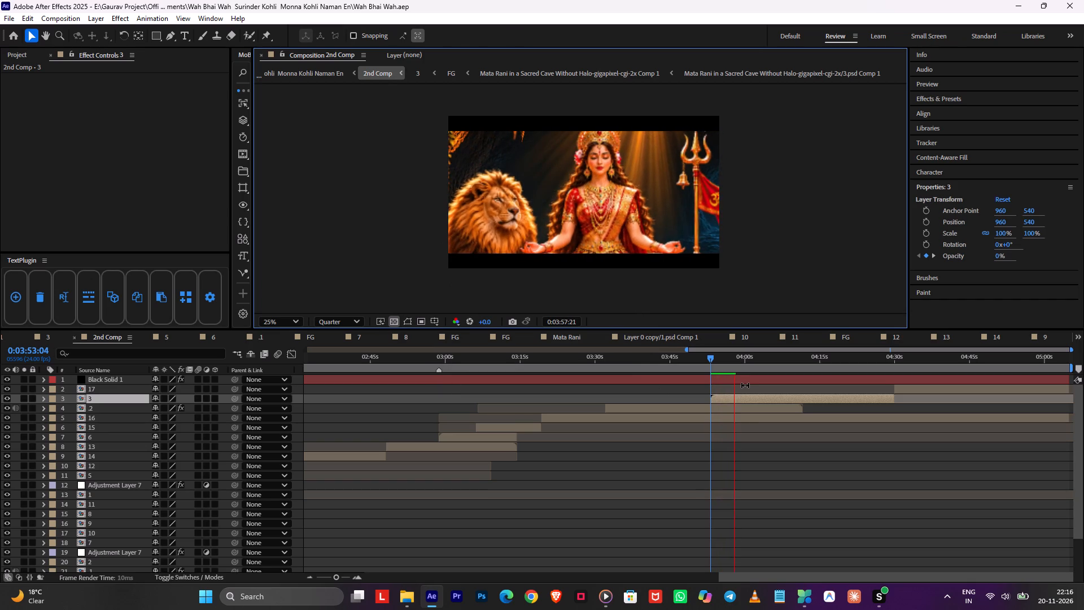
{"action": "left_click", "coordinate": [674, 386]}
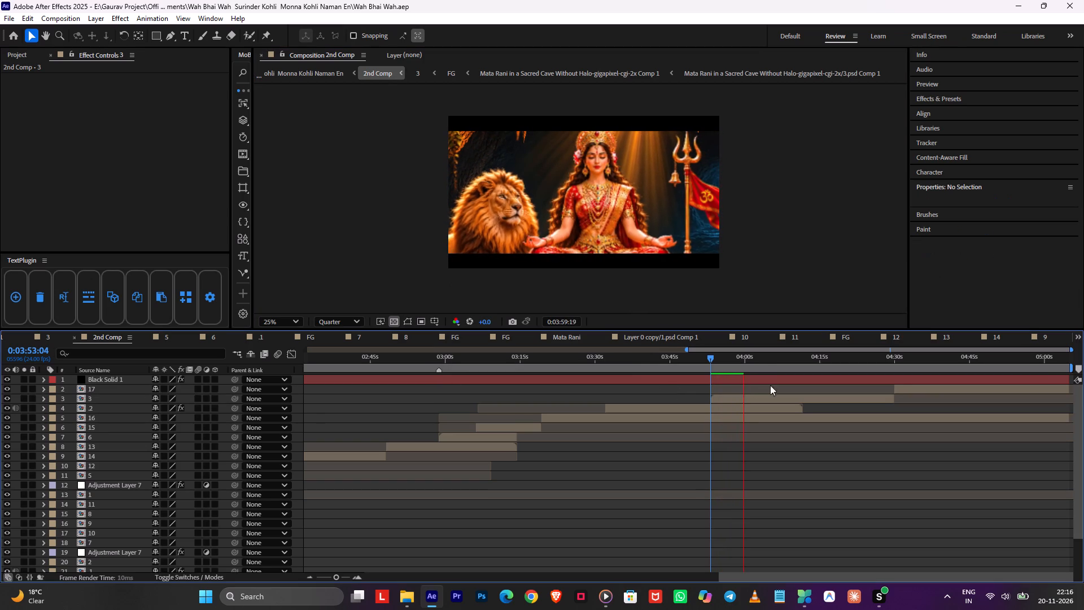
Open comp 3 about four seconds in, and go down through FG into the nested Mata Rani Comp 1.
{"action": "left_click_drag", "start_coordinate": [752, 358], "coordinate": [731, 365]}
{"action": "double_click", "coordinate": [735, 401]}
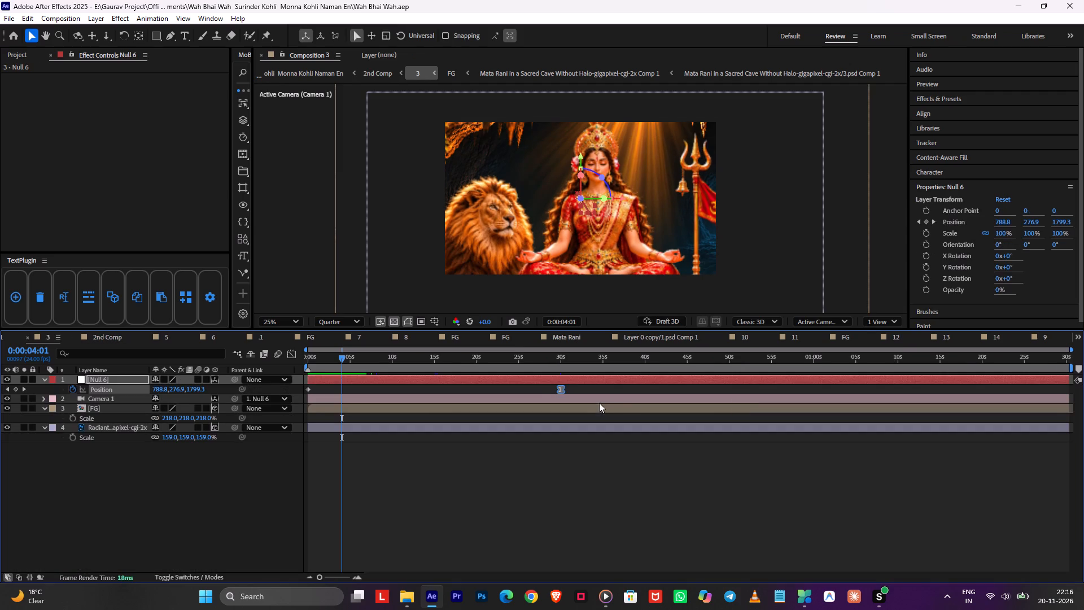
{"action": "left_click", "coordinate": [593, 406]}
{"action": "double_click", "coordinate": [593, 406]}
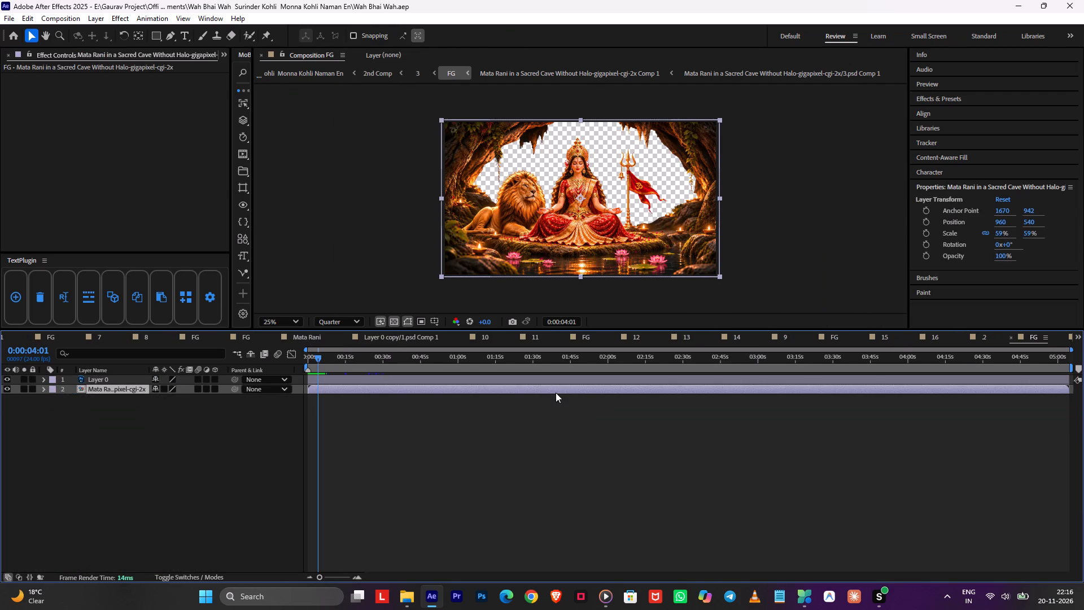
{"action": "double_click", "coordinate": [556, 393]}
{"action": "left_click", "coordinate": [555, 385]}
{"action": "left_click", "coordinate": [532, 409]}
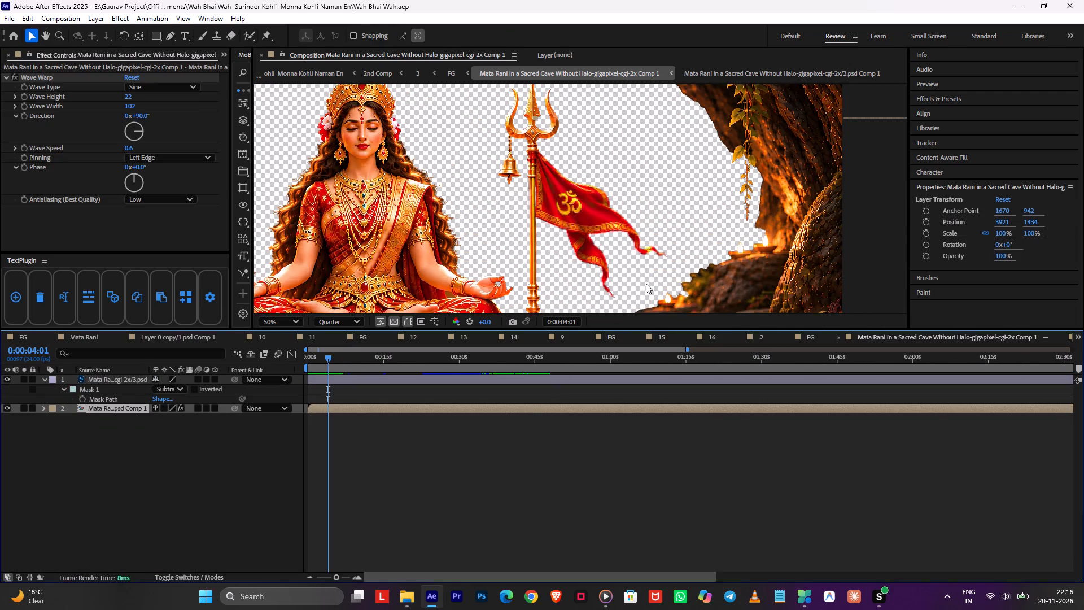
Apply the Bulge effect to the masked Mata Rani PSD layer above the waving flag layer.
{"action": "key", "text": "space"}
{"action": "left_click", "coordinate": [450, 377]}
{"action": "key", "text": "v"}
{"action": "left_click", "coordinate": [445, 382]}
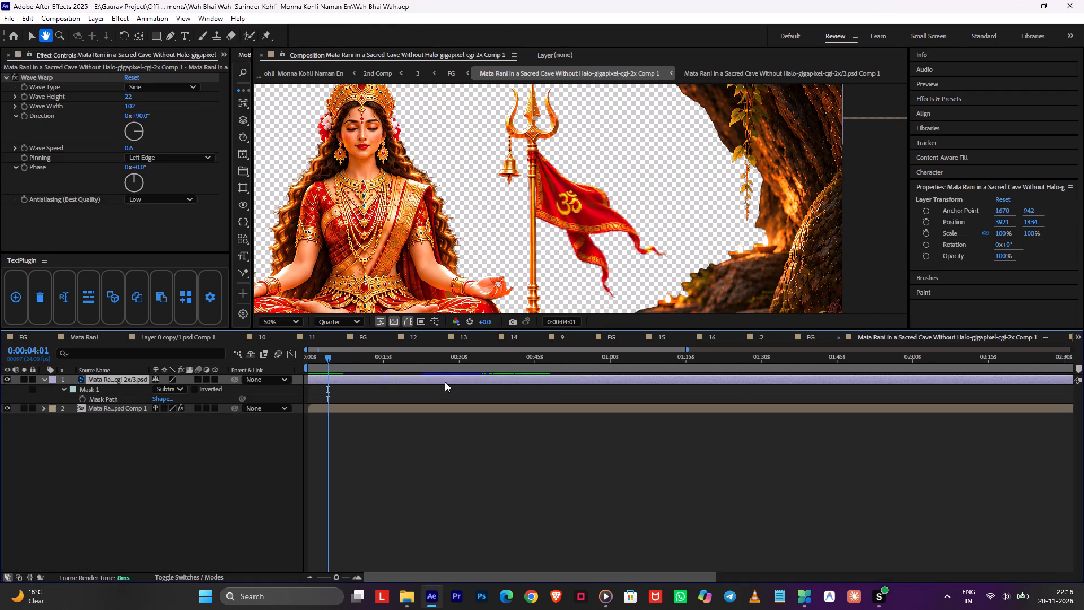
{"action": "key", "text": "ctrl+space"}
{"action": "type", "text": "bul"}
{"action": "key", "text": "g"}
{"action": "key", "text": "e"}
{"action": "left_click", "coordinate": [409, 400]}
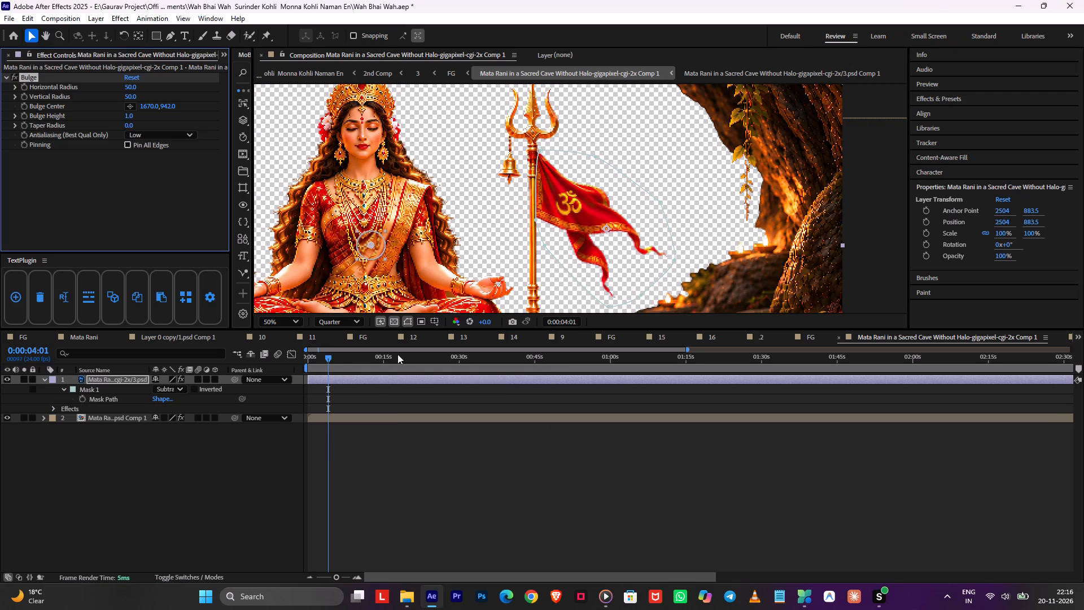
Fit the Bulge over the goddess's torso, centred at 1654, 968, with Horizontal Radius 152 and Vertical Radius 160.
{"action": "key", "text": "space"}
{"action": "key", "text": "space"}
{"action": "key", "text": "space"}
{"action": "key", "text": "space"}
{"action": "key", "text": "space"}
{"action": "key", "text": "space"}
{"action": "key", "text": "space"}
{"action": "key", "text": "space"}
{"action": "key", "text": "space"}
{"action": "key", "text": "space"}
{"action": "key", "text": "space"}
{"action": "key", "text": "space"}
{"action": "left_click_drag", "start_coordinate": [405, 255], "coordinate": [782, 227]}
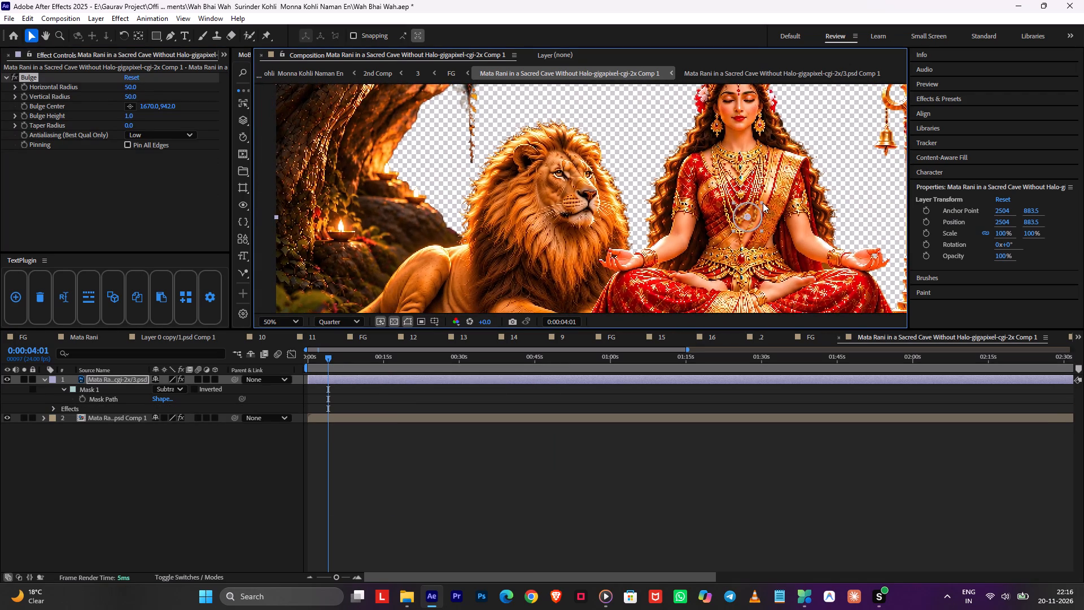
{"action": "left_click_drag", "start_coordinate": [763, 203], "coordinate": [790, 164]}
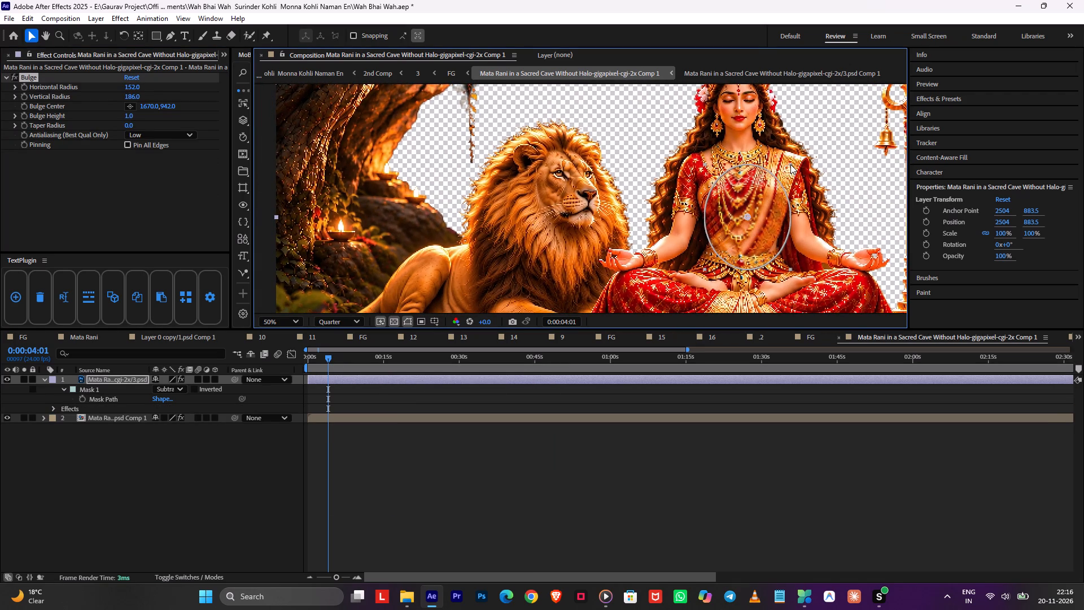
{"action": "left_click_drag", "start_coordinate": [760, 235], "coordinate": [756, 242]}
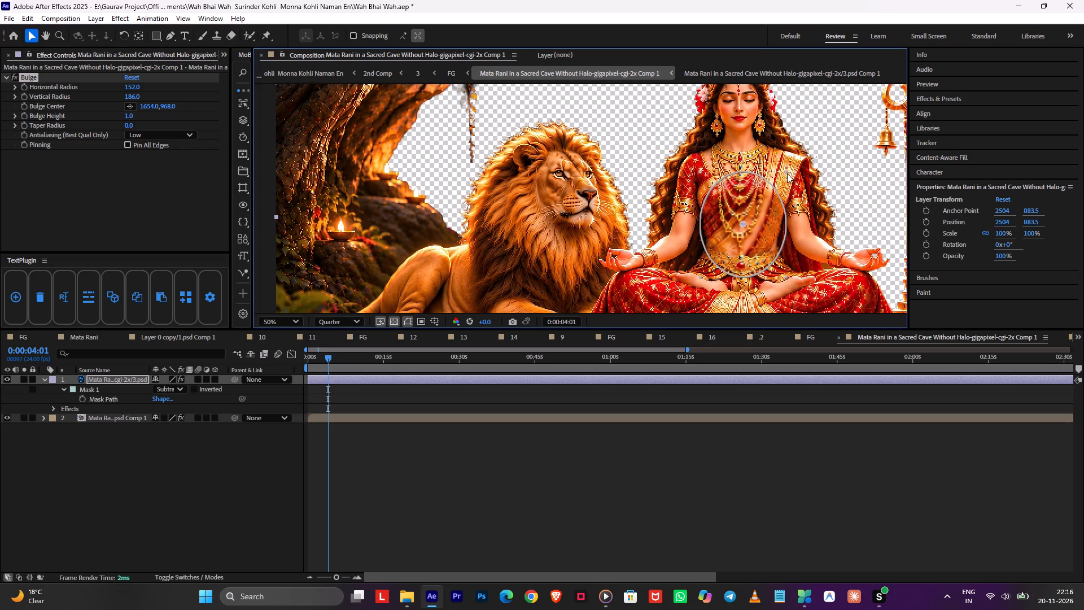
{"action": "left_click_drag", "start_coordinate": [786, 174], "coordinate": [786, 182]}
{"action": "key", "text": "ctrl+z"}
{"action": "left_click_drag", "start_coordinate": [787, 172], "coordinate": [787, 175]}
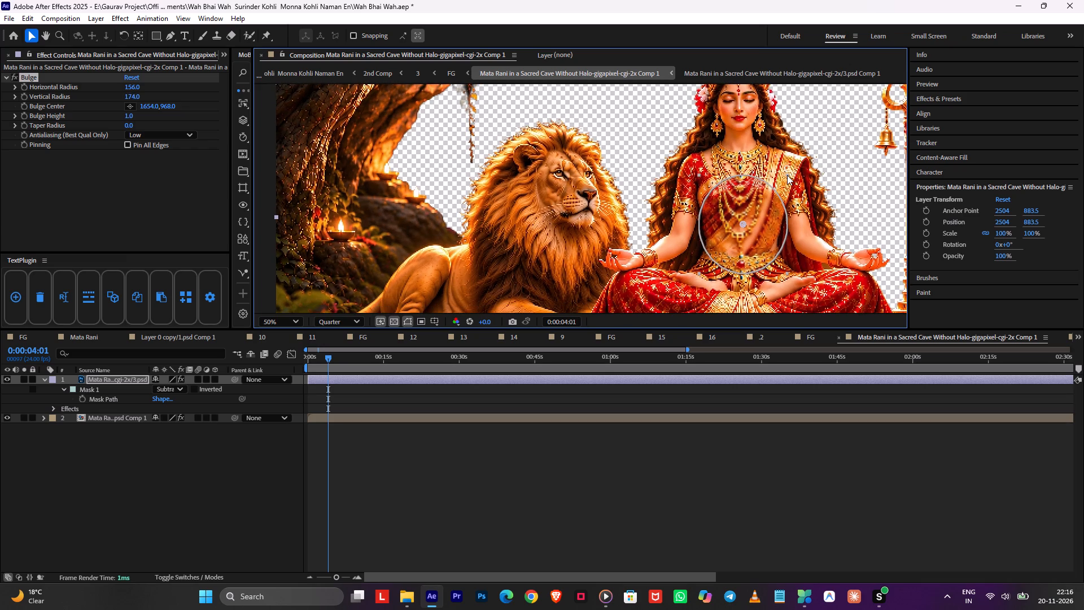
{"action": "left_click_drag", "start_coordinate": [787, 175], "coordinate": [786, 179]}
Set Bulge Height to 0.1, keyframe it, and move that keyframe to exactly 4 seconds.
{"action": "left_click", "coordinate": [130, 115]}
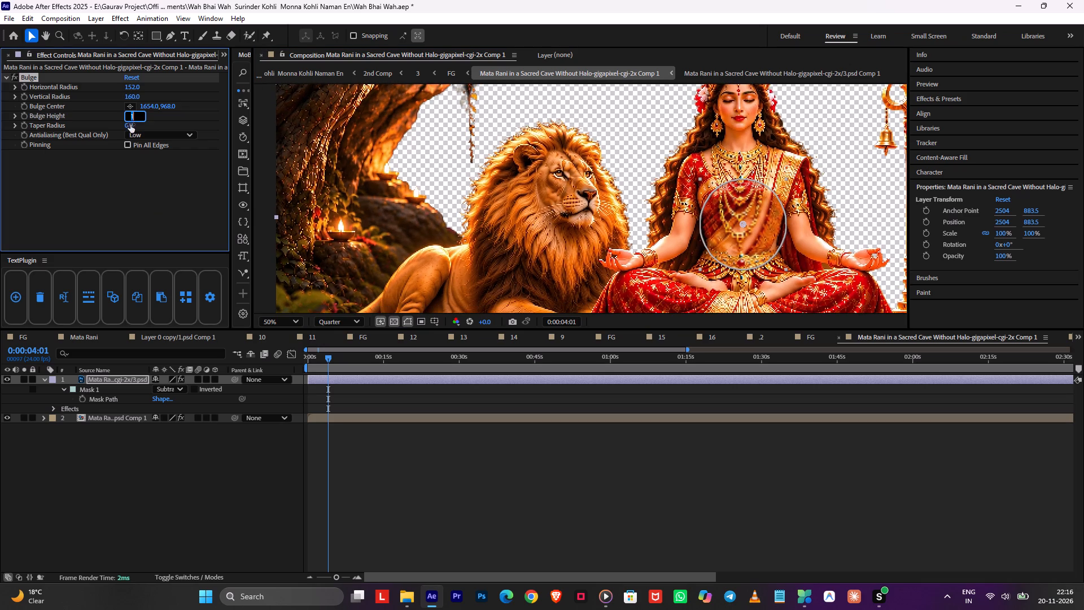
{"action": "key", "text": "period"}
{"action": "key", "text": "1"}
{"action": "left_click", "coordinate": [117, 175]}
{"action": "left_click", "coordinate": [27, 116]}
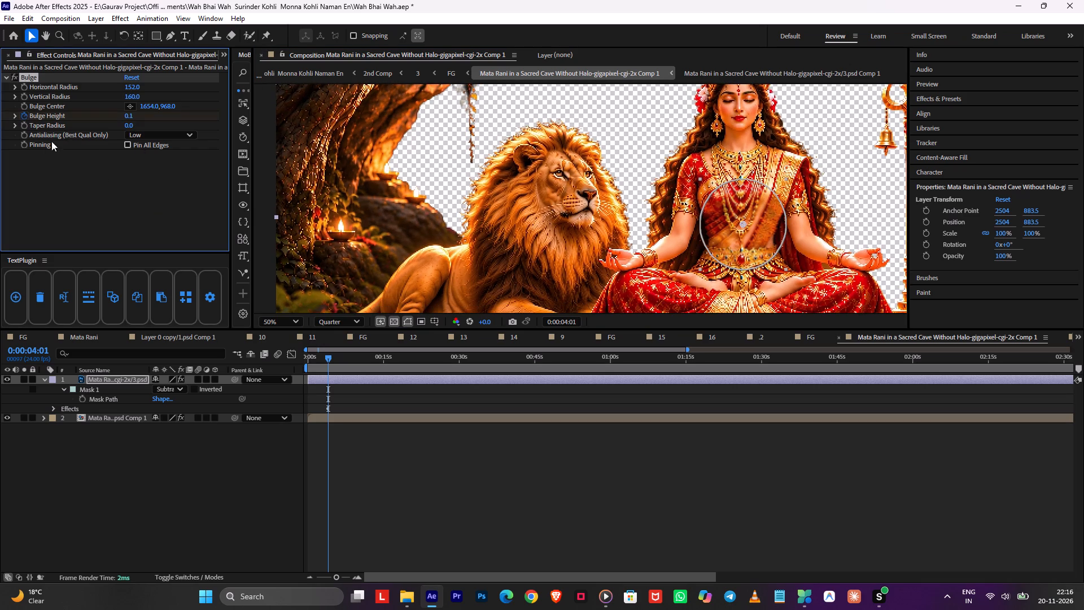
{"action": "key", "text": "u"}
{"action": "scroll", "coordinate": [279, 459], "scroll_direction": "up", "scroll_amount": 2, "text": "alt"}
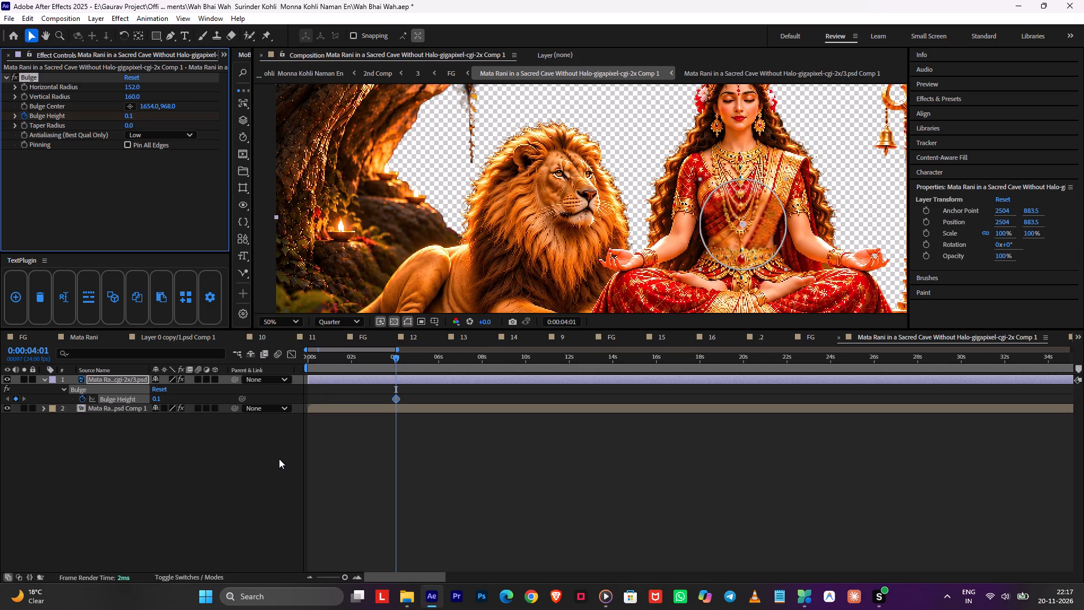
{"action": "left_click_drag", "start_coordinate": [390, 363], "coordinate": [167, 369]}
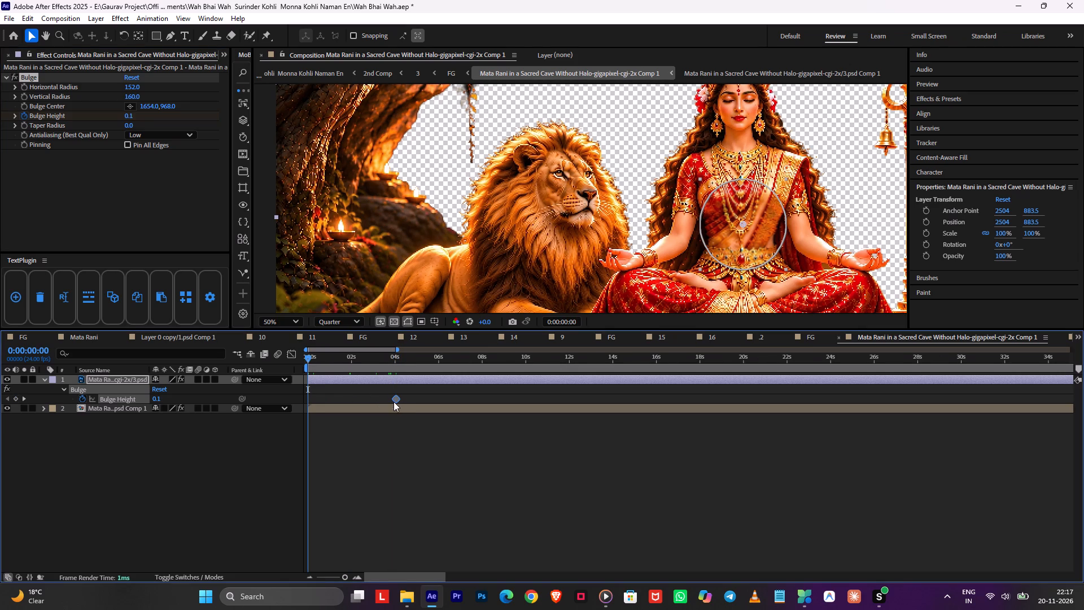
{"action": "left_click", "coordinate": [394, 402]}
{"action": "left_click", "coordinate": [388, 372]}
{"action": "scroll", "coordinate": [374, 380], "scroll_direction": "up", "scroll_amount": 2, "text": "alt"}
{"action": "left_click", "coordinate": [453, 358]}
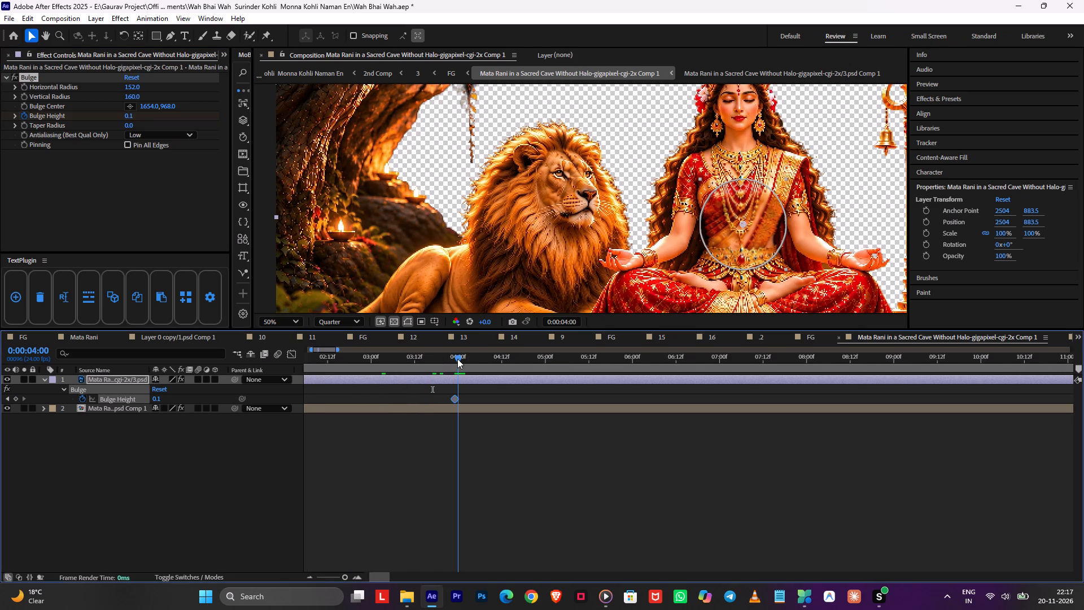
{"action": "left_click_drag", "start_coordinate": [454, 400], "coordinate": [460, 401]}
Keyframe Bulge Height at 0 on the first frame of the comp.
{"action": "left_click_drag", "start_coordinate": [458, 369], "coordinate": [357, 372]}
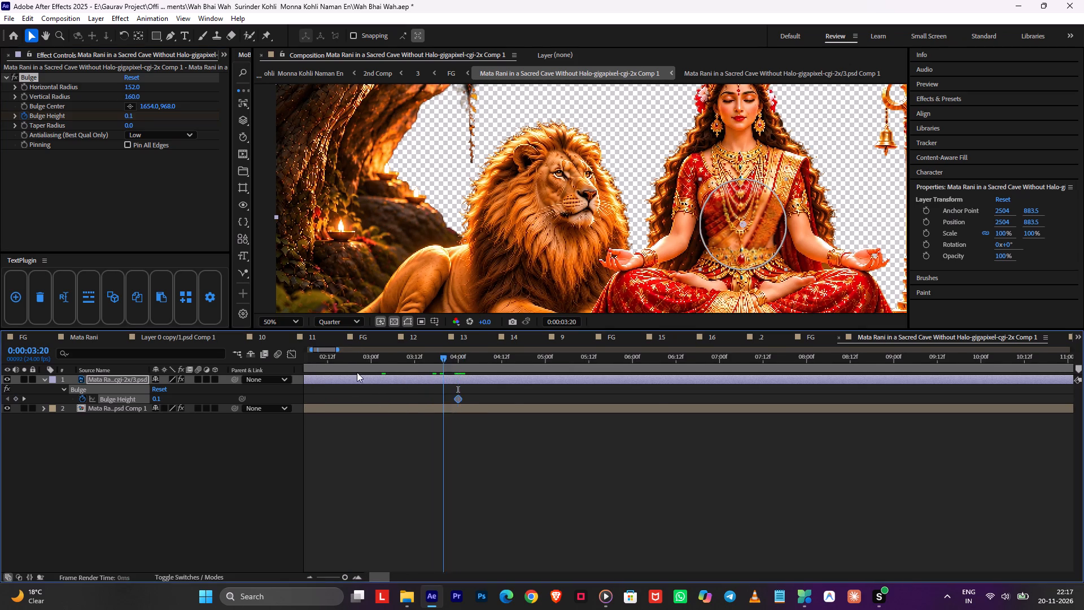
{"action": "left_click_drag", "start_coordinate": [357, 372], "coordinate": [177, 381]}
{"action": "left_click", "coordinate": [134, 120]}
{"action": "left_click", "coordinate": [132, 114]}
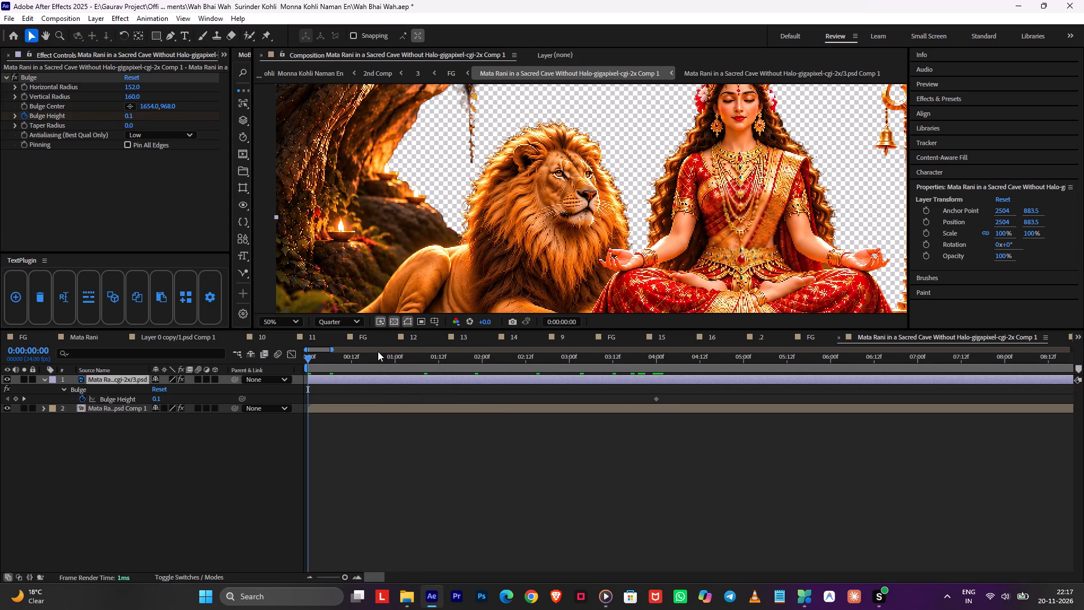
{"action": "key", "text": "0"}
{"action": "left_click", "coordinate": [489, 459]}
{"action": "left_click_drag", "start_coordinate": [402, 364], "coordinate": [117, 363]}
{"action": "left_click", "coordinate": [129, 116]}
{"action": "key", "text": "0"}
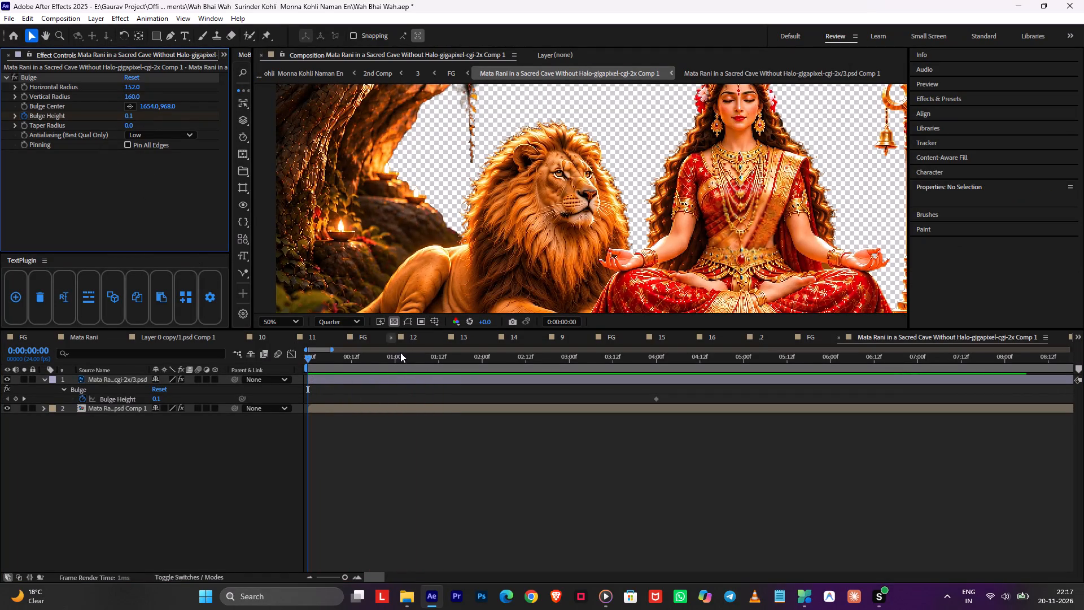
{"action": "left_click_drag", "start_coordinate": [344, 355], "coordinate": [216, 381]}
{"action": "left_click", "coordinate": [151, 398]}
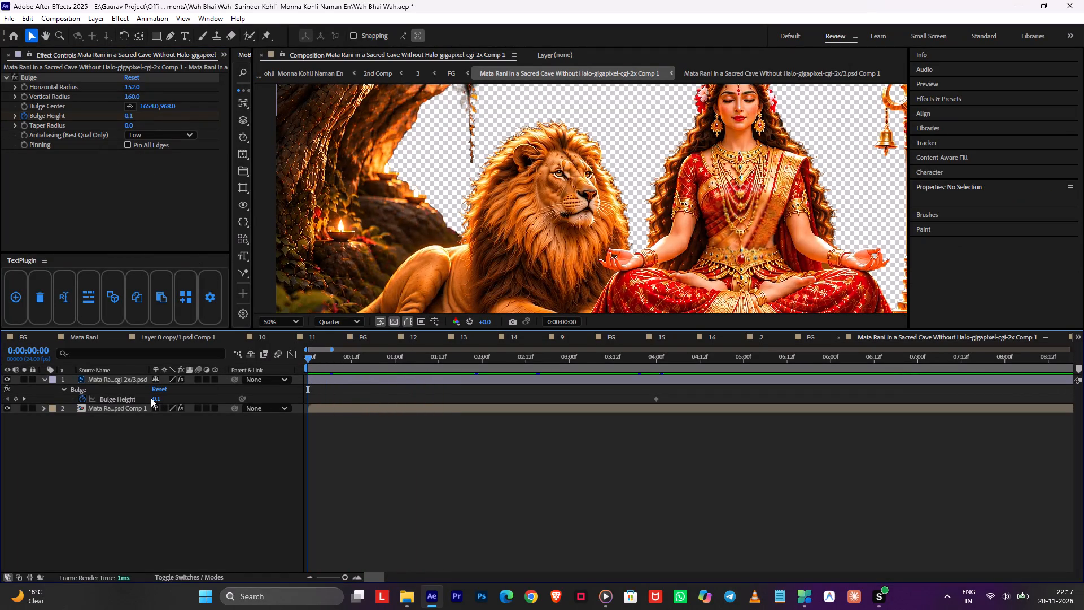
{"action": "left_click", "coordinate": [154, 398]}
{"action": "key", "text": "0"}
{"action": "left_click", "coordinate": [404, 467]}
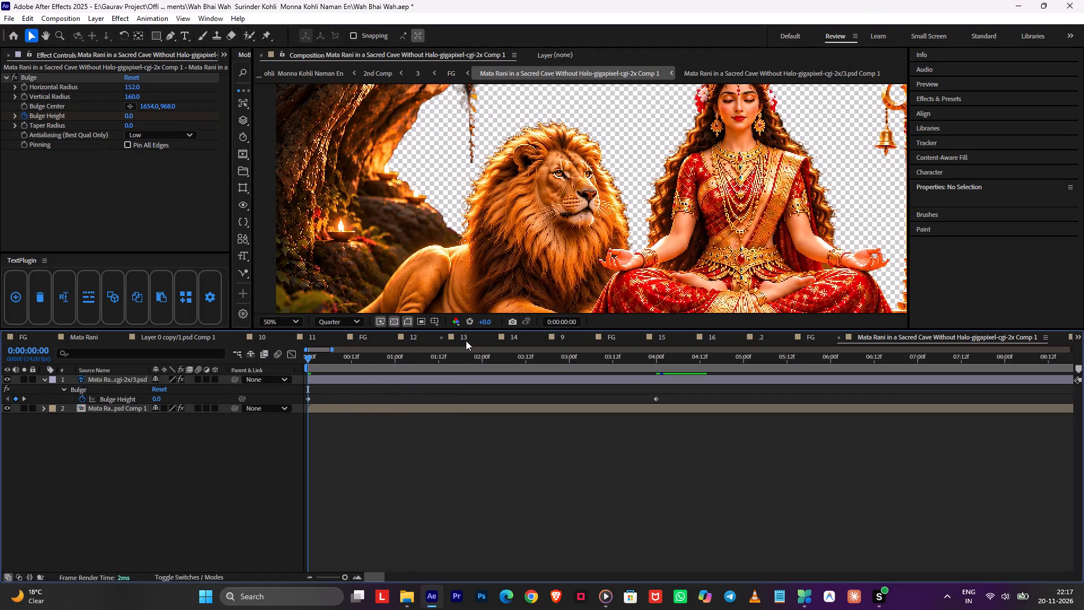
Copy the first Bulge Height keyframe and paste it at 6 seconds.
{"action": "left_click_drag", "start_coordinate": [454, 365], "coordinate": [939, 402]}
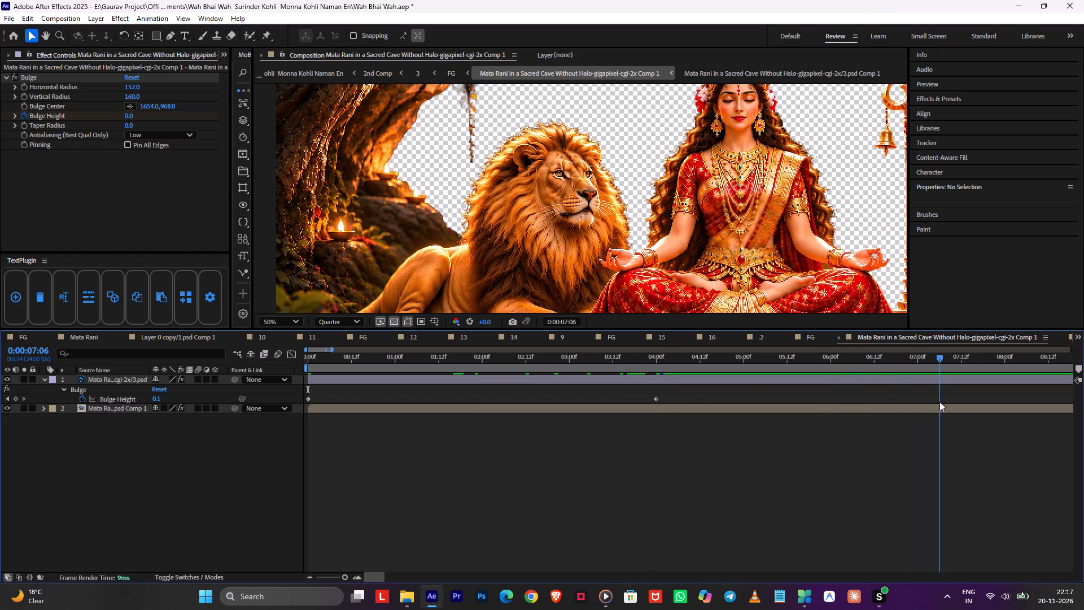
{"action": "left_click_drag", "start_coordinate": [939, 402], "coordinate": [831, 410]}
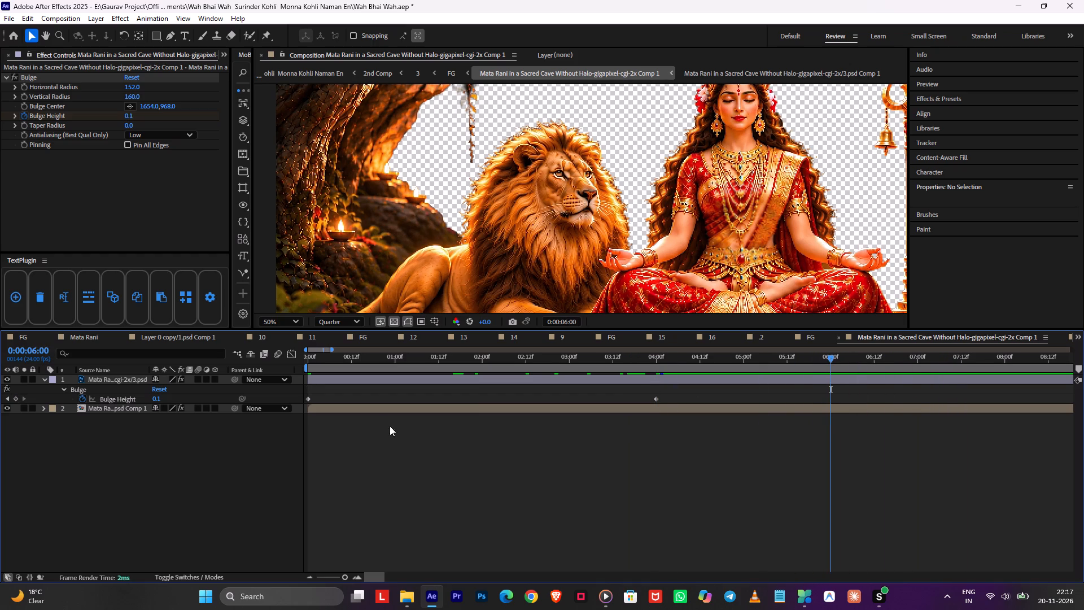
{"action": "left_click_drag", "start_coordinate": [347, 393], "coordinate": [269, 402]}
{"action": "key", "text": "ctrl+c"}
{"action": "key", "text": "ctrl+v"}
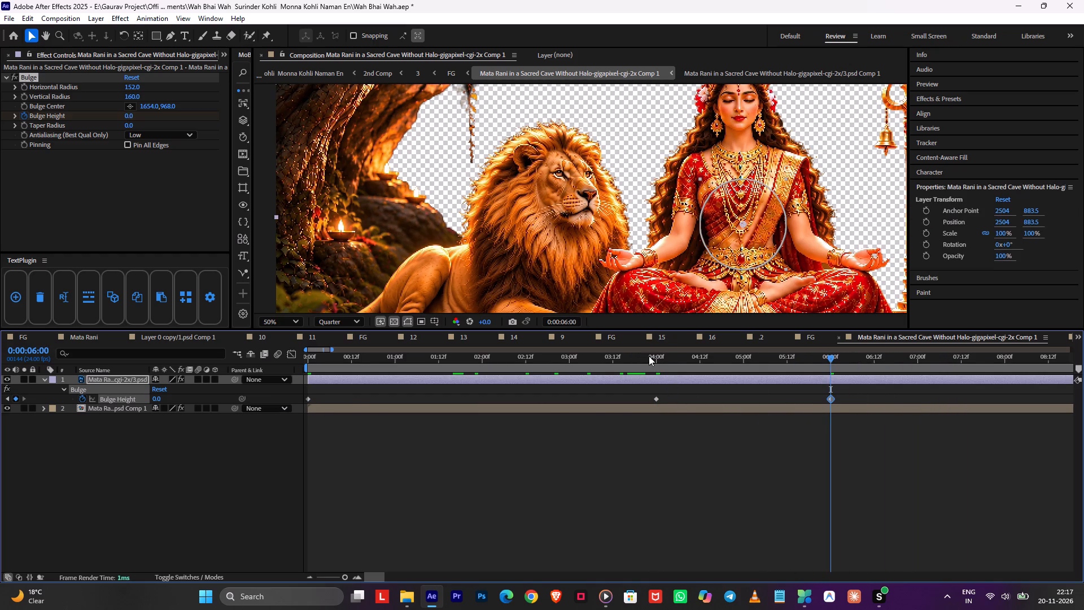
Move the middle Bulge Height keyframe to 3 seconds and apply Easy Ease to all three keyframes.
{"action": "left_click_drag", "start_coordinate": [648, 356], "coordinate": [569, 368]}
{"action": "left_click_drag", "start_coordinate": [654, 396], "coordinate": [654, 396]}
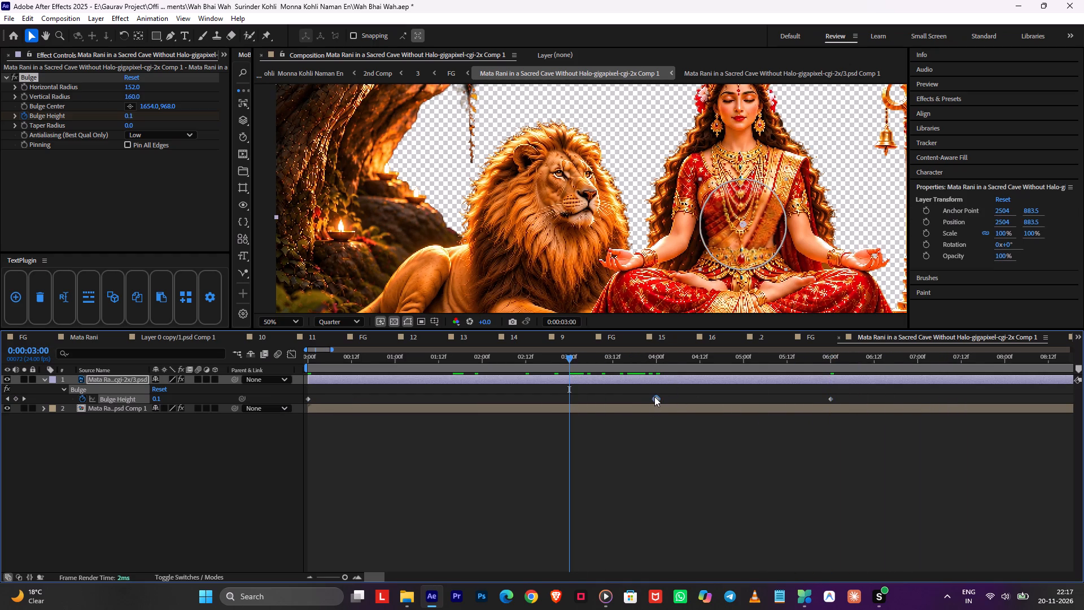
{"action": "left_click_drag", "start_coordinate": [654, 396], "coordinate": [568, 408]}
{"action": "left_click_drag", "start_coordinate": [845, 398], "coordinate": [65, 391]}
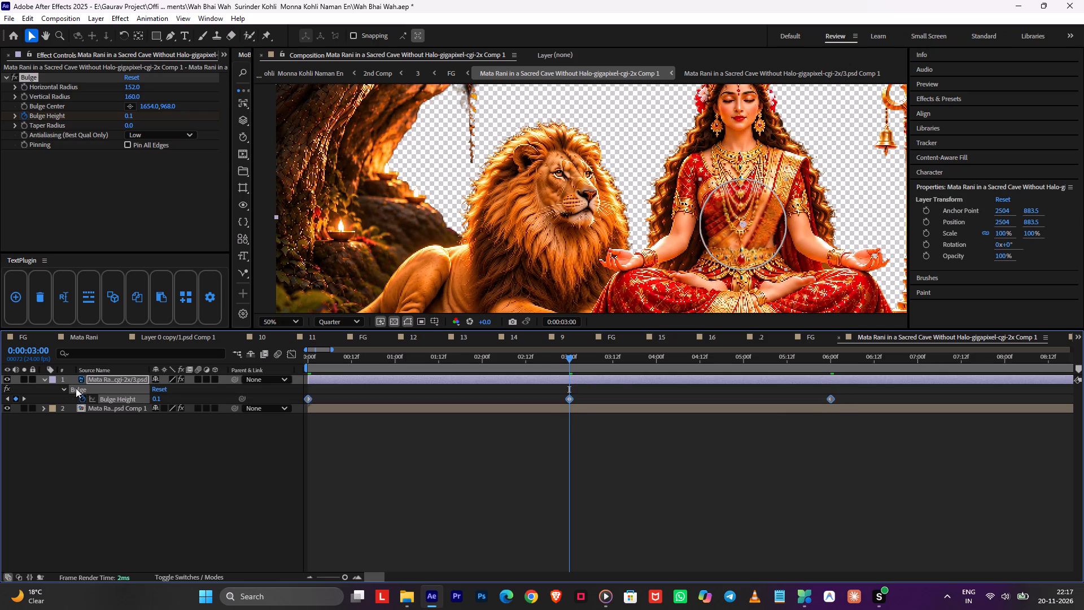
{"action": "key", "text": "F9"}
Add the expression loopOut('pingpong') to Bulge Height so the breathing motion repeats.
{"action": "left_click", "coordinate": [82, 397], "text": "alt"}
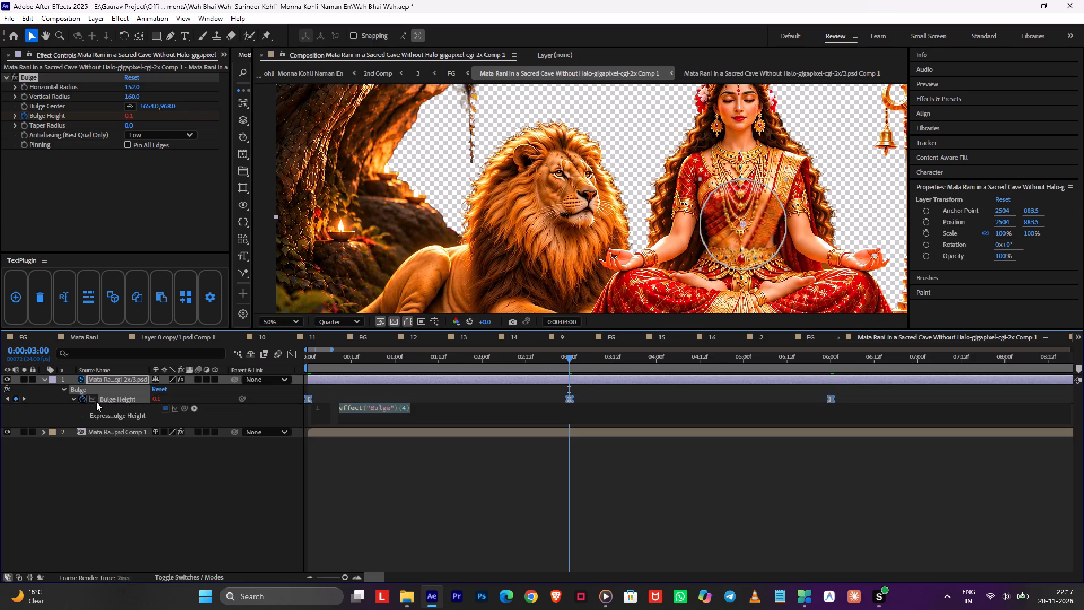
{"action": "type", "text": "lo"}
{"action": "key", "text": "o"}
{"action": "double_click", "coordinate": [368, 460]}
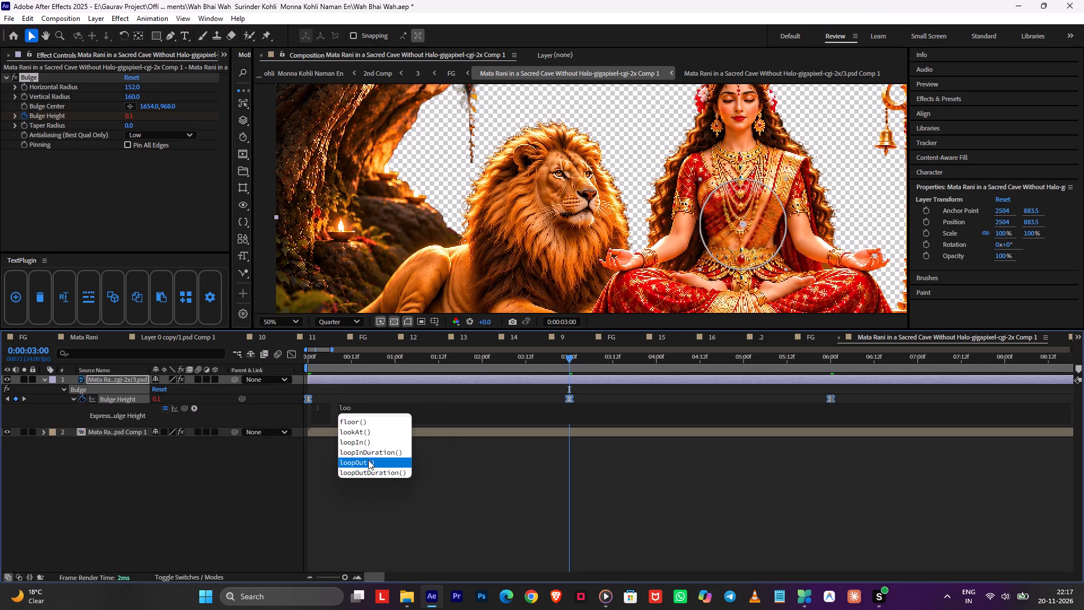
{"action": "type", "text": "'pi"}
{"action": "double_click", "coordinate": [388, 420]}
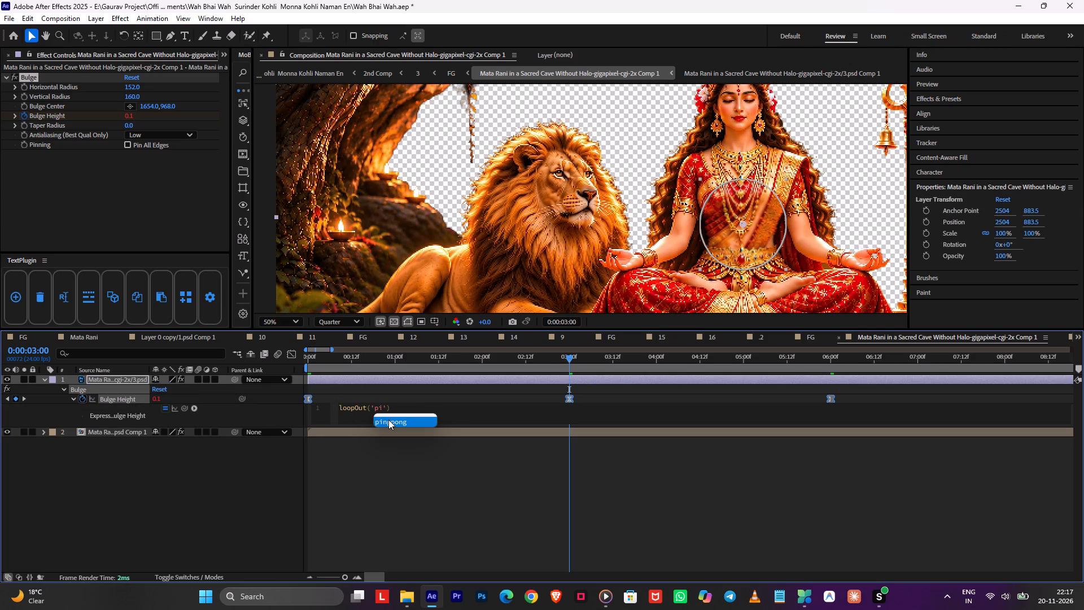
{"action": "double_click", "coordinate": [387, 420]}
{"action": "left_click", "coordinate": [354, 463]}
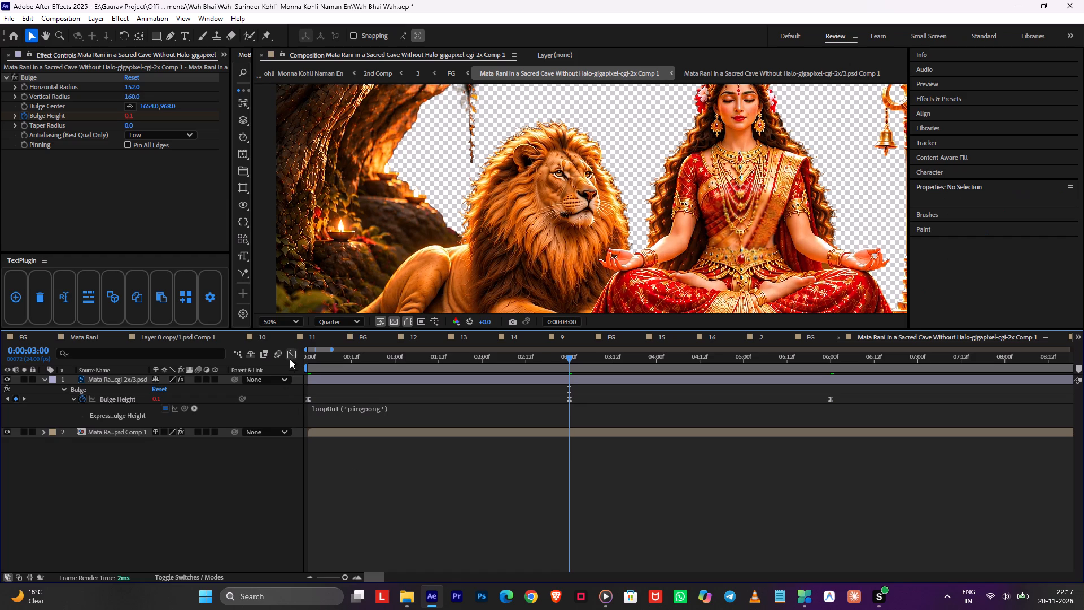
Lengthen the outgoing ease handles of the three Bulge Height keyframes slightly in the speed graph.
{"action": "left_click", "coordinate": [113, 397]}
{"action": "left_click", "coordinate": [289, 352]}
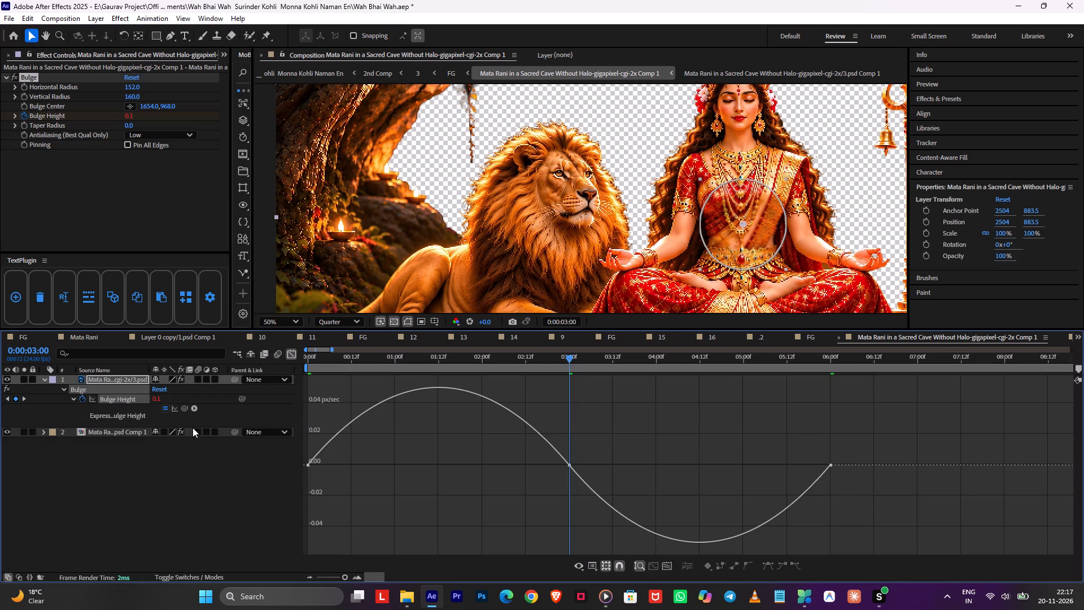
{"action": "left_click_drag", "start_coordinate": [873, 442], "coordinate": [161, 544]}
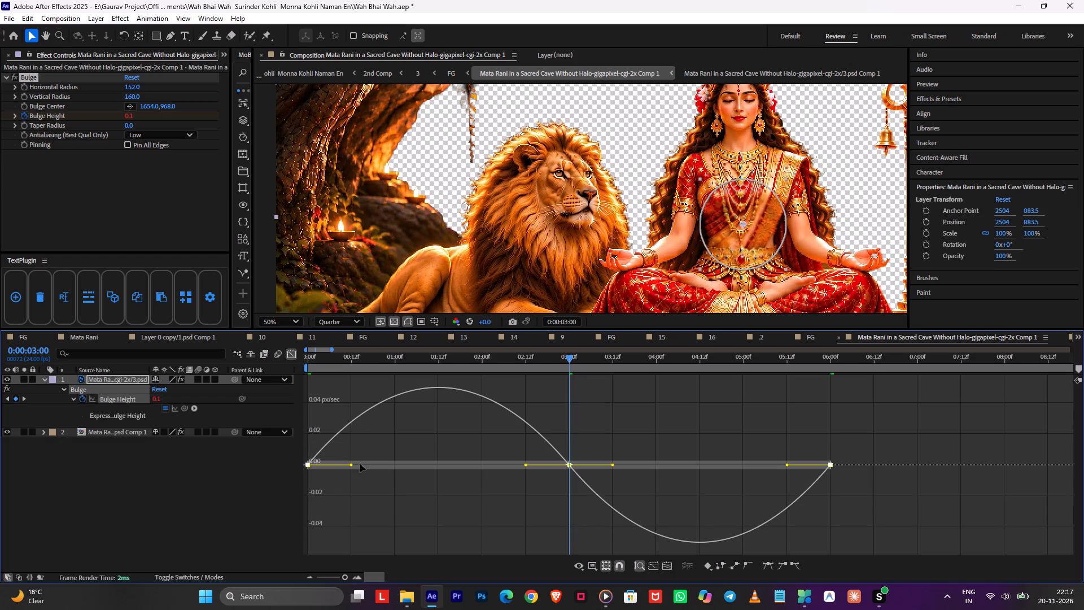
{"action": "left_click_drag", "start_coordinate": [353, 465], "coordinate": [360, 465]}
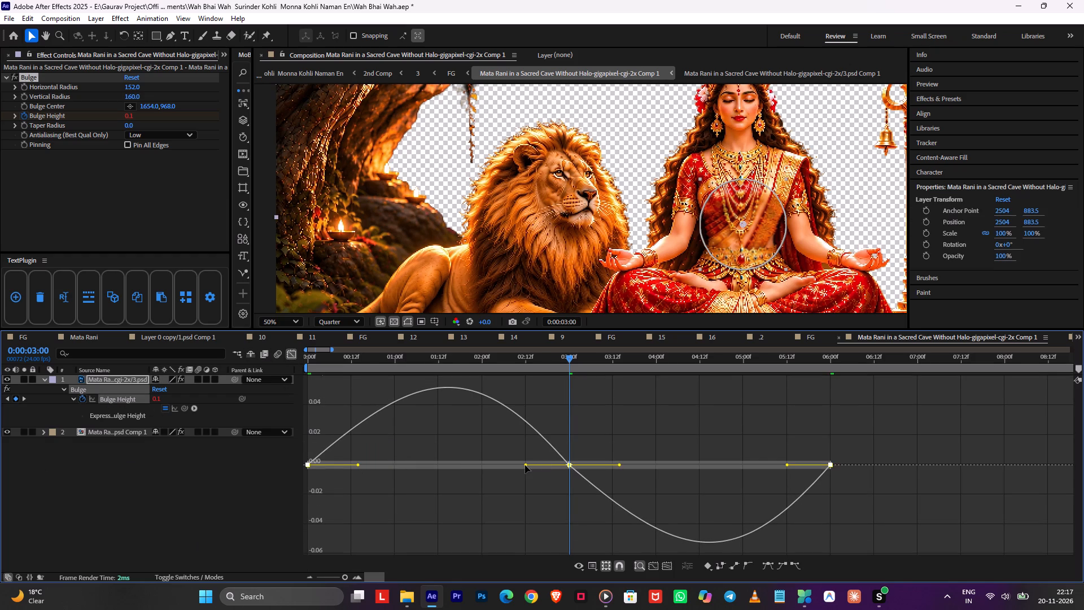
{"action": "left_click", "coordinate": [525, 465]}
{"action": "left_click", "coordinate": [289, 357]}
Return to the first frame, go up to the parent FG comp and save the project.
{"action": "left_click_drag", "start_coordinate": [382, 373], "coordinate": [175, 391]}
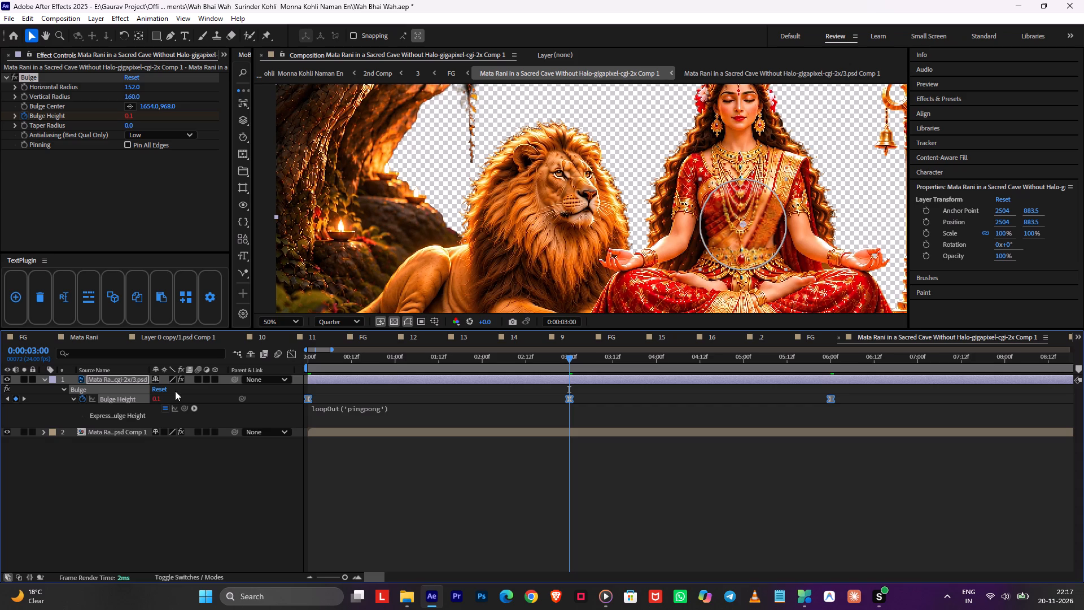
{"action": "left_click_drag", "start_coordinate": [175, 391], "coordinate": [154, 395]}
{"action": "left_click_drag", "start_coordinate": [346, 367], "coordinate": [165, 379]}
{"action": "left_click", "coordinate": [370, 470]}
{"action": "key", "text": "Tab"}
{"action": "left_click", "coordinate": [234, 473]}
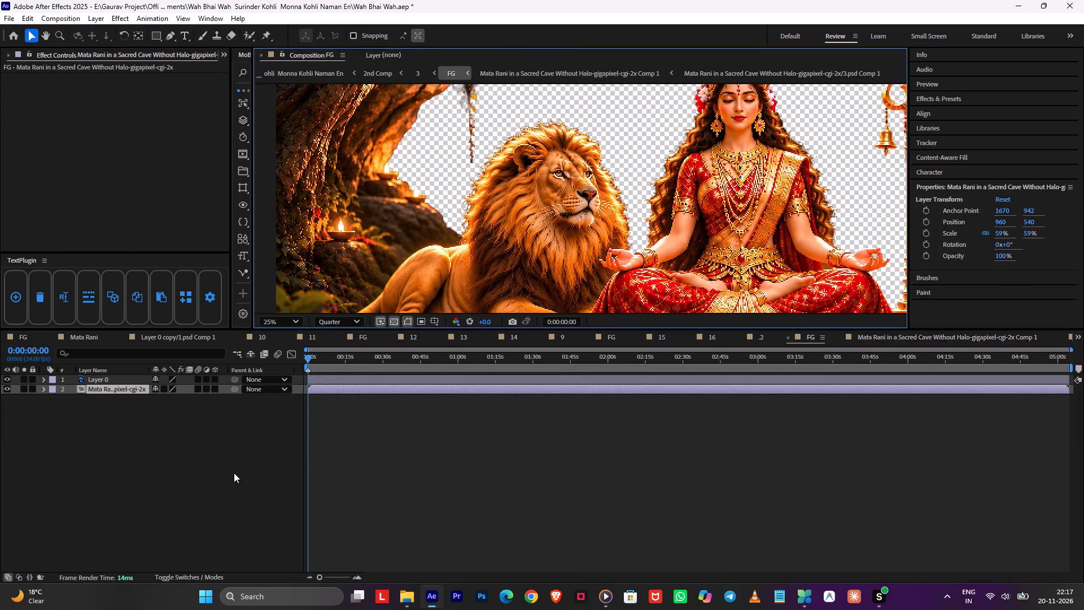
{"action": "key", "text": "ctrl+s"}
Play back the breathing motion in FG and in 2nd Comp from about 0:03:53, and save the project.
{"action": "key", "text": "space"}
{"action": "key", "text": "Tab"}
{"action": "left_click", "coordinate": [320, 429]}
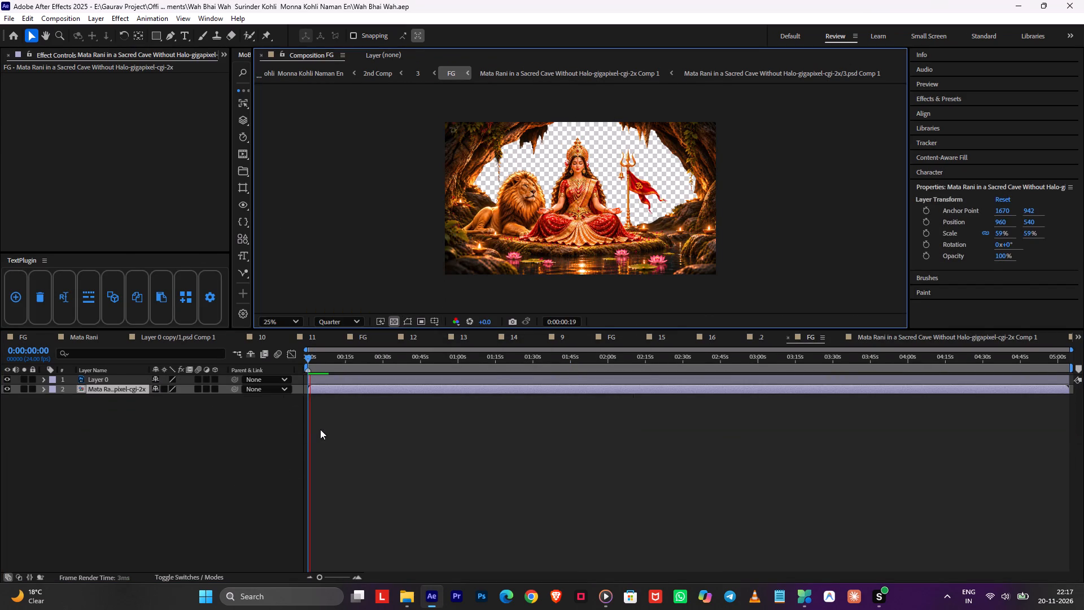
{"action": "left_click_drag", "start_coordinate": [375, 361], "coordinate": [232, 363]}
{"action": "key", "text": "Tab"}
{"action": "left_click", "coordinate": [165, 363]}
{"action": "key", "text": "space"}
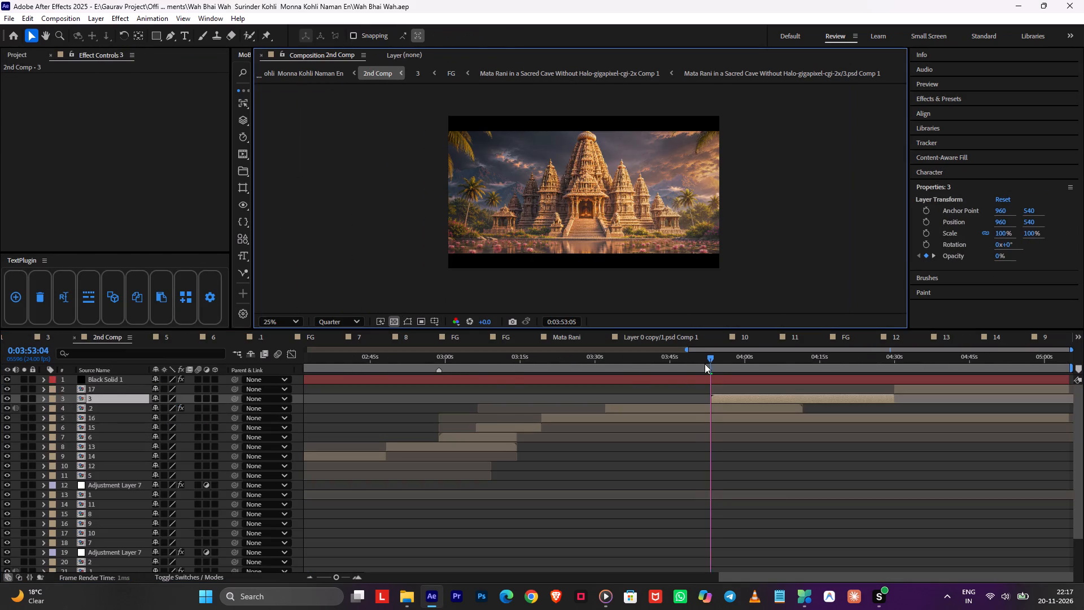
{"action": "scroll", "coordinate": [741, 223], "scroll_direction": "up", "scroll_amount": 1}
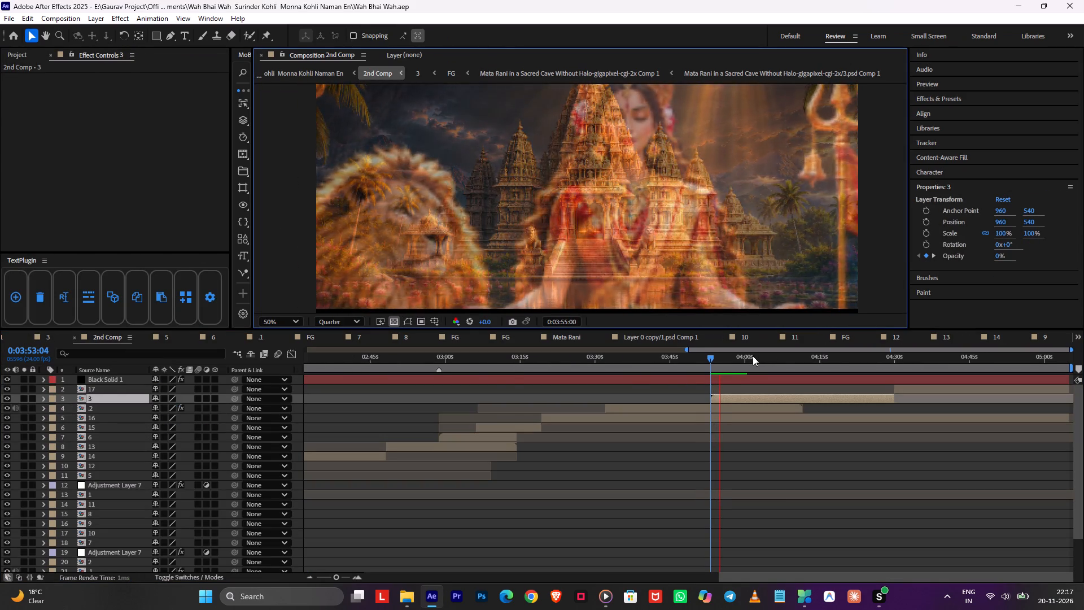
{"action": "left_click", "coordinate": [742, 363]}
{"action": "key", "text": "space"}
{"action": "scroll", "coordinate": [778, 242], "scroll_direction": "down", "scroll_amount": 1}
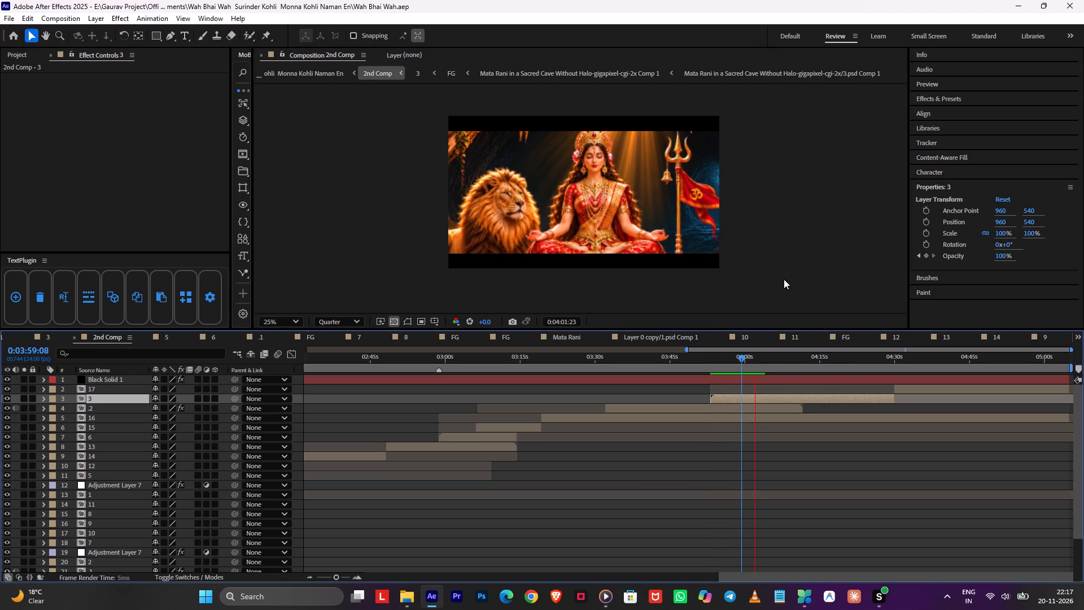
{"action": "scroll", "coordinate": [791, 396], "scroll_direction": "down", "scroll_amount": 2, "text": "alt"}
{"action": "left_click", "coordinate": [948, 455]}
{"action": "key", "text": "ctrl+s"}
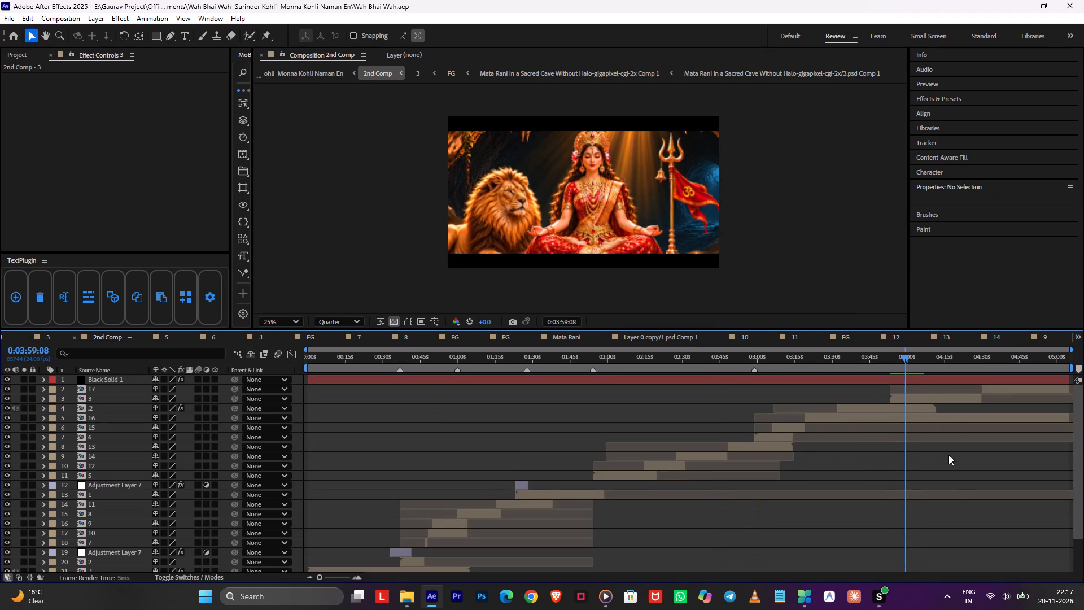
Check comp 3's motion in 2nd Comp from about 0:04:05 to 0:04:21.
{"action": "scroll", "coordinate": [949, 446], "scroll_direction": "up", "scroll_amount": 1, "text": "alt"}
{"action": "middle_click_drag", "start_coordinate": [949, 442], "coordinate": [706, 441]}
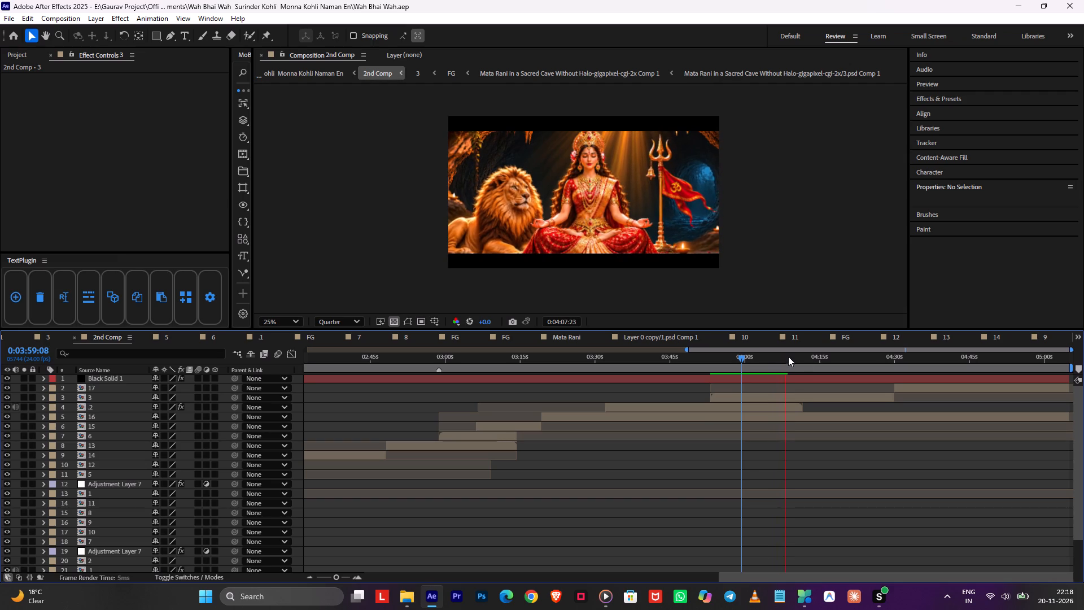
{"action": "left_click_drag", "start_coordinate": [793, 361], "coordinate": [771, 365]}
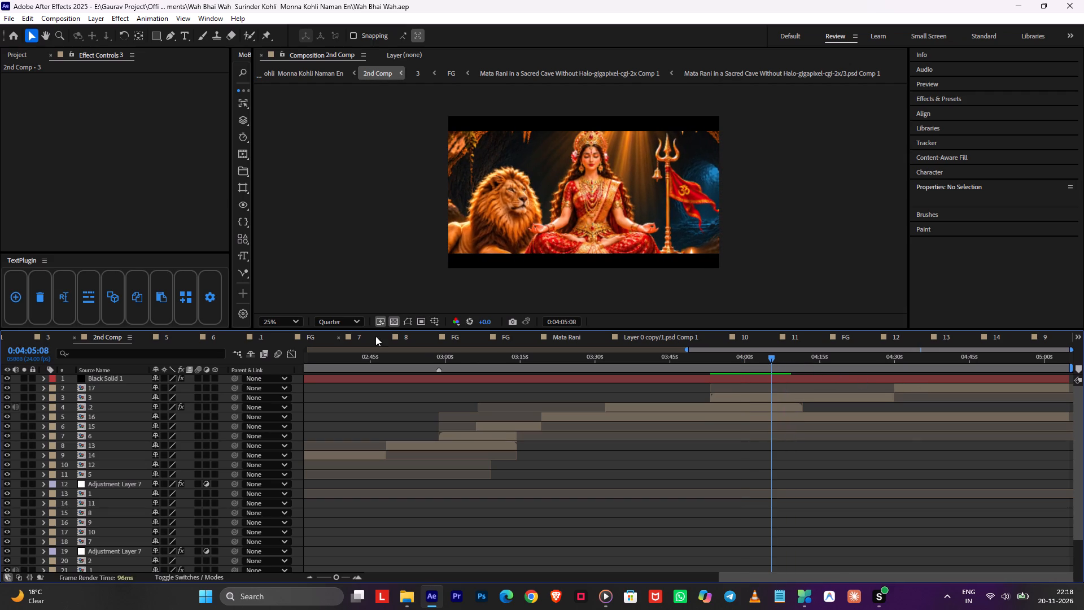
{"action": "left_click", "coordinate": [351, 319]}
{"action": "left_click", "coordinate": [345, 394]}
{"action": "key", "text": "space"}
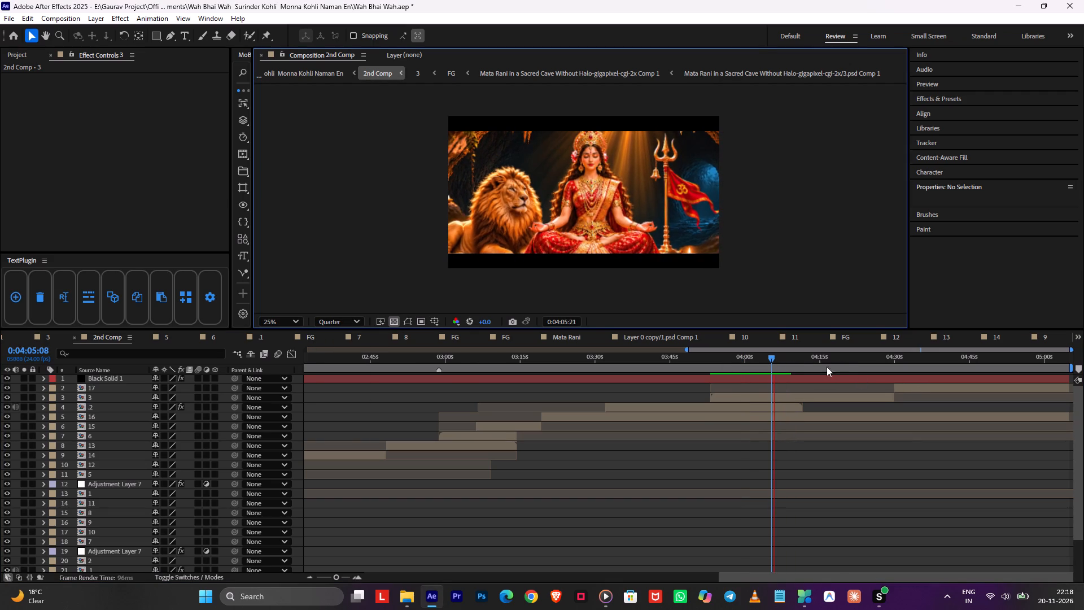
{"action": "left_click", "coordinate": [789, 361]}
{"action": "key", "text": "space"}
{"action": "left_click_drag", "start_coordinate": [806, 360], "coordinate": [852, 367]}
{"action": "key", "text": "space"}
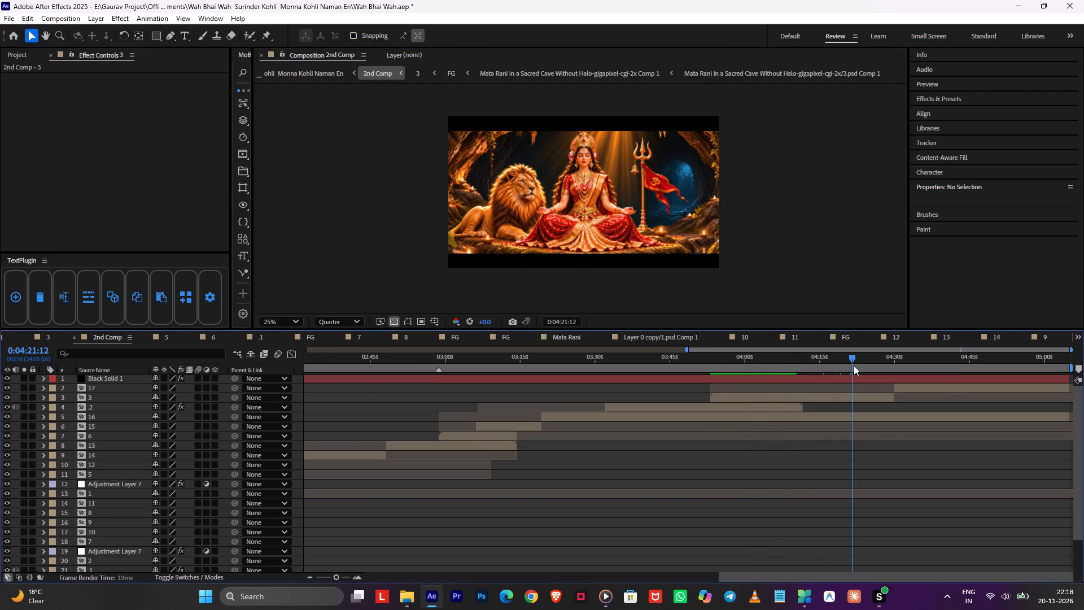
{"action": "key", "text": "space"}
Find comp 3's 30-second point, shift layer 17 in 2nd Comp to start there at about 0:04:23:04, and save.
{"action": "double_click", "coordinate": [870, 401]}
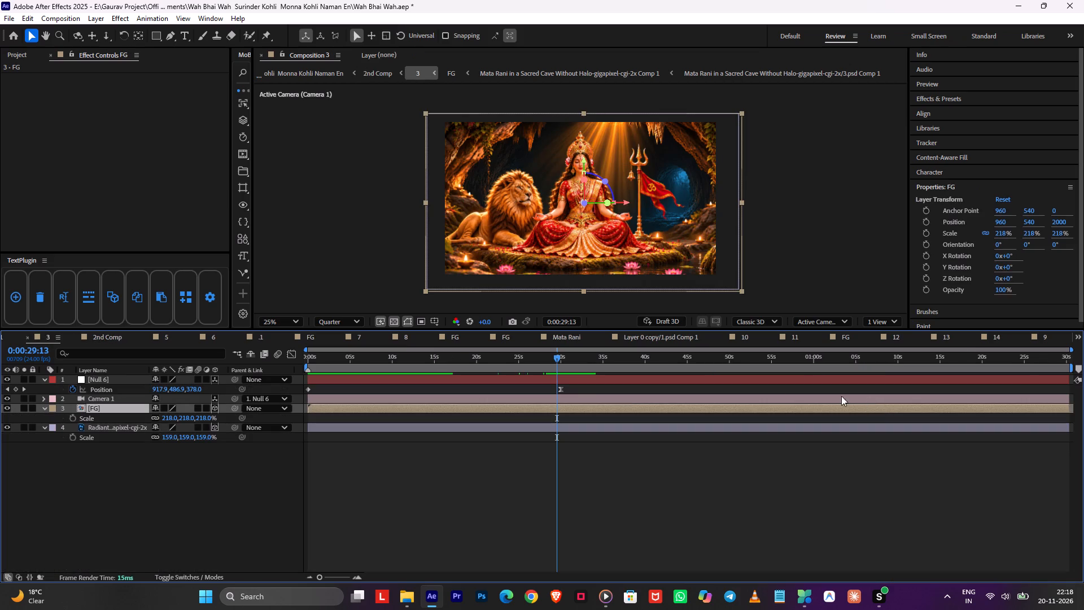
{"action": "left_click", "coordinate": [563, 358]}
{"action": "key", "text": "Tab"}
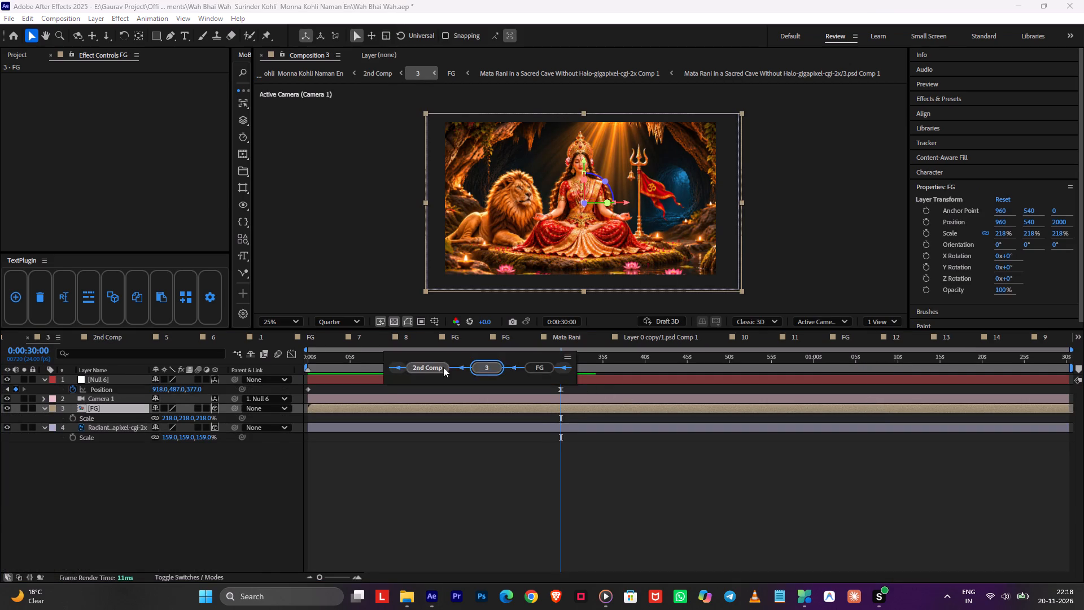
{"action": "left_click", "coordinate": [432, 367]}
{"action": "left_click_drag", "start_coordinate": [899, 386], "coordinate": [869, 389]}
{"action": "scroll", "coordinate": [901, 387], "scroll_direction": "down", "scroll_amount": 1, "text": "alt"}
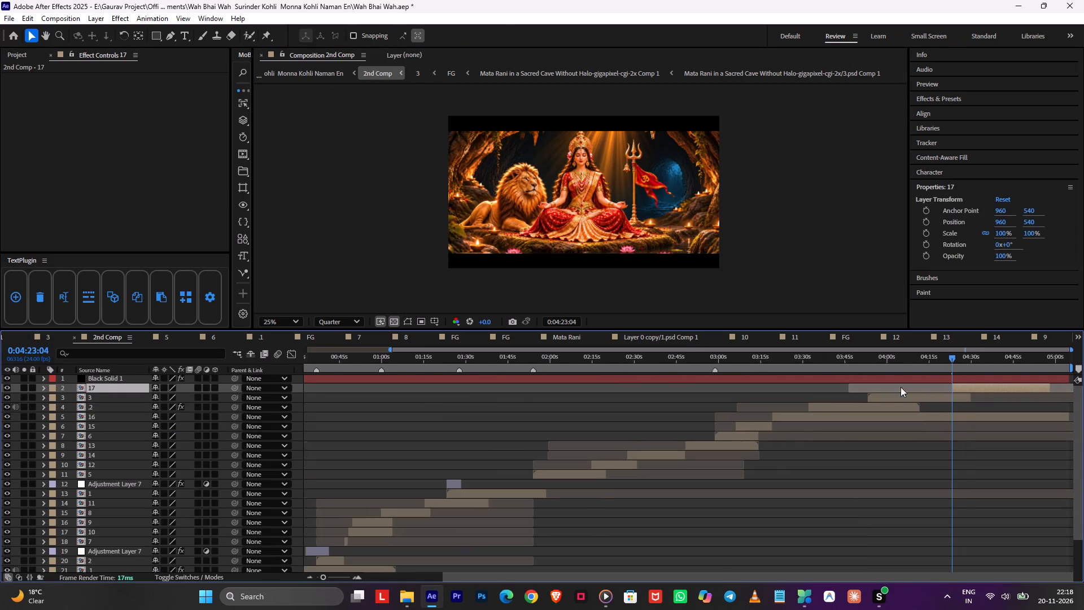
{"action": "scroll", "coordinate": [901, 387], "scroll_direction": "down", "scroll_amount": 1, "text": "alt"}
{"action": "key", "text": "ctrl+s"}
Locate the many-armed goddess shot near 0:00:57 in 2nd Comp and duplicate its layer 9.
{"action": "left_click", "coordinate": [801, 363]}
{"action": "left_click_drag", "start_coordinate": [802, 362], "coordinate": [539, 397]}
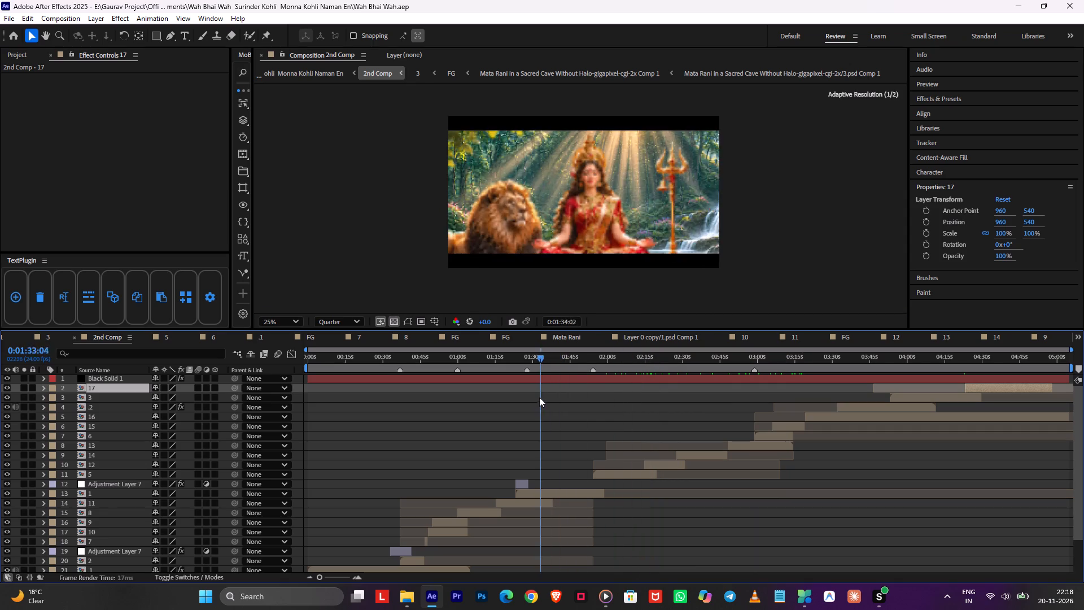
{"action": "left_click_drag", "start_coordinate": [539, 397], "coordinate": [459, 419]}
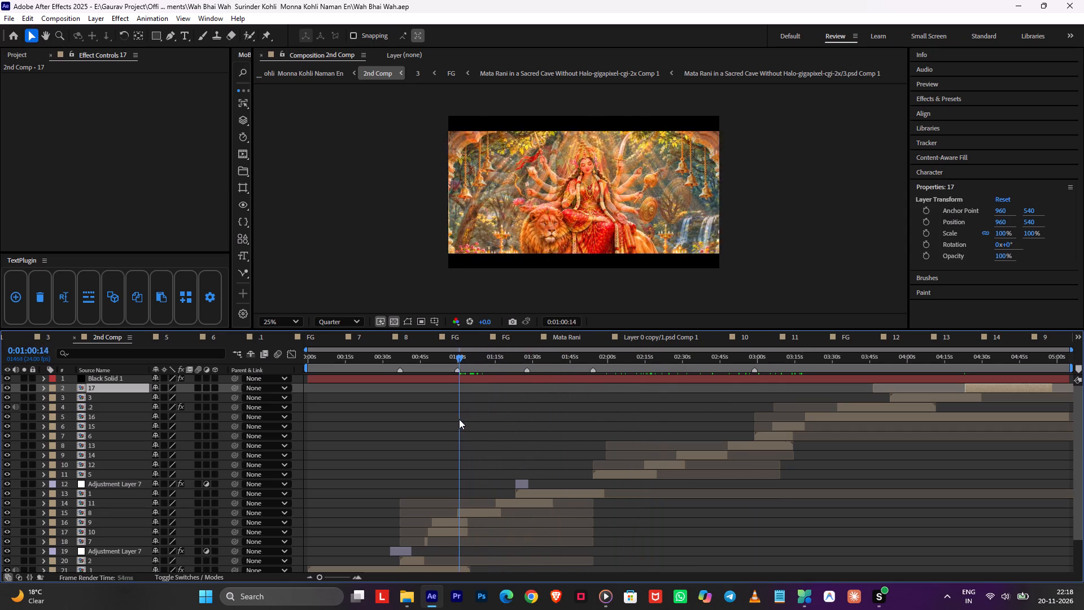
{"action": "left_click_drag", "start_coordinate": [459, 419], "coordinate": [452, 420]}
{"action": "left_click", "coordinate": [448, 522]}
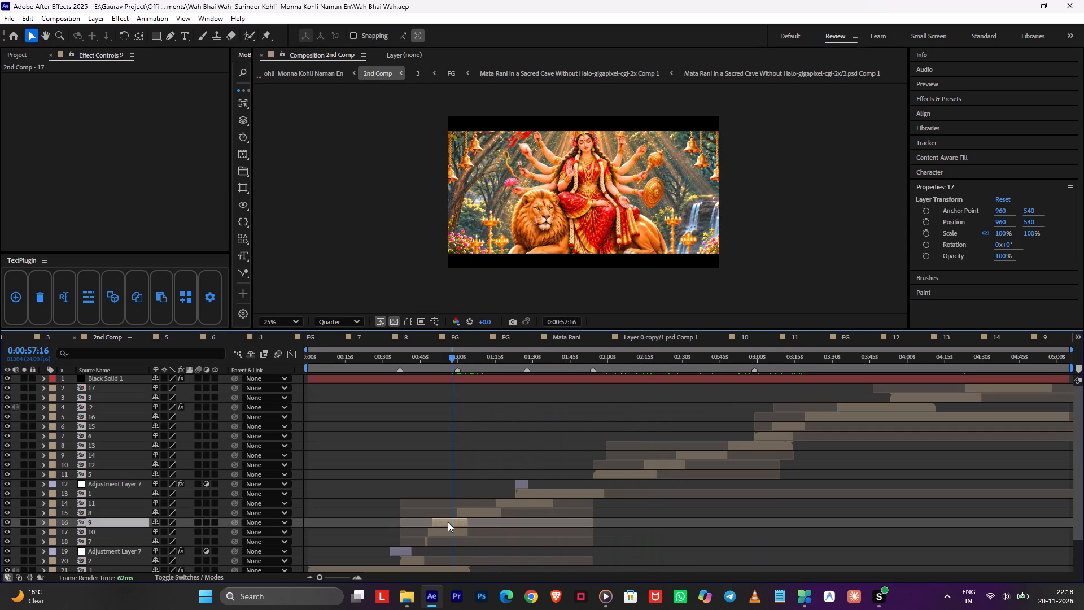
{"action": "key", "text": "ctrl+d"}
Reveal layer 9's source comp in the project and duplicate that comp.
{"action": "right_click", "coordinate": [457, 521]}
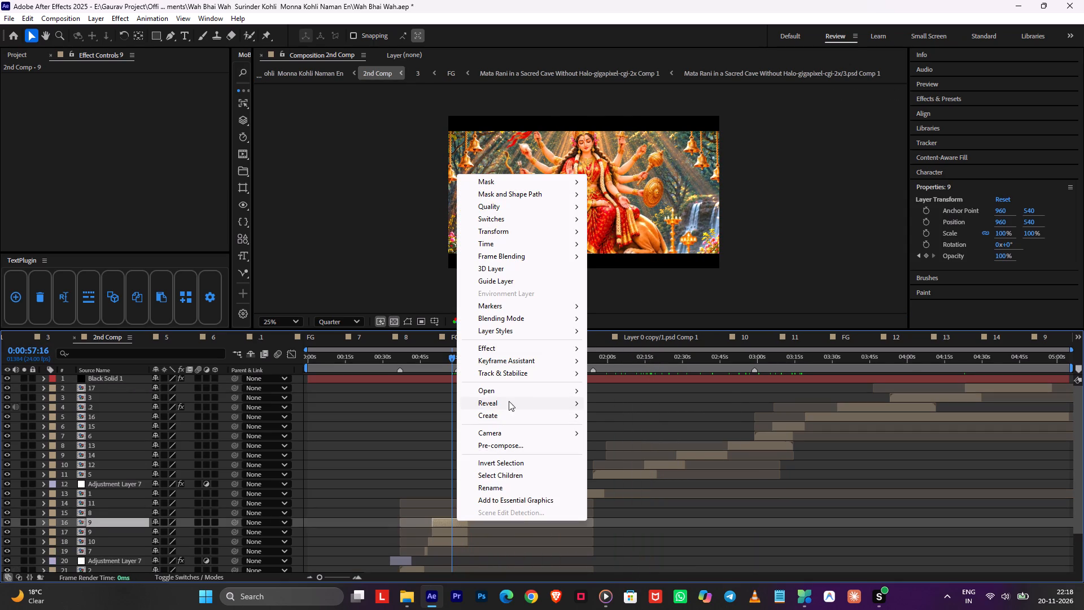
{"action": "left_click", "coordinate": [627, 408]}
{"action": "left_click", "coordinate": [627, 412]}
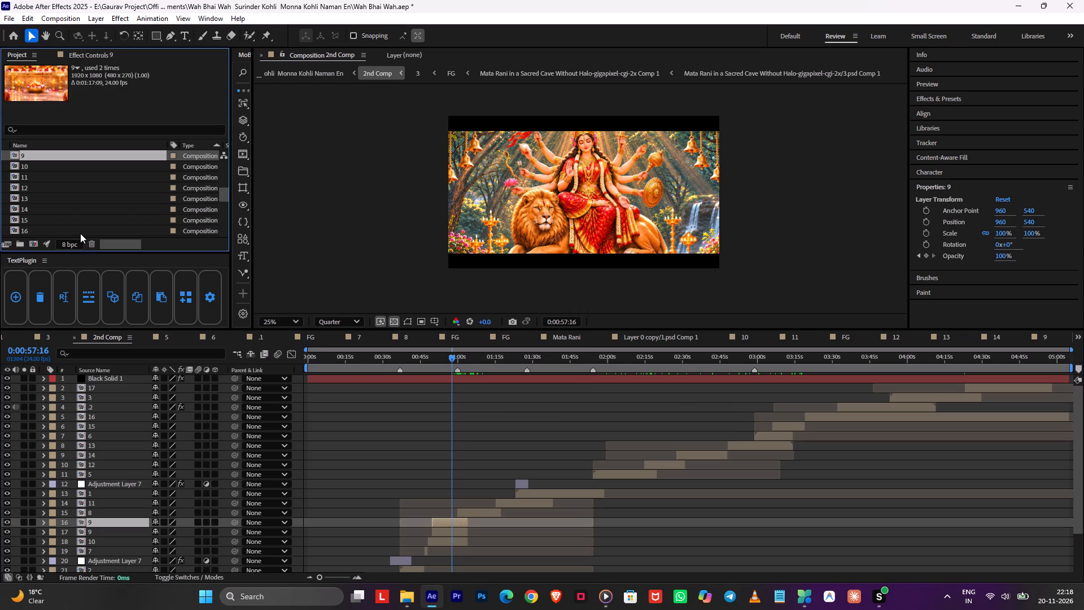
{"action": "key", "text": "ctrl+d"}
Replace the duplicated layer 9 with the new comp 18 and place it directly below Black Solid 1.
{"action": "left_click_drag", "start_coordinate": [23, 155], "coordinate": [96, 515]}
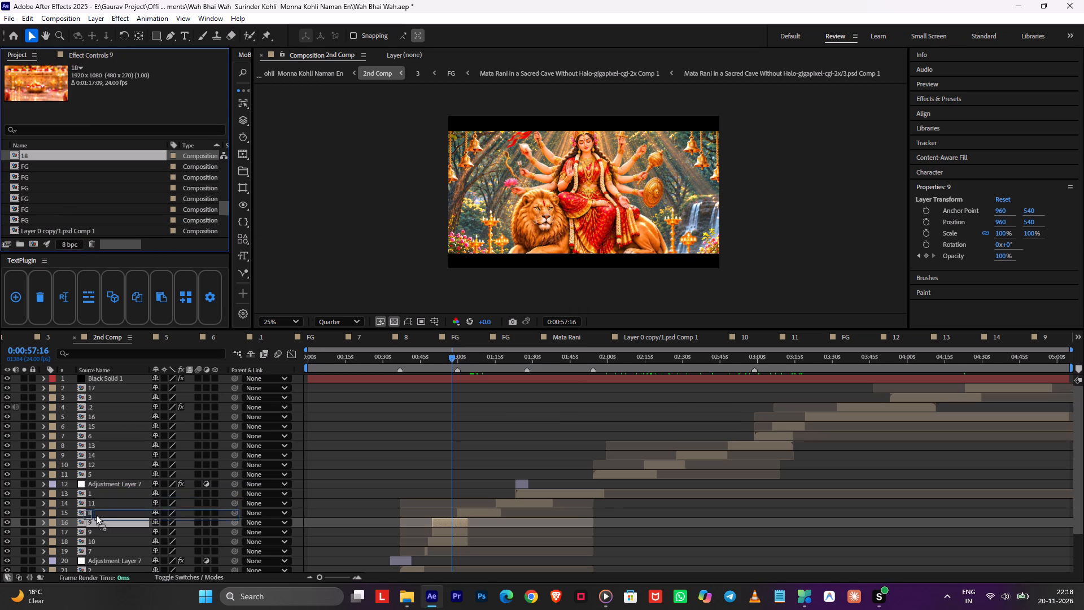
{"action": "left_click_drag", "start_coordinate": [96, 515], "coordinate": [93, 522]}
{"action": "left_click_drag", "start_coordinate": [99, 521], "coordinate": [136, 384]}
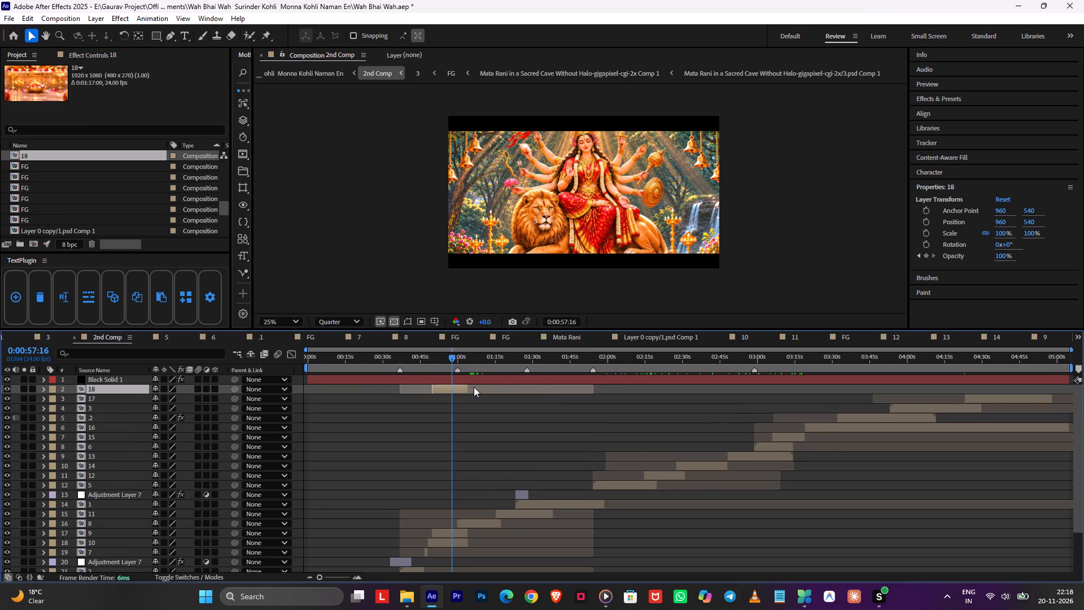
Move layer 18 to start with layer 17, extend its end to the comp's end, play the cut and save.
{"action": "left_click_drag", "start_coordinate": [453, 390], "coordinate": [979, 400]}
{"action": "left_click_drag", "start_coordinate": [1004, 390], "coordinate": [1083, 390]}
{"action": "left_click_drag", "start_coordinate": [978, 355], "coordinate": [963, 359]}
{"action": "key", "text": "space"}
{"action": "scroll", "coordinate": [973, 398], "scroll_direction": "up", "scroll_amount": 2, "text": "alt"}
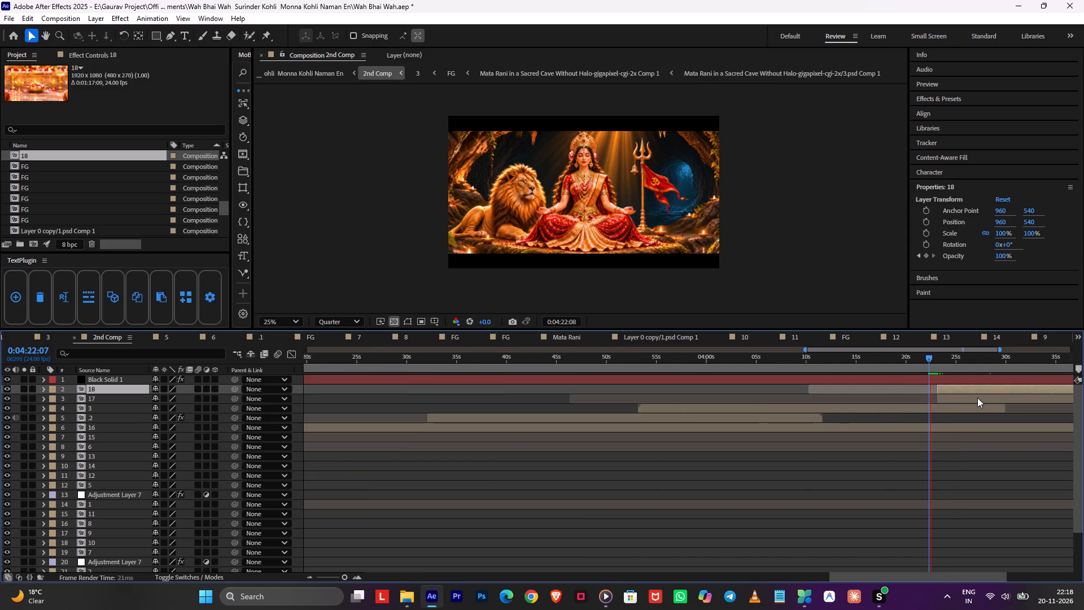
{"action": "key", "text": "ctrl+s"}
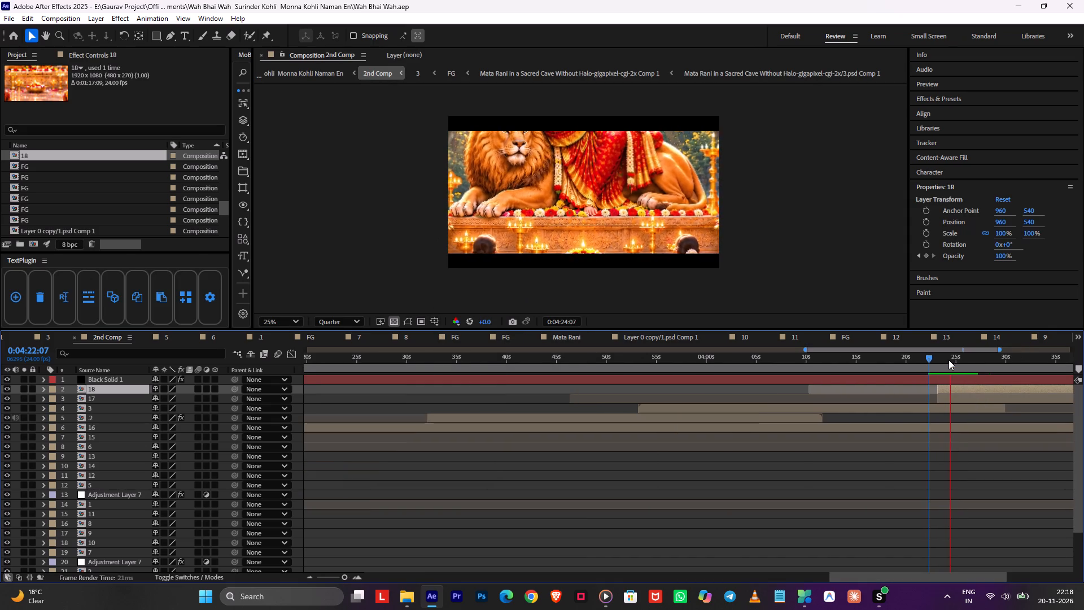
Replay the cut into layer 18 and shift the layer to start at 0:04:23:22.
{"action": "left_click_drag", "start_coordinate": [948, 360], "coordinate": [933, 361]}
{"action": "key", "text": "space"}
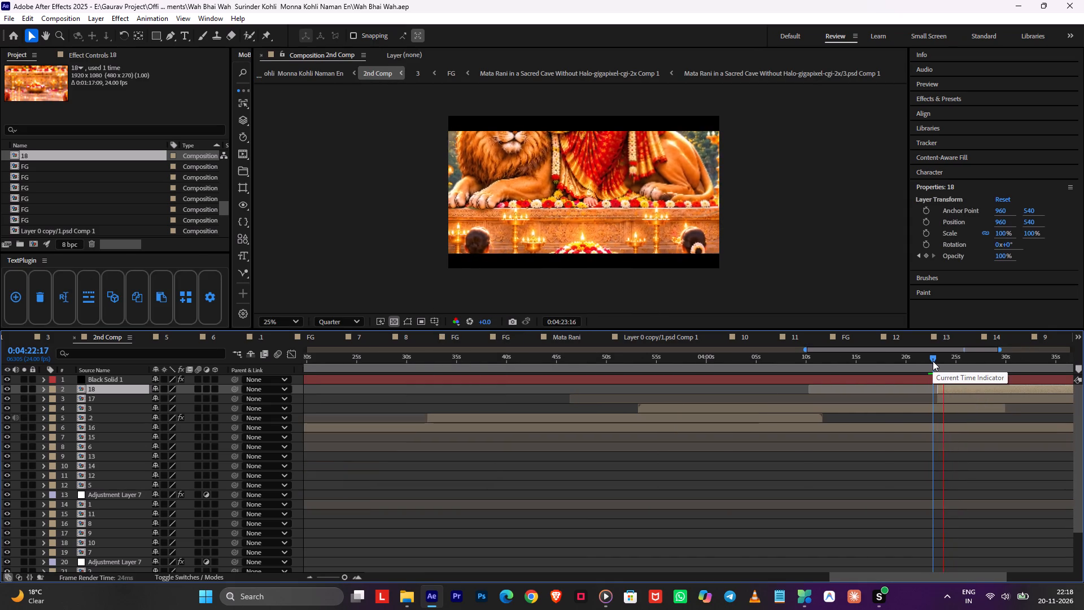
{"action": "key", "text": "space"}
{"action": "left_click_drag", "start_coordinate": [946, 391], "coordinate": [953, 391]}
Hide layer 17, replay the transition into layer 18 and save the project.
{"action": "left_click", "coordinate": [953, 399]}
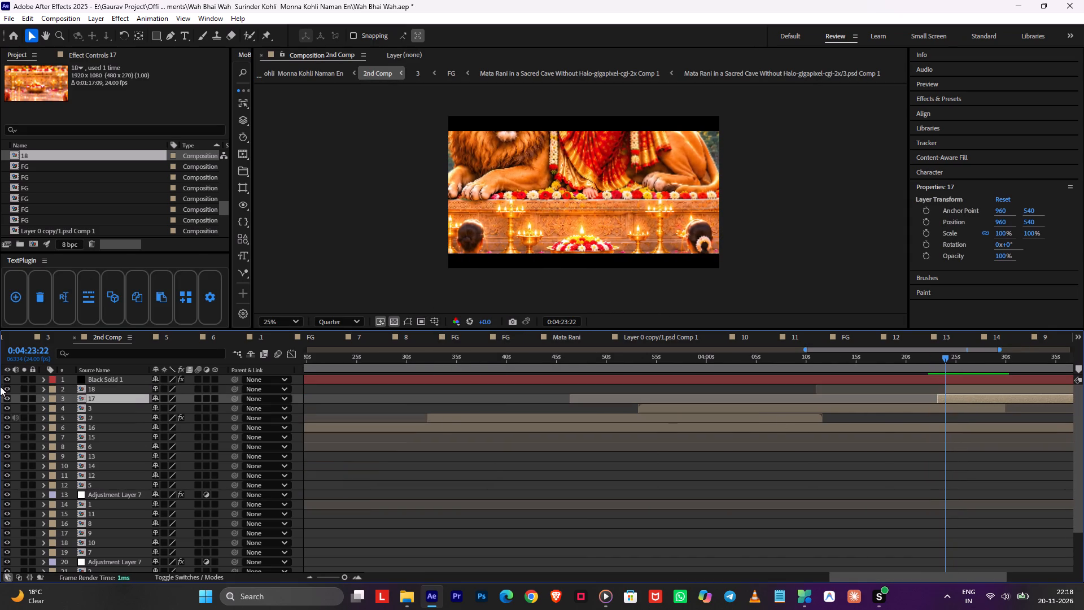
{"action": "left_click", "coordinate": [7, 400]}
{"action": "left_click", "coordinate": [943, 358]}
{"action": "left_click_drag", "start_coordinate": [943, 358], "coordinate": [935, 368]}
{"action": "key", "text": "space"}
{"action": "scroll", "coordinate": [943, 382], "scroll_direction": "up", "scroll_amount": 2, "text": "alt"}
{"action": "key", "text": "ctrl+s"}
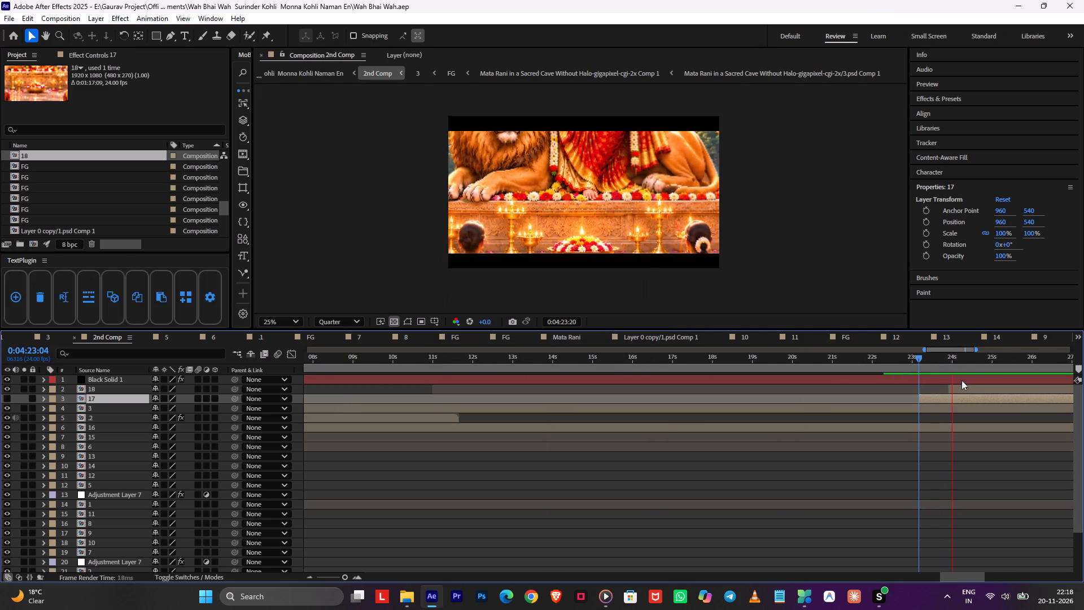
Copy layer .2's two opacity fade-in keyframes and paste them onto layer 18 at 0:04:23:22.
{"action": "left_click", "coordinate": [949, 359]}
{"action": "left_click", "coordinate": [957, 393]}
{"action": "scroll", "coordinate": [952, 389], "scroll_direction": "down", "scroll_amount": 2, "text": "alt"}
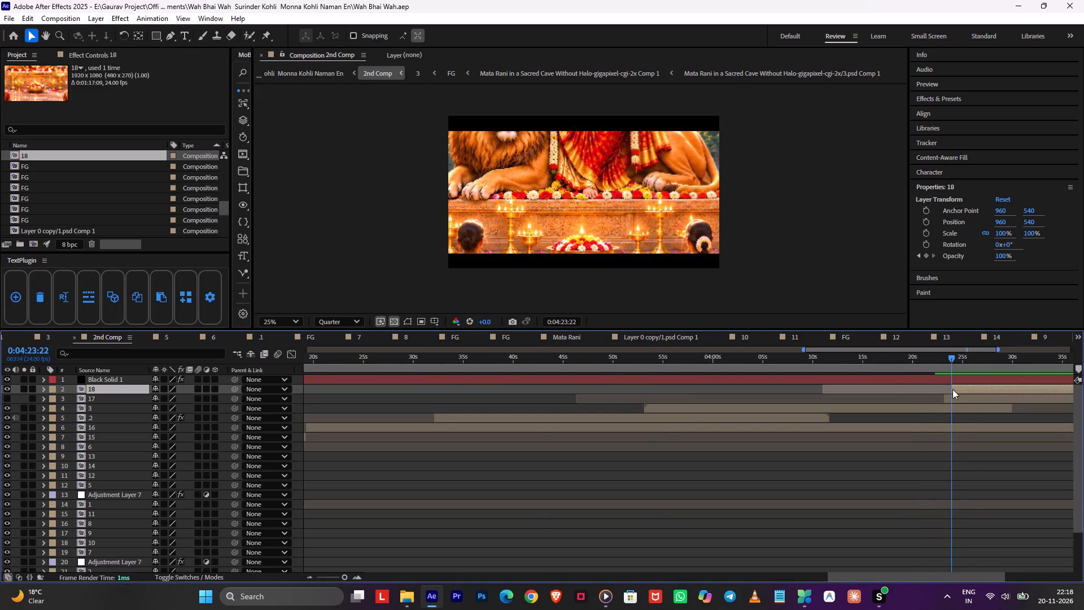
{"action": "left_click", "coordinate": [698, 416]}
{"action": "key", "text": "t"}
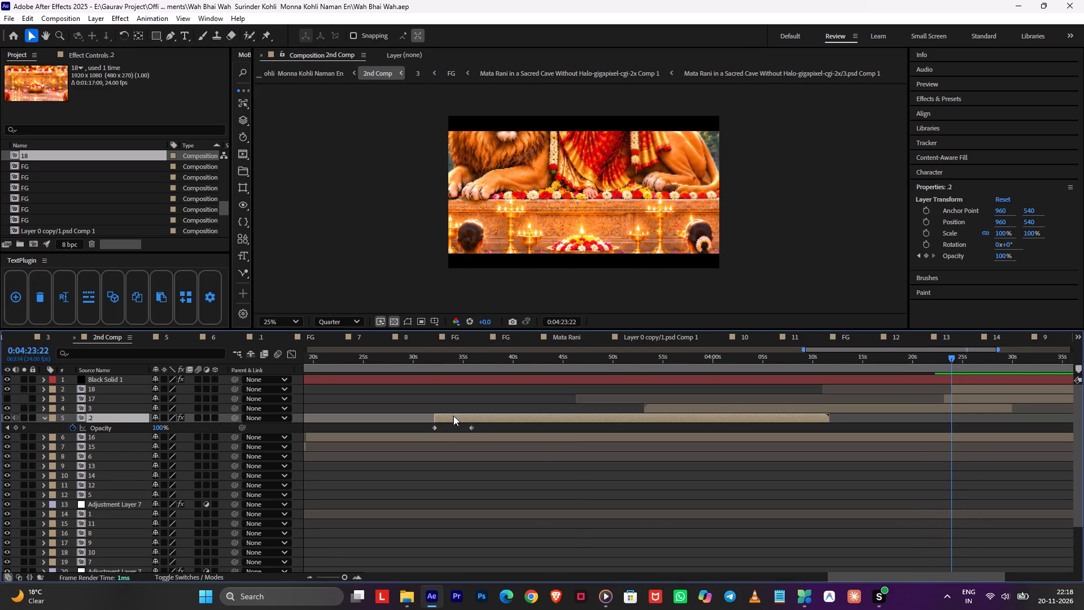
{"action": "left_click_drag", "start_coordinate": [481, 429], "coordinate": [352, 430]}
{"action": "key", "text": "ctrl+c"}
{"action": "left_click", "coordinate": [969, 388]}
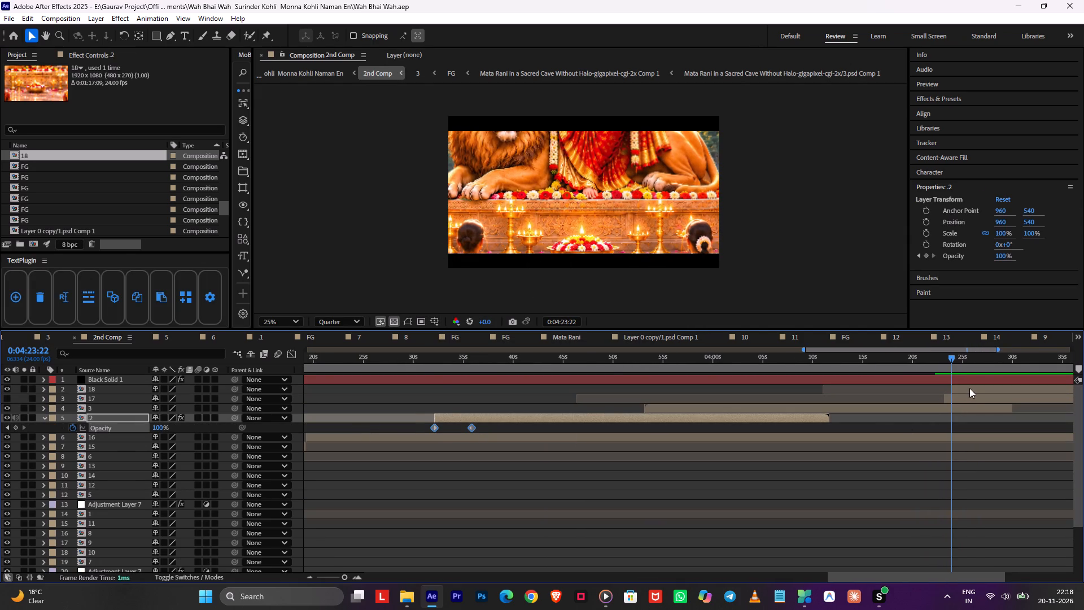
{"action": "key", "text": "ctrl+v"}
Play back layer 18's fade-in and save the project.
{"action": "key", "text": "space"}
{"action": "key", "text": "ctrl+s"}
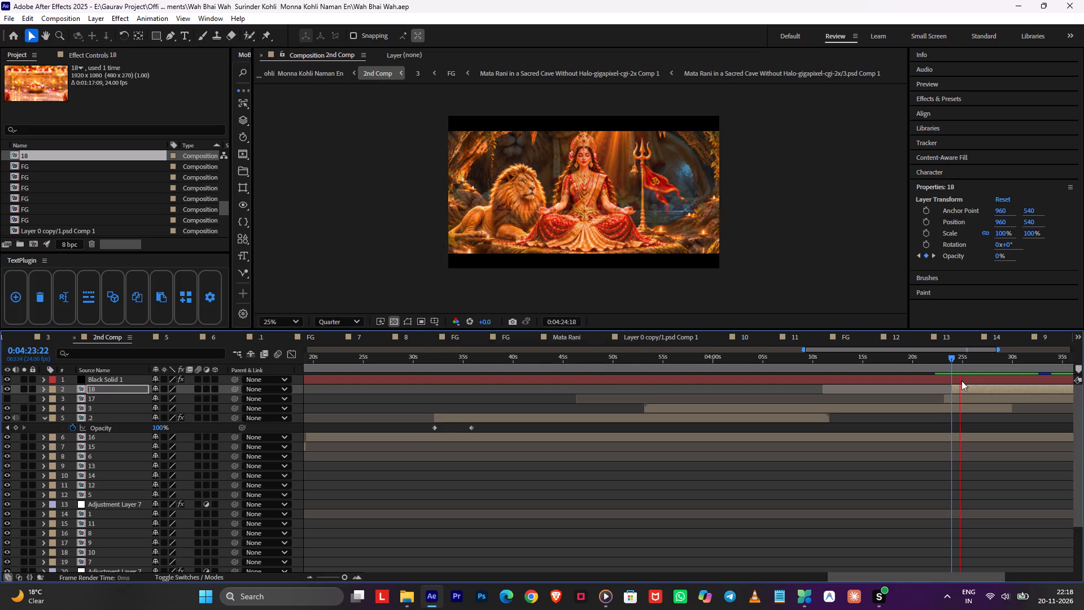
{"action": "scroll", "coordinate": [974, 398], "scroll_direction": "down", "scroll_amount": 2, "text": "alt"}
{"action": "left_click_drag", "start_coordinate": [1026, 368], "coordinate": [1041, 367]}
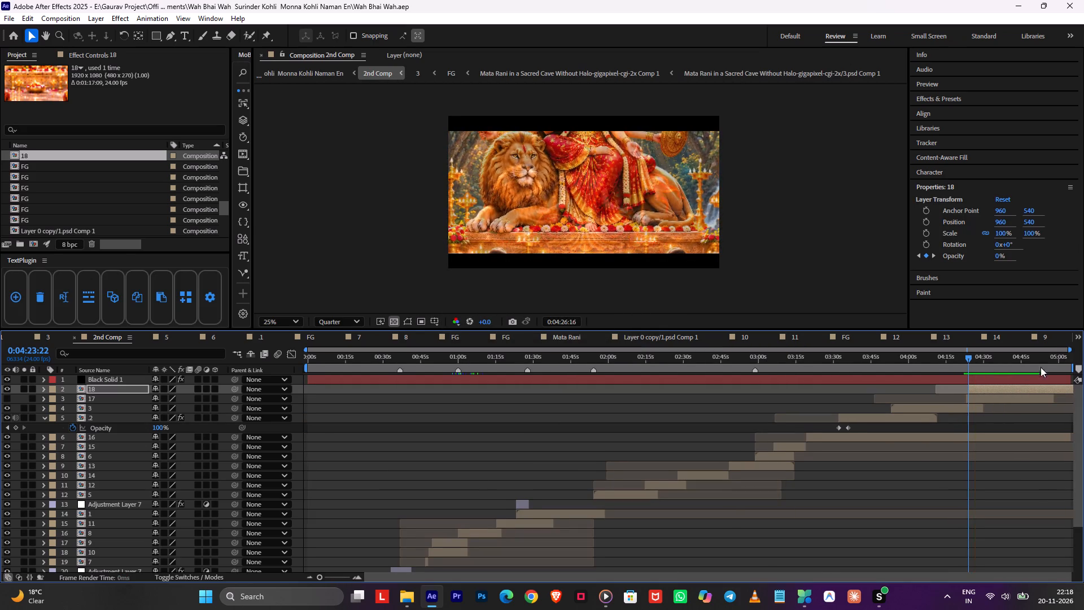
In comp 18, move Null 1's last Position keyframe out to about 0:01:00 and return to 2nd Comp.
{"action": "left_click_drag", "start_coordinate": [1041, 367], "coordinate": [1083, 376]}
{"action": "double_click", "coordinate": [1061, 390]}
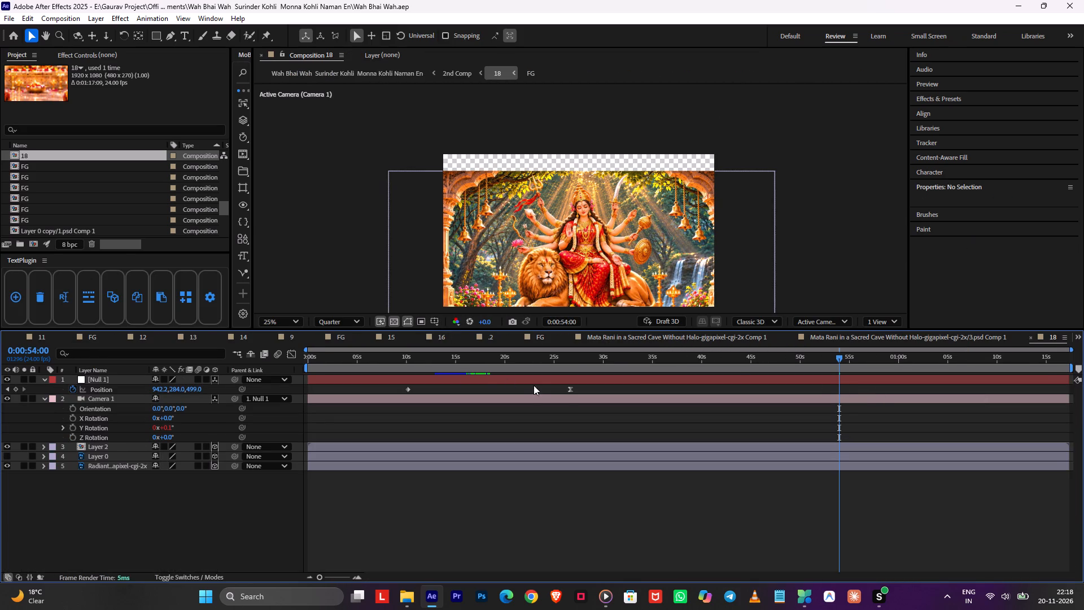
{"action": "left_click_drag", "start_coordinate": [567, 388], "coordinate": [896, 390]}
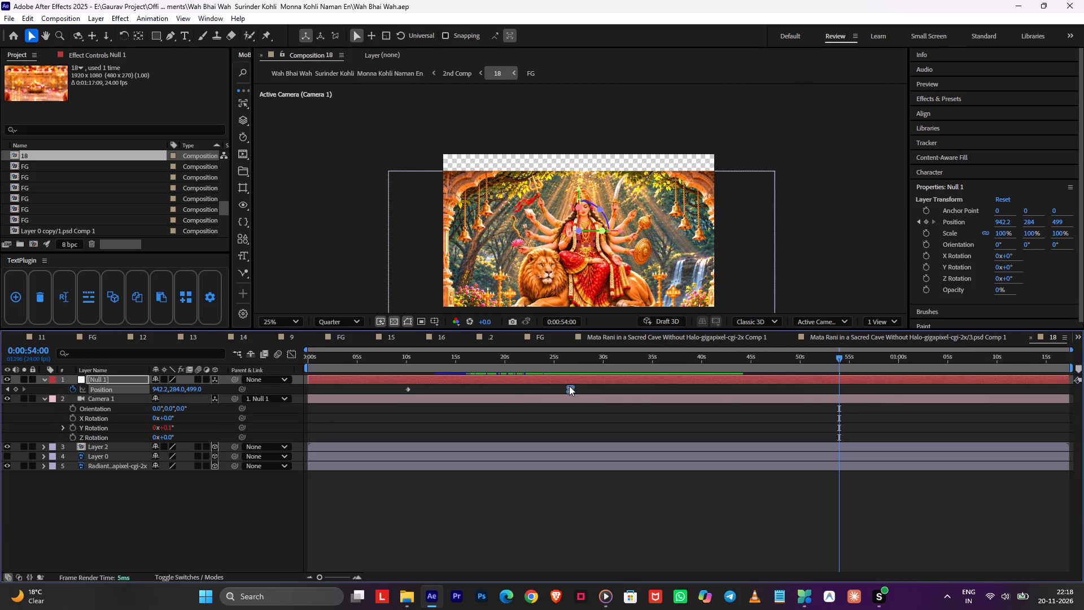
{"action": "left_click_drag", "start_coordinate": [571, 386], "coordinate": [895, 394]}
{"action": "key", "text": "Tab"}
{"action": "left_click", "coordinate": [792, 397]}
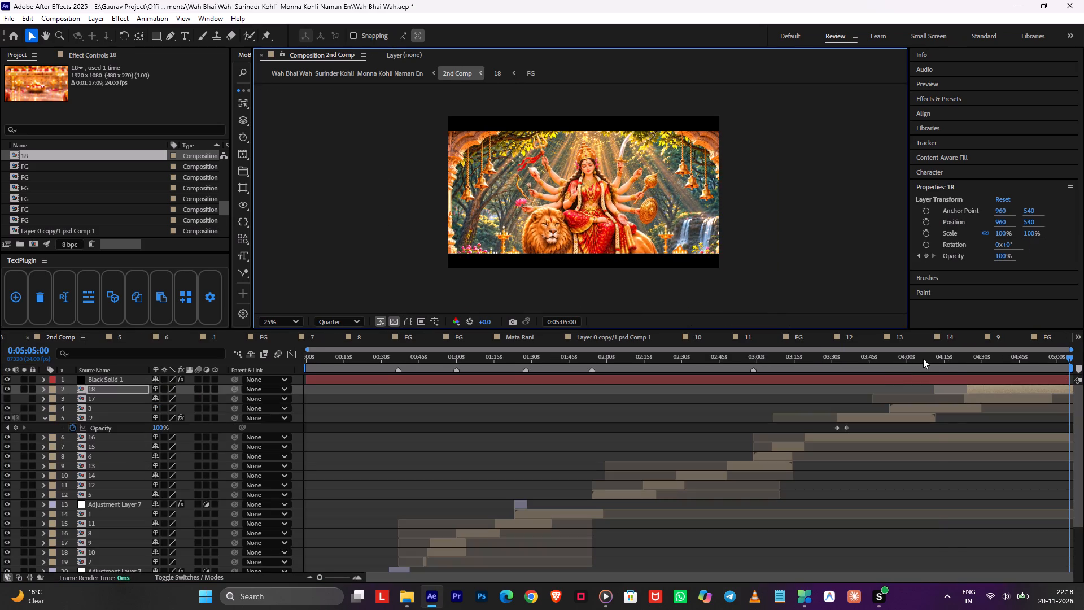
Play back 2nd Comp from about 0:04:18:19 ahead of layer 18's fade-in and save the project.
{"action": "left_click", "coordinate": [952, 356]}
{"action": "key", "text": "space"}
{"action": "key", "text": "ctrl+s"}
{"action": "scroll", "coordinate": [960, 390], "scroll_direction": "up", "scroll_amount": 2, "text": "alt"}
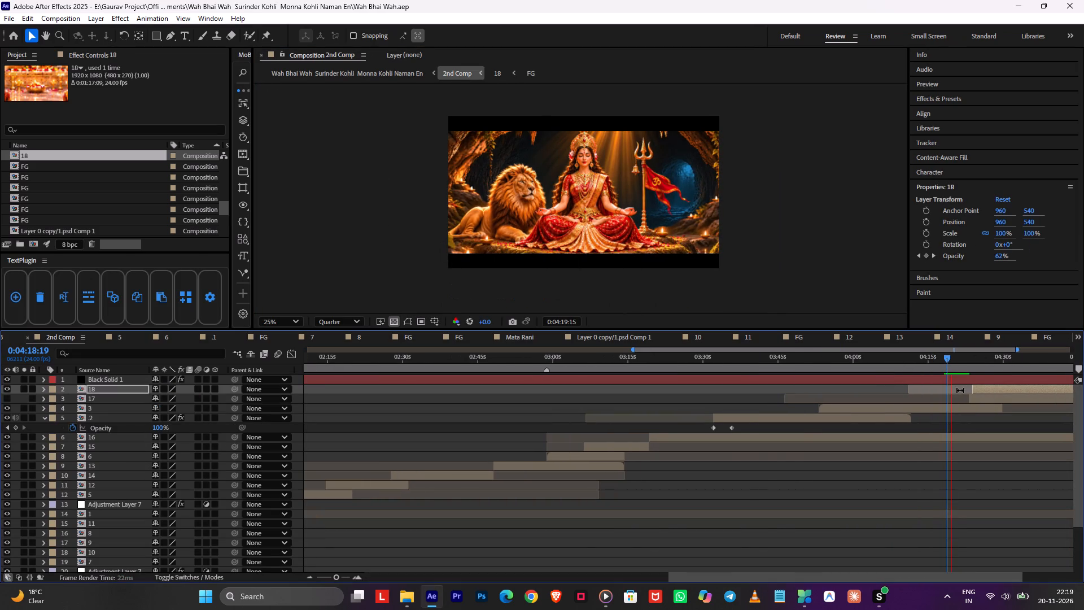
{"action": "left_click_drag", "start_coordinate": [973, 370], "coordinate": [983, 378]}
In comp 3, move Null 6's last Position keyframe to 0:00:41:09 and set its X to 884 and Z to 14.
{"action": "double_click", "coordinate": [985, 404]}
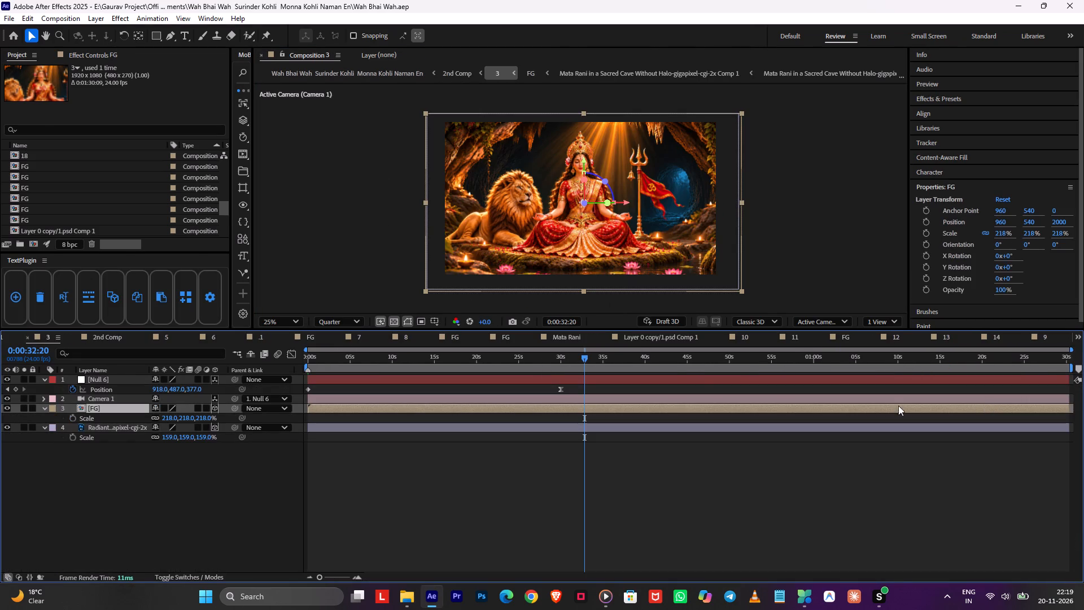
{"action": "left_click_drag", "start_coordinate": [561, 389], "coordinate": [657, 390]}
{"action": "left_click_drag", "start_coordinate": [649, 358], "coordinate": [655, 361]}
{"action": "left_click_drag", "start_coordinate": [192, 388], "coordinate": [22, 400]}
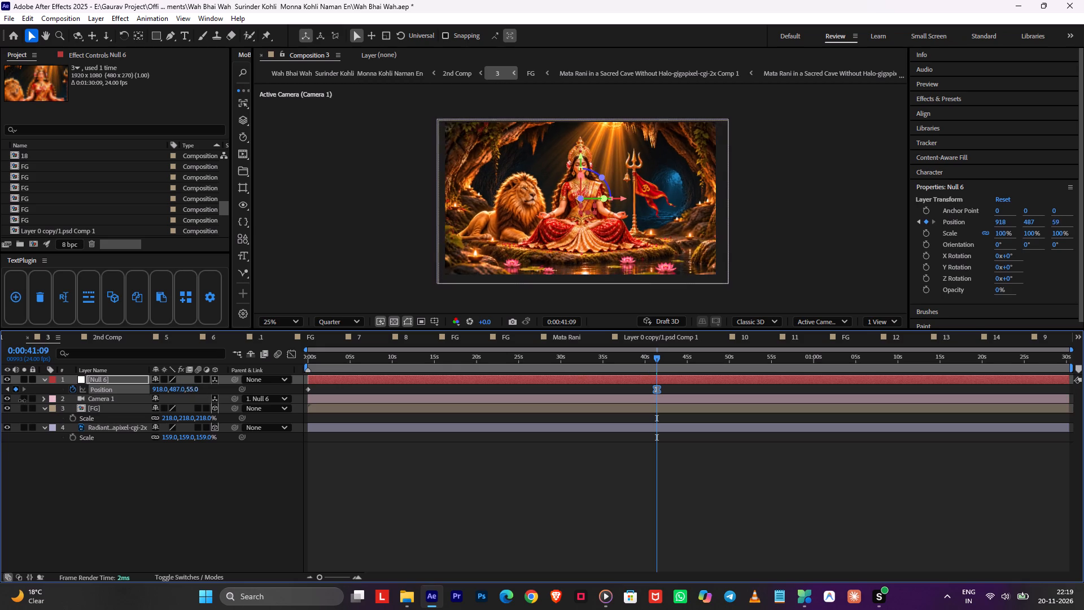
{"action": "left_click_drag", "start_coordinate": [22, 400], "coordinate": [0, 401]}
{"action": "left_click_drag", "start_coordinate": [156, 390], "coordinate": [182, 390]}
{"action": "left_click_drag", "start_coordinate": [324, 373], "coordinate": [237, 377]}
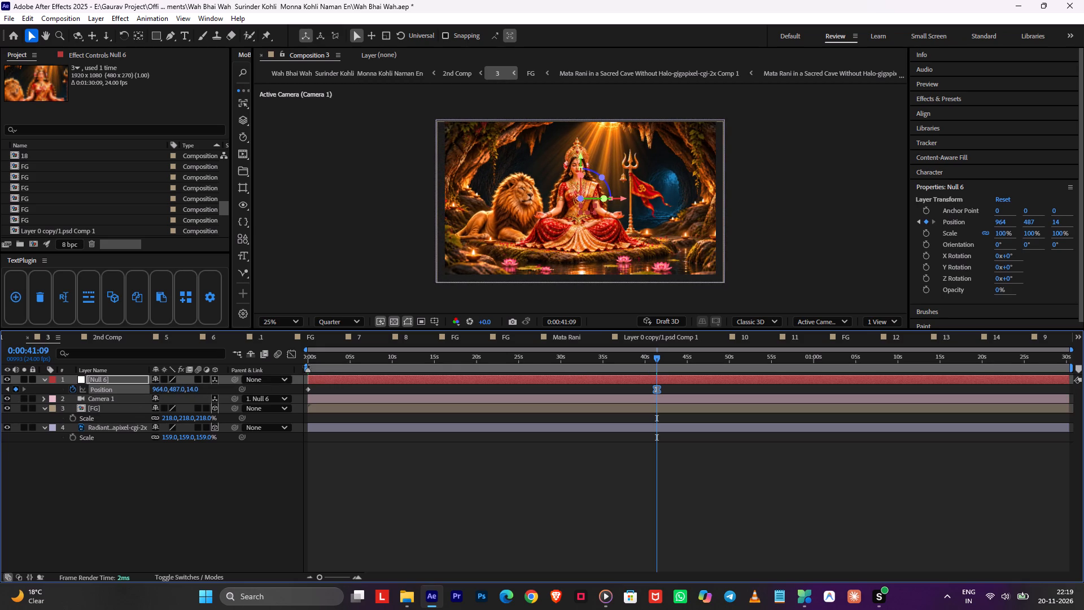
{"action": "left_click_drag", "start_coordinate": [155, 388], "coordinate": [115, 393]}
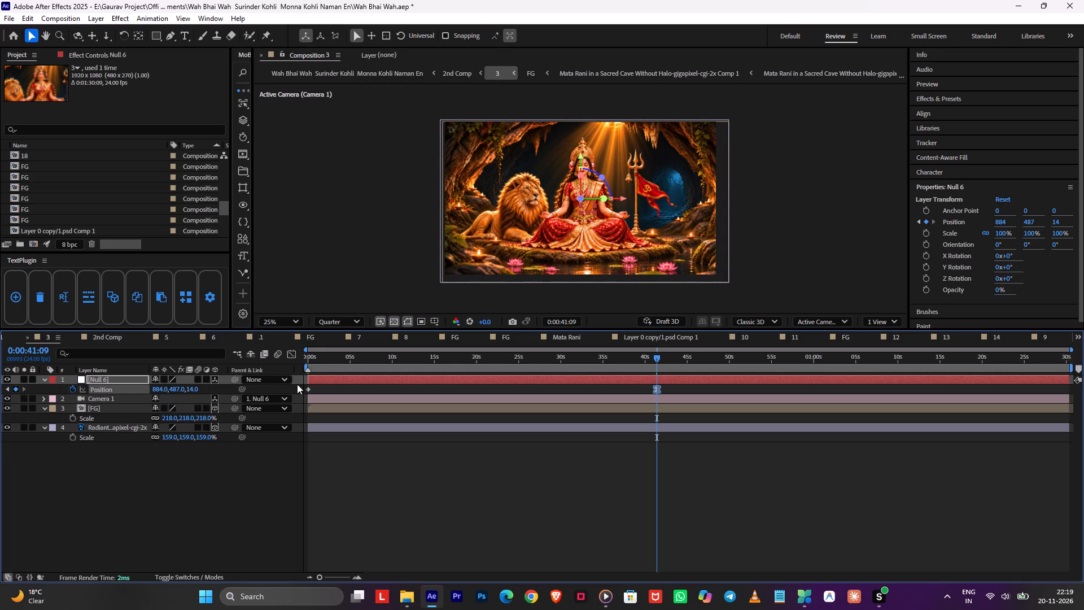
{"action": "left_click_drag", "start_coordinate": [321, 368], "coordinate": [247, 383]}
Reveal Camera 1's Position in comp 3, and its Position and rotation properties in comp 18.
{"action": "key", "text": "Tab"}
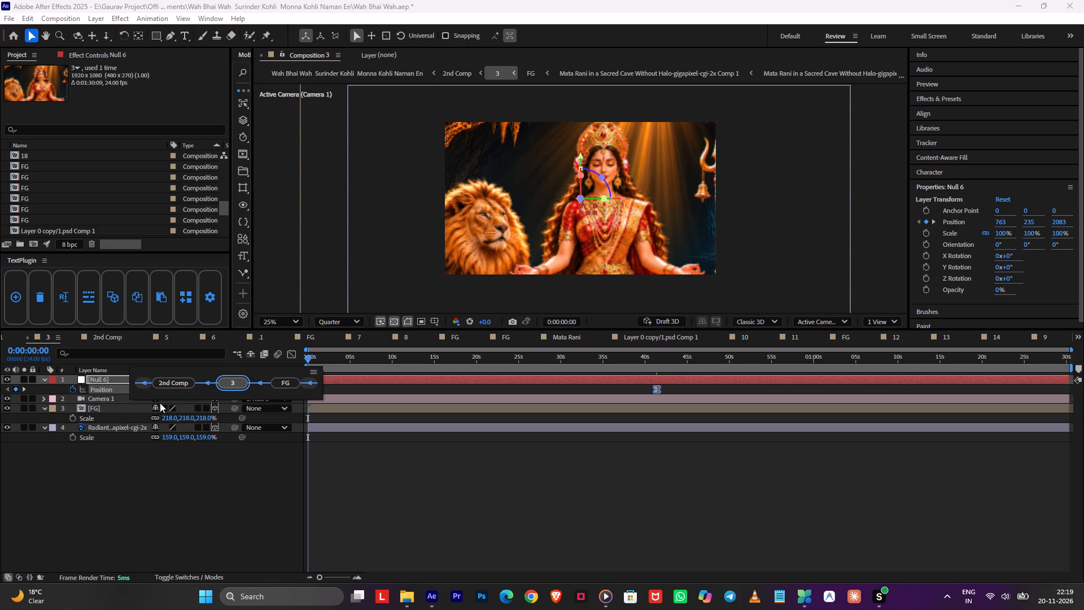
{"action": "left_click", "coordinate": [106, 400]}
{"action": "key", "text": "p"}
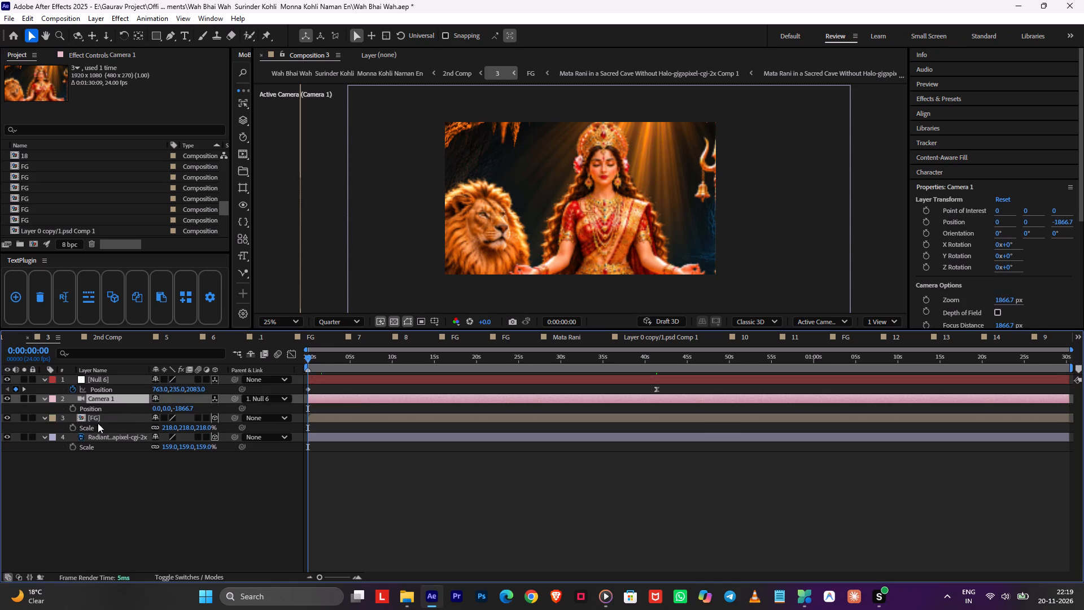
{"action": "key", "text": "Tab"}
{"action": "left_click", "coordinate": [56, 426]}
{"action": "left_click", "coordinate": [991, 391]}
{"action": "double_click", "coordinate": [989, 394]}
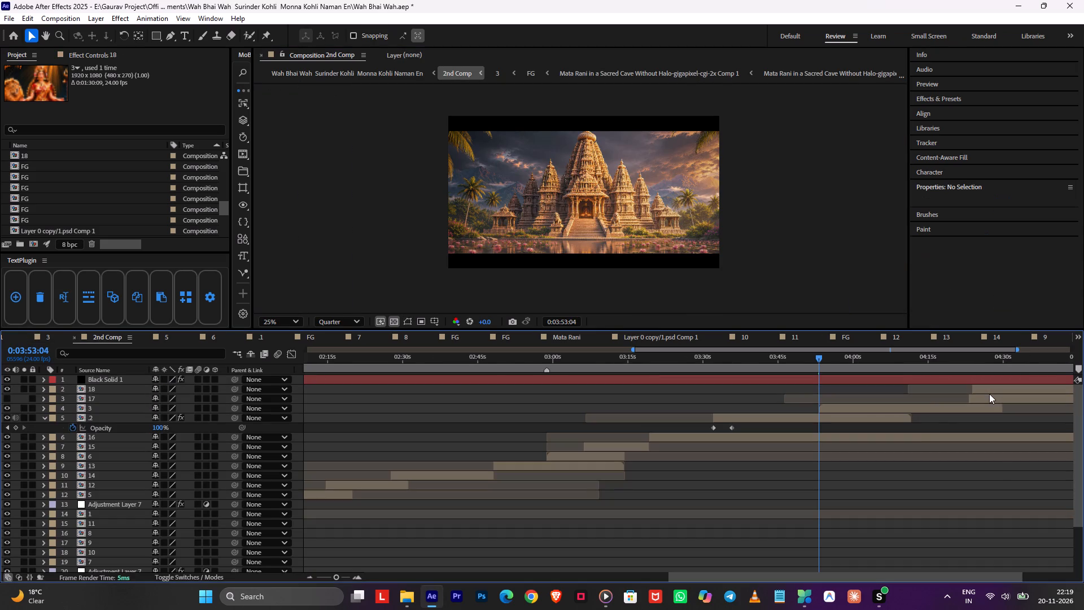
{"action": "double_click", "coordinate": [982, 390]}
{"action": "left_click", "coordinate": [374, 400]}
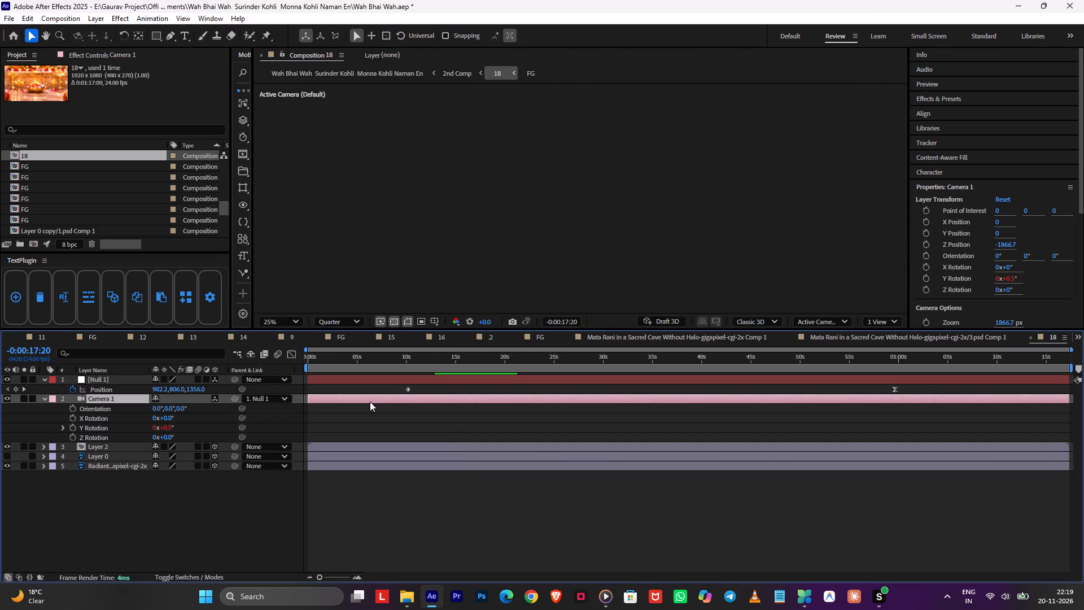
{"action": "key", "text": "p"}
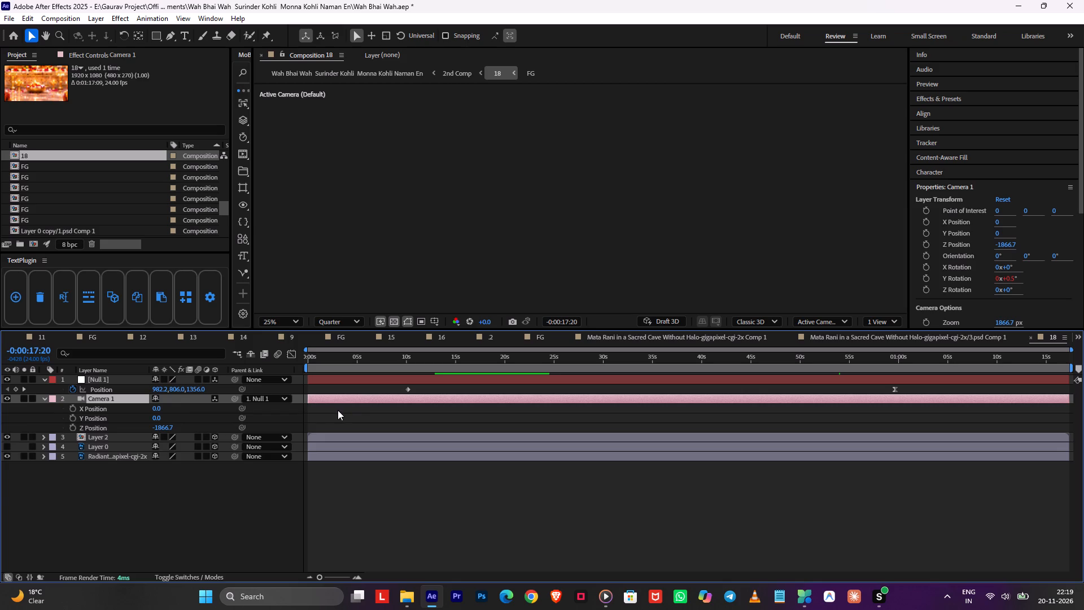
{"action": "key", "text": "shift+r"}
Enable an expression on Camera 1's Y Position in comp 18 and try pasting the copied Y Rotation into it.
{"action": "left_click", "coordinate": [104, 455]}
{"action": "key", "text": "ctrl+c"}
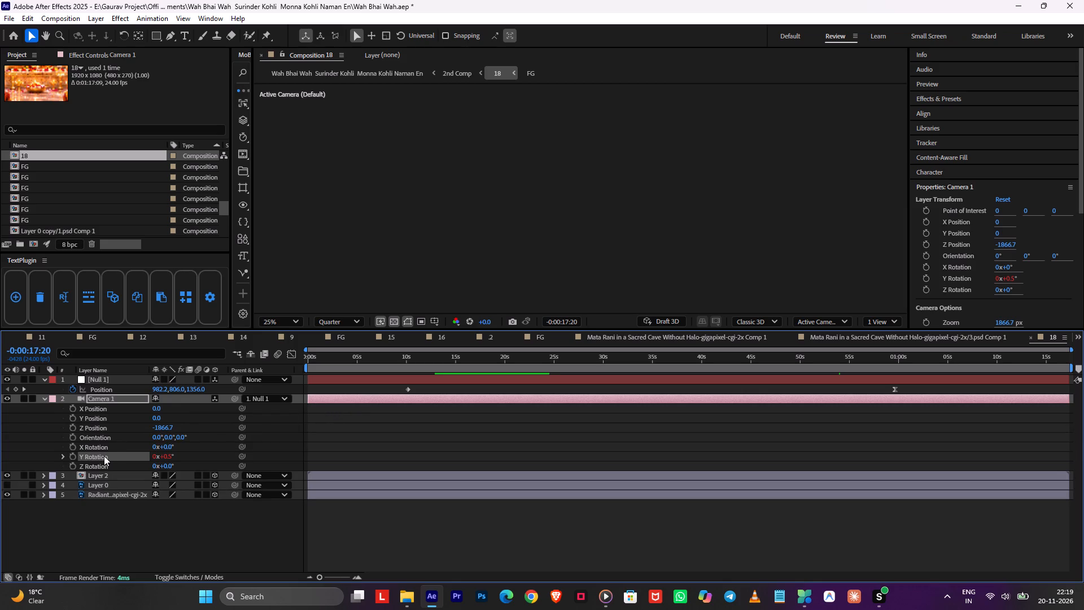
{"action": "left_click", "coordinate": [104, 409]}
{"action": "left_click", "coordinate": [97, 420]}
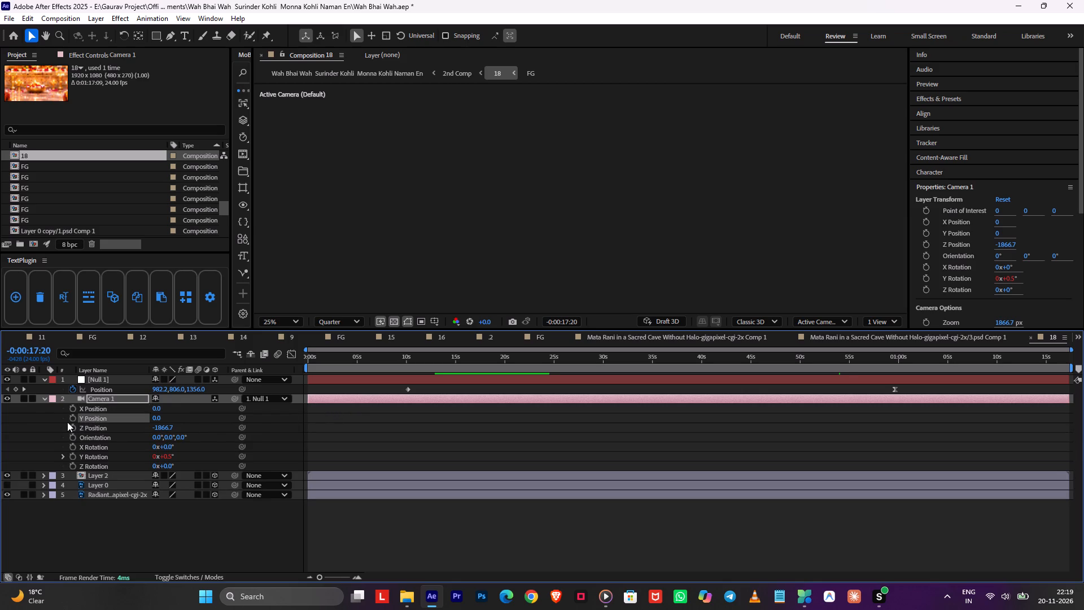
{"action": "left_click", "coordinate": [67, 422], "text": "alt"}
{"action": "left_click", "coordinate": [71, 417], "text": "alt"}
{"action": "left_click", "coordinate": [354, 367]}
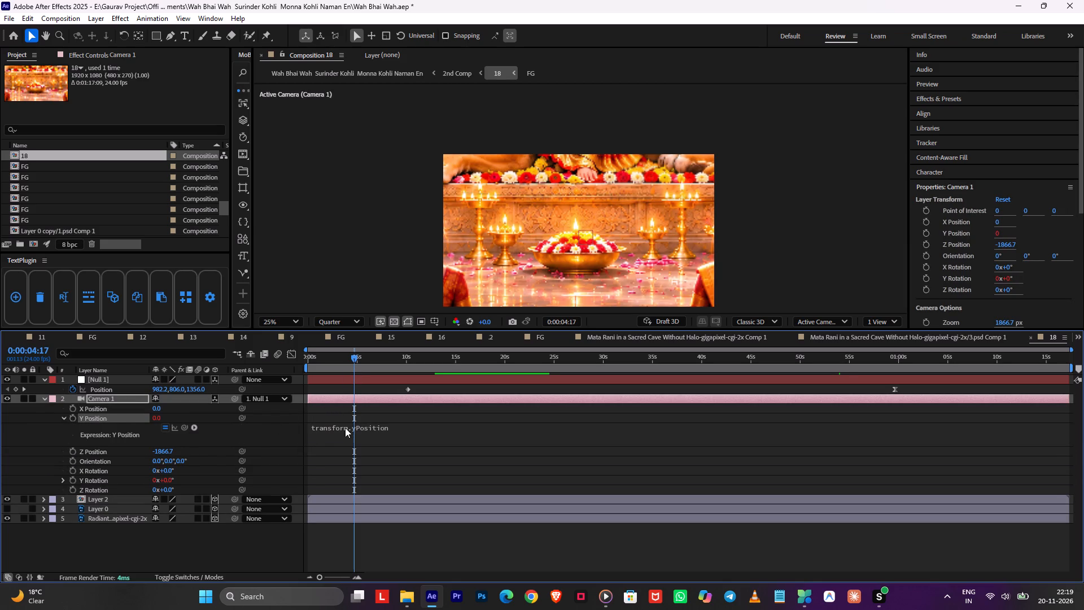
{"action": "left_click", "coordinate": [343, 430]}
{"action": "key", "text": "ctrl+v"}
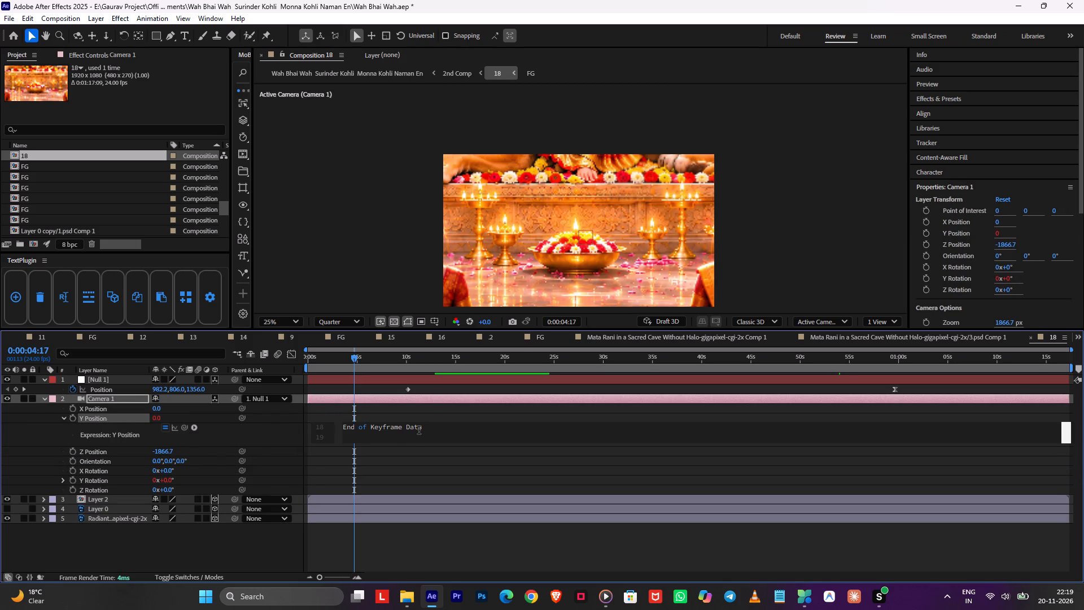
{"action": "key", "text": "ctrl+z"}
Set Camera 1's Y Position expression to wiggle(.2,10).
{"action": "left_click_drag", "start_coordinate": [419, 430], "coordinate": [281, 429]}
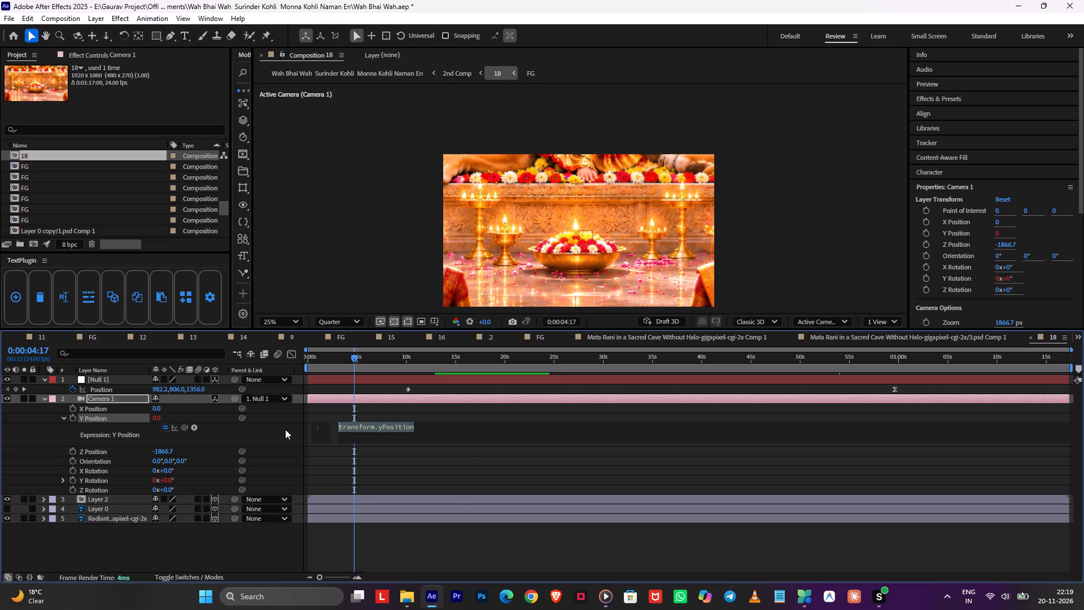
{"action": "key", "text": "w"}
{"action": "double_click", "coordinate": [377, 511]}
{"action": "type", "text": ".2"}
{"action": "type", "text": ",1"}
{"action": "key", "text": "0"}
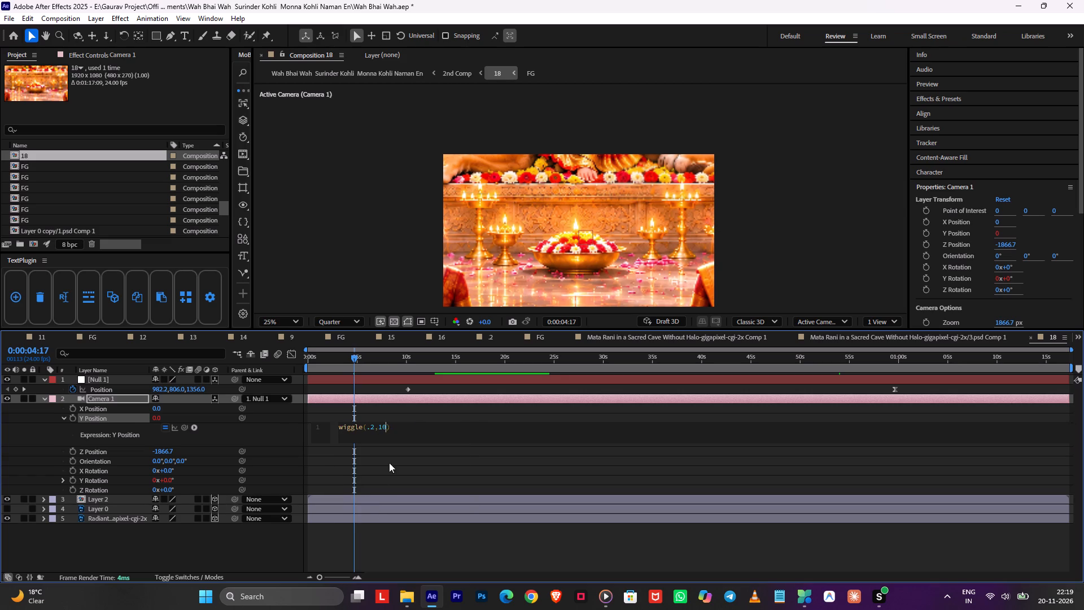
{"action": "left_click", "coordinate": [389, 462]}
{"action": "left_click_drag", "start_coordinate": [361, 357], "coordinate": [169, 405]}
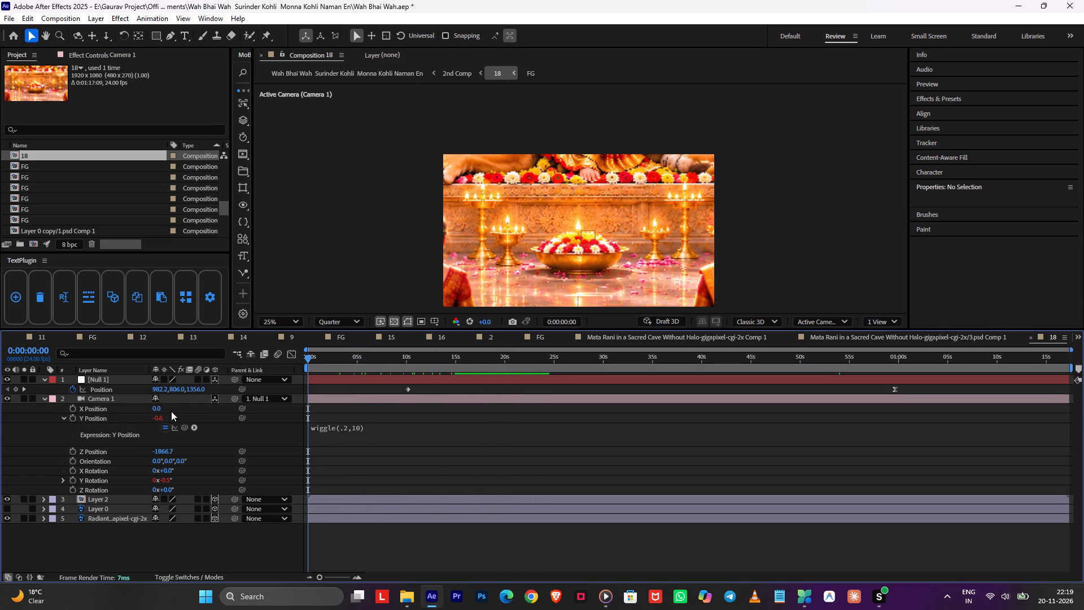
Copy Camera 1's Y Position and Y Rotation from comp 18 and paste them onto Camera 1 in comp 3.
{"action": "left_click", "coordinate": [102, 417]}
{"action": "left_click", "coordinate": [103, 482], "text": "ctrl"}
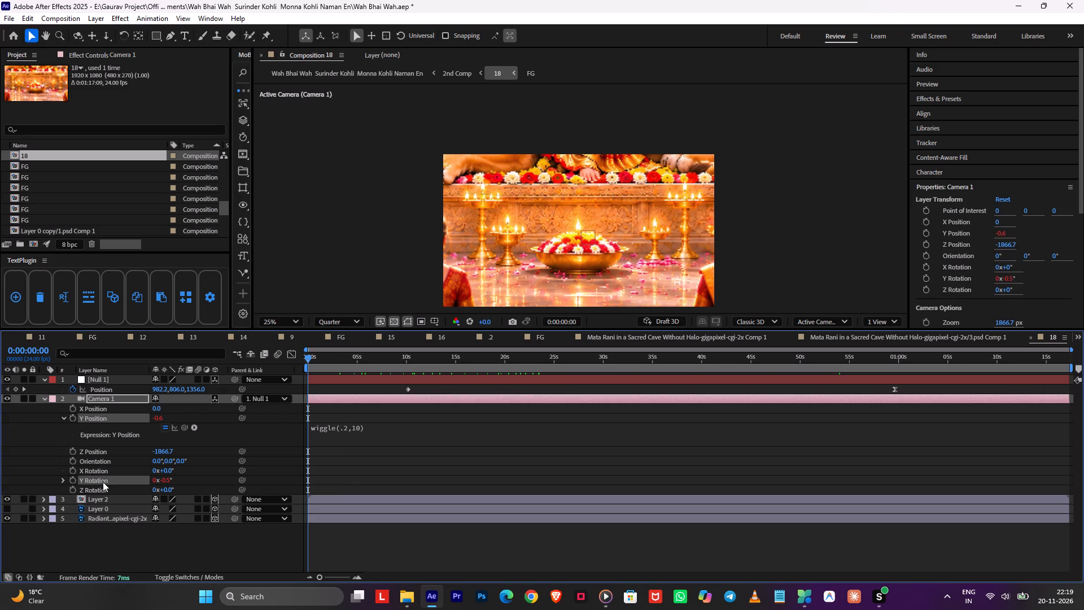
{"action": "key", "text": "ctrl+c"}
{"action": "key", "text": "Tab"}
{"action": "left_click", "coordinate": [59, 480]}
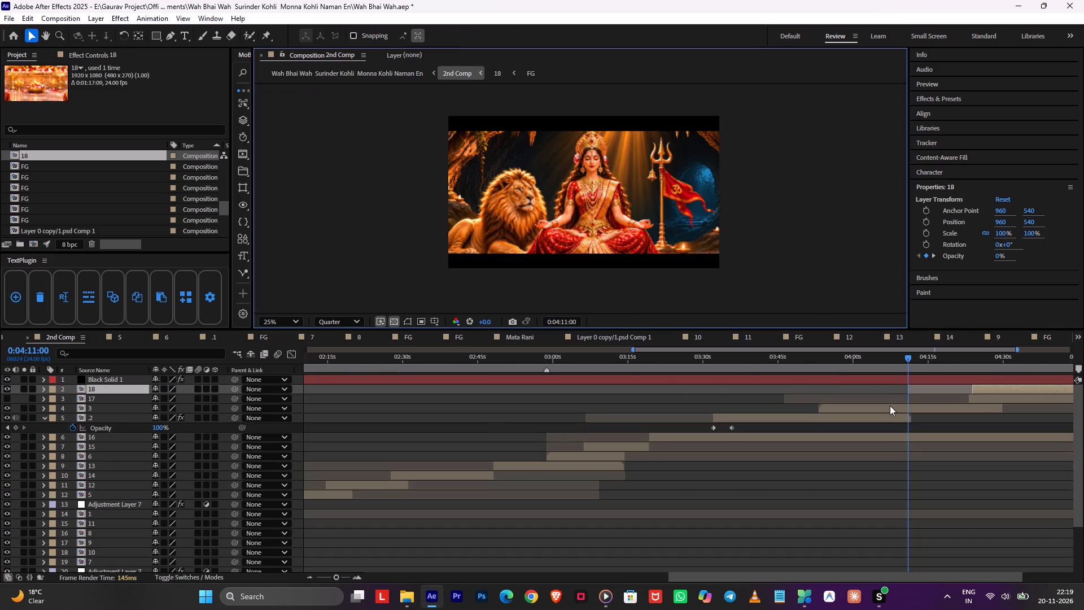
{"action": "double_click", "coordinate": [890, 406]}
{"action": "left_click", "coordinate": [665, 398]}
{"action": "key", "text": "ctrl+v"}
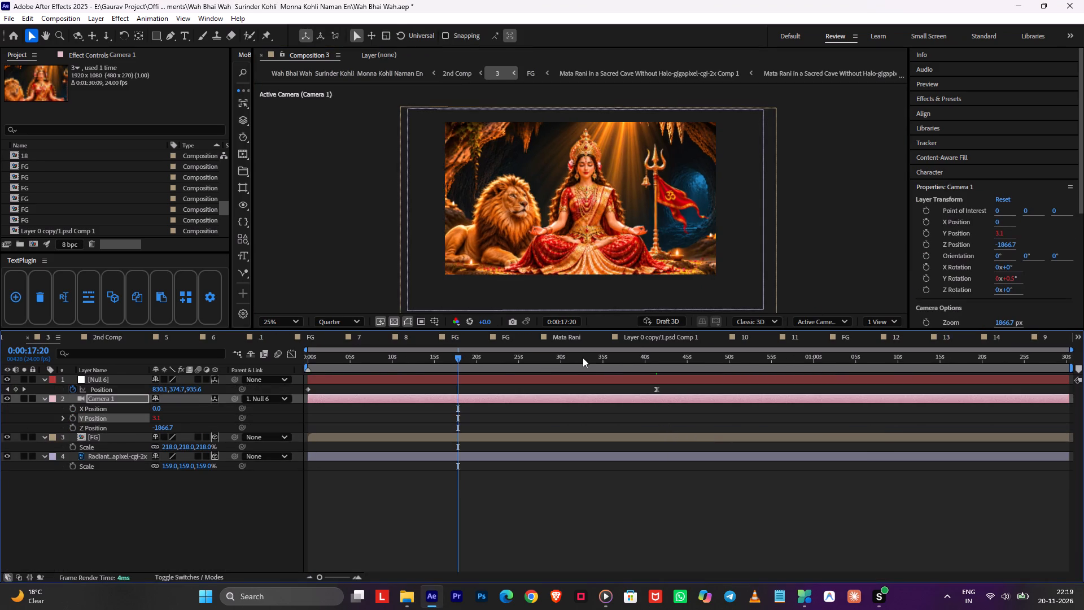
Play comp 3 from its start, save the project and reveal Camera 1's rotation properties.
{"action": "left_click_drag", "start_coordinate": [571, 360], "coordinate": [221, 389]}
{"action": "key", "text": "space"}
{"action": "key", "text": "ctrl+s"}
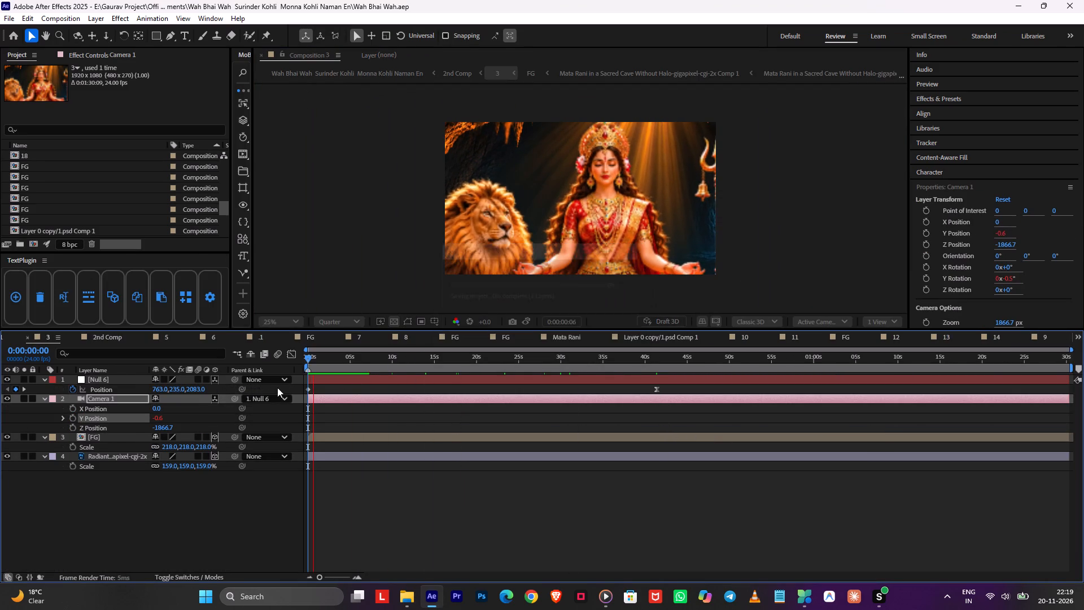
{"action": "key", "text": "space"}
{"action": "type", "text": "R"}
{"action": "key", "text": "space"}
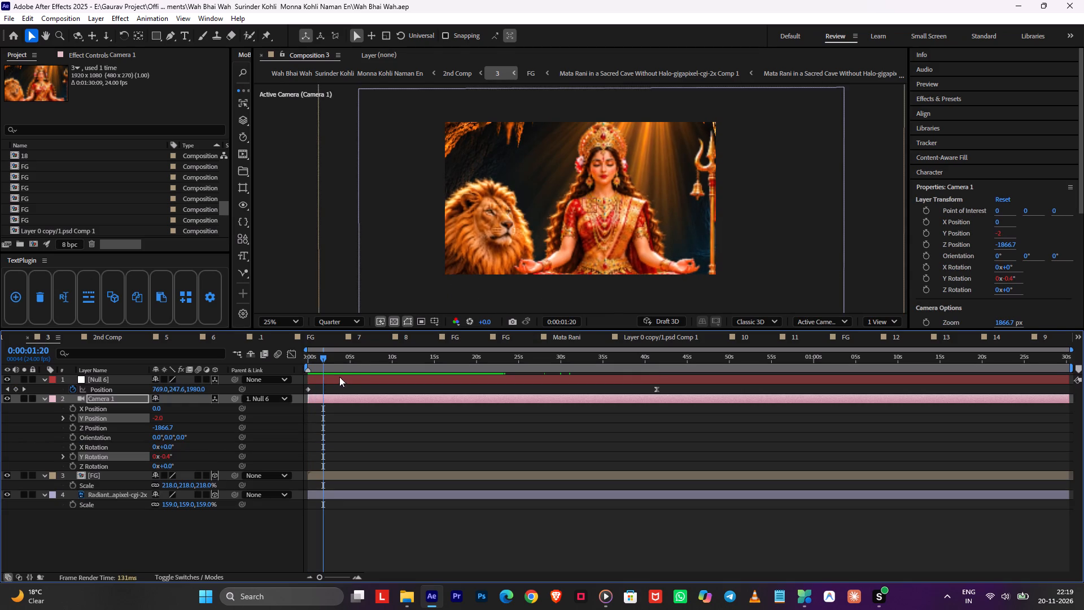
Return to 2nd Comp, play back layer 3 with its camera wiggle and save the project.
{"action": "left_click_drag", "start_coordinate": [360, 361], "coordinate": [447, 364]}
{"action": "key", "text": "Tab"}
{"action": "left_click", "coordinate": [387, 370]}
{"action": "scroll", "coordinate": [845, 423], "scroll_direction": "down", "scroll_amount": 2, "text": "alt"}
{"action": "key", "text": "space"}
{"action": "scroll", "coordinate": [950, 396], "scroll_direction": "up", "scroll_amount": 1, "text": "alt"}
{"action": "key", "text": "ctrl+s"}
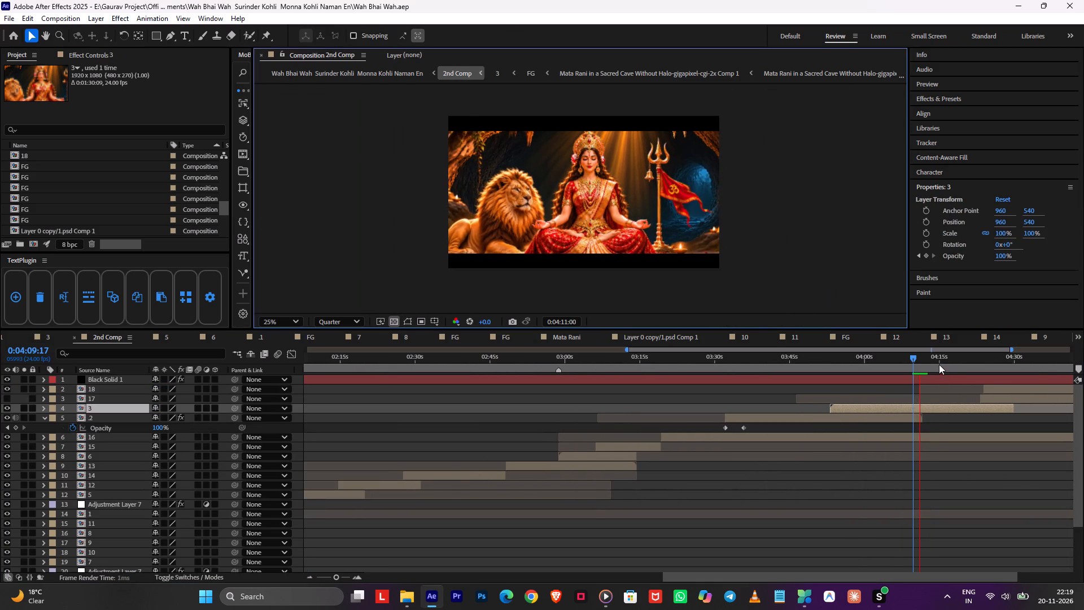
Play and scrub 2nd Comp from about 0:04:15 through the fade from layer 3 into layer 18.
{"action": "left_click", "coordinate": [939, 364]}
{"action": "key", "text": "space"}
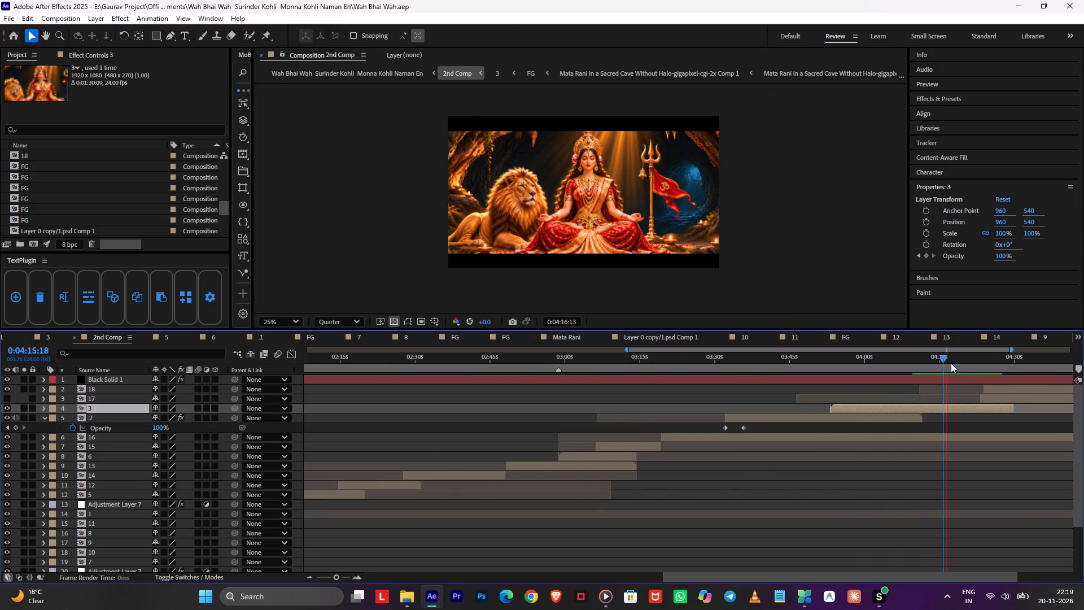
{"action": "left_click_drag", "start_coordinate": [954, 363], "coordinate": [969, 368]}
{"action": "key", "text": "space"}
{"action": "left_click_drag", "start_coordinate": [972, 366], "coordinate": [1002, 377]}
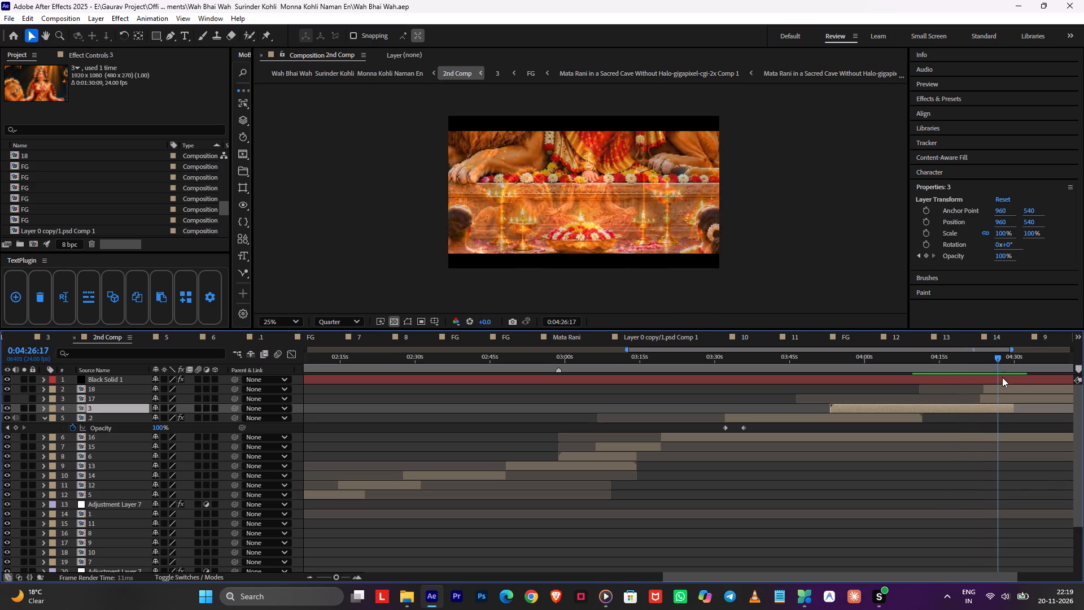
{"action": "left_click_drag", "start_coordinate": [1002, 377], "coordinate": [1013, 380]}
Play back layer 3's fade-in from 0:03:53:04 and save the project.
{"action": "left_click_drag", "start_coordinate": [930, 369], "coordinate": [830, 369]}
{"action": "key", "text": "space"}
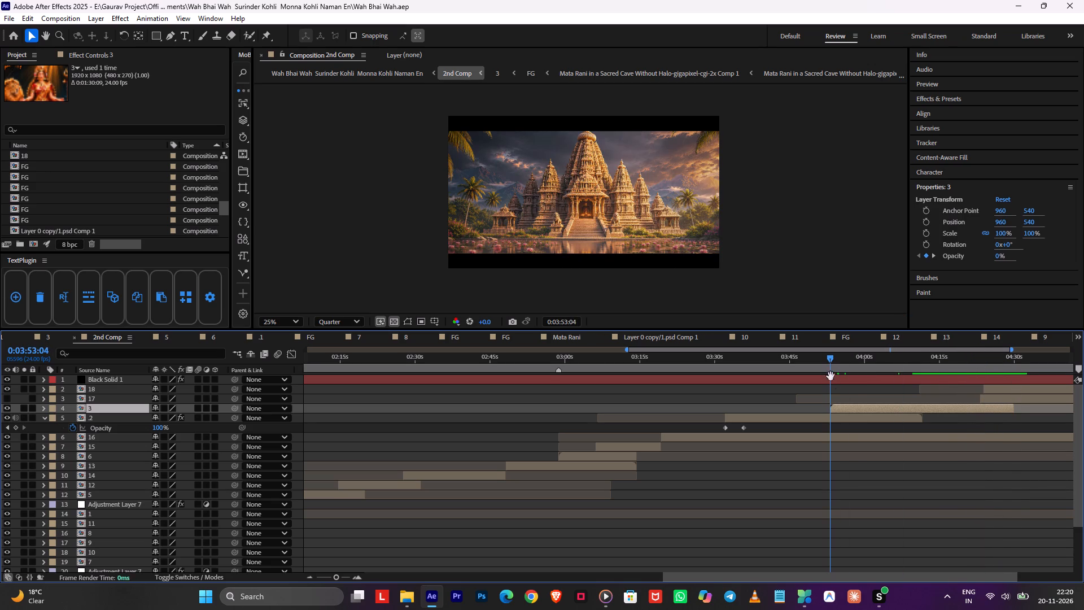
{"action": "key", "text": "ctrl+s"}
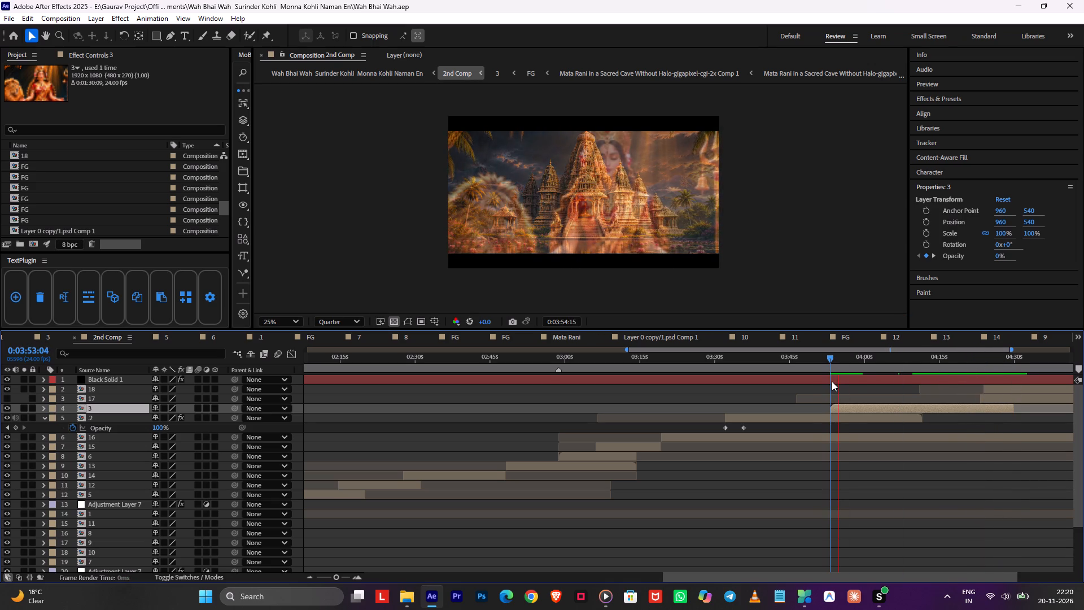
{"action": "left_click_drag", "start_coordinate": [847, 369], "coordinate": [832, 374]}
In comp 3, set Null 6's Position keyframe at 0:00:00:00 to X 907 and Z 2513.
{"action": "double_click", "coordinate": [836, 410]}
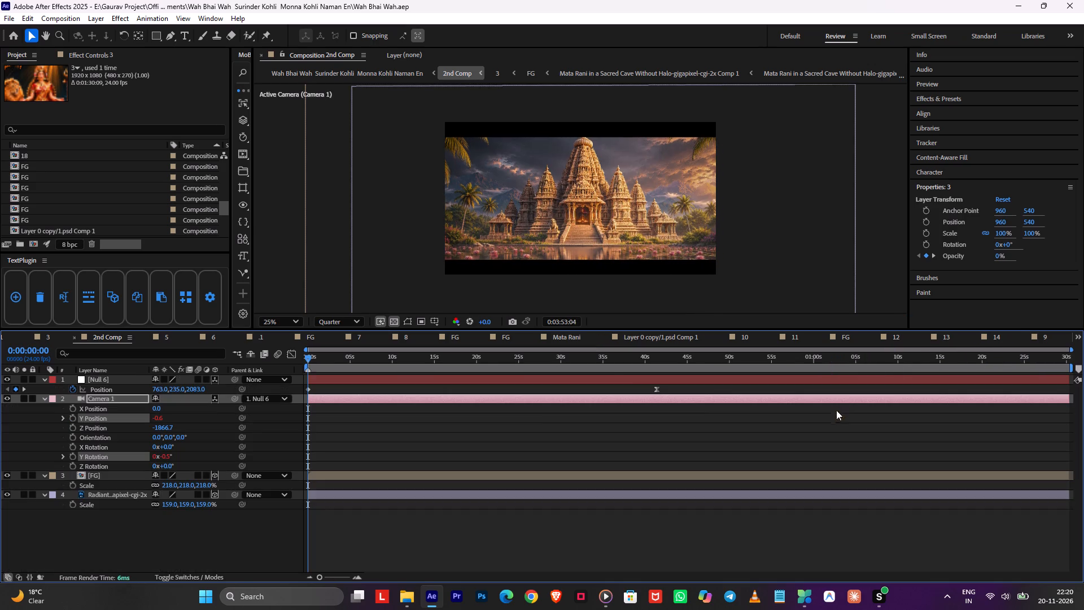
{"action": "left_click_drag", "start_coordinate": [194, 389], "coordinate": [311, 388]}
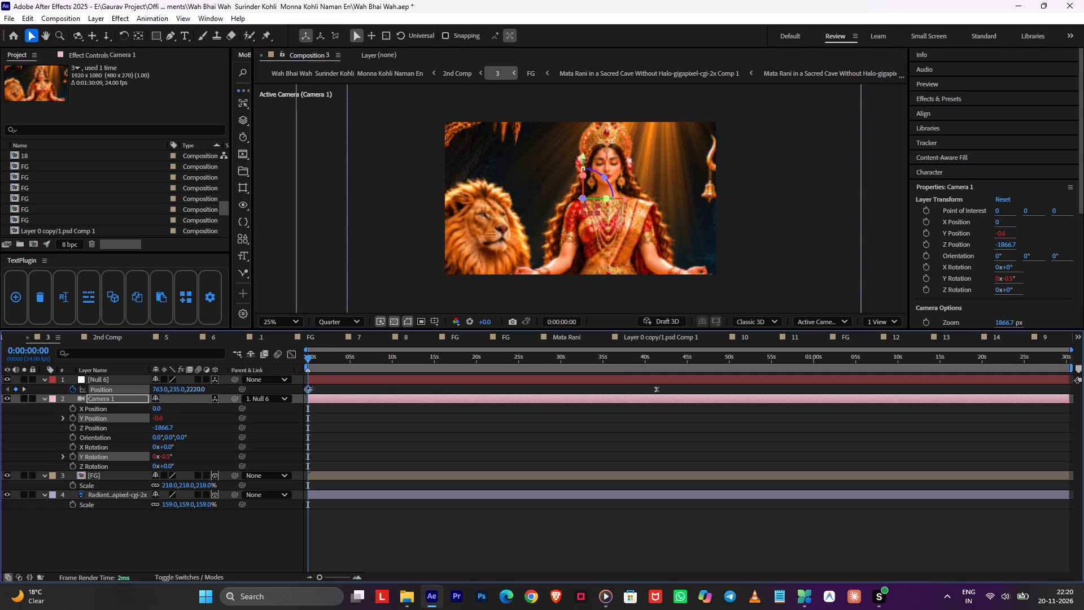
{"action": "left_click_drag", "start_coordinate": [311, 388], "coordinate": [433, 385]}
{"action": "left_click_drag", "start_coordinate": [154, 392], "coordinate": [226, 391]}
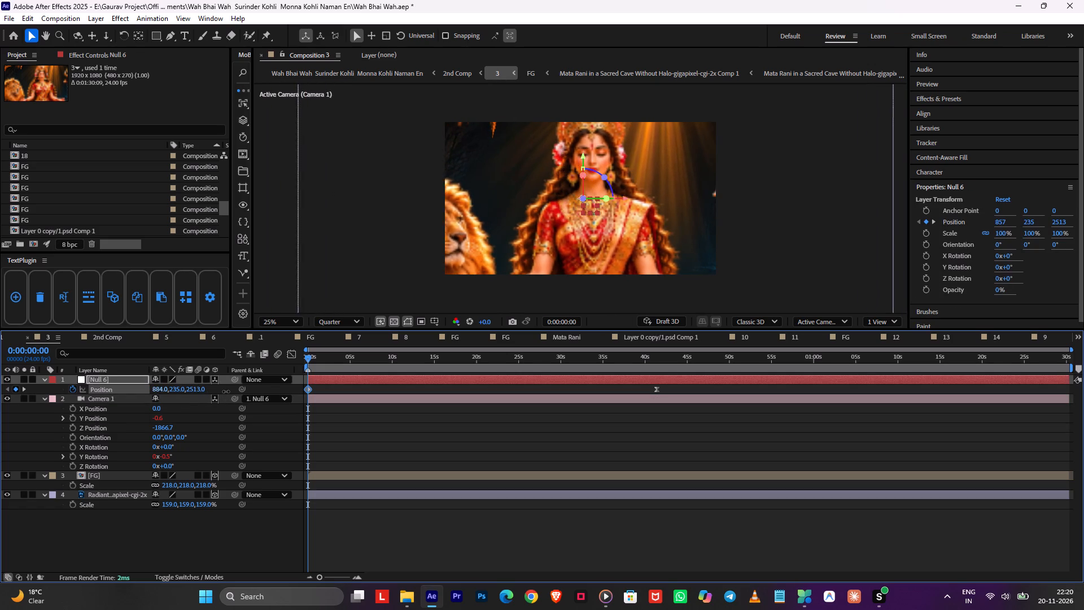
{"action": "left_click_drag", "start_coordinate": [226, 391], "coordinate": [235, 391]}
Set comp 3's preview resolution to Full and inspect the goddess close-up at higher magnification.
{"action": "left_click", "coordinate": [349, 319]}
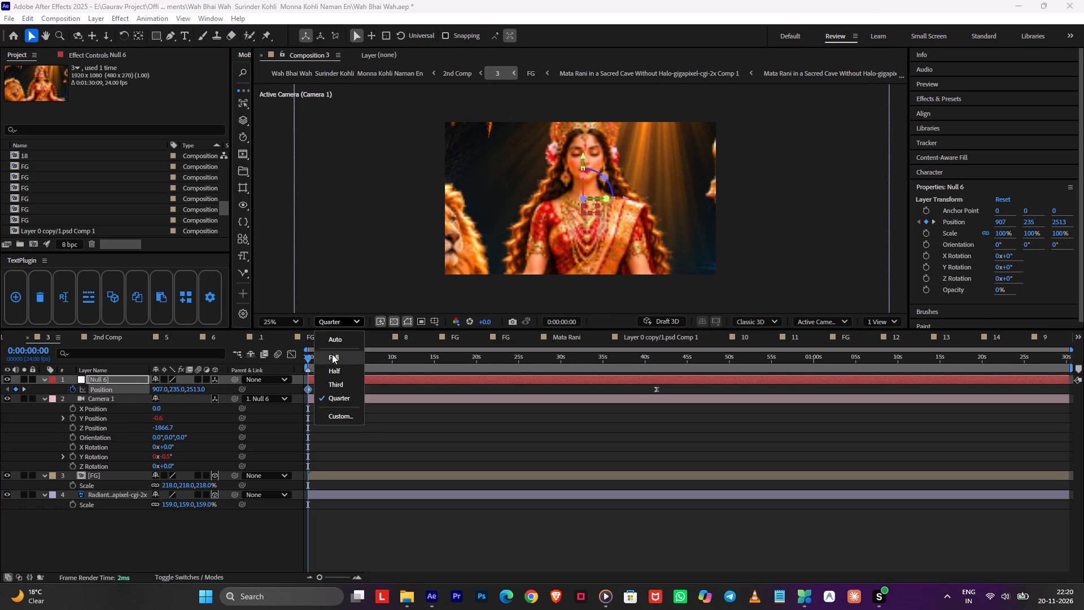
{"action": "left_click", "coordinate": [332, 354]}
{"action": "scroll", "coordinate": [643, 160], "scroll_direction": "up", "scroll_amount": 2}
{"action": "middle_click_drag", "start_coordinate": [644, 158], "coordinate": [657, 211]}
{"action": "scroll", "coordinate": [657, 211], "scroll_direction": "down", "scroll_amount": 1}
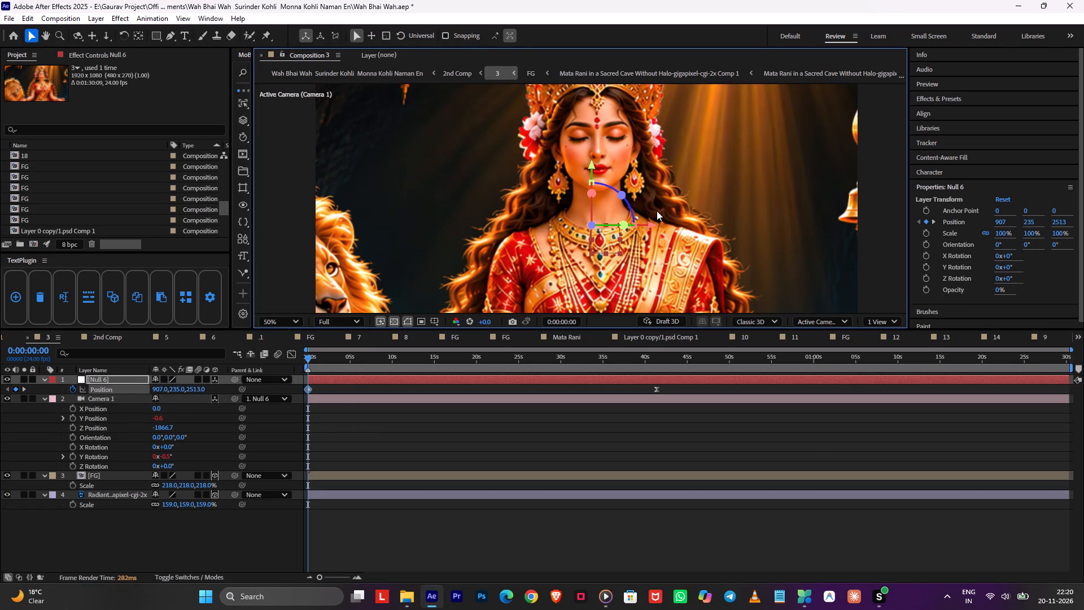
Return from comp 3 to 2nd Comp and save the project.
{"action": "key", "text": "Tab"}
{"action": "left_click", "coordinate": [597, 210]}
{"action": "key", "text": "ctrl+s"}
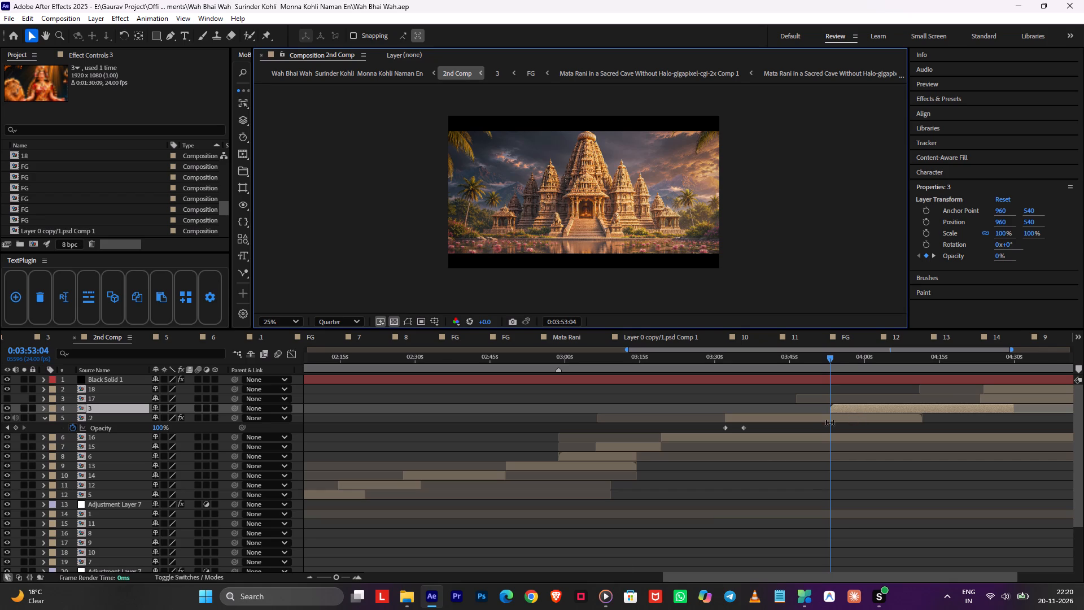
Switch to File Explorer, open the Assets folder in Gaurav Project on drive E, and search it for "white".
{"action": "left_click", "coordinate": [405, 600]}
{"action": "left_click", "coordinate": [58, 363]}
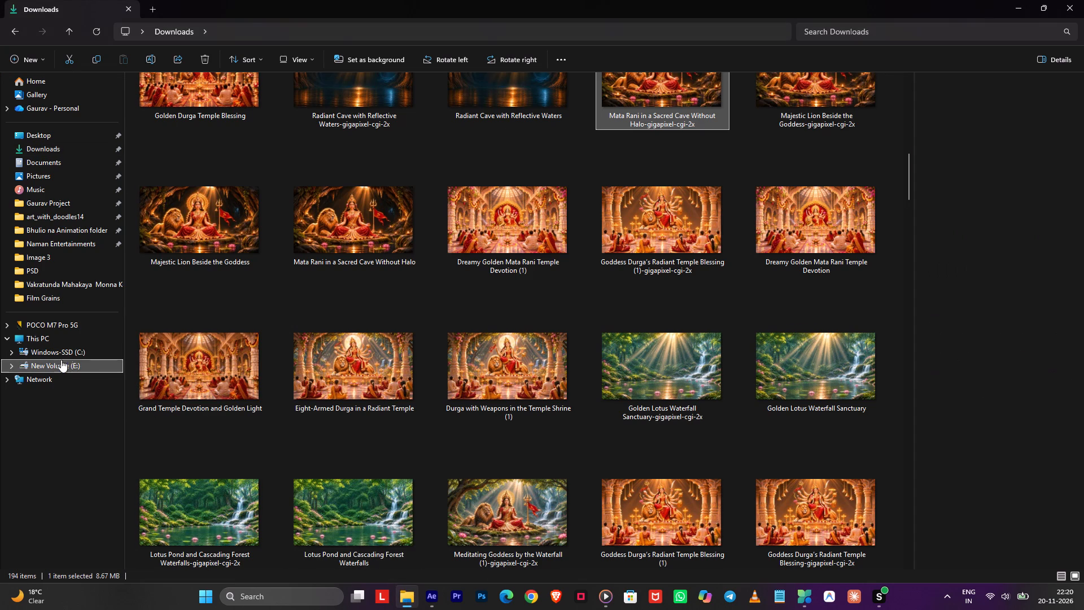
{"action": "double_click", "coordinate": [195, 173]}
{"action": "left_click", "coordinate": [280, 229]}
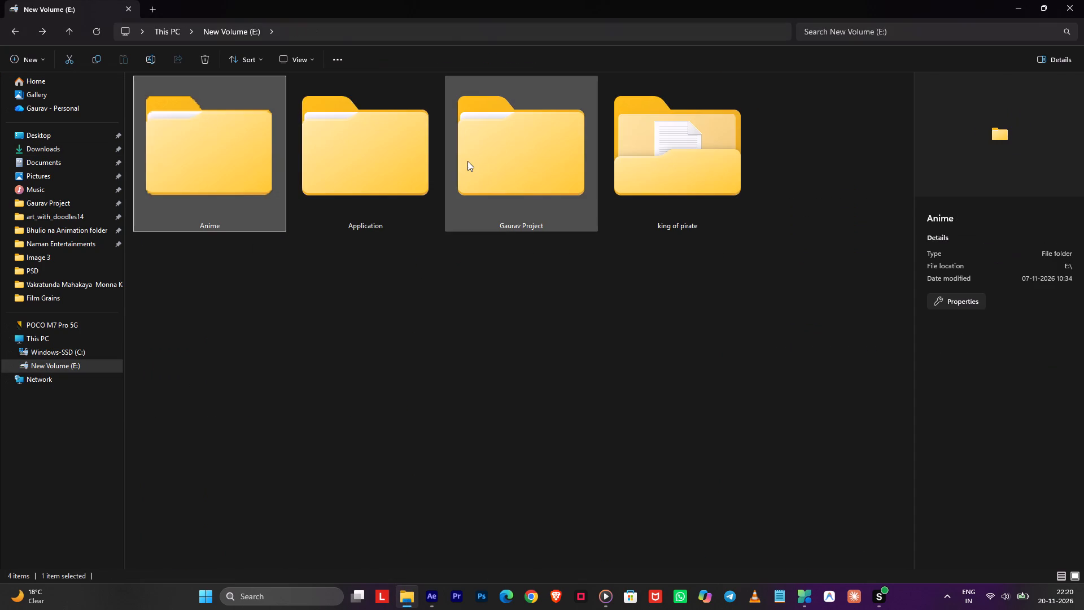
{"action": "double_click", "coordinate": [532, 161]}
{"action": "double_click", "coordinate": [213, 154]}
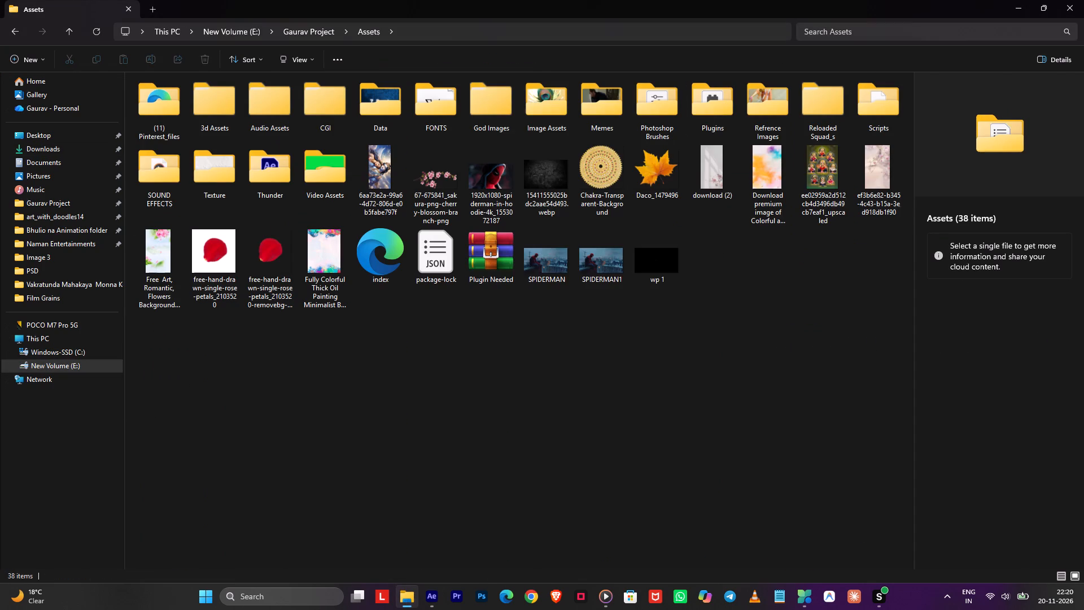
{"action": "left_click", "coordinate": [829, 32]}
{"action": "type", "text": "white"}
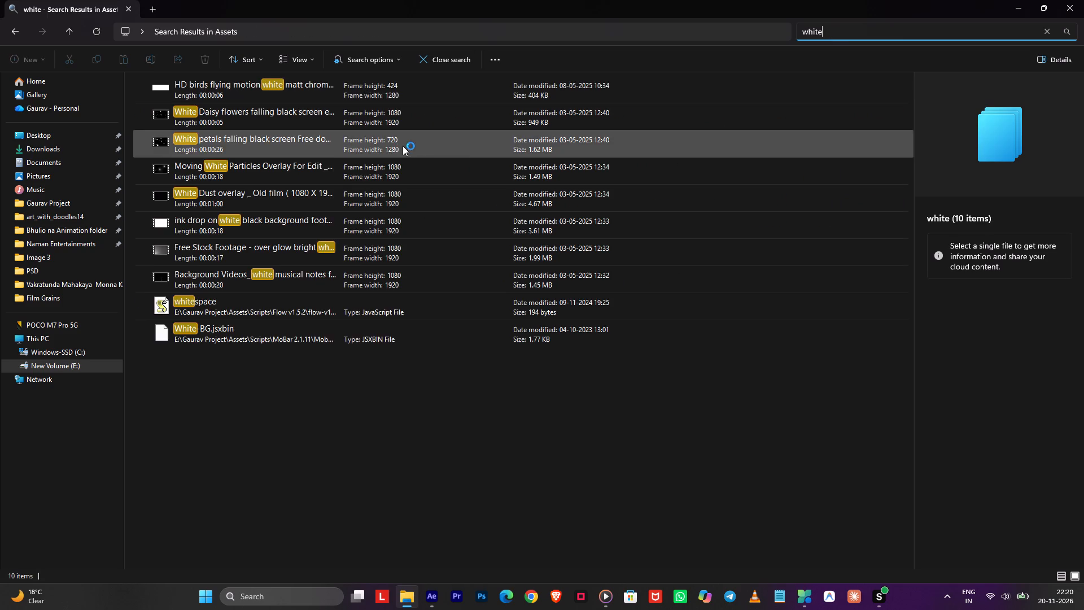
{"action": "left_click", "coordinate": [303, 119]}
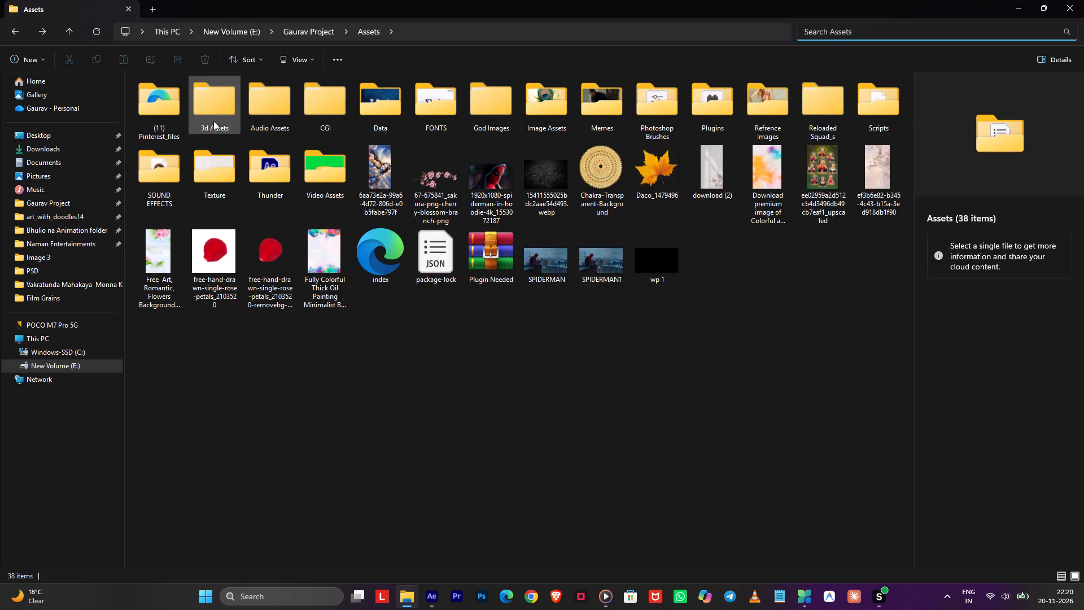
Look through the Data folder inside Assets and search it for "4k whi".
{"action": "double_click", "coordinate": [365, 112]}
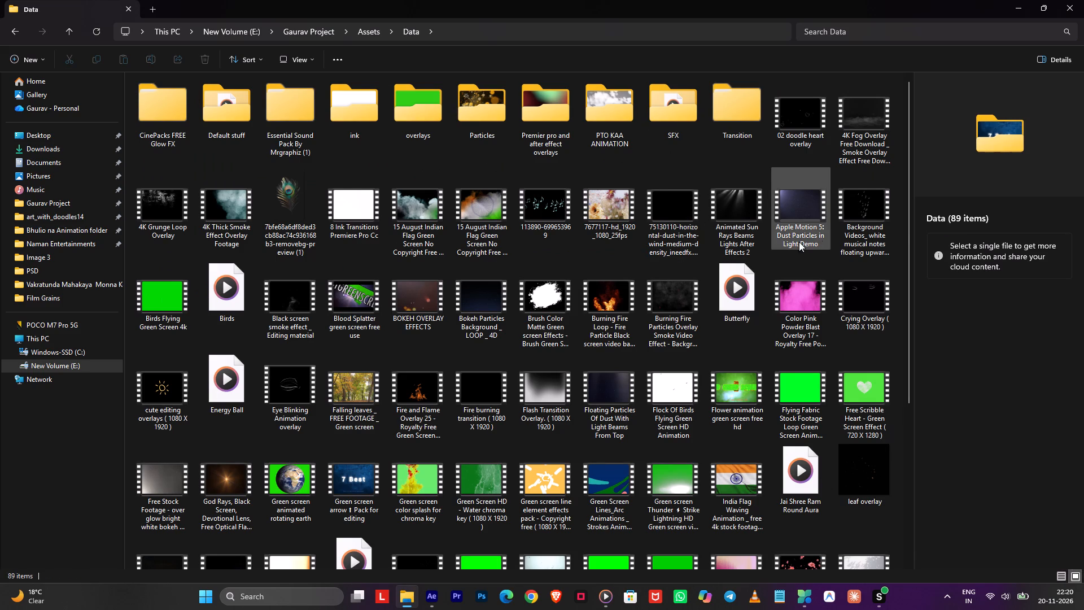
{"action": "scroll", "coordinate": [777, 244], "scroll_direction": "down", "scroll_amount": 3}
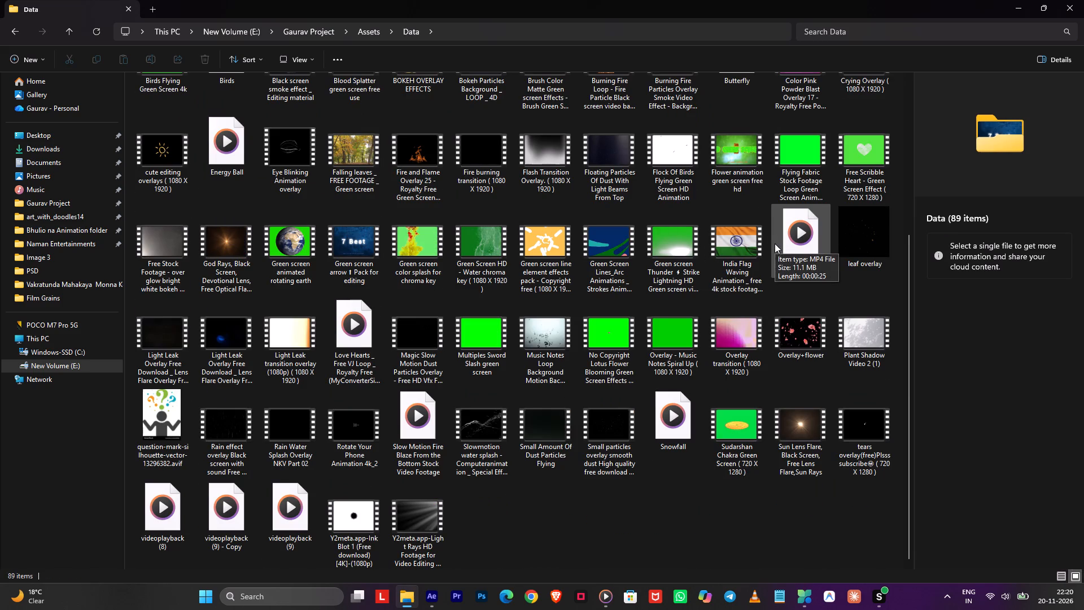
{"action": "scroll", "coordinate": [774, 243], "scroll_direction": "up", "scroll_amount": 1}
{"action": "left_click", "coordinate": [877, 32]}
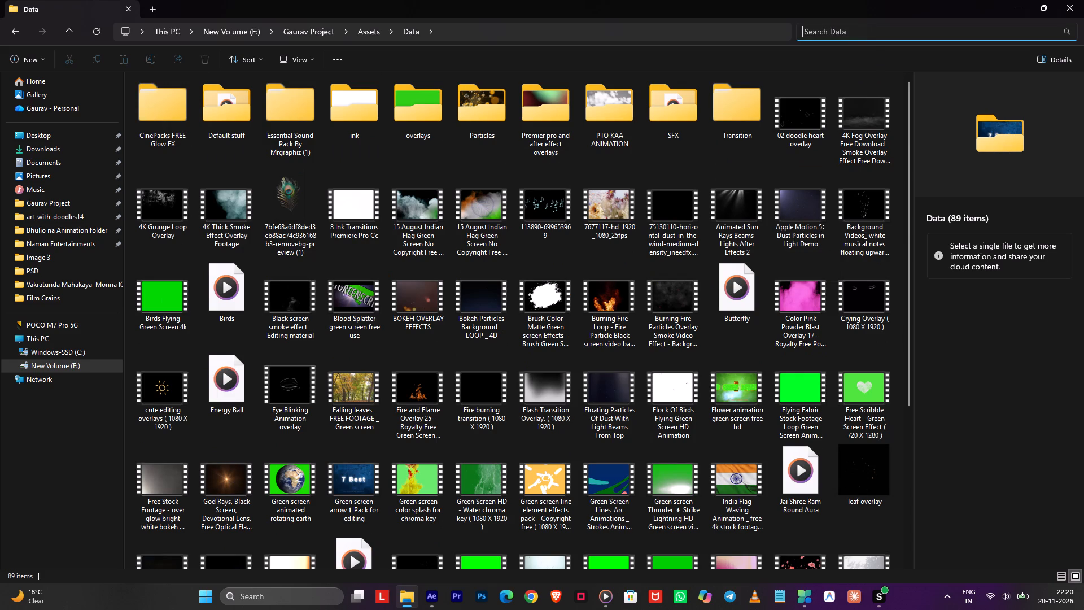
{"action": "key", "text": "4"}
{"action": "key", "text": "k"}
{"action": "key", "text": "space"}
{"action": "key", "text": "w"}
{"action": "type", "text": "hi"}
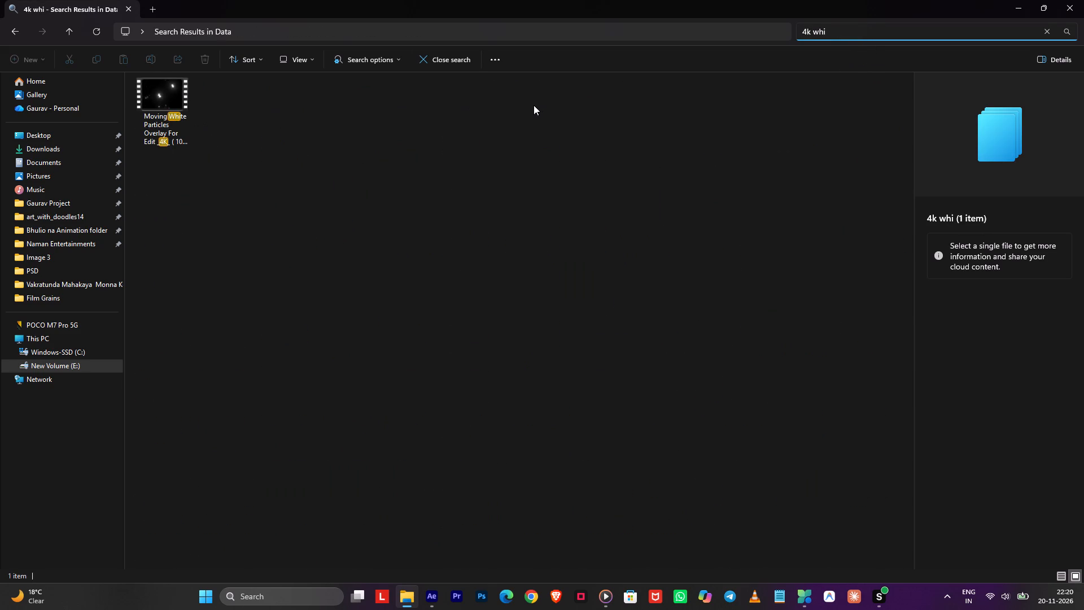
{"action": "left_click", "coordinate": [532, 106]}
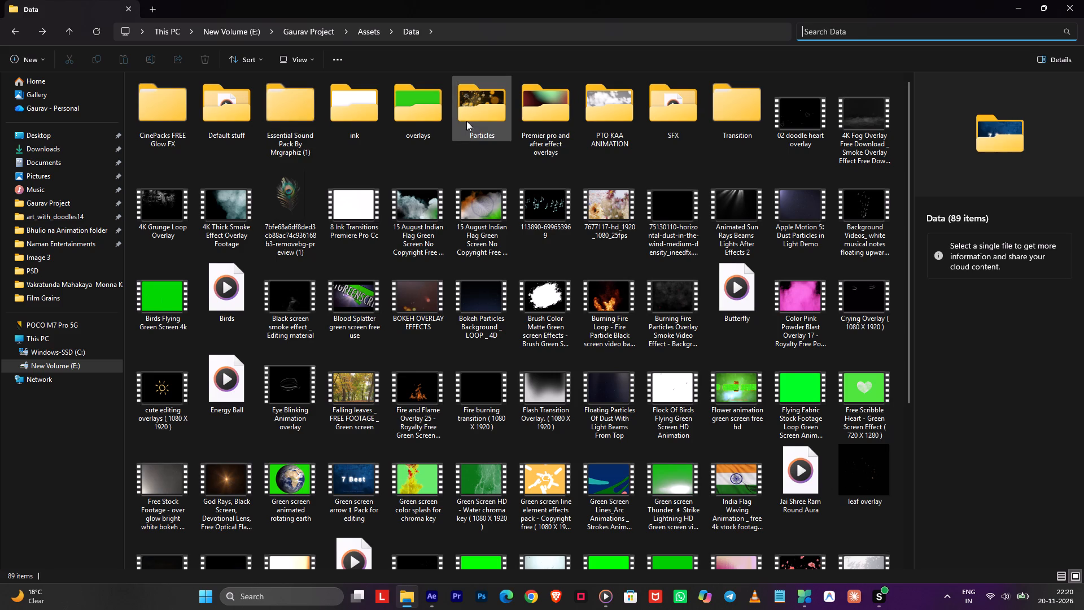
Examine the particle and dust overlay clips in the Particles subfolder and the rest of the Data folder.
{"action": "double_click", "coordinate": [467, 121]}
{"action": "left_click", "coordinate": [471, 129]}
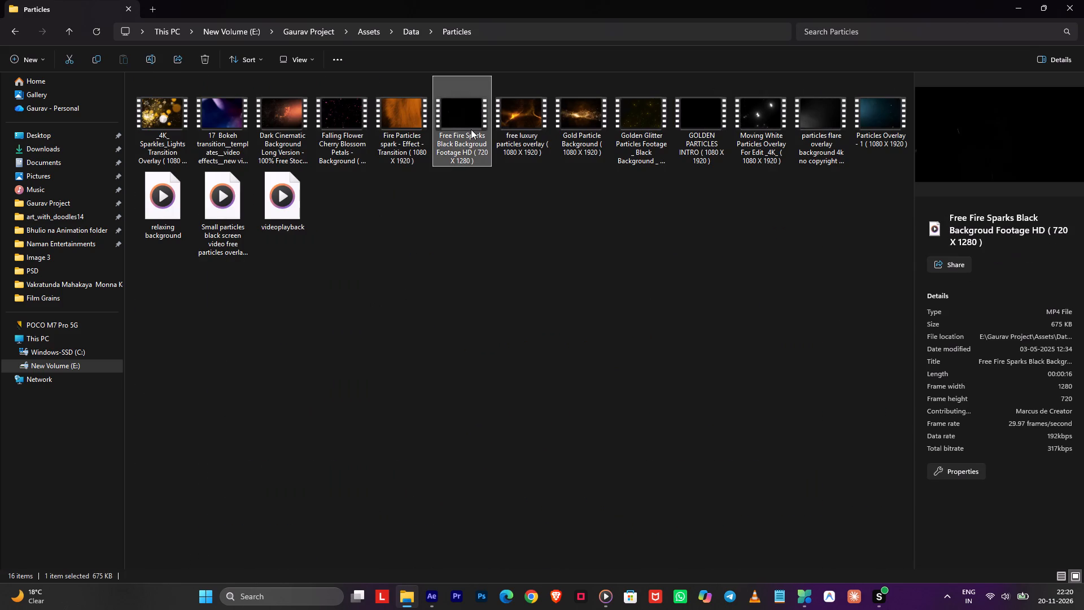
{"action": "left_click", "coordinate": [347, 132]}
{"action": "left_click", "coordinate": [182, 203]}
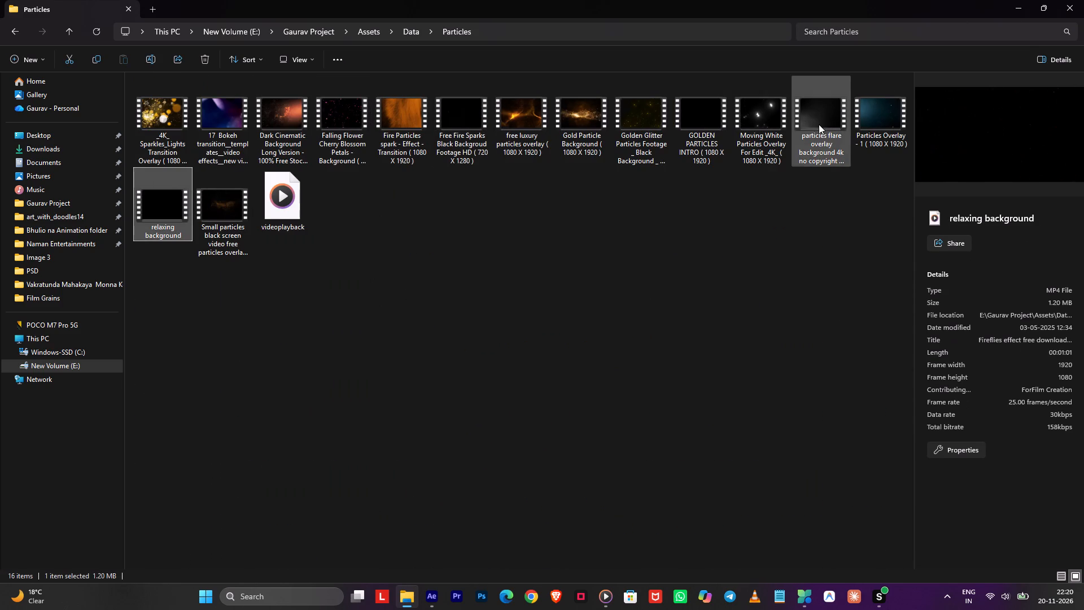
{"action": "left_click", "coordinate": [725, 125]}
{"action": "left_click", "coordinate": [403, 202]}
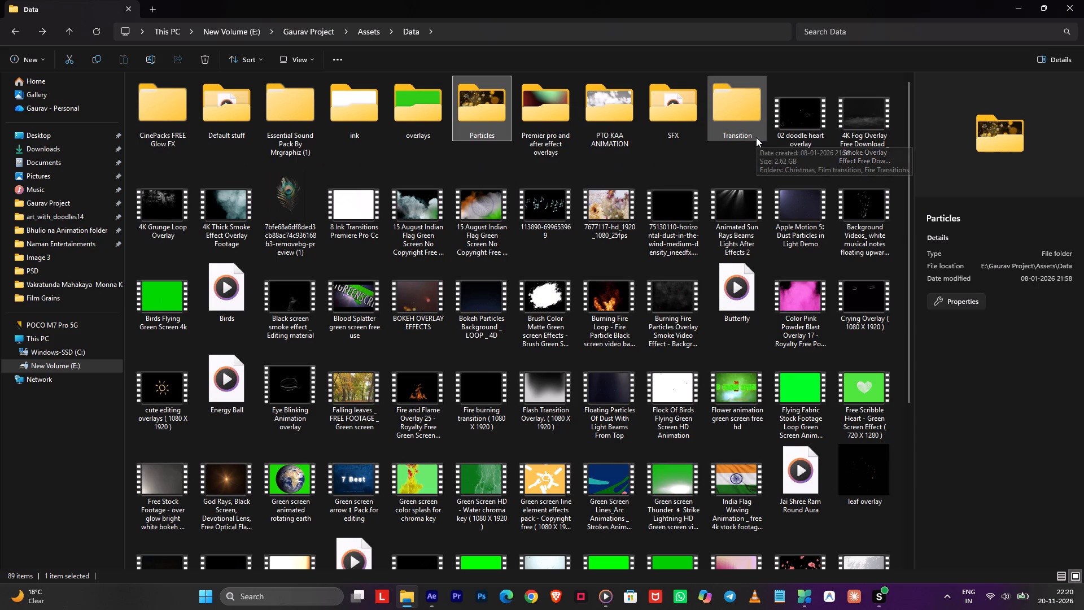
{"action": "scroll", "coordinate": [756, 137], "scroll_direction": "down", "scroll_amount": 3}
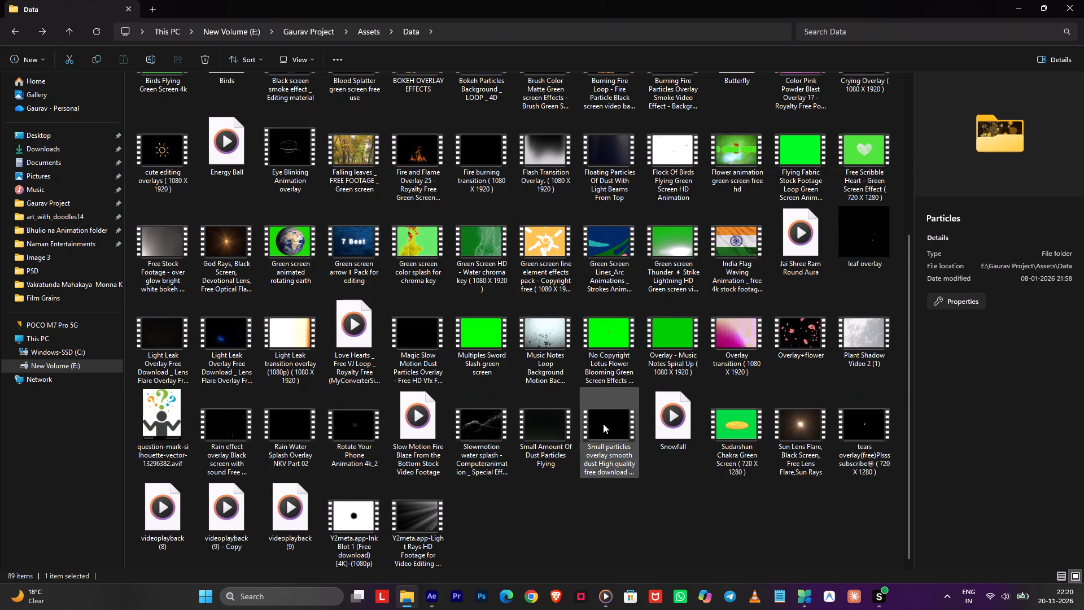
{"action": "left_click", "coordinate": [604, 425]}
{"action": "left_click", "coordinate": [267, 428]}
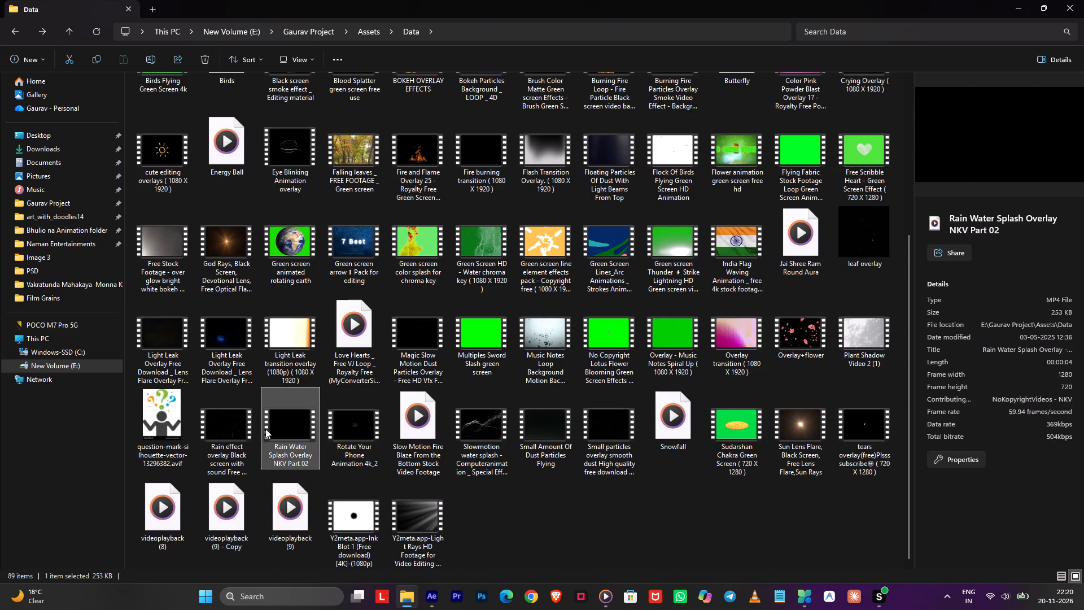
{"action": "left_click", "coordinate": [232, 429]}
Search the Data folder for "white" and bring the White Dust overlay _ Old film clip into 2nd Comp.
{"action": "scroll", "coordinate": [400, 363], "scroll_direction": "up", "scroll_amount": 5}
{"action": "left_click", "coordinate": [859, 17]}
{"action": "left_click", "coordinate": [850, 26]}
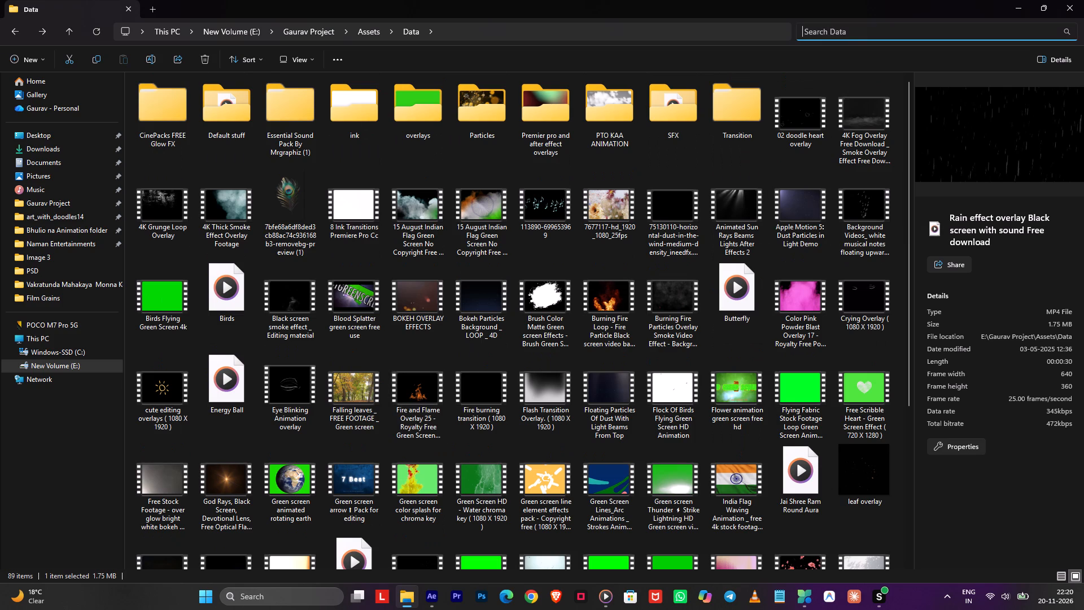
{"action": "type", "text": "whi"}
{"action": "type", "text": "te"}
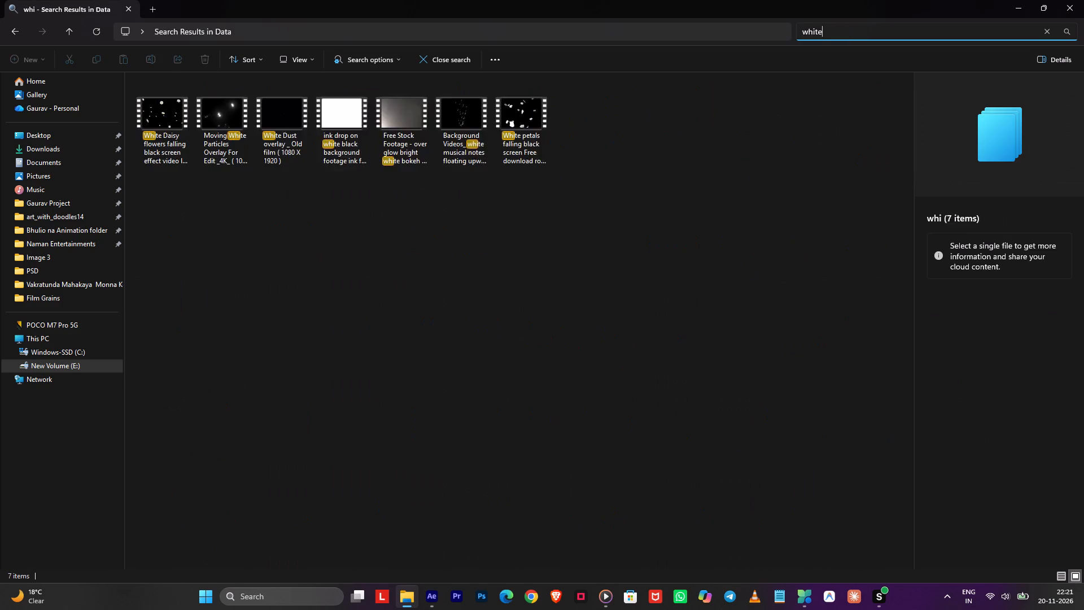
{"action": "left_click", "coordinate": [281, 138]}
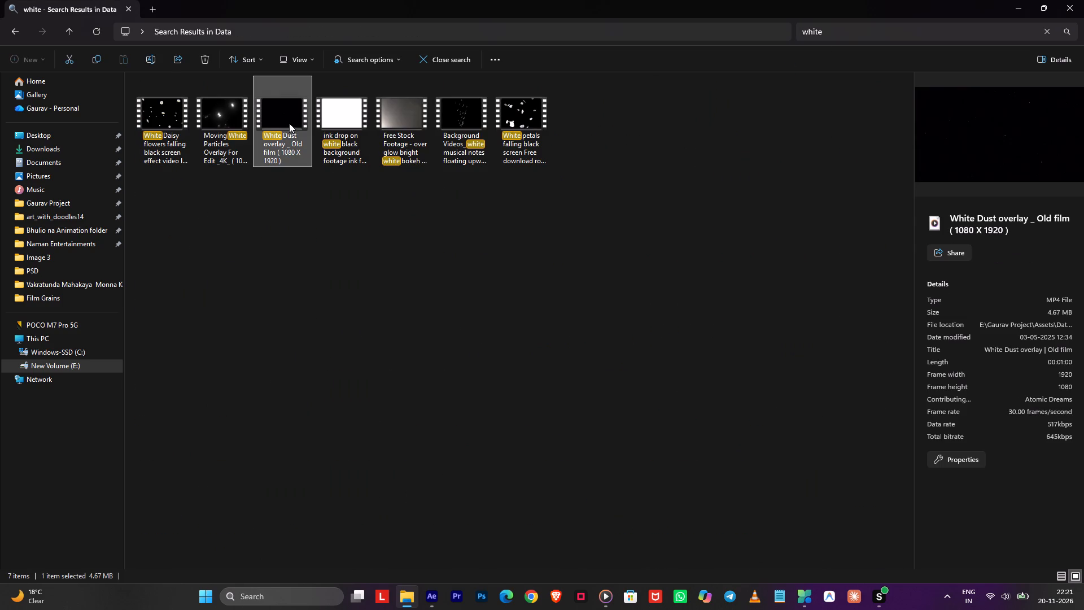
{"action": "left_click_drag", "start_coordinate": [290, 120], "coordinate": [812, 449]}
{"action": "key", "text": "alt+Tab"}
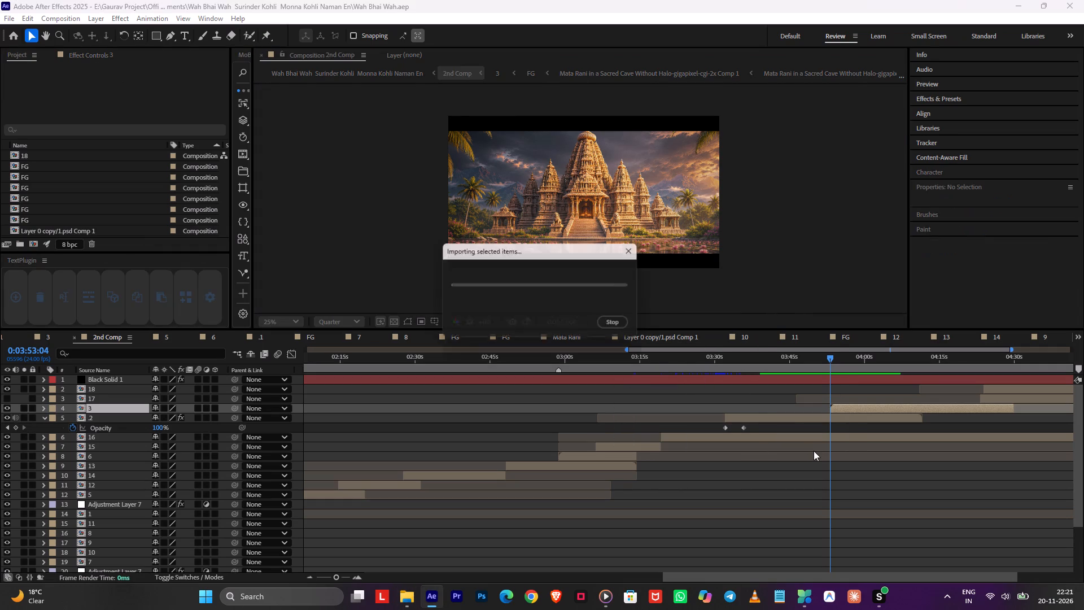
Cut the White Dust overlay from 2nd Comp and paste it into comp 3 directly above the FG layer.
{"action": "key", "text": "ctrl+x"}
{"action": "left_click", "coordinate": [1004, 368]}
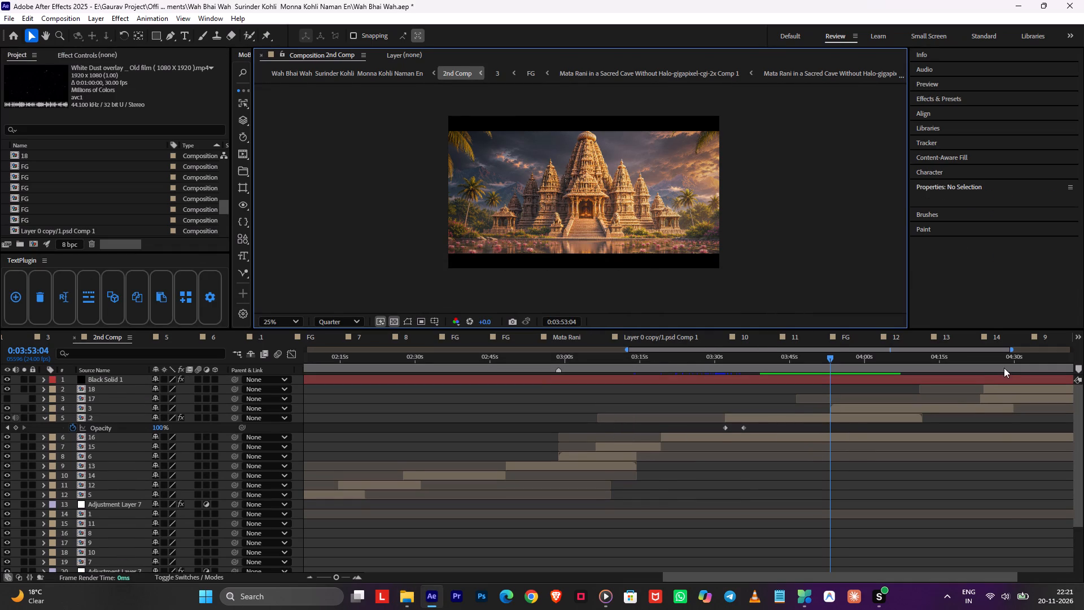
{"action": "double_click", "coordinate": [994, 398]}
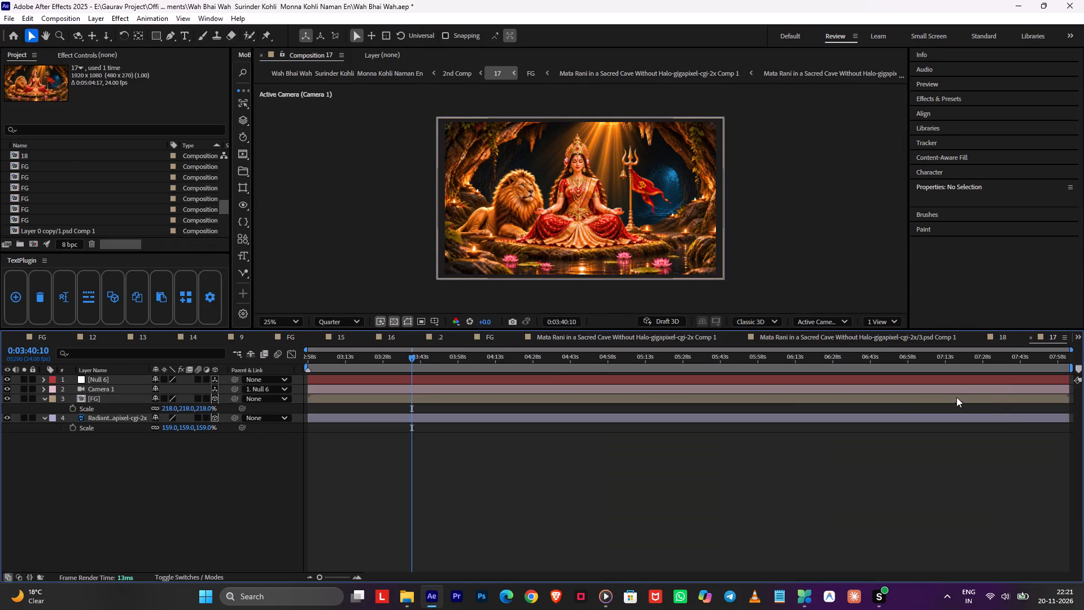
{"action": "key", "text": "Tab"}
{"action": "left_click", "coordinate": [868, 404]}
{"action": "double_click", "coordinate": [882, 416]}
{"action": "left_click", "coordinate": [875, 382]}
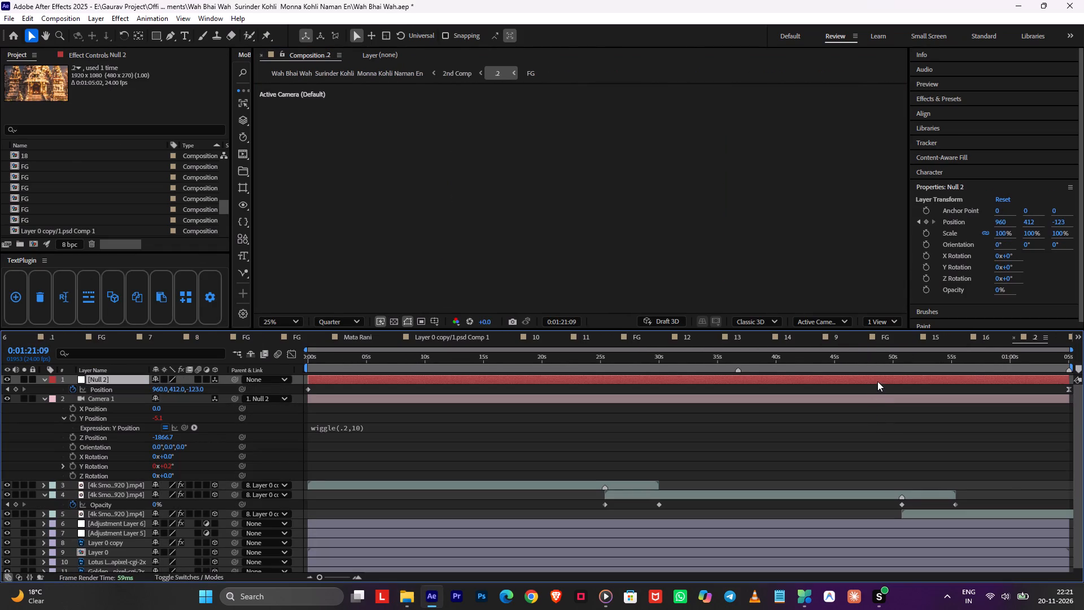
{"action": "left_click", "coordinate": [885, 370]}
{"action": "key", "text": "Tab"}
{"action": "left_click", "coordinate": [848, 376]}
{"action": "key", "text": "Tab"}
{"action": "left_click", "coordinate": [803, 376]}
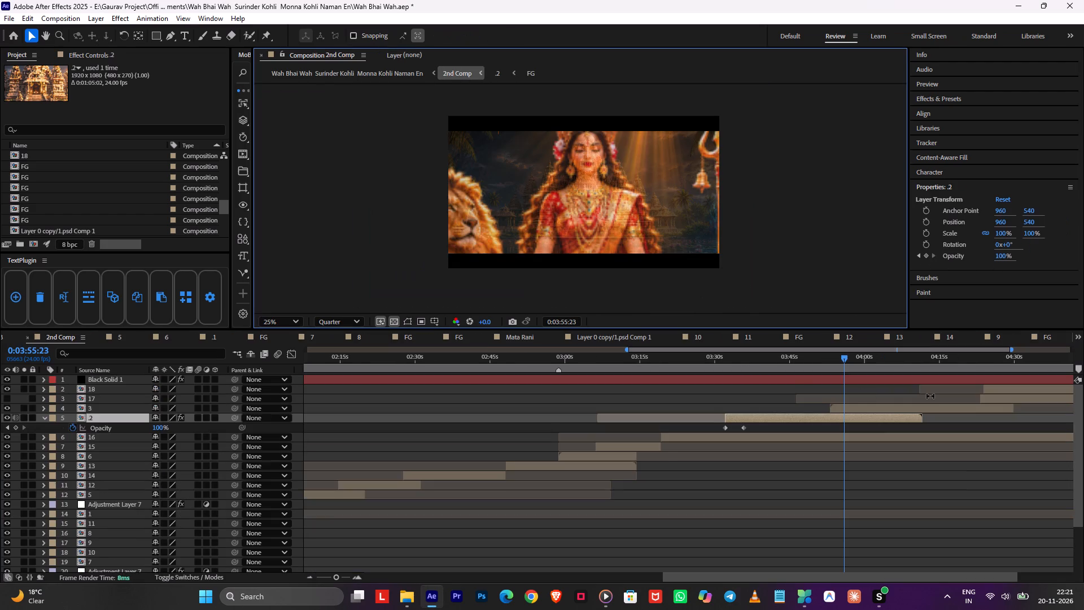
{"action": "double_click", "coordinate": [903, 406]}
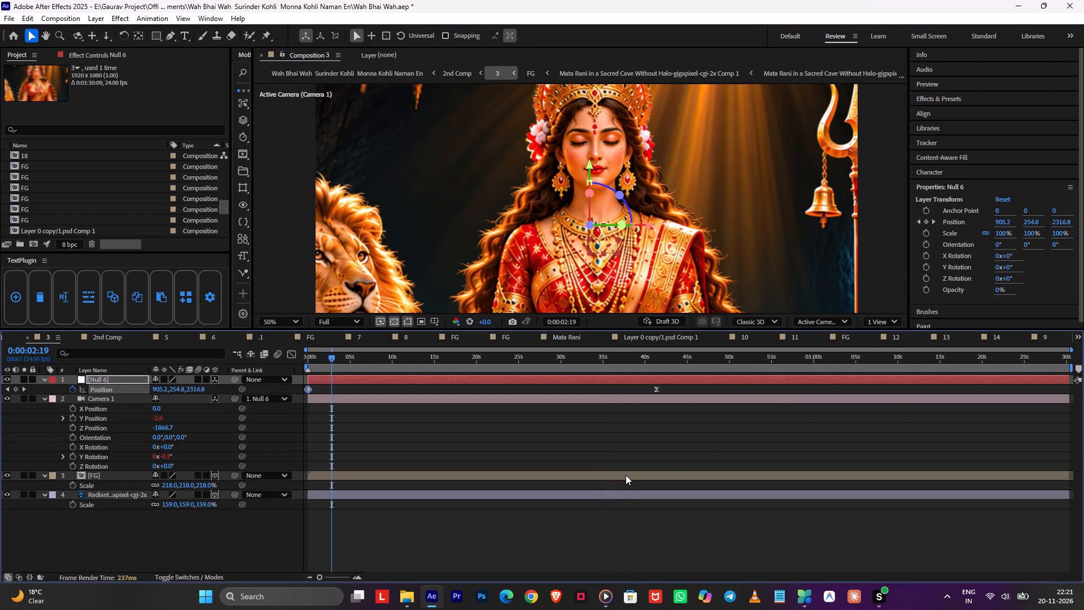
{"action": "left_click", "coordinate": [626, 475]}
{"action": "key", "text": "ctrl+v"}
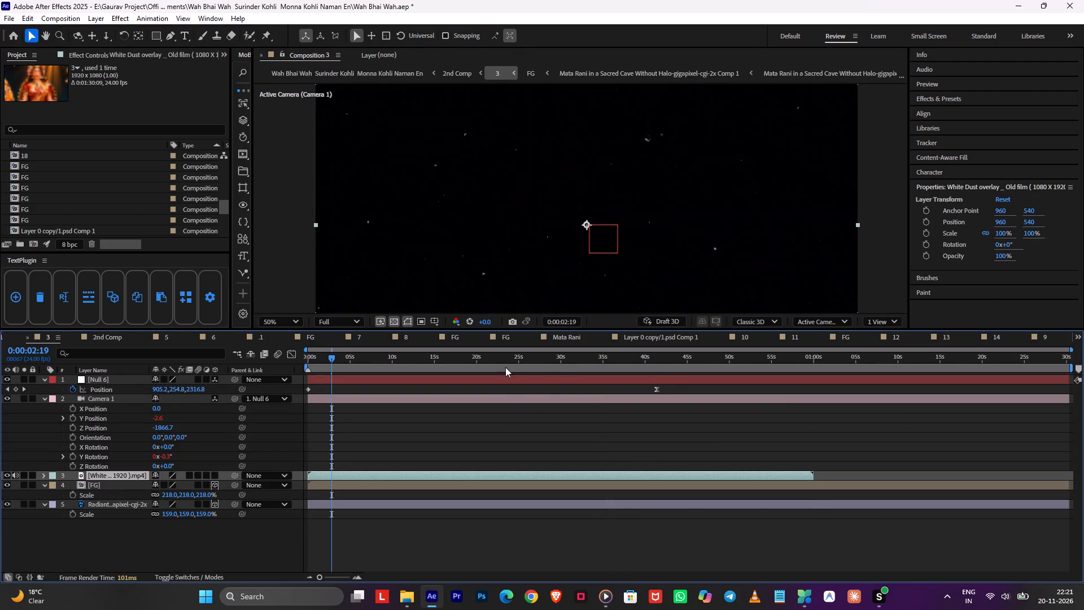
Play comp 3 from 0:00:00:00 to check the White Dust overlay.
{"action": "left_click_drag", "start_coordinate": [509, 361], "coordinate": [179, 408]}
{"action": "key", "text": "space"}
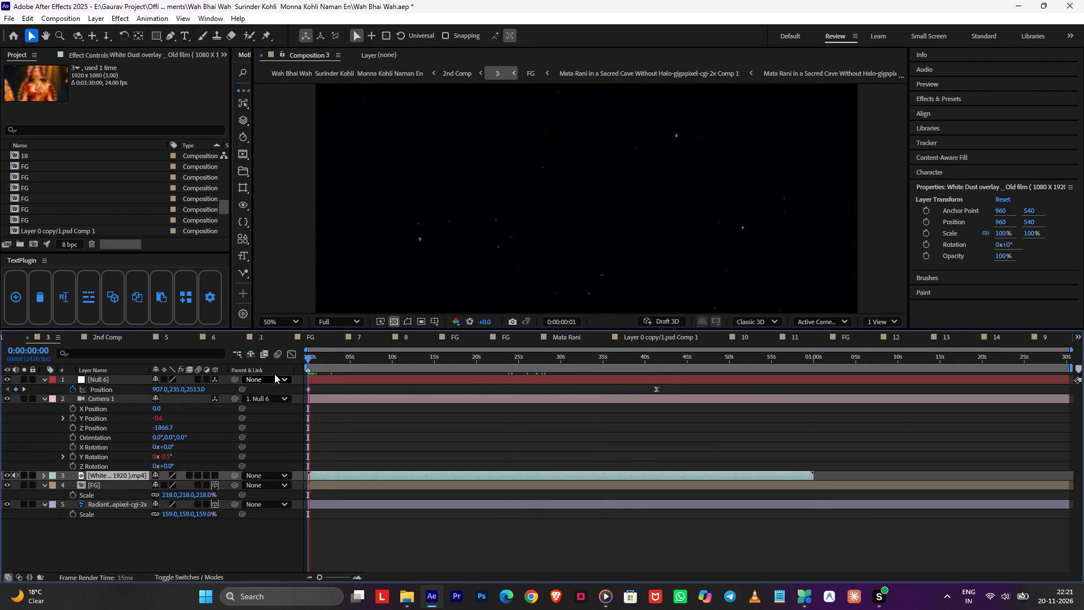
{"action": "key", "text": "space"}
Compare other overlay clips in the Data folder and preview "Small particles overlay smooth dust" in Media Player.
{"action": "key", "text": "alt+Tab"}
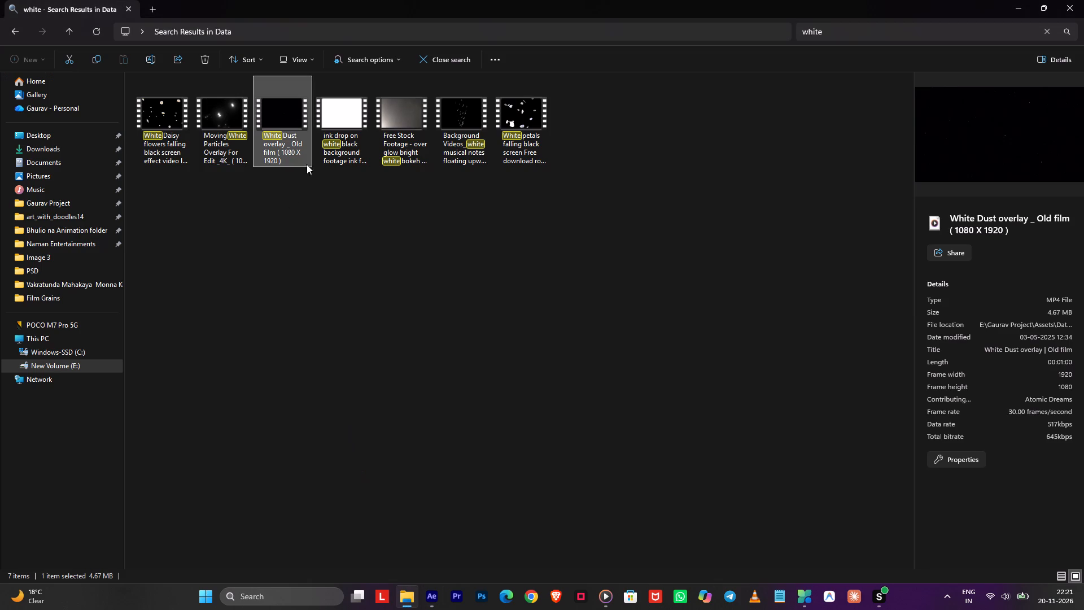
{"action": "left_click", "coordinate": [428, 131]}
{"action": "left_click", "coordinate": [522, 128]}
{"action": "left_click", "coordinate": [477, 131]}
{"action": "left_click", "coordinate": [351, 198]}
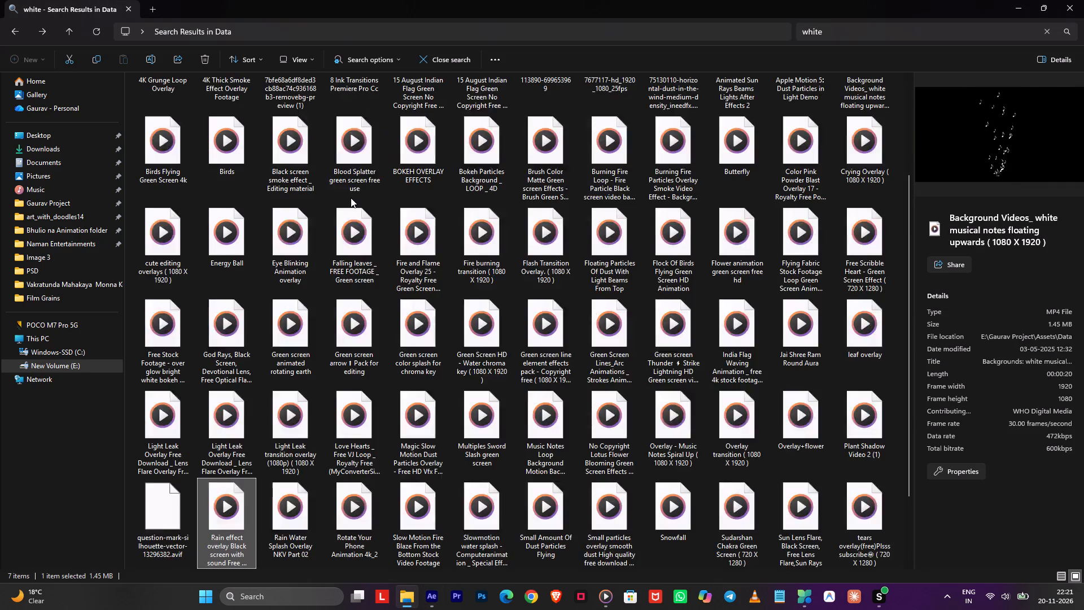
{"action": "scroll", "coordinate": [355, 219], "scroll_direction": "down", "scroll_amount": 4}
{"action": "left_click", "coordinate": [482, 416]}
{"action": "left_click", "coordinate": [534, 419]}
{"action": "left_click", "coordinate": [606, 430]}
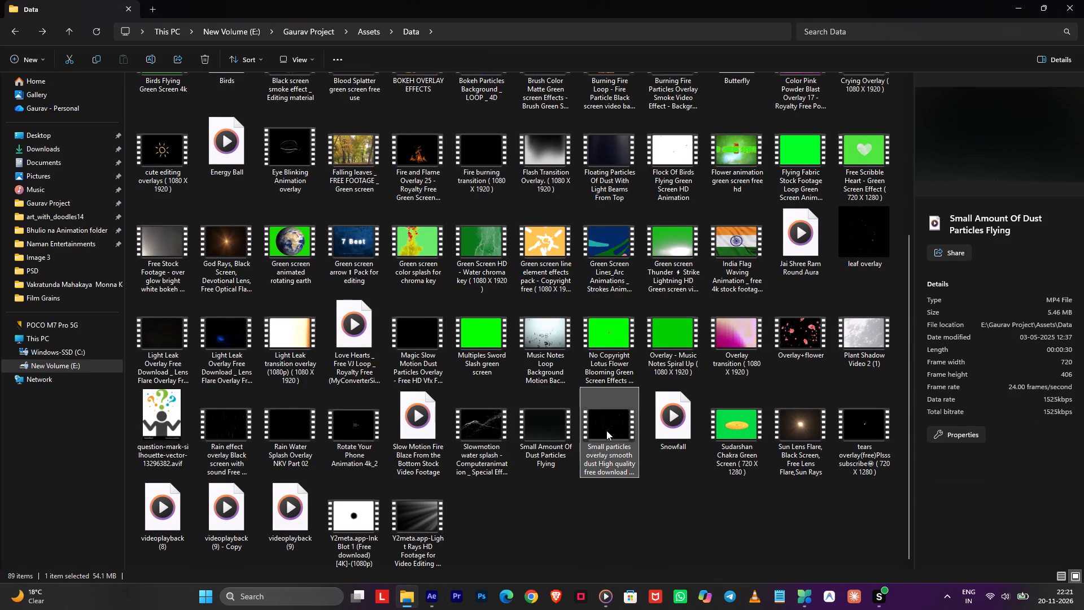
{"action": "left_click", "coordinate": [368, 446]}
{"action": "left_click", "coordinate": [310, 440]}
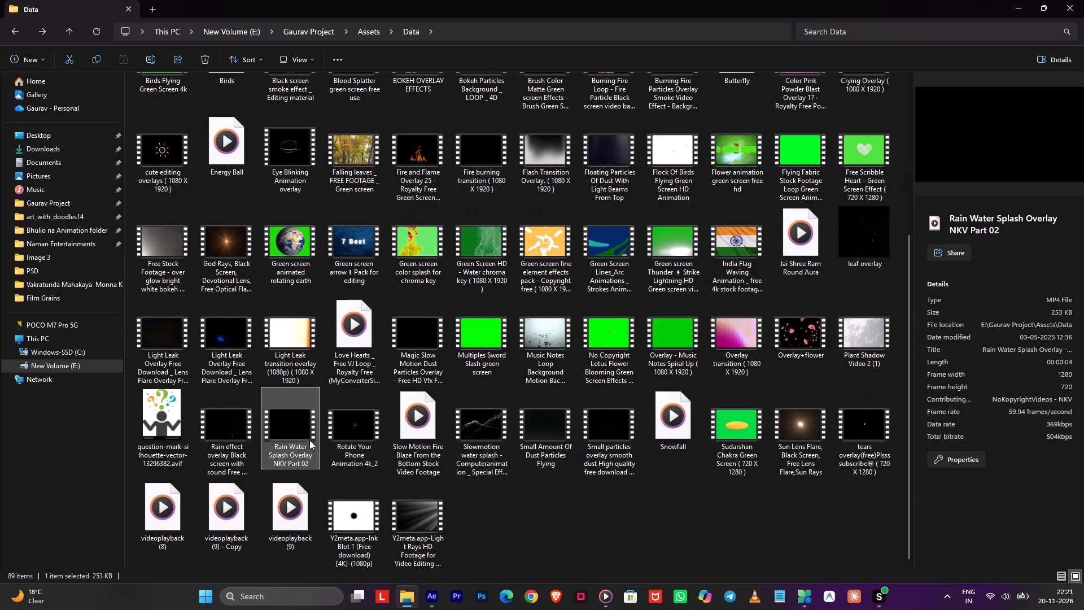
{"action": "scroll", "coordinate": [303, 441], "scroll_direction": "up", "scroll_amount": 2, "text": "ctrl"}
{"action": "scroll", "coordinate": [302, 473], "scroll_direction": "down", "scroll_amount": 2}
{"action": "double_click", "coordinate": [317, 434]}
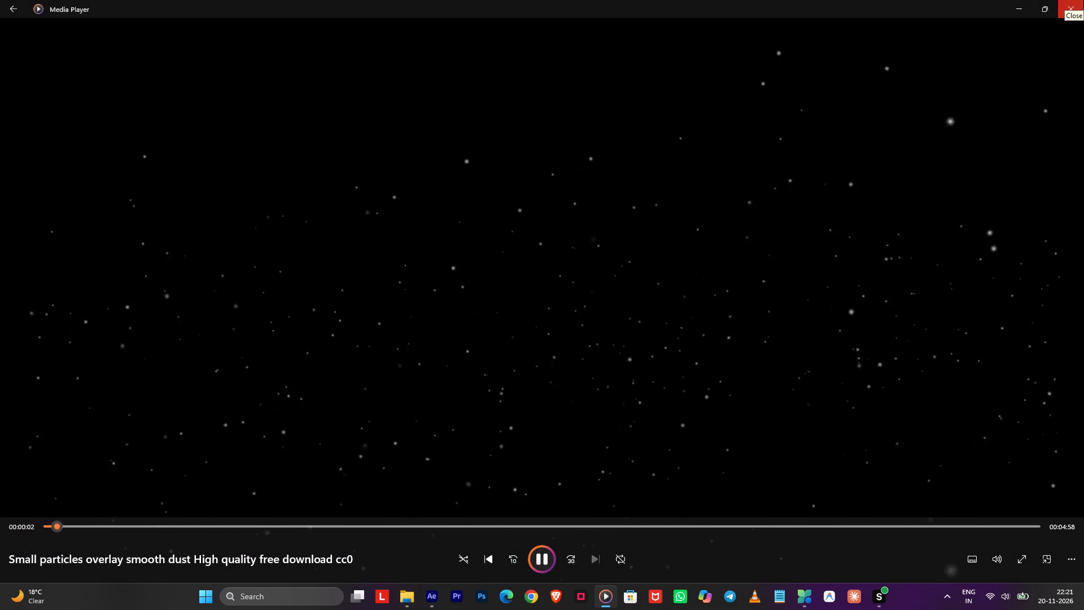
{"action": "left_click", "coordinate": [1083, 0]}
Add the "Small particles overlay smooth dust High quality free download cc0" clip as the top layer of comp 3.
{"action": "left_click_drag", "start_coordinate": [328, 445], "coordinate": [331, 447]}
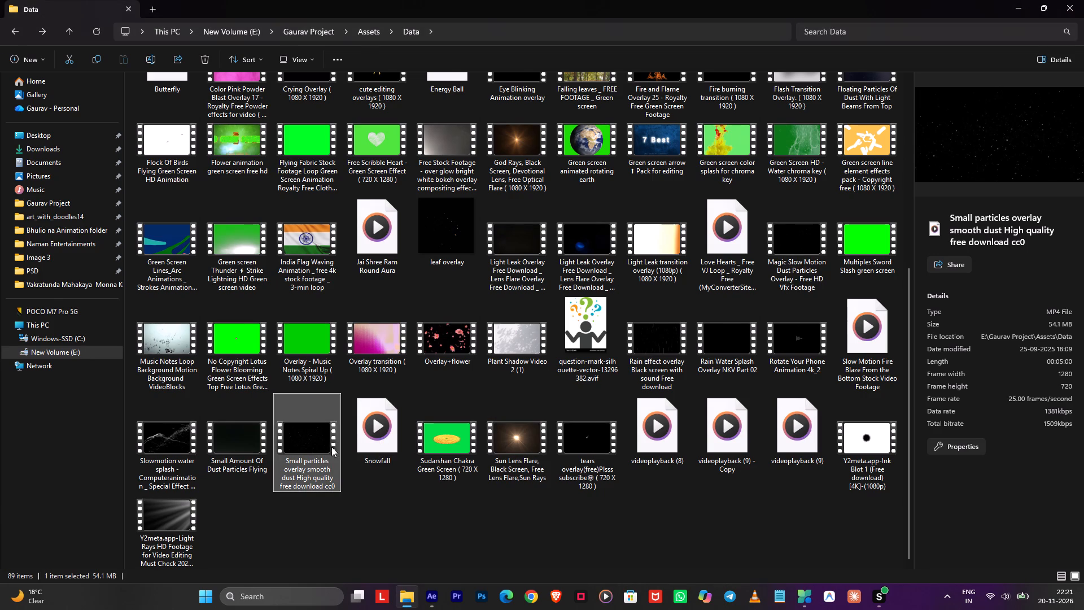
{"action": "left_click_drag", "start_coordinate": [331, 447], "coordinate": [516, 494]}
{"action": "key", "text": "alt+Tab"}
Delete the White Dust overlay layer from comp 3.
{"action": "left_click", "coordinate": [488, 482]}
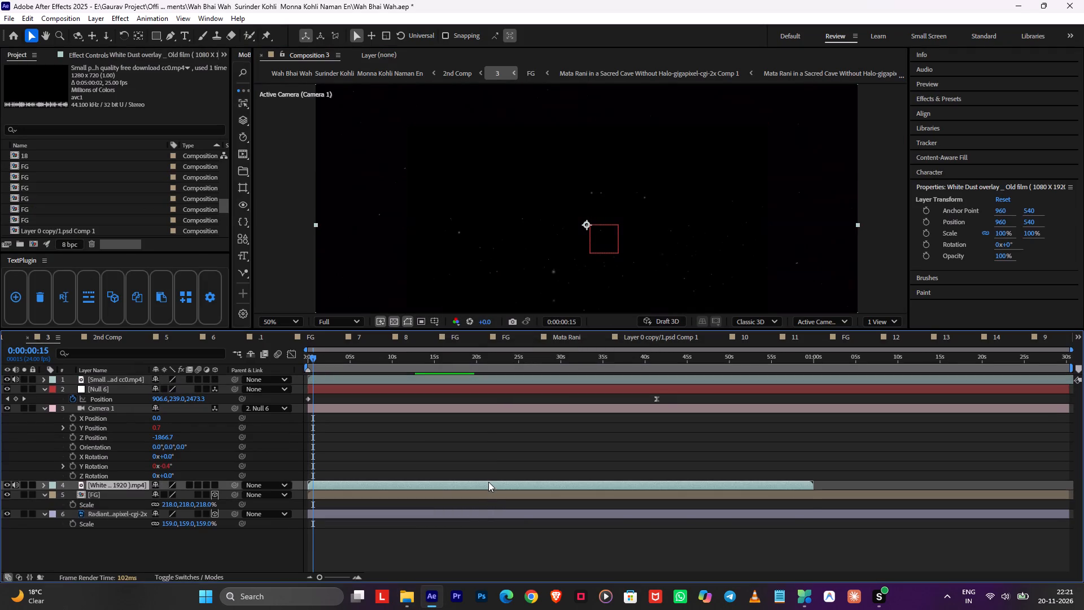
{"action": "key", "text": "Delete"}
Fit the small particles overlay to the comp size and move it between Camera 1 and the FG layer.
{"action": "left_click", "coordinate": [512, 382]}
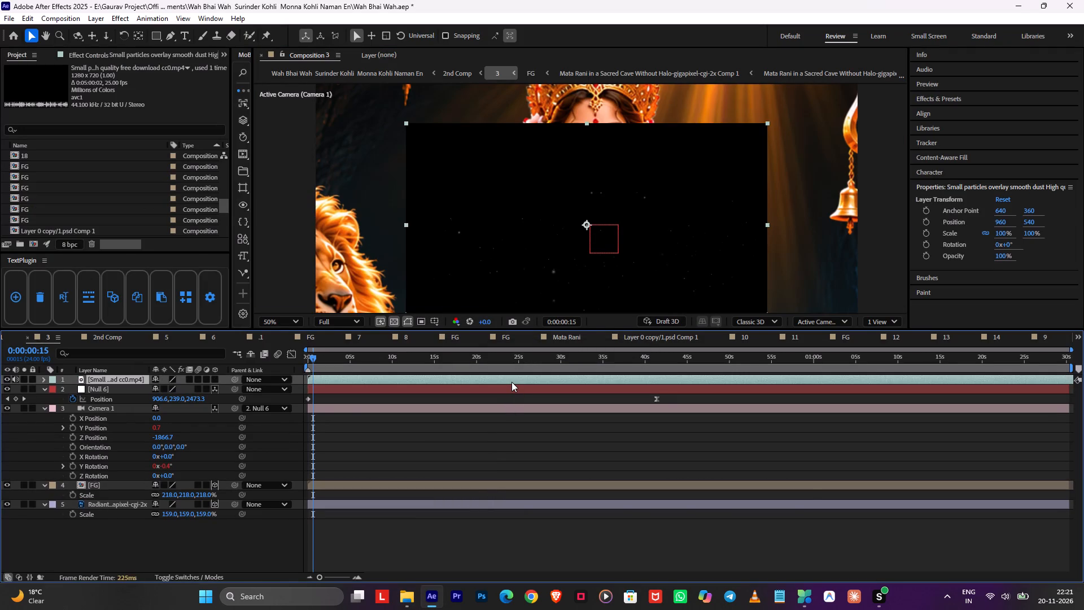
{"action": "key", "text": "ctrl+alt+f"}
{"action": "left_click", "coordinate": [122, 387]}
{"action": "left_click_drag", "start_coordinate": [123, 381], "coordinate": [119, 469]}
Set the small particles overlay's rotation to 180°.
{"action": "key", "text": "r"}
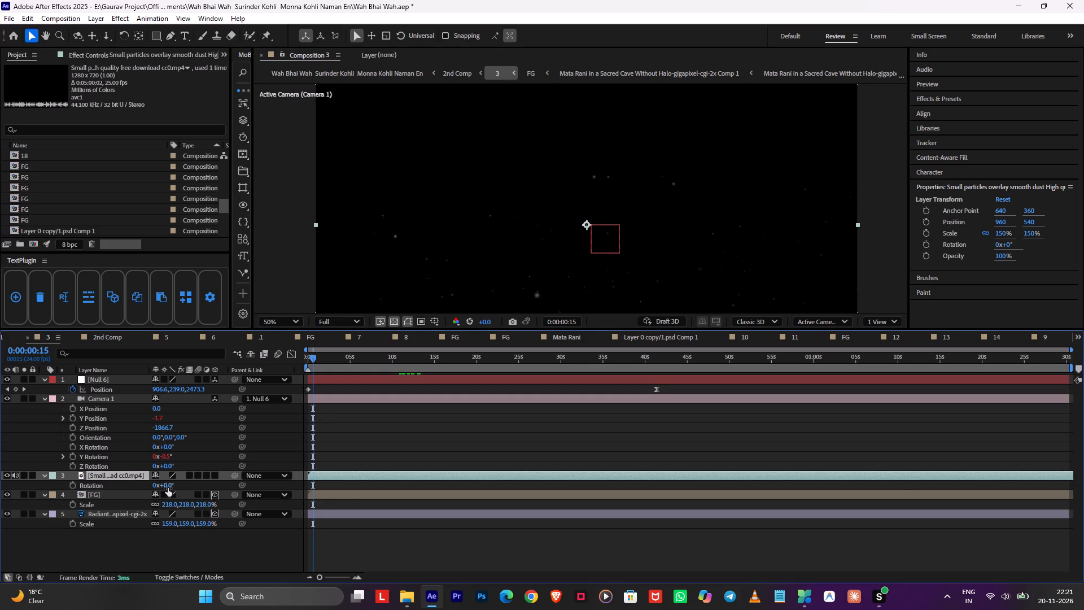
{"action": "left_click", "coordinate": [168, 488]}
{"action": "type", "text": "18"}
{"action": "key", "text": "0"}
{"action": "left_click", "coordinate": [423, 434]}
Scrub through comp 3, then shift the small particles overlay earlier so particles already fill the frame at 0:00:00:00.
{"action": "left_click_drag", "start_coordinate": [409, 361], "coordinate": [416, 359]}
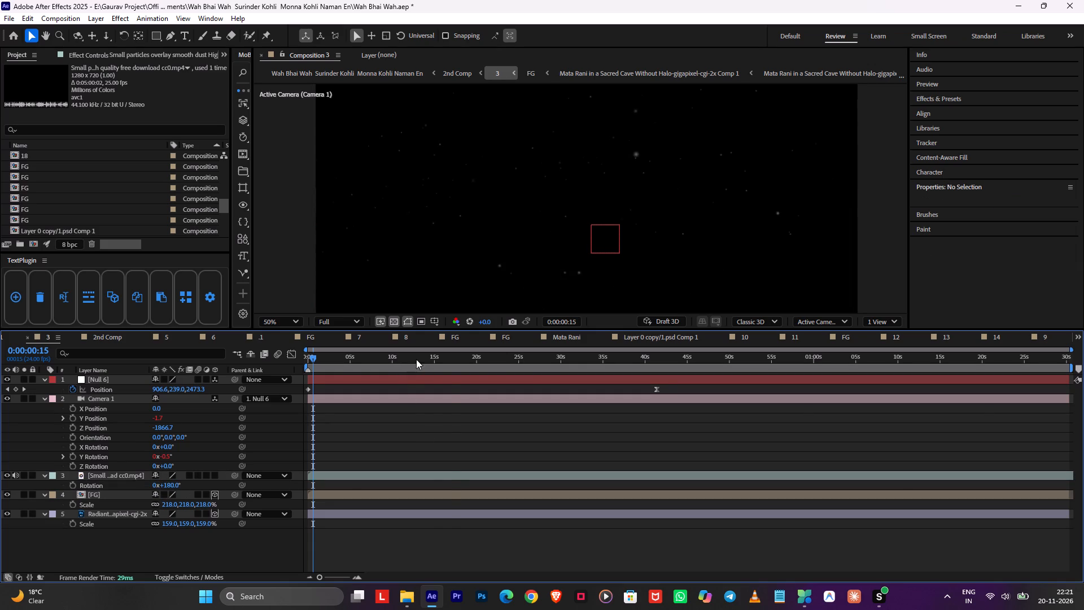
{"action": "left_click_drag", "start_coordinate": [416, 359], "coordinate": [593, 385]}
{"action": "key", "text": "space"}
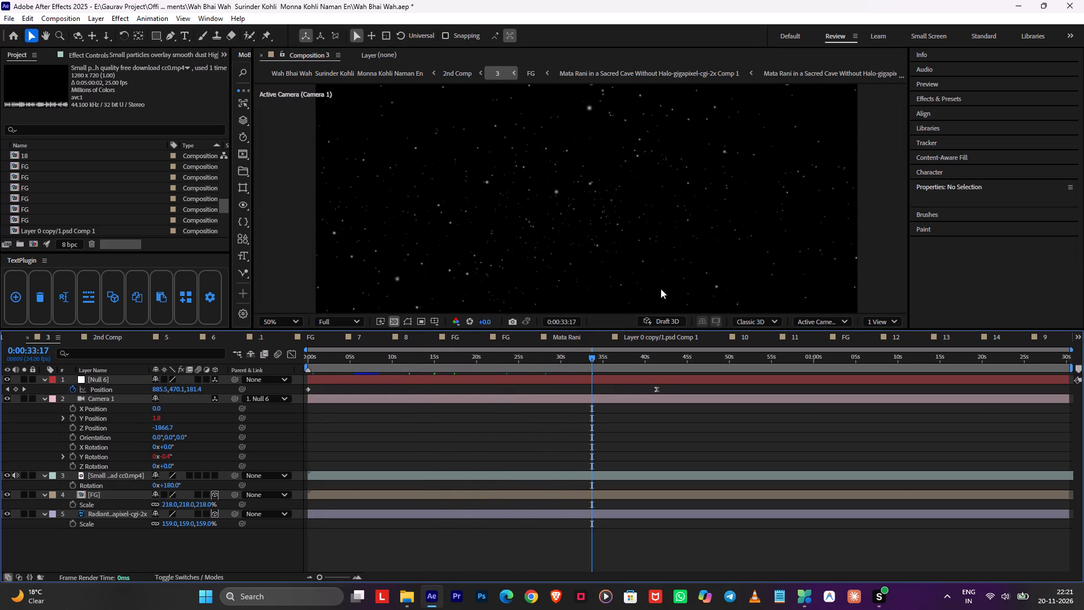
{"action": "scroll", "coordinate": [694, 250], "scroll_direction": "down", "scroll_amount": 1}
{"action": "left_click_drag", "start_coordinate": [593, 363], "coordinate": [266, 424]}
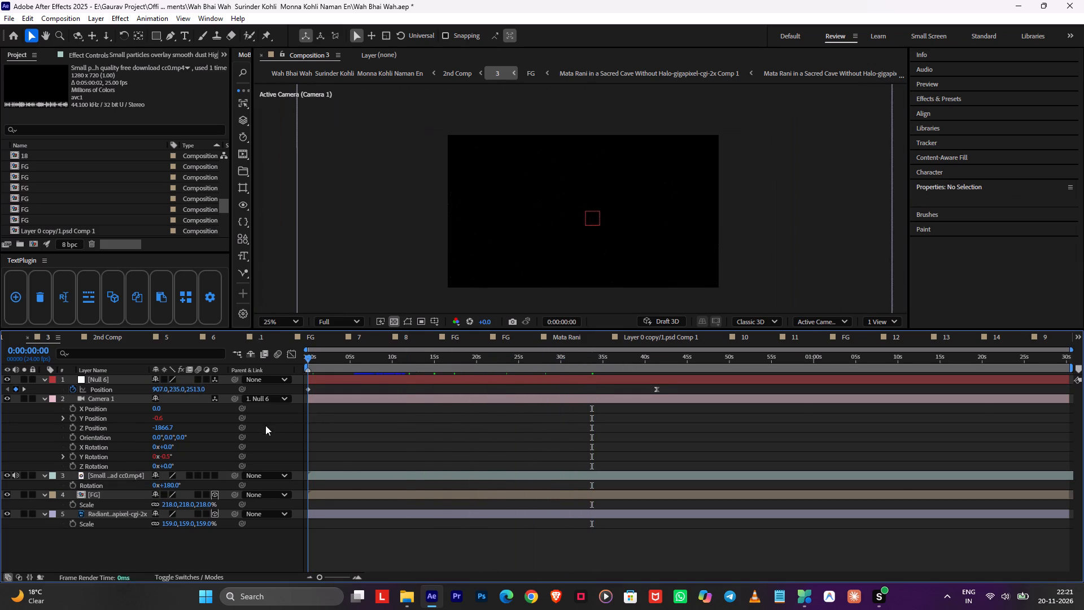
{"action": "left_click", "coordinate": [341, 477]}
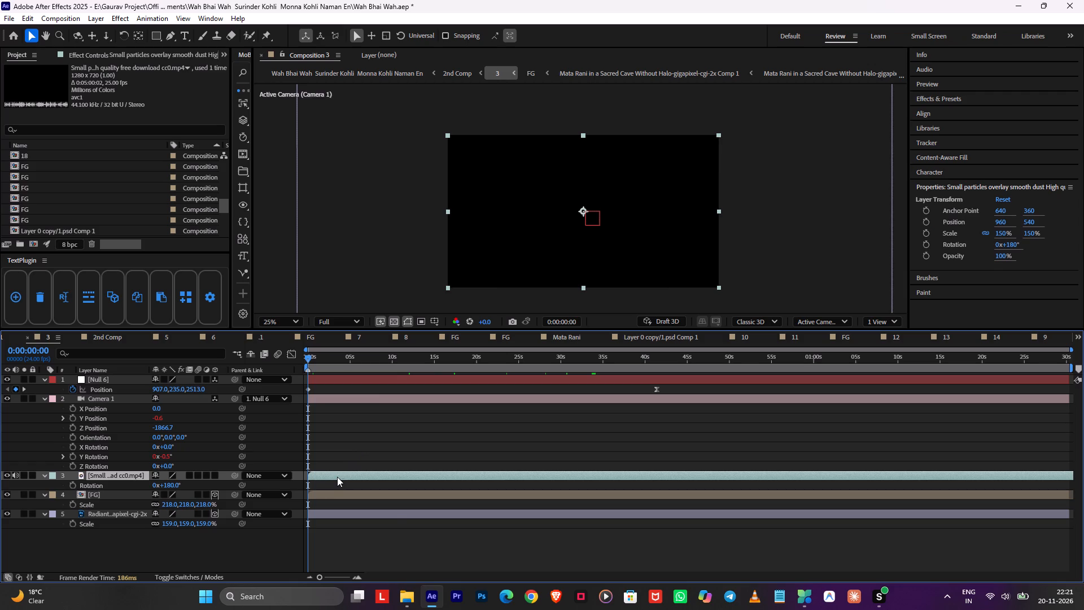
{"action": "left_click", "coordinate": [396, 364]}
{"action": "left_click_drag", "start_coordinate": [396, 364], "coordinate": [262, 403]}
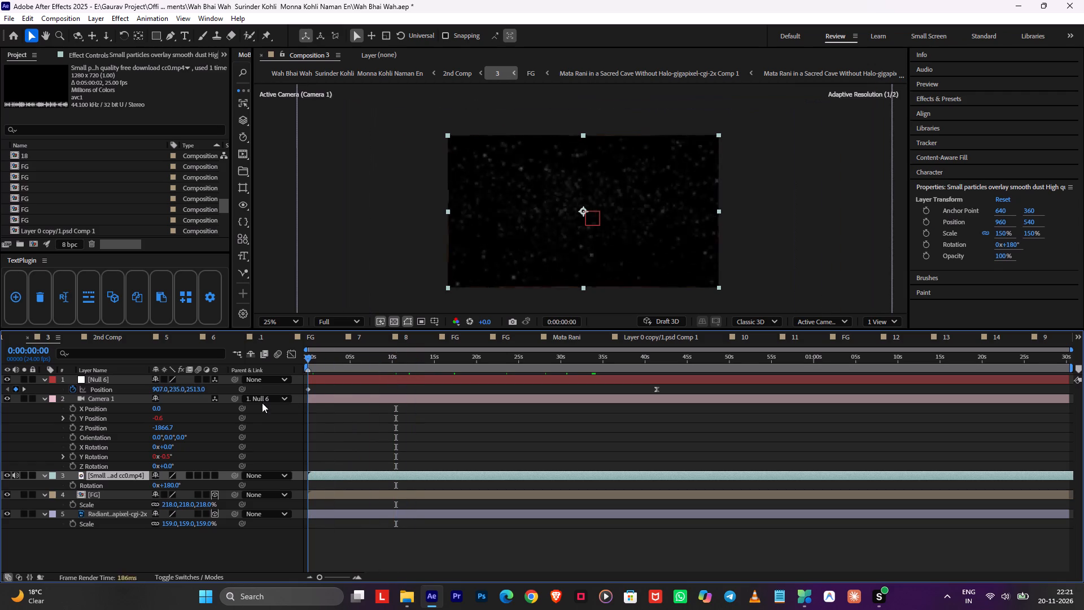
{"action": "left_click_drag", "start_coordinate": [262, 403], "coordinate": [238, 411]}
{"action": "left_click_drag", "start_coordinate": [365, 474], "coordinate": [146, 478]}
Apply the Levels effect to the small particles overlay and raise Input Black to 74.
{"action": "key", "text": "space"}
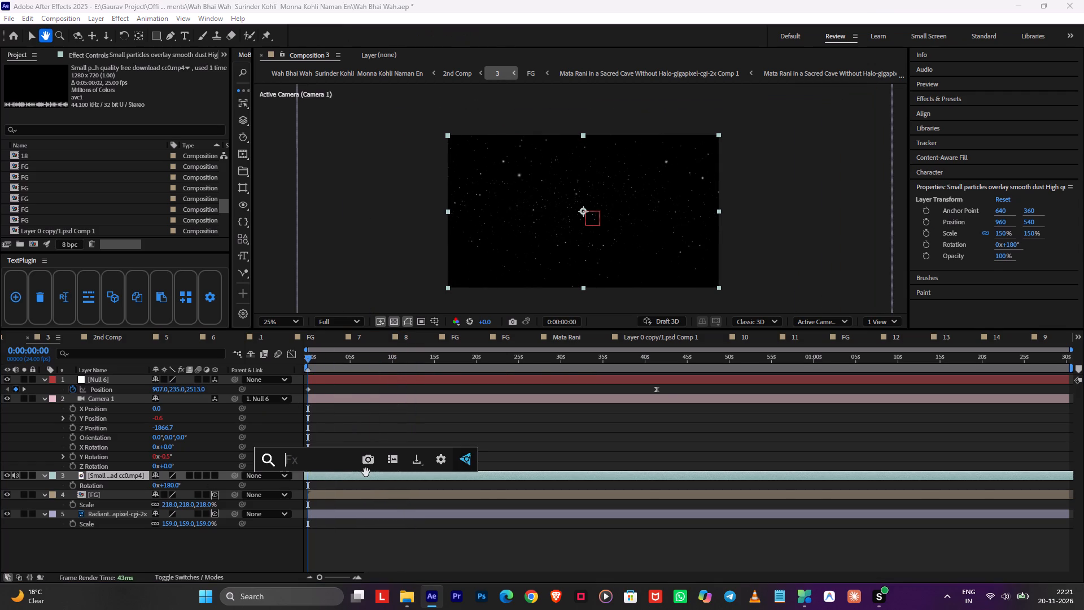
{"action": "key", "text": "l"}
{"action": "key", "text": "v"}
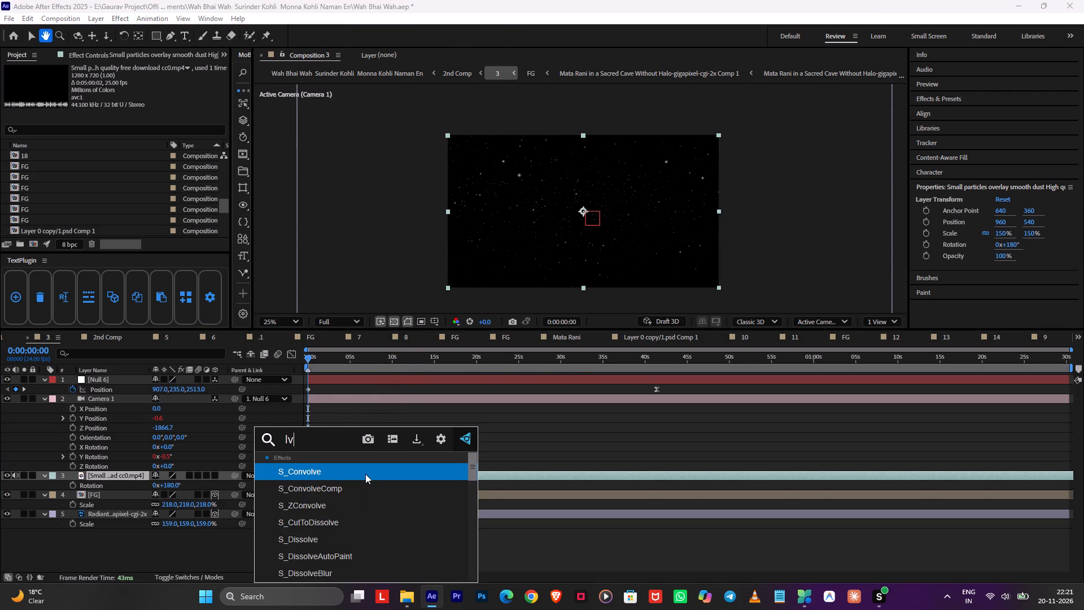
{"action": "key", "text": "e"}
{"action": "key", "text": "BackSpace"}
{"action": "key", "text": "BackSpace"}
{"action": "type", "text": "eve"}
{"action": "left_click", "coordinate": [312, 475]}
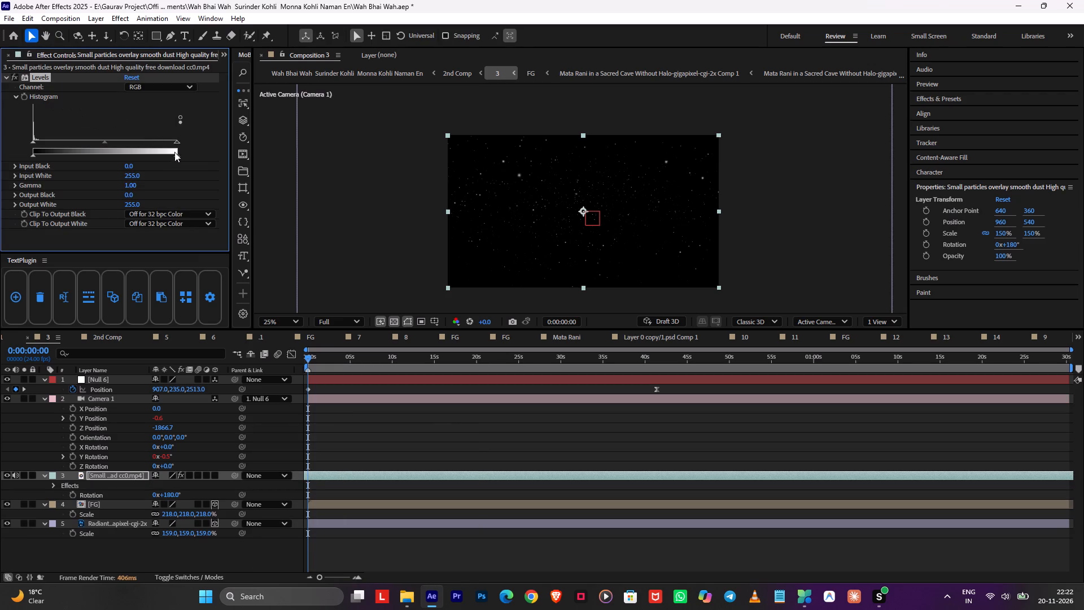
{"action": "left_click_drag", "start_coordinate": [178, 141], "coordinate": [195, 149]}
{"action": "left_click_drag", "start_coordinate": [34, 142], "coordinate": [69, 145]}
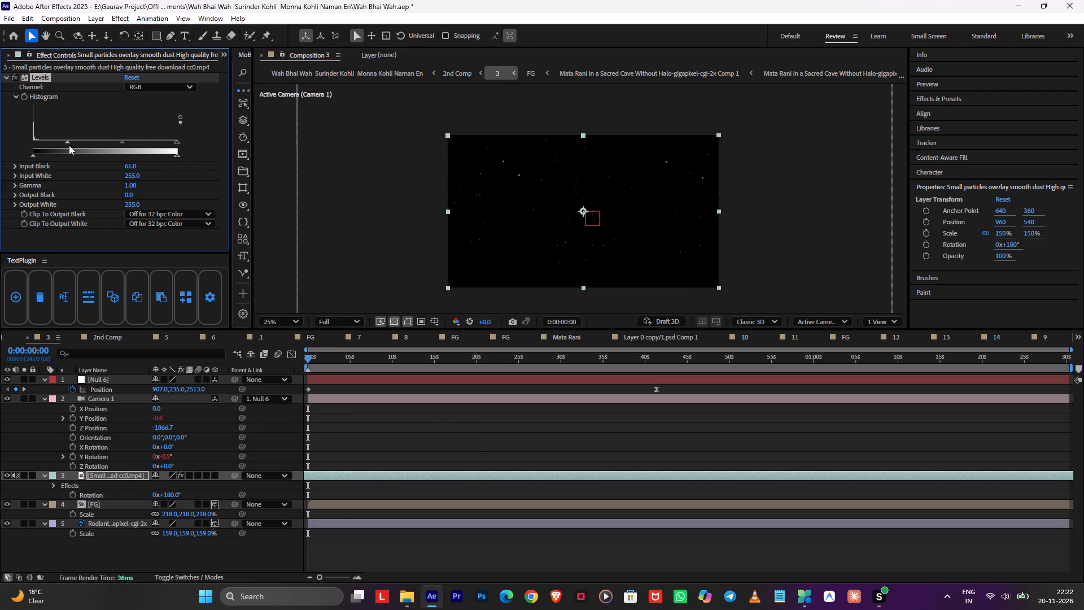
{"action": "left_click_drag", "start_coordinate": [69, 145], "coordinate": [75, 145]}
Preview comp 3 from 0:00:00:00 at Third resolution to check the particle motion.
{"action": "key", "text": "space"}
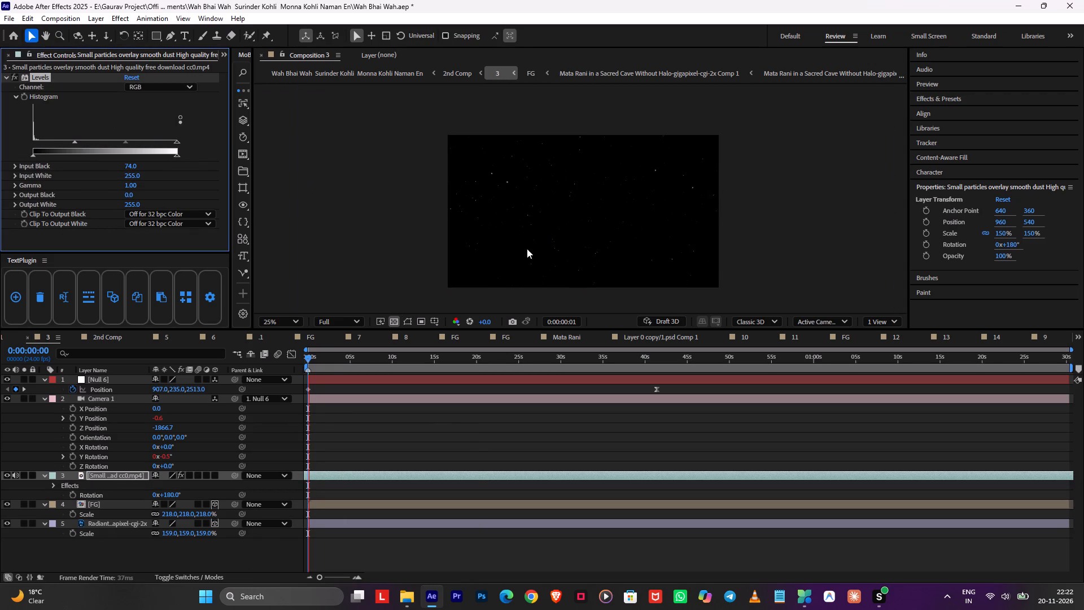
{"action": "left_click_drag", "start_coordinate": [333, 358], "coordinate": [295, 359]}
{"action": "left_click", "coordinate": [342, 317]}
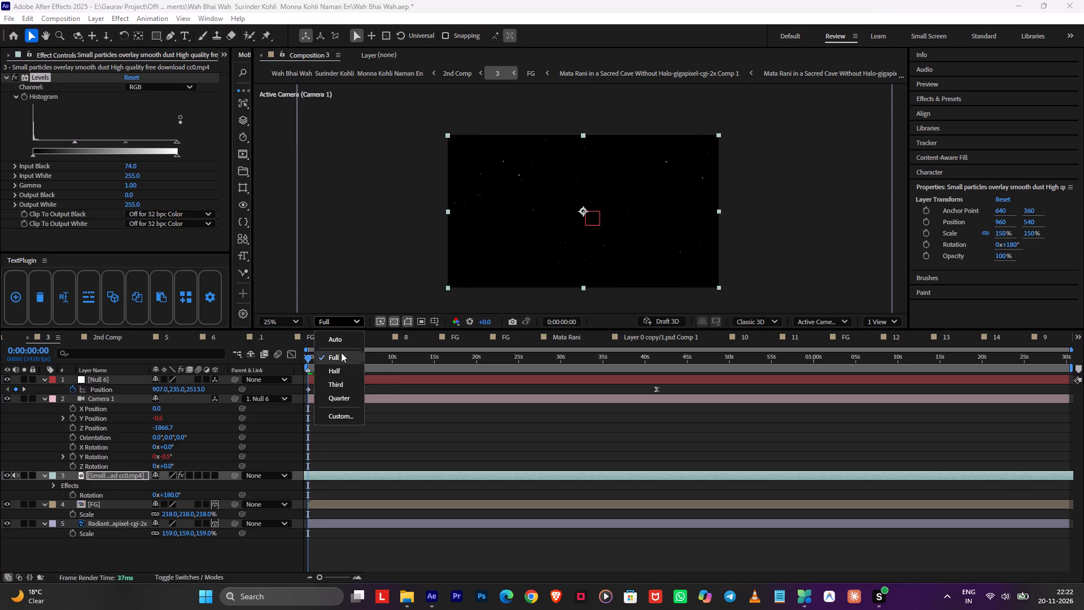
{"action": "left_click", "coordinate": [335, 384]}
{"action": "key", "text": "space"}
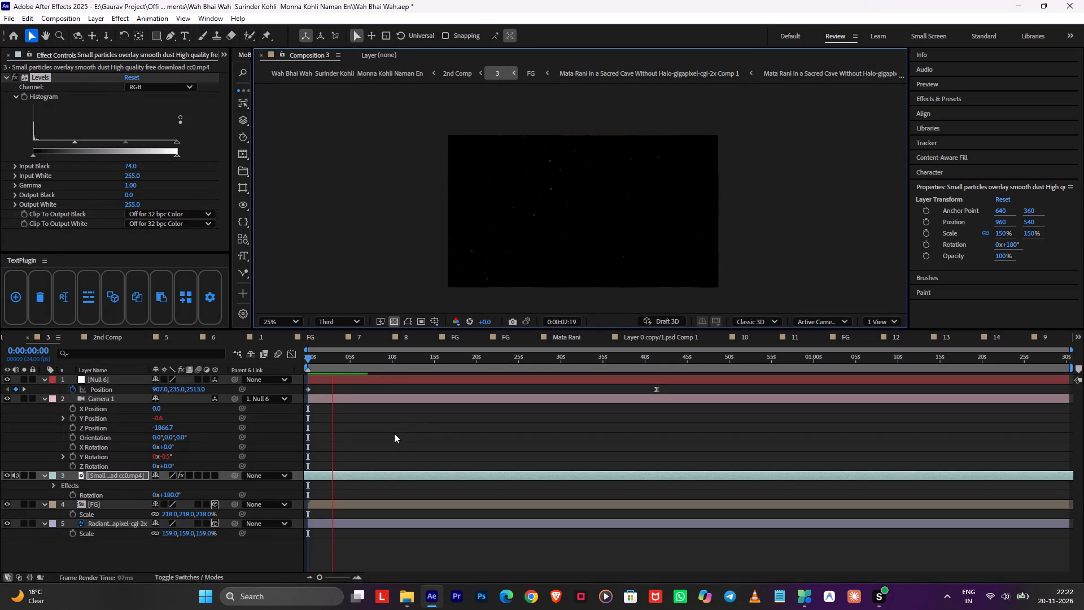
{"action": "key", "text": "space"}
Time-stretch the small particles overlay by a factor of 150 and shift it earlier on the timeline again.
{"action": "right_click", "coordinate": [353, 473]}
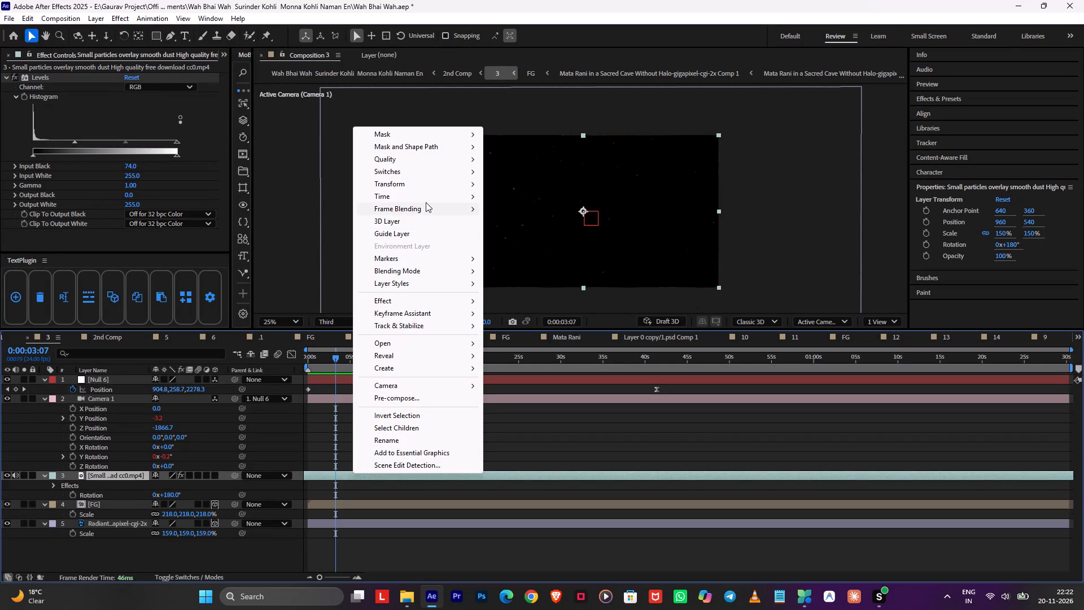
{"action": "left_click", "coordinate": [524, 220]}
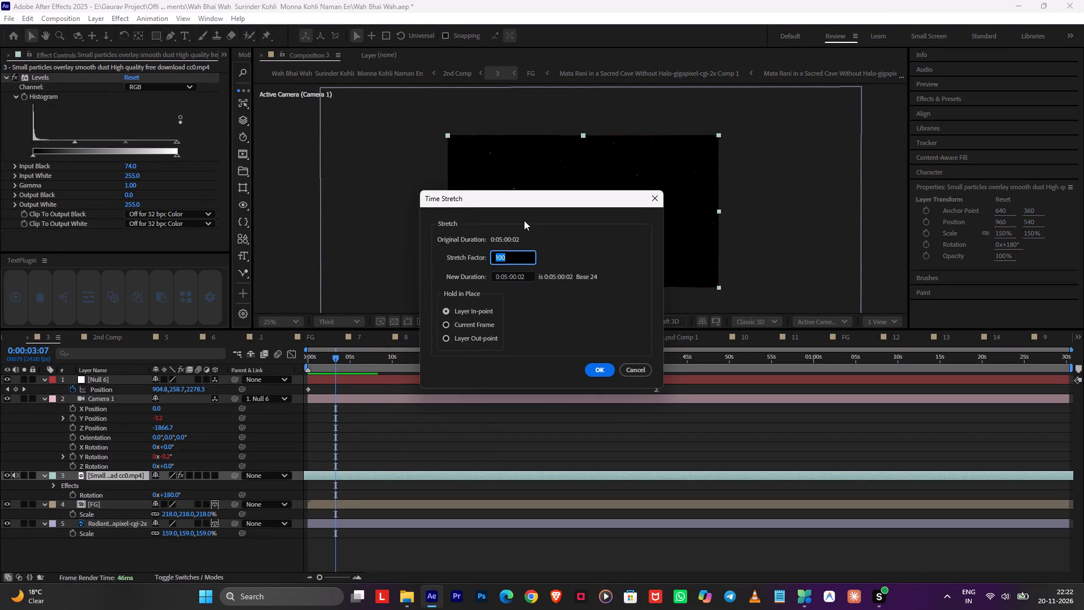
{"action": "type", "text": "15"}
{"action": "key", "text": "0"}
{"action": "left_click", "coordinate": [599, 373]}
{"action": "left_click_drag", "start_coordinate": [346, 355], "coordinate": [336, 358]}
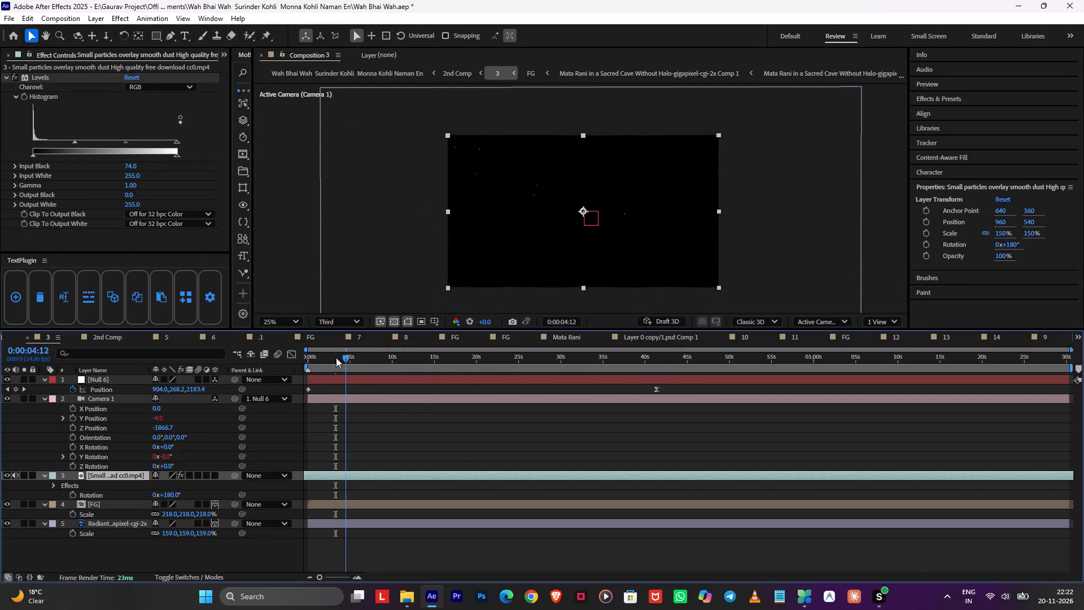
{"action": "left_click_drag", "start_coordinate": [336, 358], "coordinate": [205, 372]}
{"action": "left_click_drag", "start_coordinate": [366, 476], "coordinate": [181, 473]}
Preview comp 3 from 0:00:00:00 and save the project.
{"action": "key", "text": "space"}
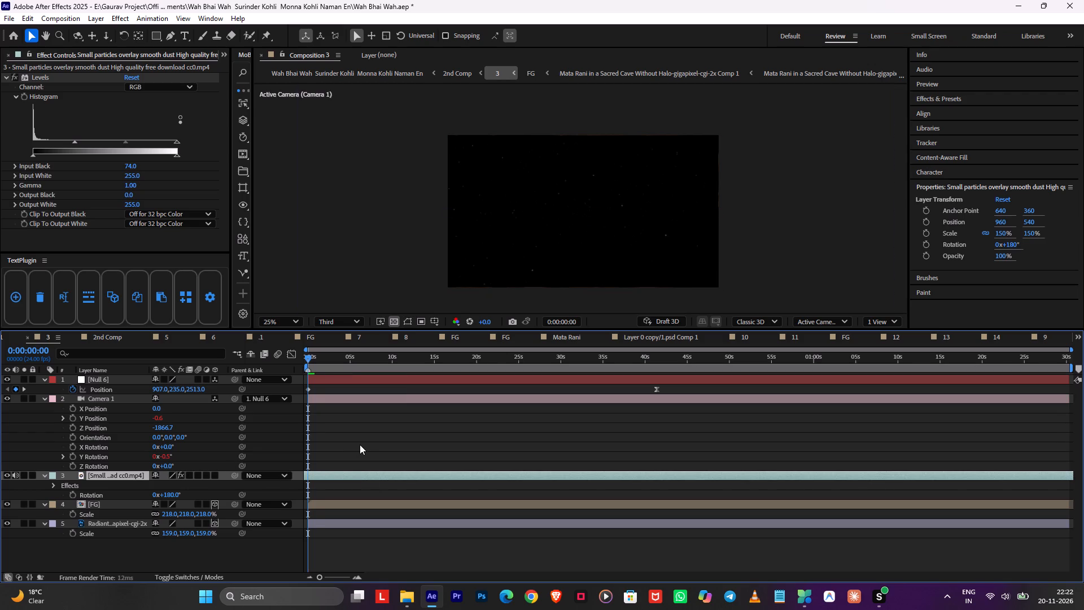
{"action": "key", "text": "ctrl+s"}
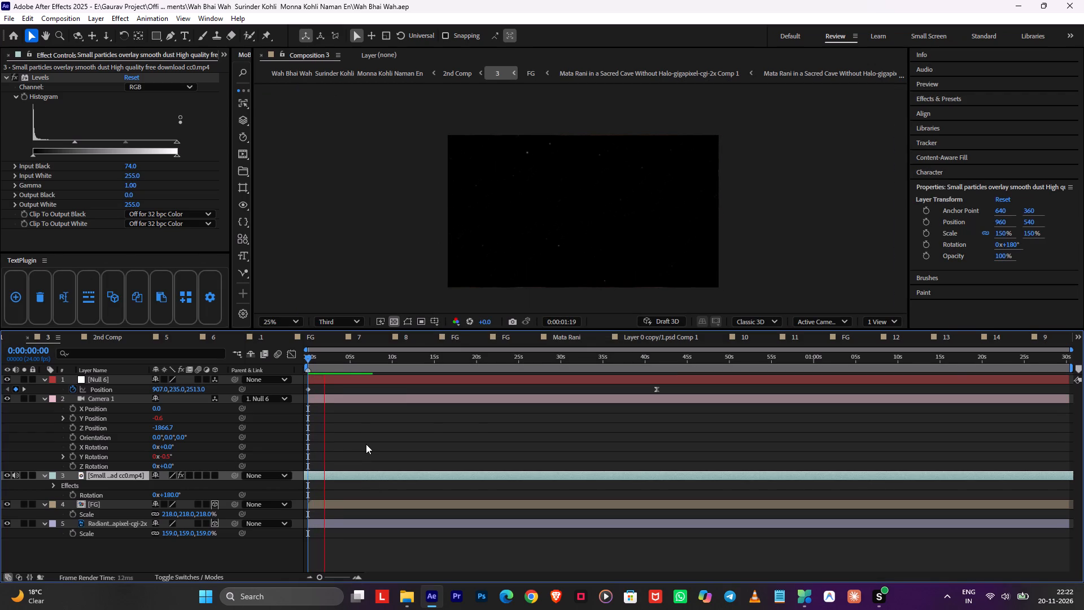
{"action": "key", "text": "space"}
Apply the UnMult effect to the small particles overlay to remove its black background.
{"action": "key", "text": "ctrl+space"}
{"action": "type", "text": "un"}
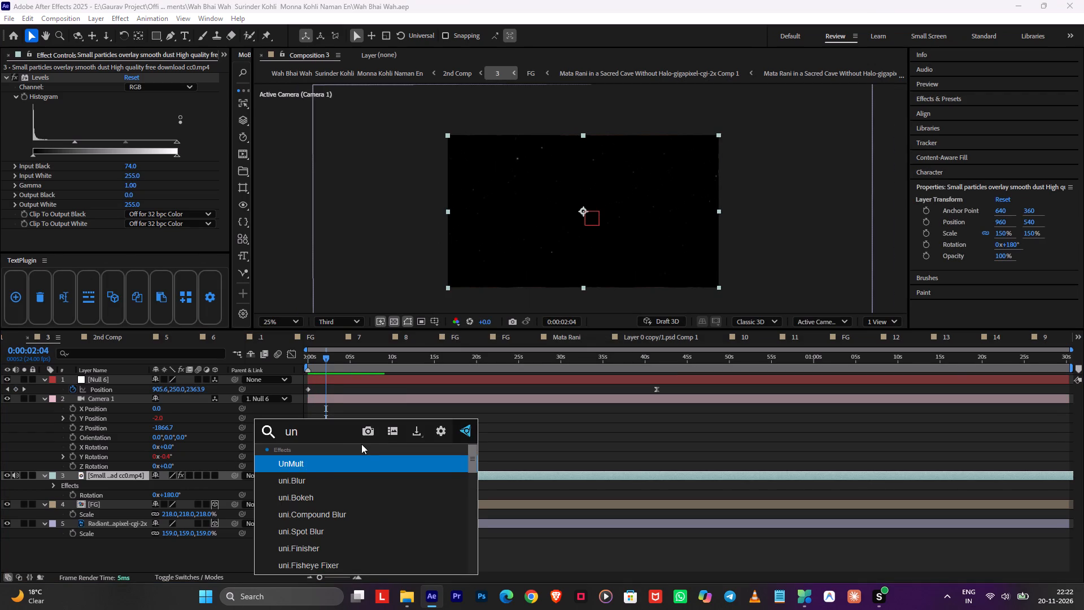
{"action": "key", "text": "m"}
{"action": "key", "text": "u"}
{"action": "left_click", "coordinate": [317, 464]}
Check the overlay around 0:00:30:08 and raise its Levels Input Black to 82.
{"action": "key", "text": "space"}
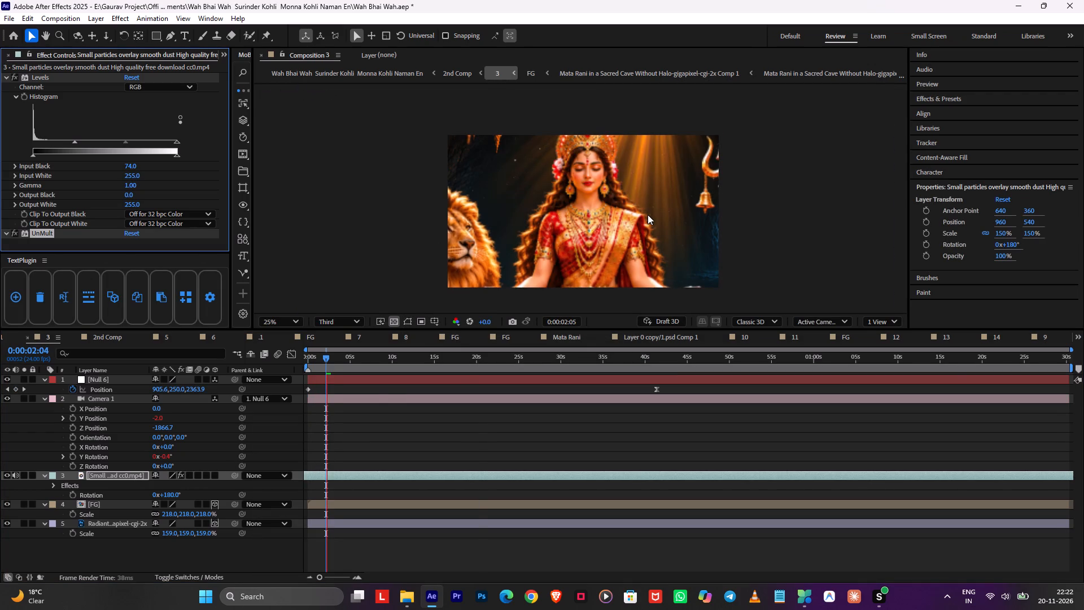
{"action": "left_click_drag", "start_coordinate": [361, 364], "coordinate": [563, 369]}
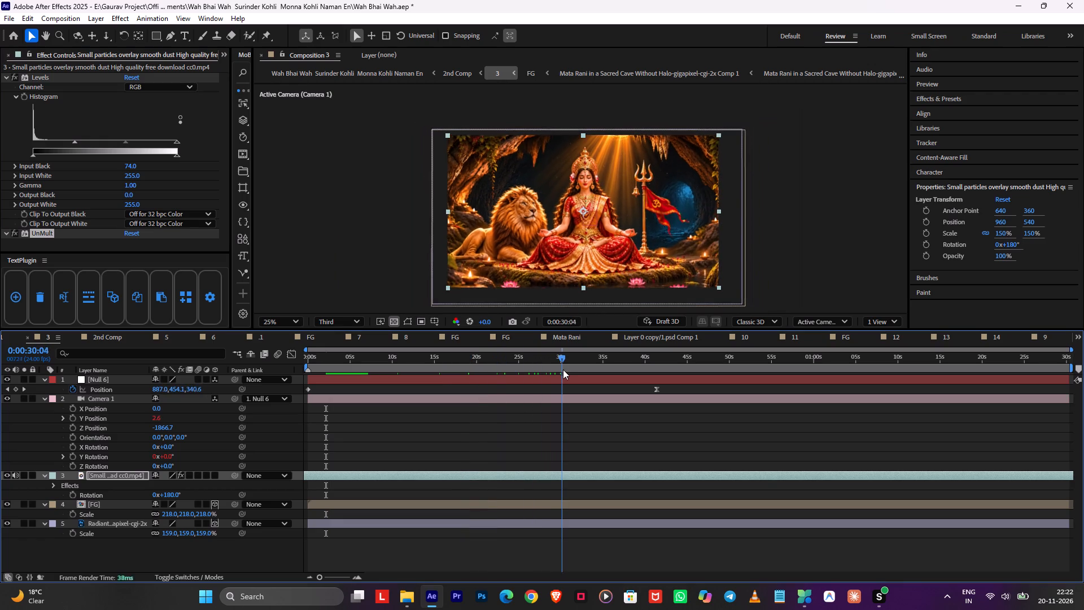
{"action": "left_click_drag", "start_coordinate": [563, 369], "coordinate": [563, 369]}
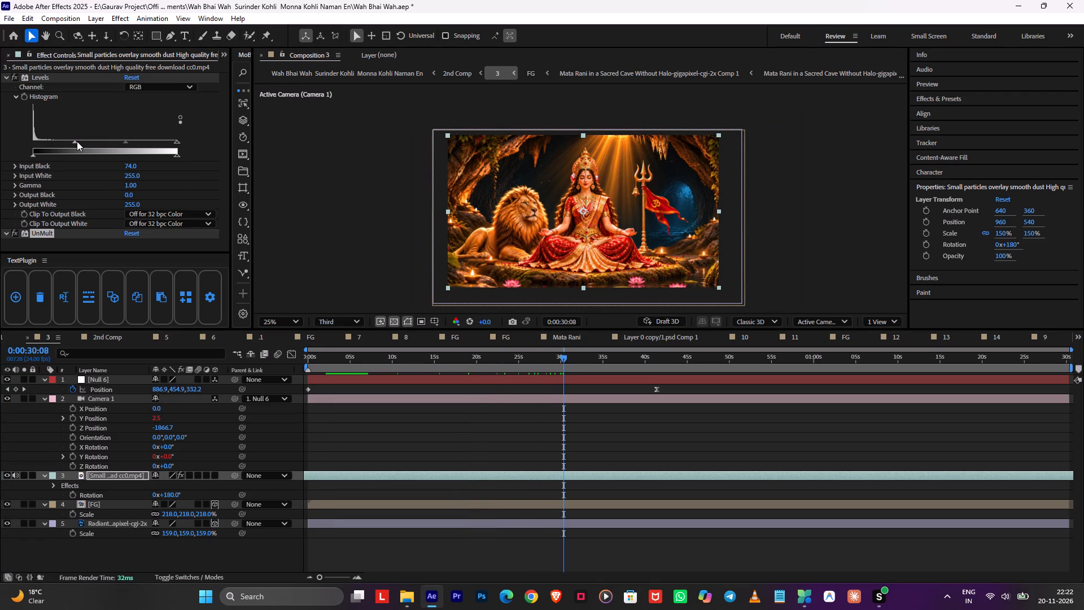
{"action": "left_click_drag", "start_coordinate": [76, 141], "coordinate": [90, 148]}
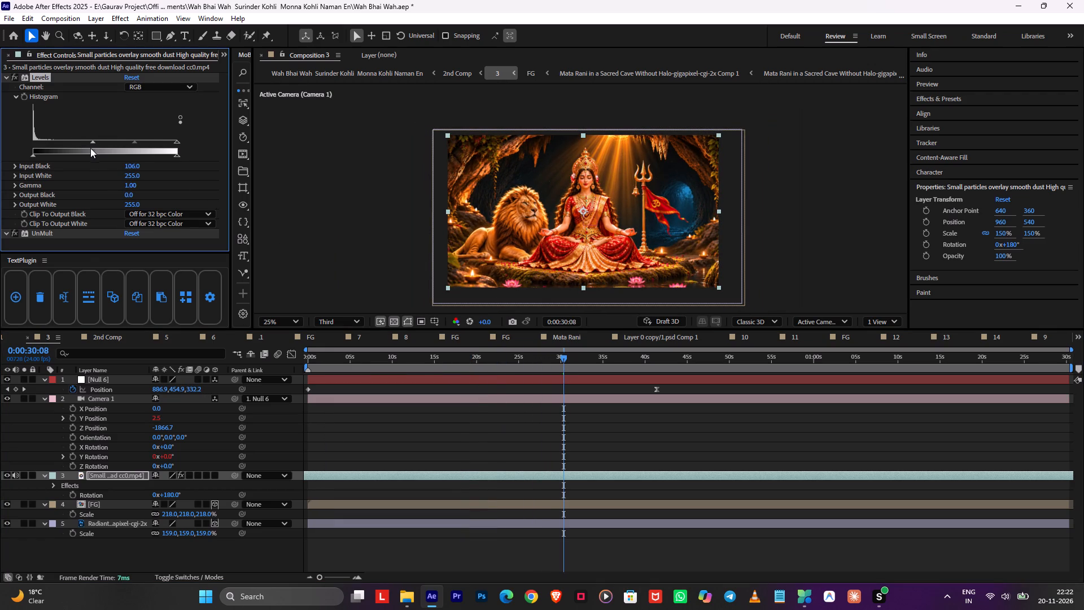
{"action": "left_click_drag", "start_coordinate": [90, 148], "coordinate": [79, 152]}
Return to 2nd Comp, play it from 0:04:23:12 and save the project.
{"action": "key", "text": "Tab"}
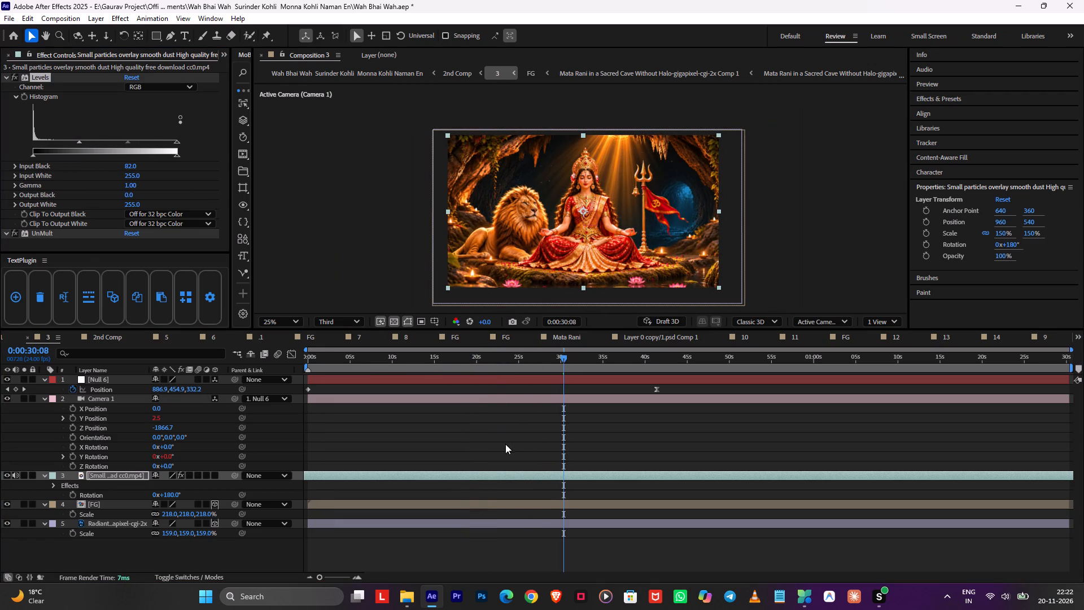
{"action": "left_click", "coordinate": [505, 443]}
{"action": "key", "text": "Tab"}
{"action": "left_click", "coordinate": [429, 437]}
{"action": "scroll", "coordinate": [618, 415], "scroll_direction": "down", "scroll_amount": 3, "text": "alt"}
{"action": "key", "text": "space"}
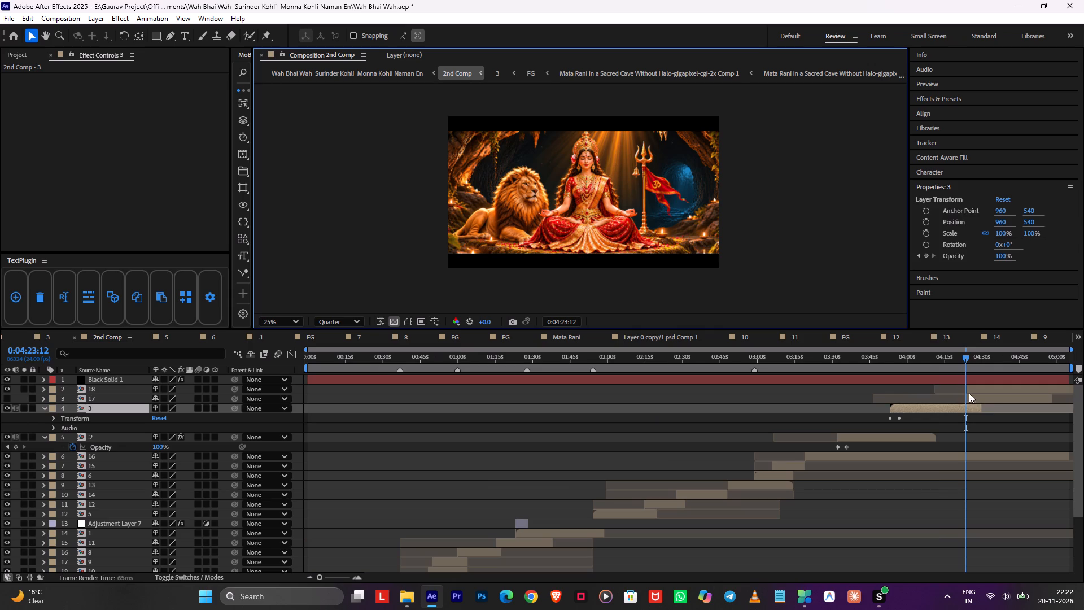
{"action": "scroll", "coordinate": [988, 399], "scroll_direction": "up", "scroll_amount": 1, "text": "alt"}
{"action": "key", "text": "ctrl+s"}
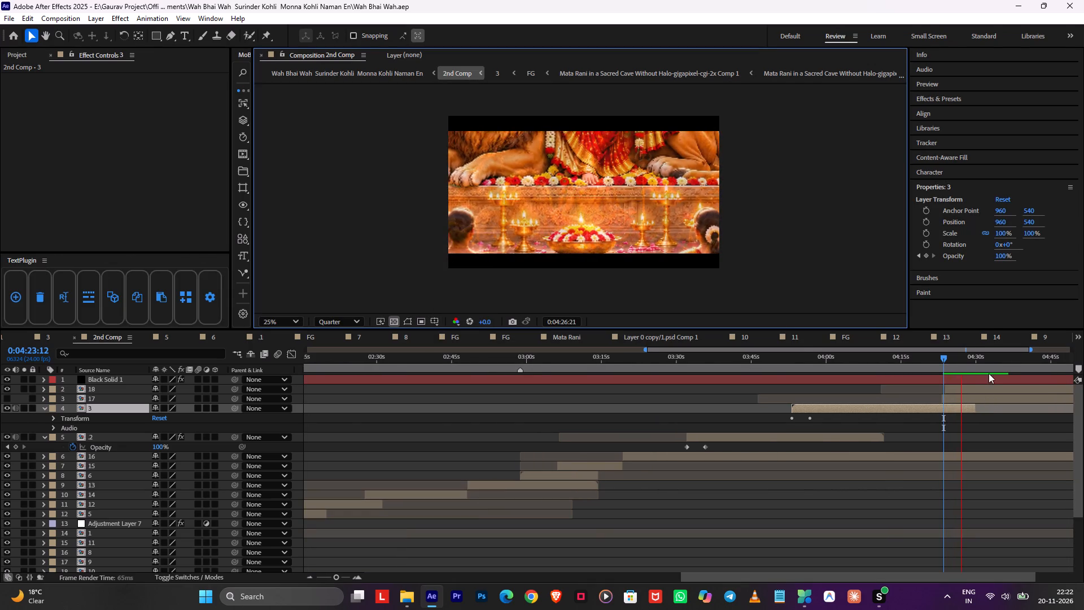
Preview layer 18's section of 2nd Comp from about 0:04:36:02 onward.
{"action": "left_click_drag", "start_coordinate": [996, 360], "coordinate": [1006, 361]}
{"action": "key", "text": "space"}
{"action": "scroll", "coordinate": [1010, 377], "scroll_direction": "down", "scroll_amount": 1, "text": "alt"}
{"action": "scroll", "coordinate": [1010, 377], "scroll_direction": "down", "scroll_amount": 1}
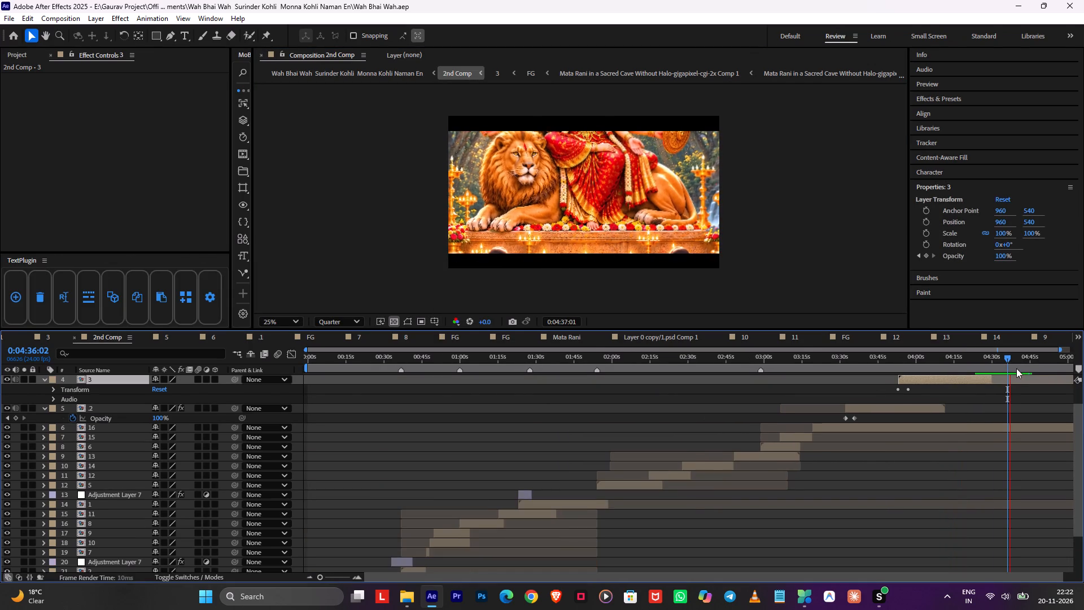
{"action": "left_click", "coordinate": [1017, 367]}
{"action": "scroll", "coordinate": [1015, 395], "scroll_direction": "up", "scroll_amount": 3}
{"action": "left_click", "coordinate": [1015, 381]}
{"action": "left_click", "coordinate": [1009, 386]}
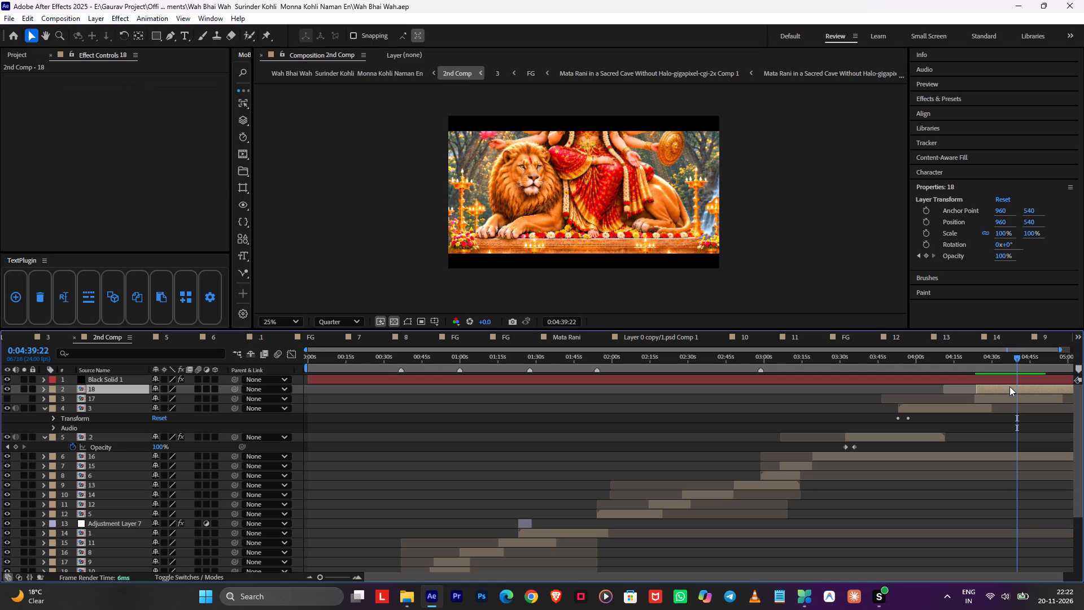
Open comp .1 from the start of 2nd Comp and add a new adjustment layer directly above Adjustment Layer 6.
{"action": "left_click_drag", "start_coordinate": [873, 366], "coordinate": [0, 421]}
{"action": "scroll", "coordinate": [421, 473], "scroll_direction": "down", "scroll_amount": 4}
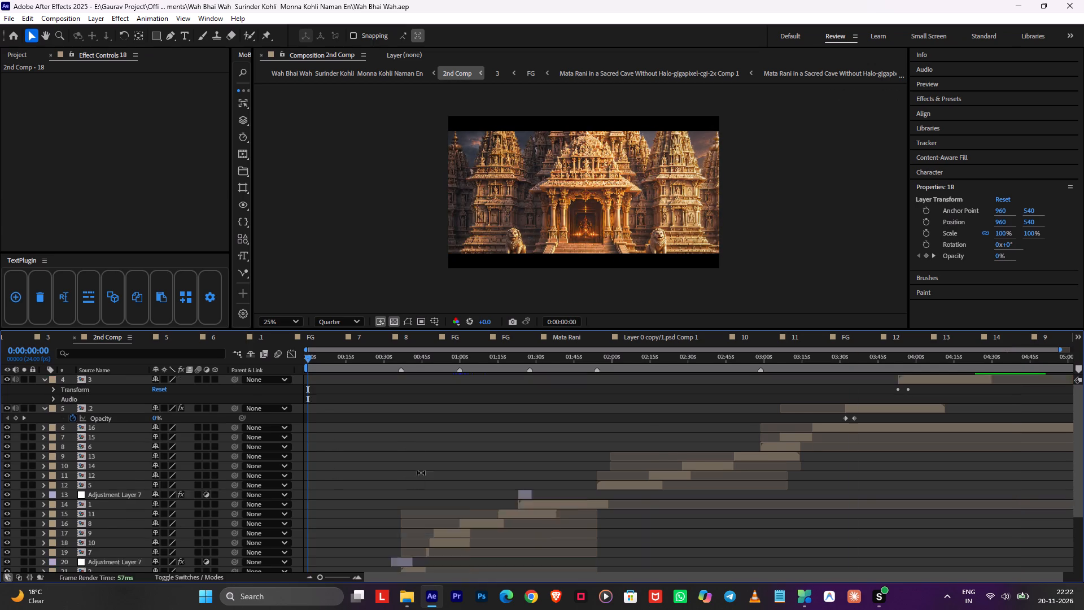
{"action": "scroll", "coordinate": [421, 473], "scroll_direction": "down", "scroll_amount": 4}
{"action": "double_click", "coordinate": [346, 526]}
{"action": "left_click", "coordinate": [382, 476]}
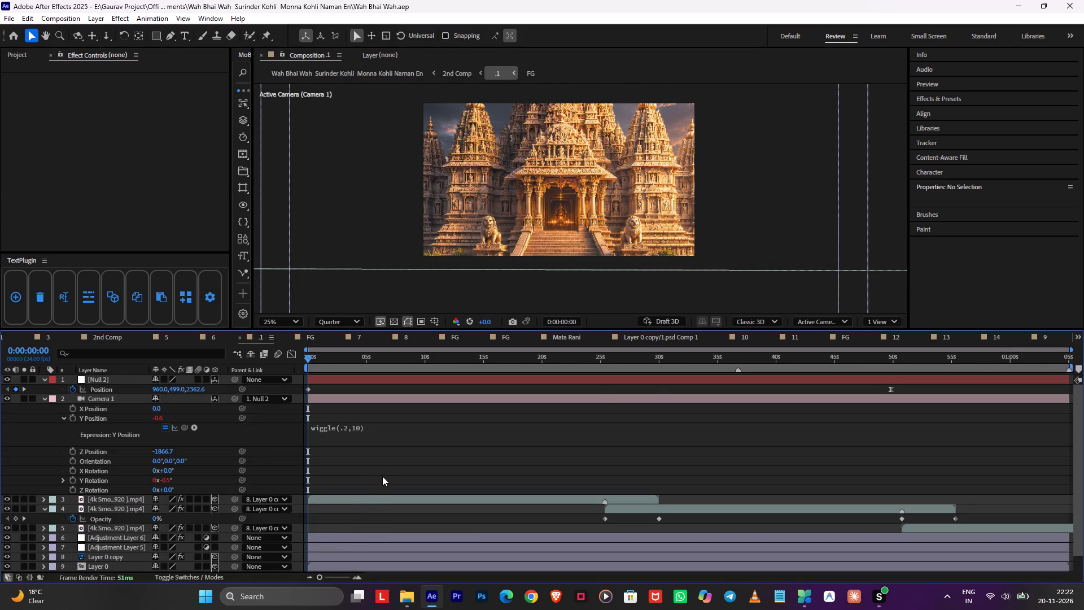
{"action": "key", "text": "u"}
{"action": "left_click", "coordinate": [381, 434]}
{"action": "left_click", "coordinate": [381, 431]}
{"action": "left_click", "coordinate": [373, 439]}
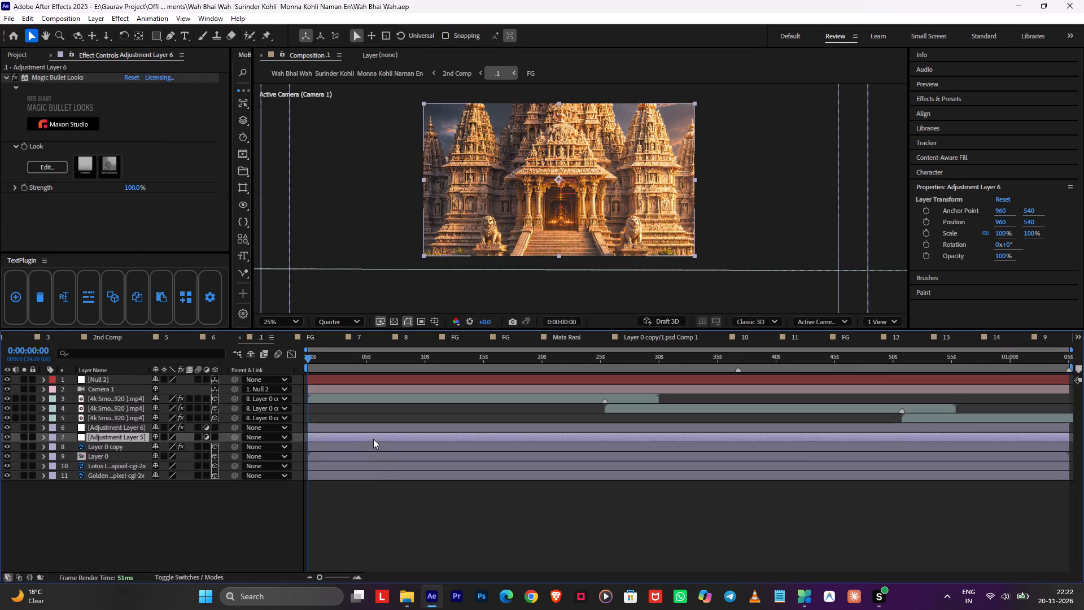
{"action": "left_click", "coordinate": [378, 432]}
{"action": "left_click", "coordinate": [382, 426]}
{"action": "key", "text": "ctrl+alt+y"}
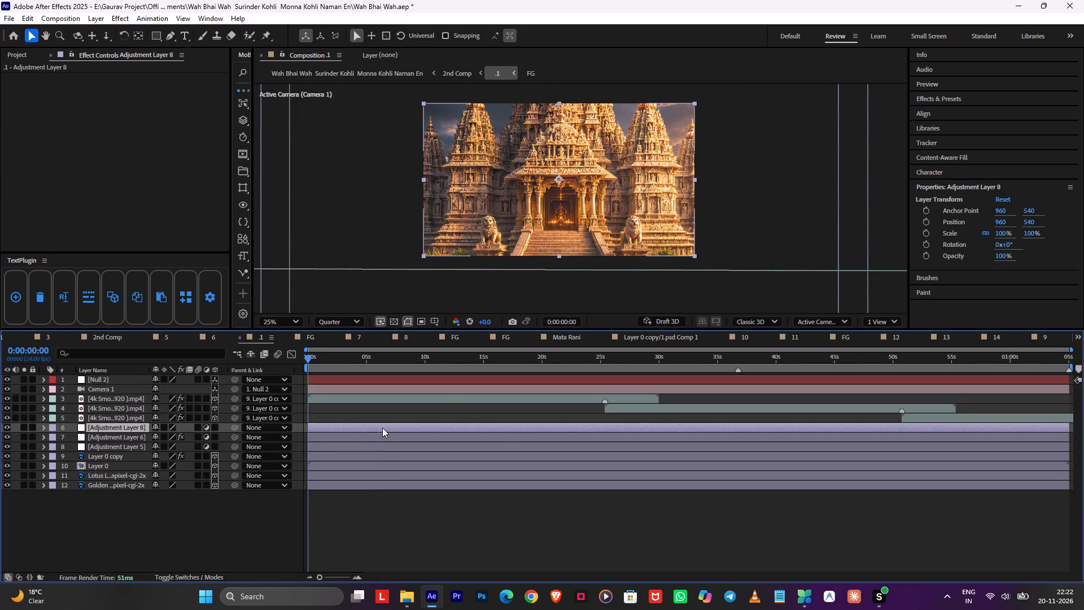
Apply S_Rays to Adjustment Layer 8, placing its center beyond the image's upper right at about 2092, -188 with Rays Length about 0.654.
{"action": "key", "text": "ctrl+space"}
{"action": "key", "text": "s"}
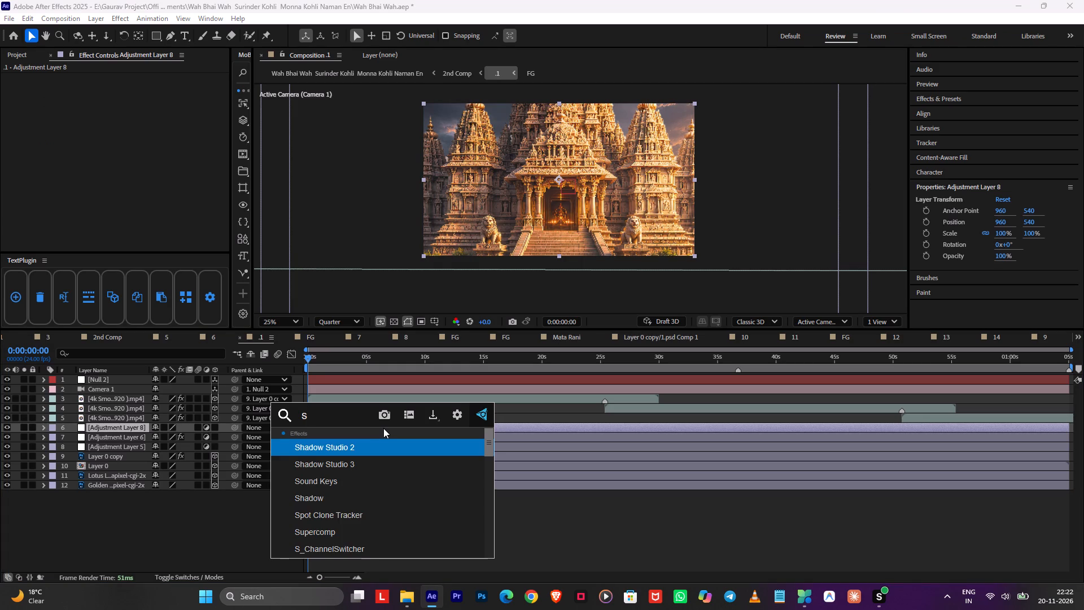
{"action": "type", "text": "_ra"}
{"action": "left_click", "coordinate": [332, 474]}
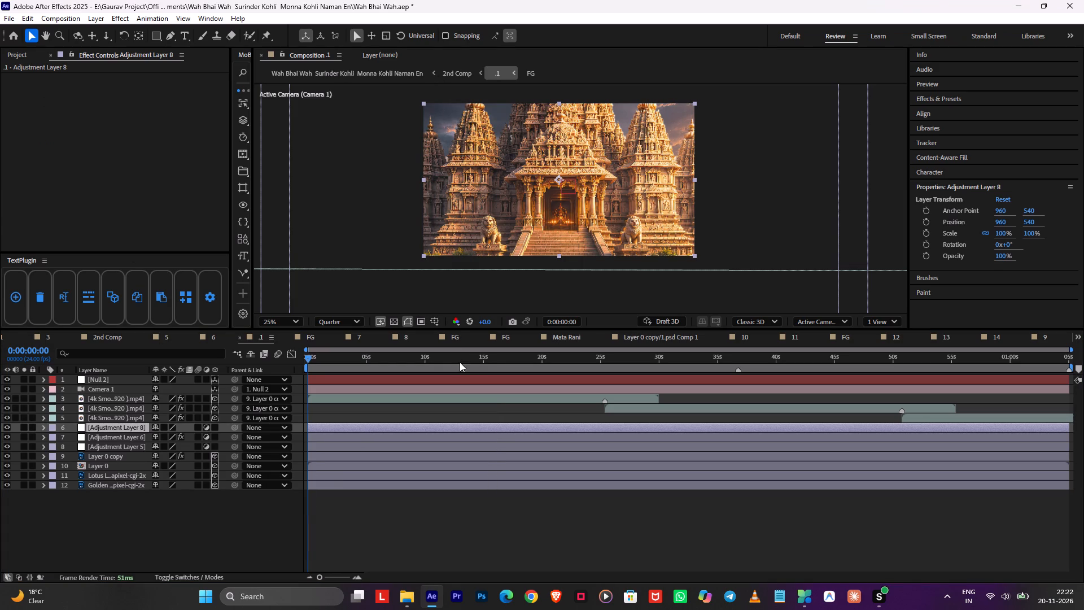
{"action": "left_click", "coordinate": [483, 356]}
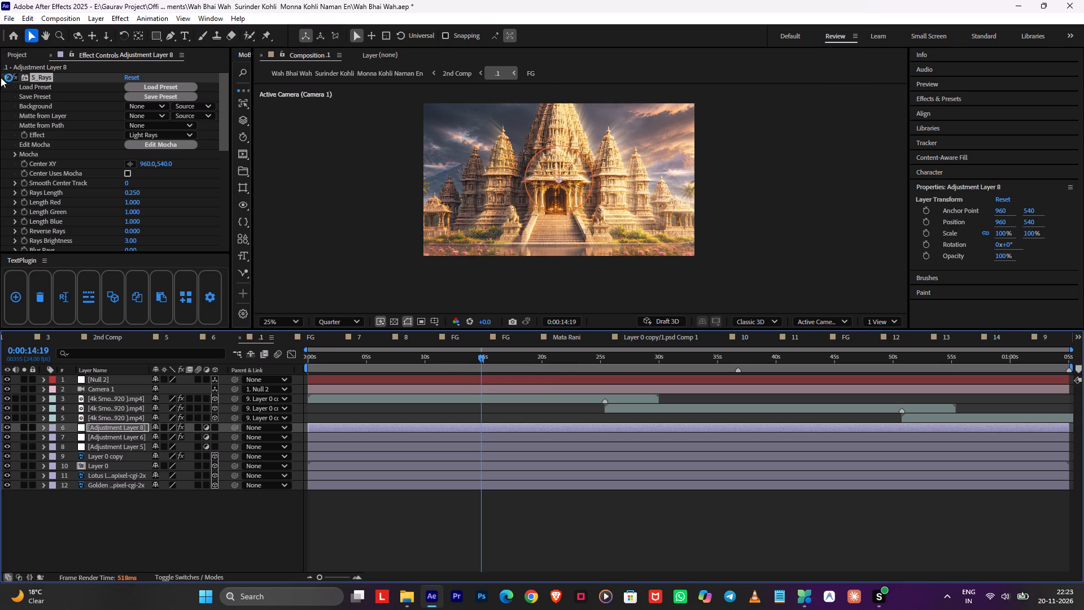
{"action": "left_click_drag", "start_coordinate": [559, 177], "coordinate": [772, 92]}
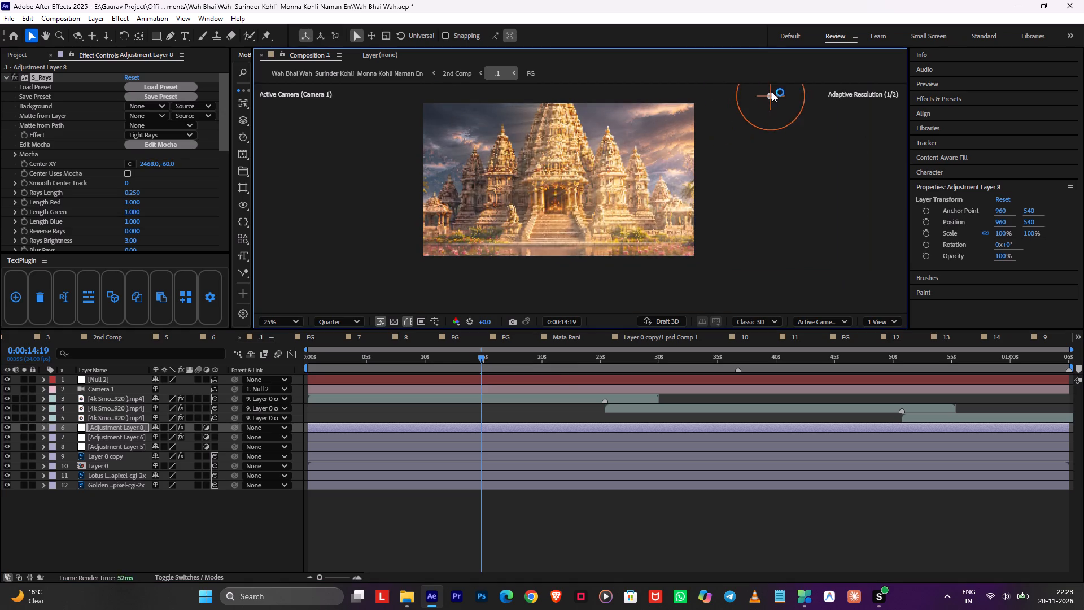
{"action": "left_click_drag", "start_coordinate": [772, 92], "coordinate": [746, 95]}
{"action": "left_click_drag", "start_coordinate": [716, 107], "coordinate": [662, 116]}
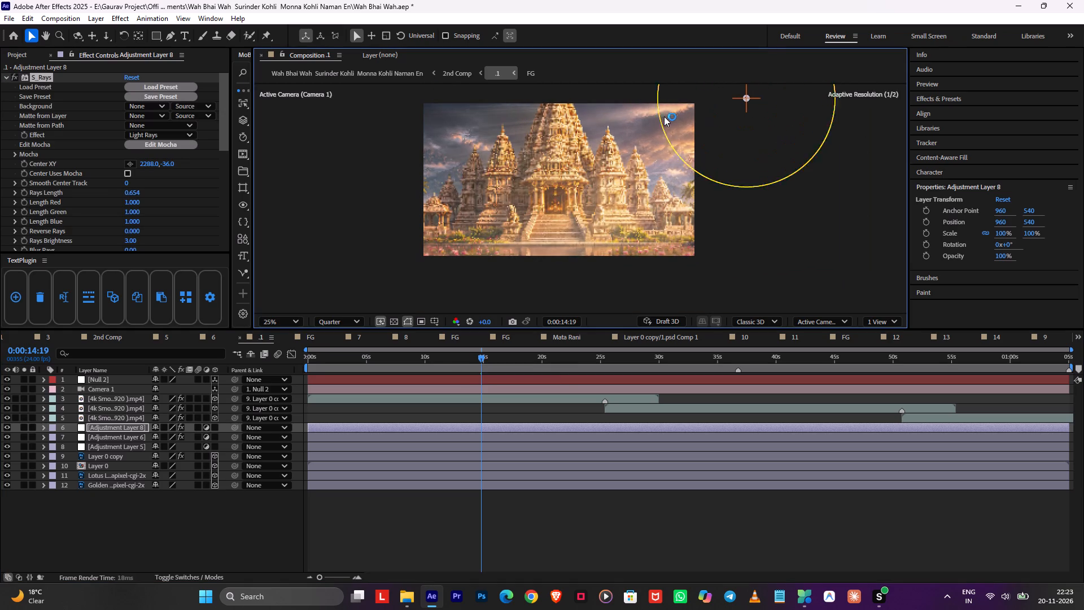
{"action": "left_click_drag", "start_coordinate": [747, 98], "coordinate": [723, 73]}
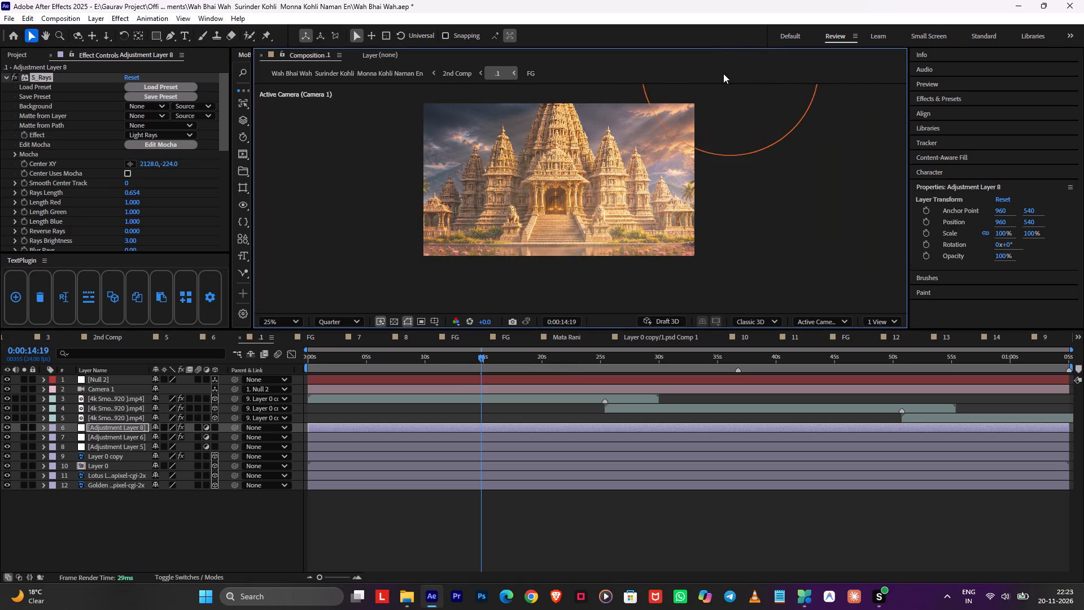
{"action": "left_click_drag", "start_coordinate": [723, 73], "coordinate": [719, 77]}
Set the S_Rays Threshold to 0.55 and Blur Rays to 54 on Adjustment Layer 8.
{"action": "scroll", "coordinate": [158, 207], "scroll_direction": "up", "scroll_amount": 1}
{"action": "scroll", "coordinate": [158, 207], "scroll_direction": "down", "scroll_amount": 3}
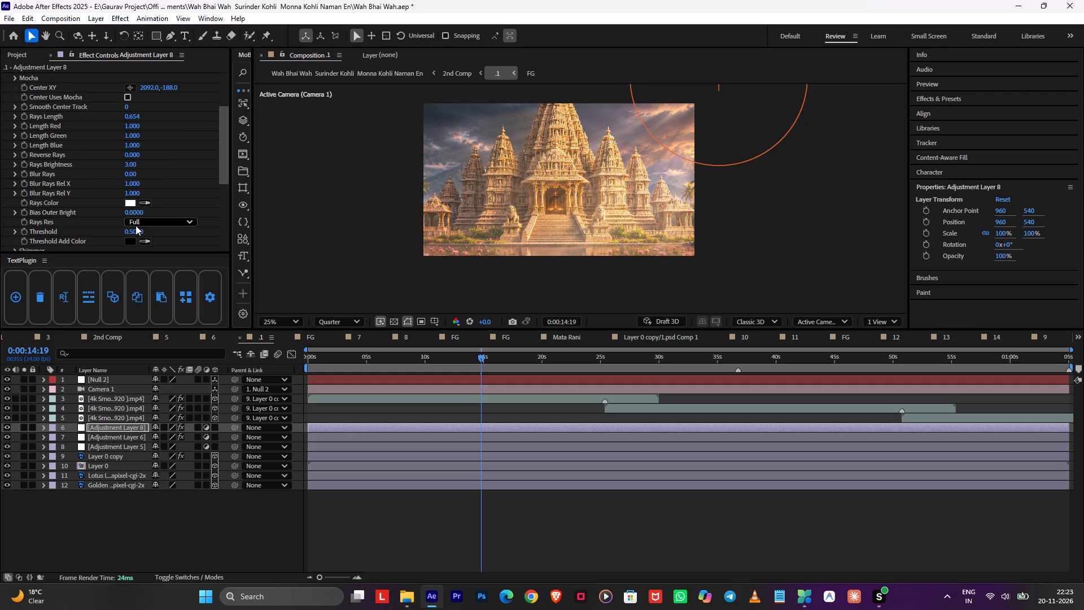
{"action": "left_click", "coordinate": [141, 229]}
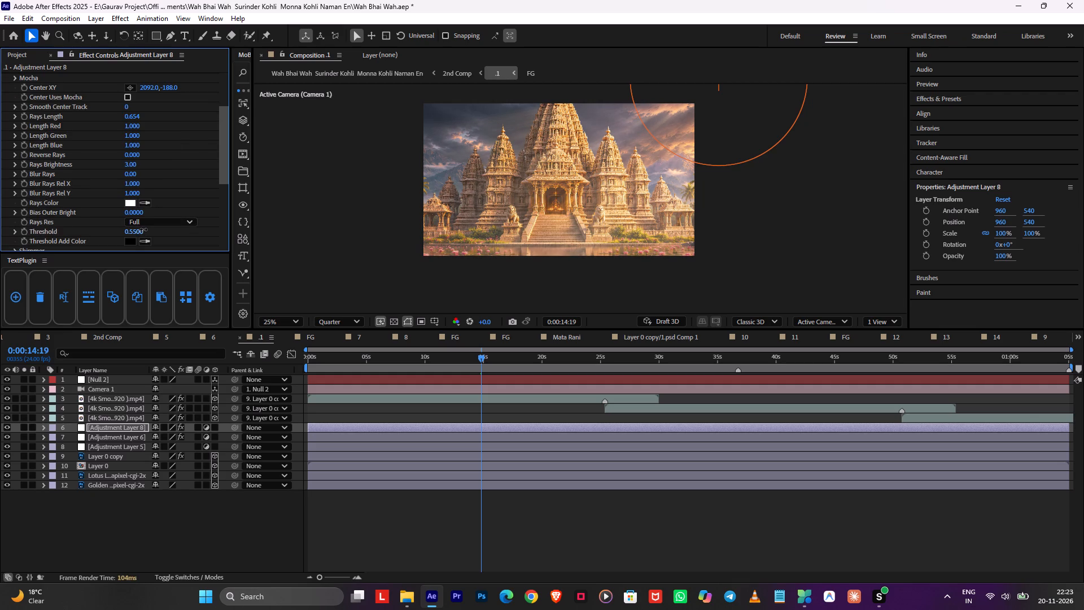
{"action": "left_click_drag", "start_coordinate": [133, 175], "coordinate": [156, 170]}
{"action": "left_click_drag", "start_coordinate": [156, 170], "coordinate": [159, 170]}
{"action": "scroll", "coordinate": [25, 74], "scroll_direction": "up", "scroll_amount": 3}
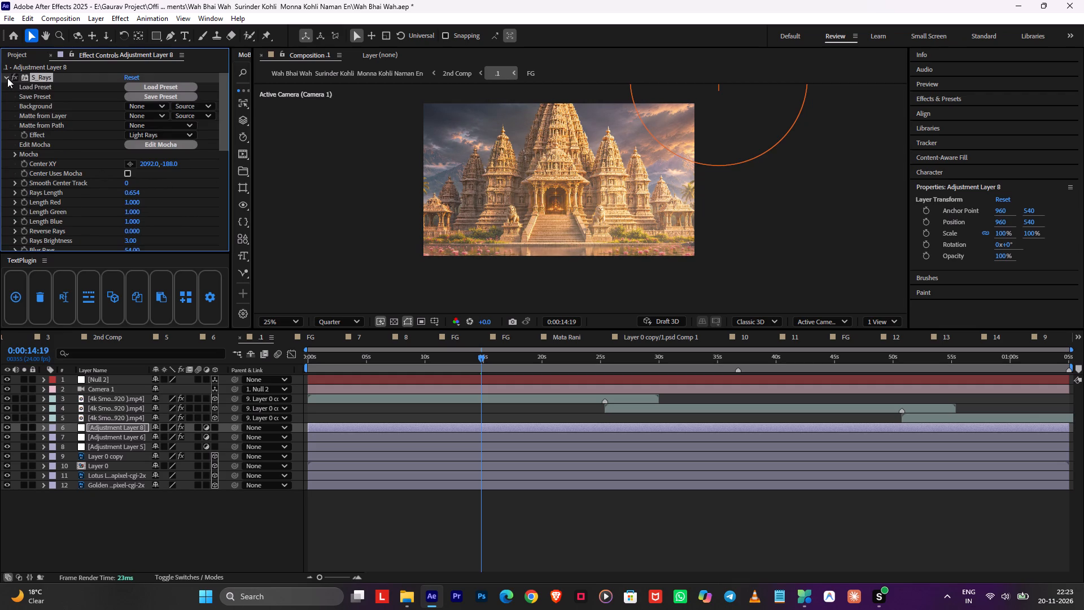
{"action": "scroll", "coordinate": [80, 114], "scroll_direction": "up", "scroll_amount": 1}
{"action": "scroll", "coordinate": [80, 115], "scroll_direction": "down", "scroll_amount": 4}
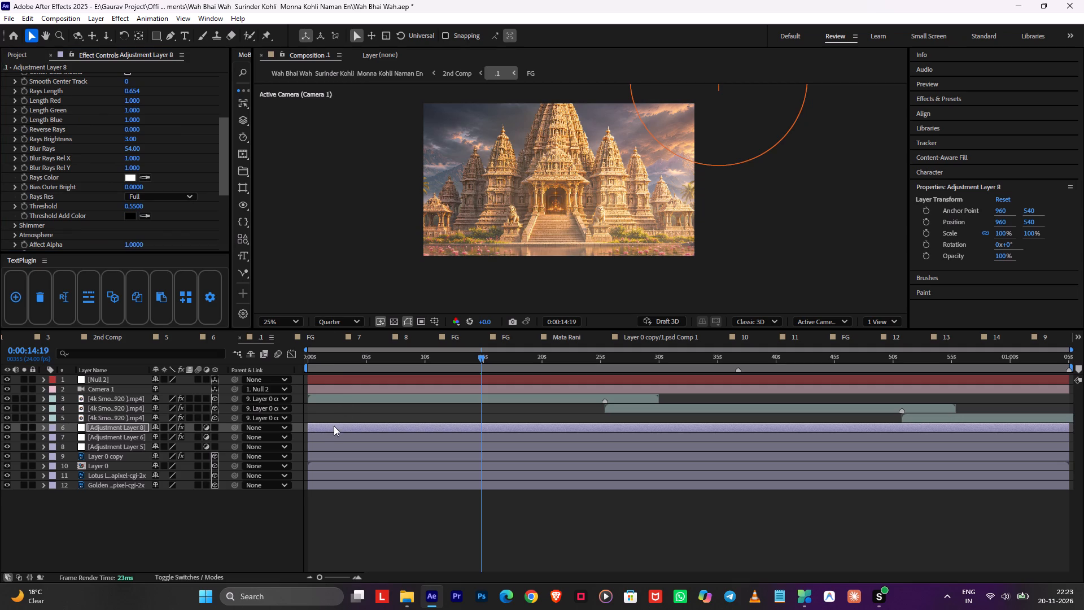
Duplicate Adjustment Layer 8 and change the lower copy's S_Rays effect to Dark Rays.
{"action": "left_click", "coordinate": [327, 433]}
{"action": "left_click", "coordinate": [330, 431]}
{"action": "key", "text": "ctrl+d"}
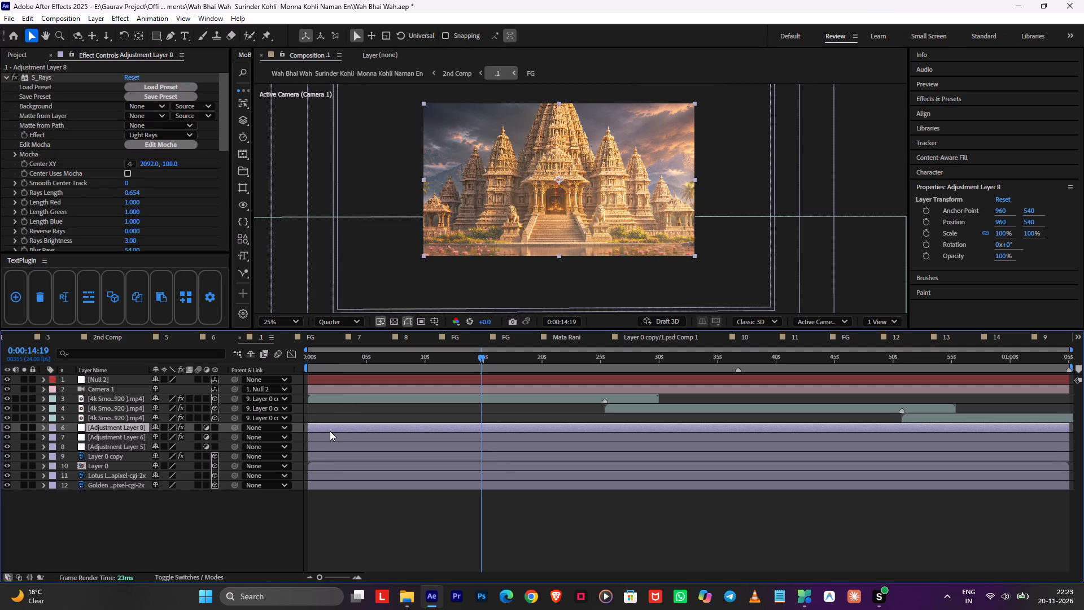
{"action": "left_click", "coordinate": [323, 433]}
{"action": "left_click", "coordinate": [160, 134]}
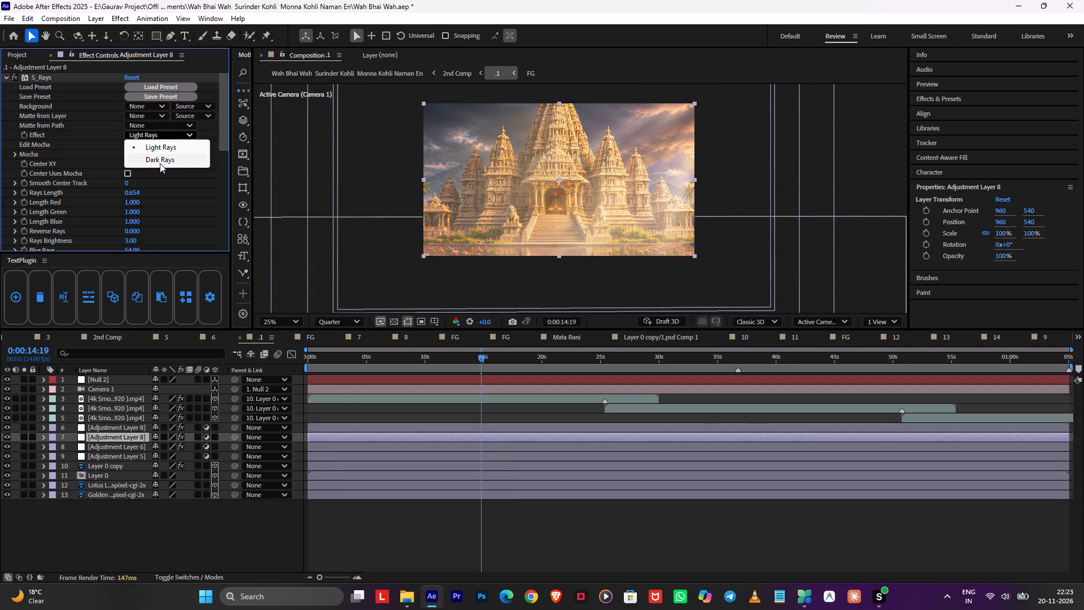
{"action": "left_click", "coordinate": [162, 159]}
Set the Dark Rays copy's Blur Rays to 186 and its Threshold to 0.27.
{"action": "scroll", "coordinate": [160, 160], "scroll_direction": "down", "scroll_amount": 4}
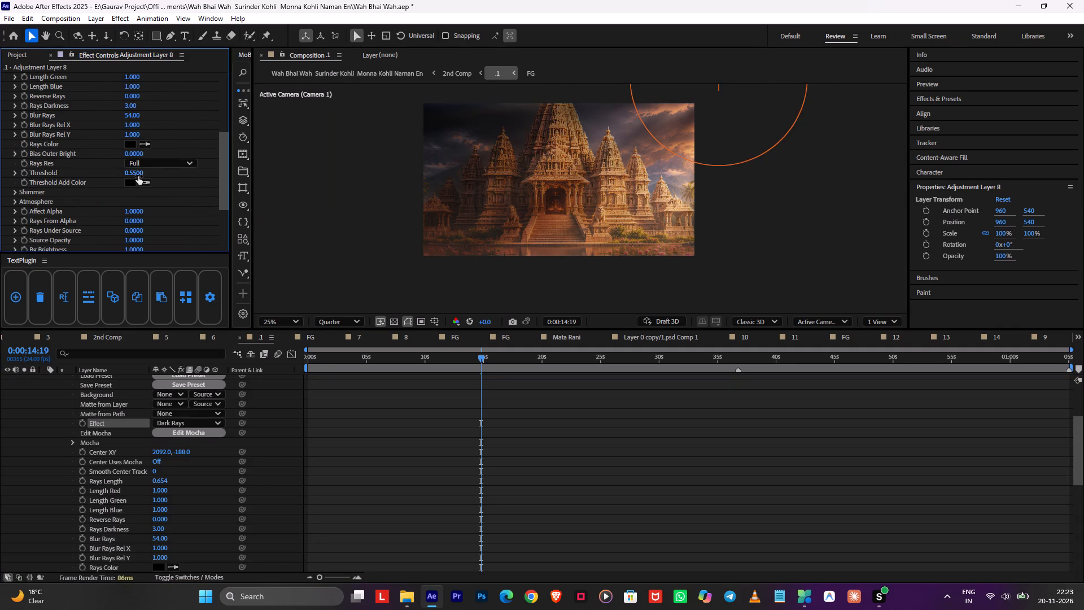
{"action": "left_click_drag", "start_coordinate": [138, 175], "coordinate": [45, 185]}
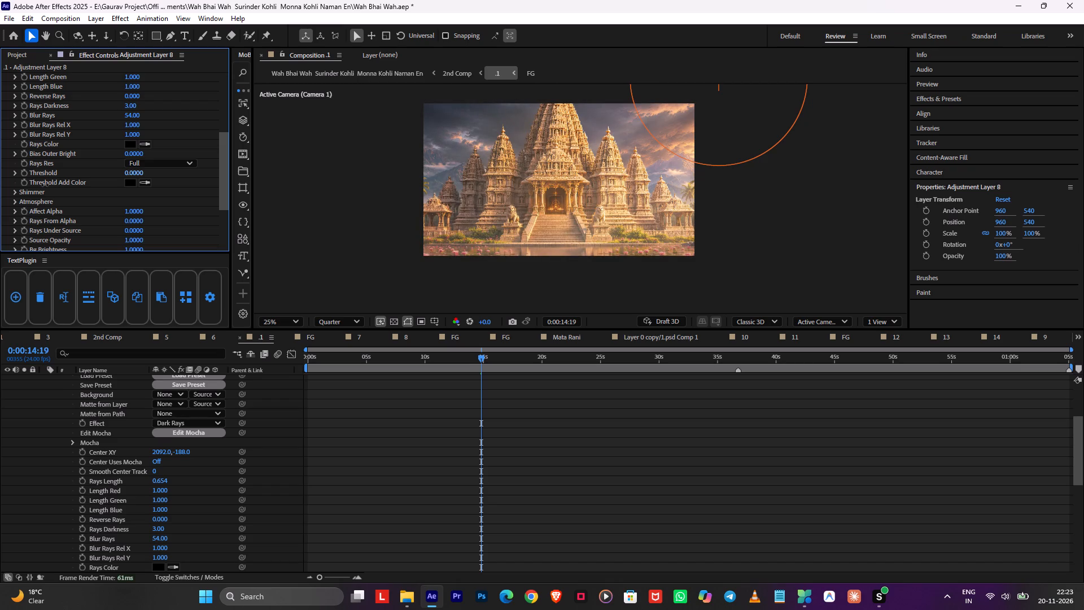
{"action": "left_click_drag", "start_coordinate": [45, 185], "coordinate": [56, 185]}
{"action": "left_click_drag", "start_coordinate": [56, 185], "coordinate": [57, 185]}
{"action": "left_click_drag", "start_coordinate": [135, 116], "coordinate": [39, 121]}
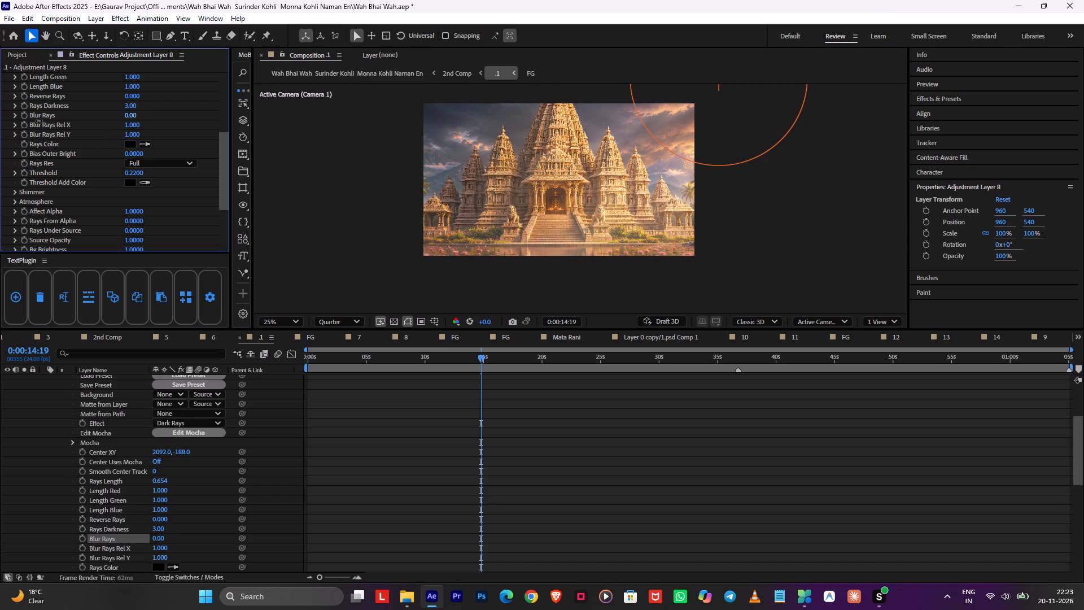
{"action": "left_click_drag", "start_coordinate": [39, 121], "coordinate": [0, 117]}
{"action": "left_click_drag", "start_coordinate": [0, 117], "coordinate": [106, 119]}
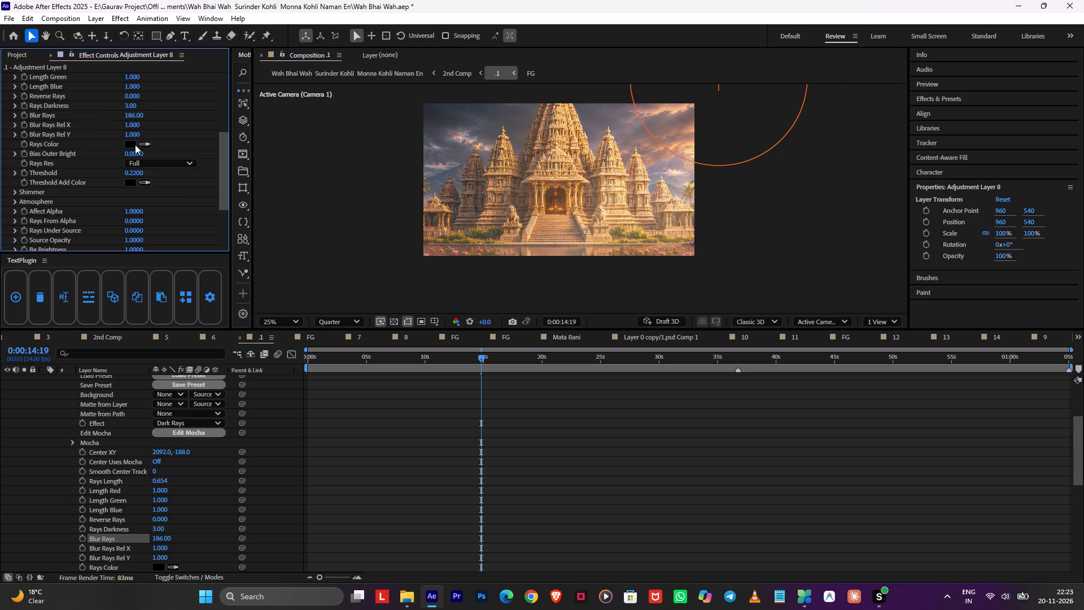
{"action": "left_click_drag", "start_coordinate": [135, 171], "coordinate": [118, 173]}
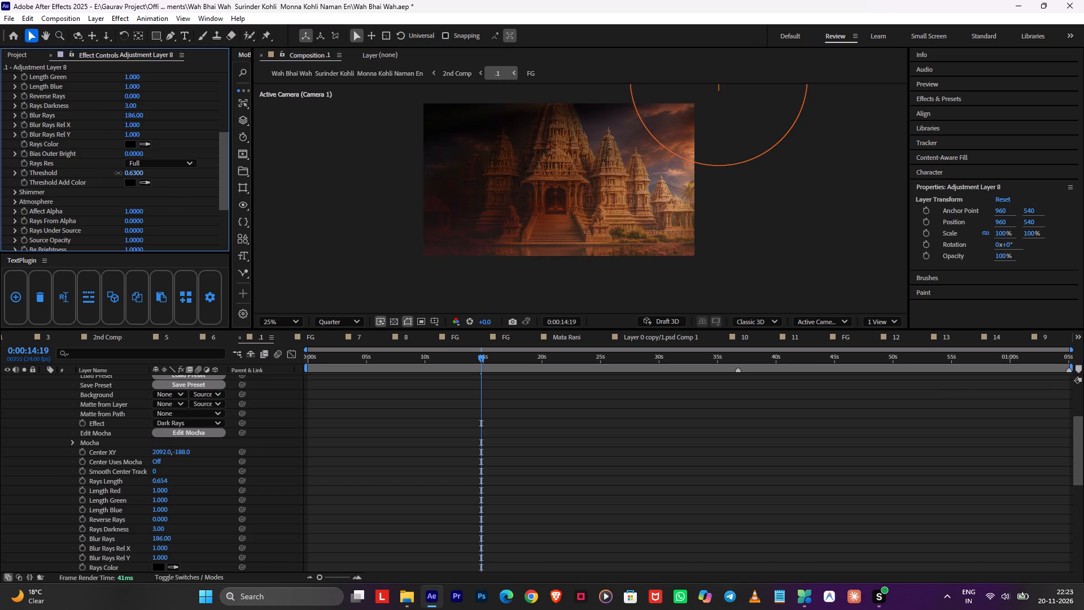
{"action": "left_click_drag", "start_coordinate": [118, 173], "coordinate": [102, 177]}
Save the project and check the temple around 0:00:07:15 and 0:00:13:23 at Full preview resolution.
{"action": "left_click", "coordinate": [397, 359]}
{"action": "key", "text": "ctrl+s"}
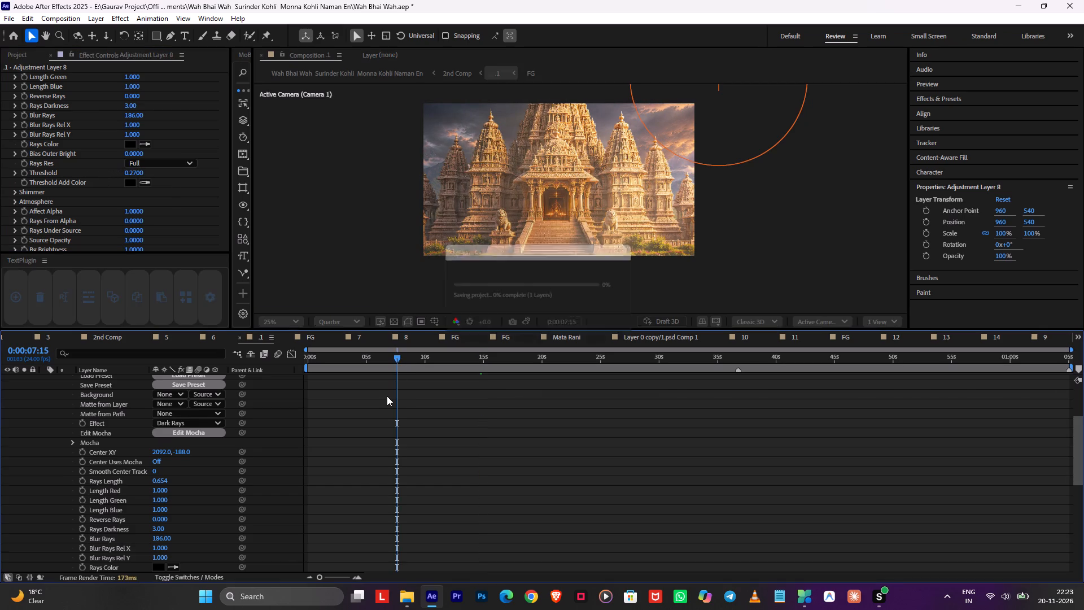
{"action": "left_click", "coordinate": [355, 322]}
{"action": "left_click", "coordinate": [346, 357]}
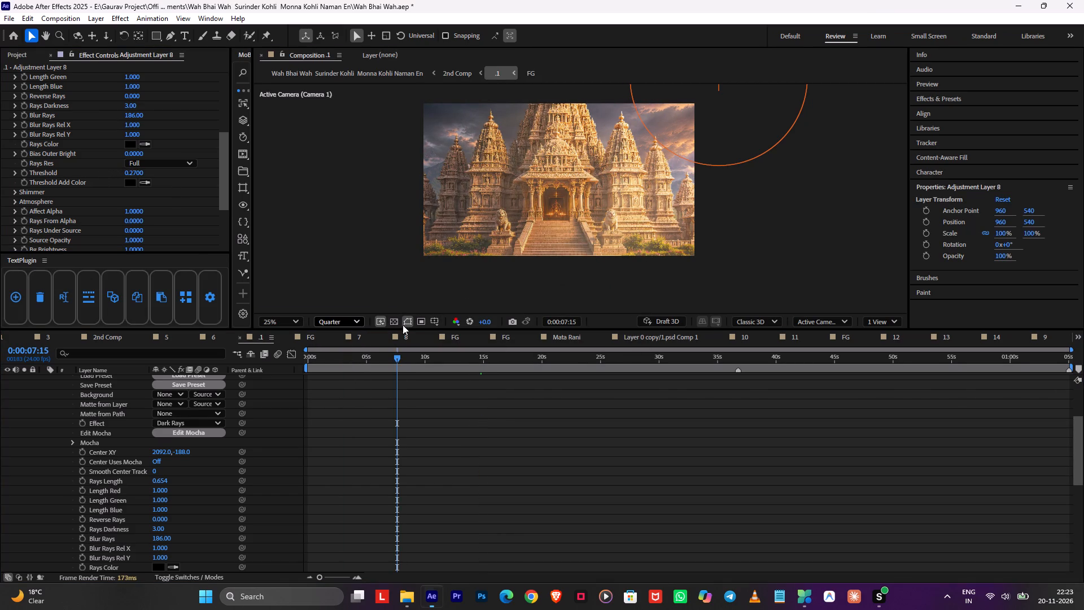
{"action": "scroll", "coordinate": [601, 215], "scroll_direction": "up", "scroll_amount": 1}
{"action": "scroll", "coordinate": [601, 215], "scroll_direction": "down", "scroll_amount": 1}
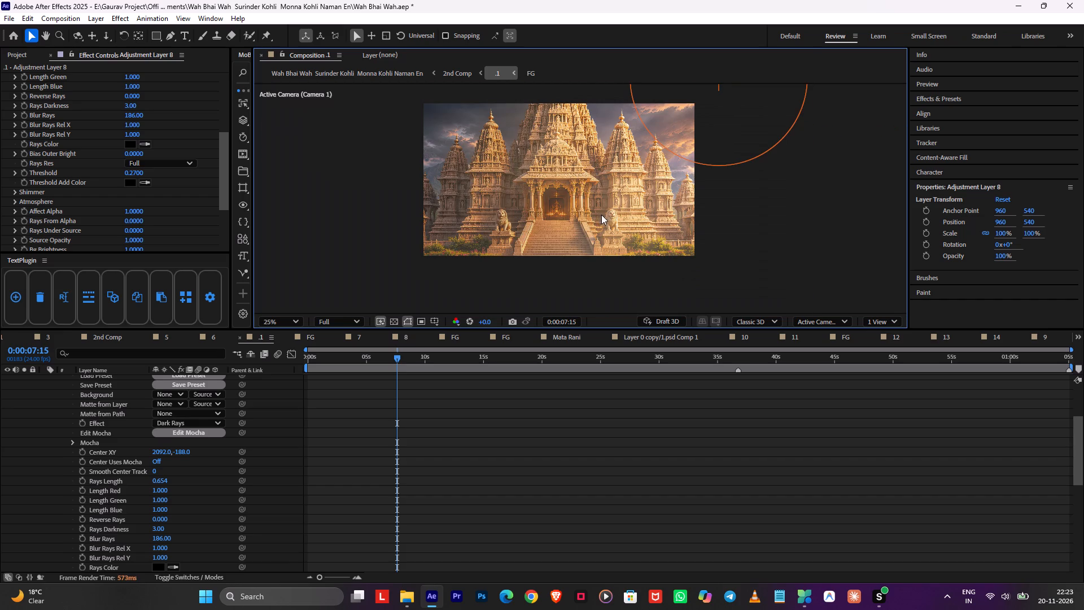
{"action": "scroll", "coordinate": [401, 434], "scroll_direction": "up", "scroll_amount": 3}
{"action": "left_click", "coordinate": [470, 355]}
Collapse the expanded layer properties and move Adjustment Layer 5 directly above Adjustment Layer 6.
{"action": "left_click", "coordinate": [451, 413]}
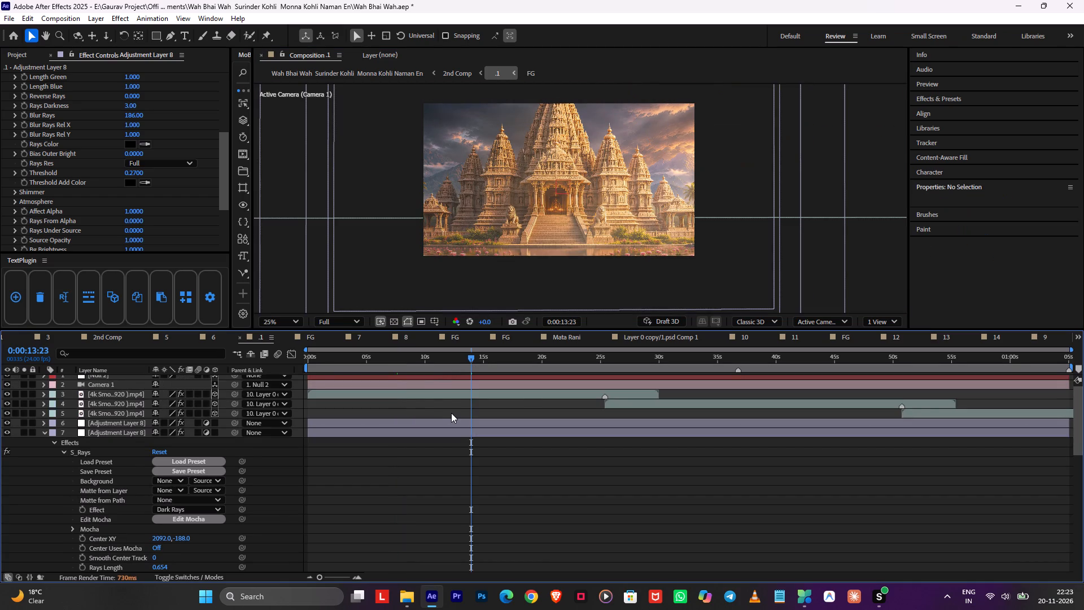
{"action": "key", "text": "u"}
{"action": "key", "text": "u"}
{"action": "key", "text": "u"}
{"action": "left_click", "coordinate": [442, 425]}
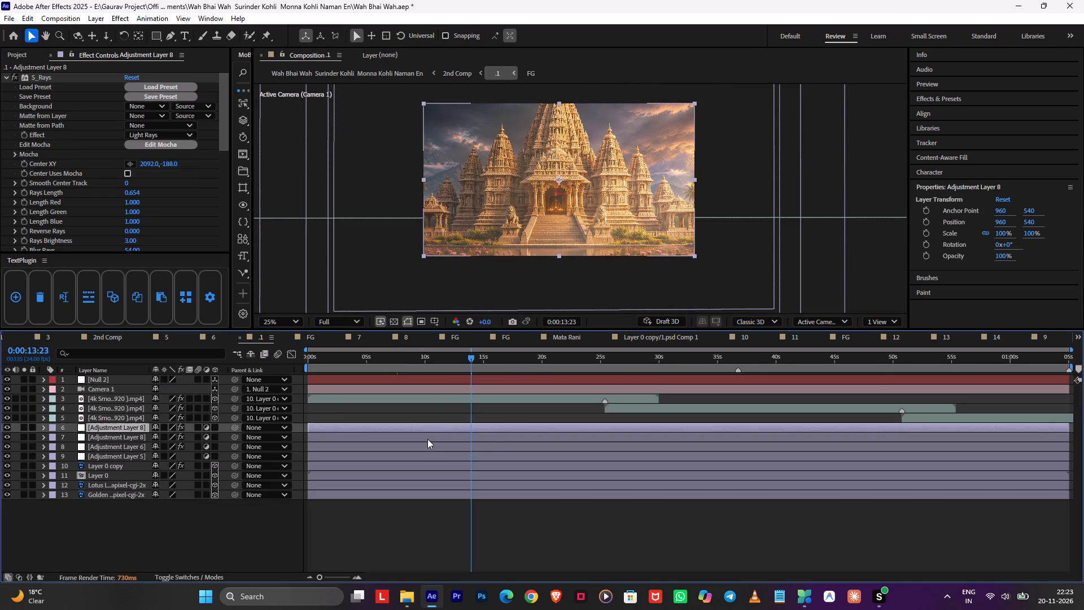
{"action": "left_click", "coordinate": [427, 439]}
{"action": "left_click", "coordinate": [421, 445]}
{"action": "left_click", "coordinate": [414, 452]}
{"action": "left_click_drag", "start_coordinate": [414, 454], "coordinate": [421, 442]}
{"action": "key", "text": "ctrl+z"}
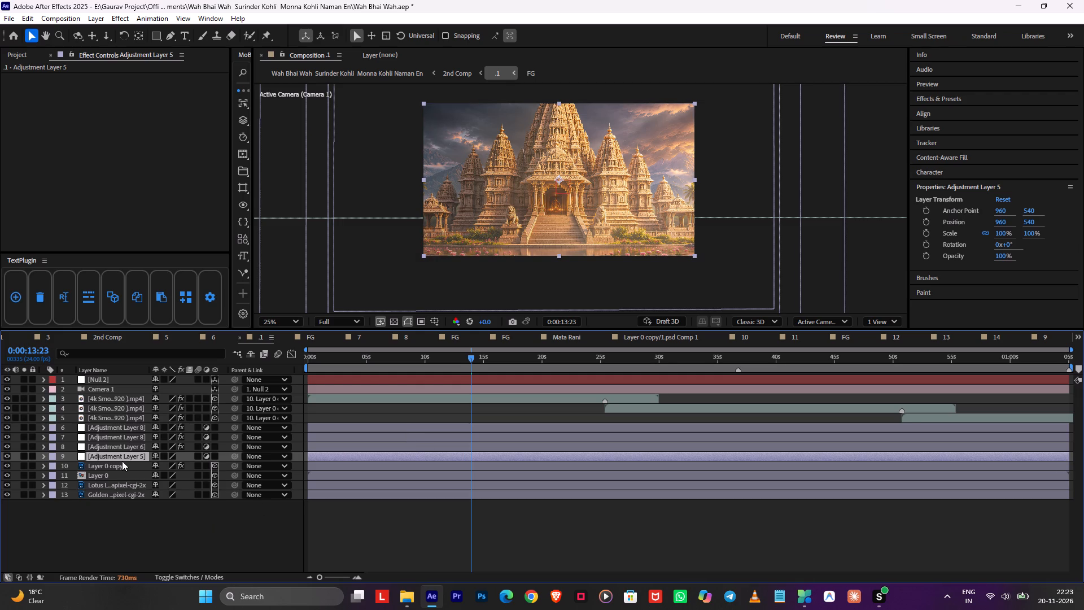
{"action": "left_click_drag", "start_coordinate": [122, 457], "coordinate": [125, 445]}
Apply the Optical Flares effect to Adjustment Layer 5.
{"action": "key", "text": "ctrl+space"}
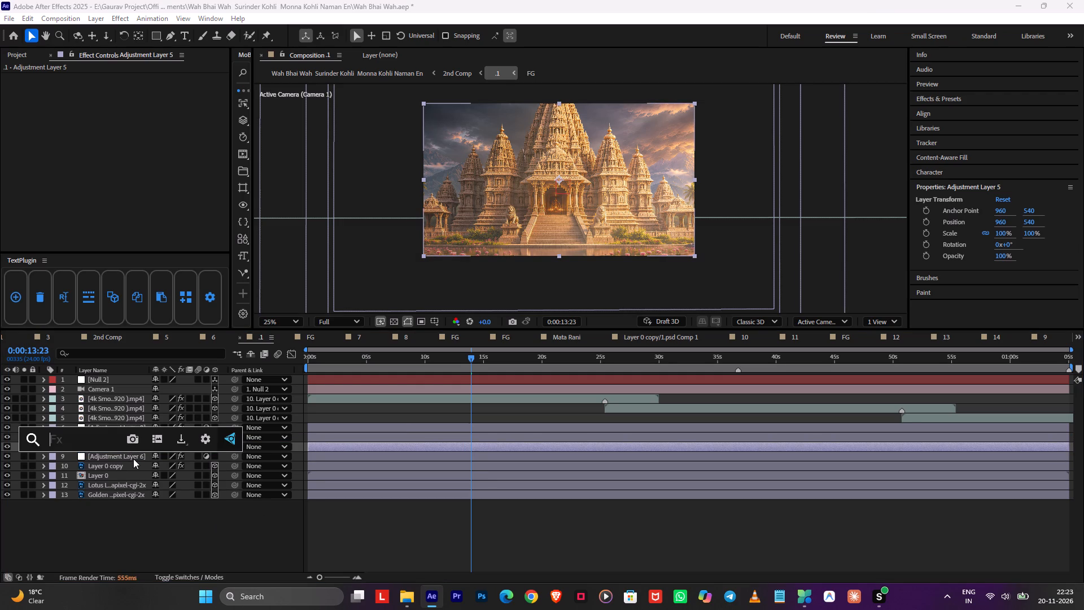
{"action": "type", "text": "op"}
{"action": "type", "text": "ti"}
{"action": "left_click", "coordinate": [143, 471]}
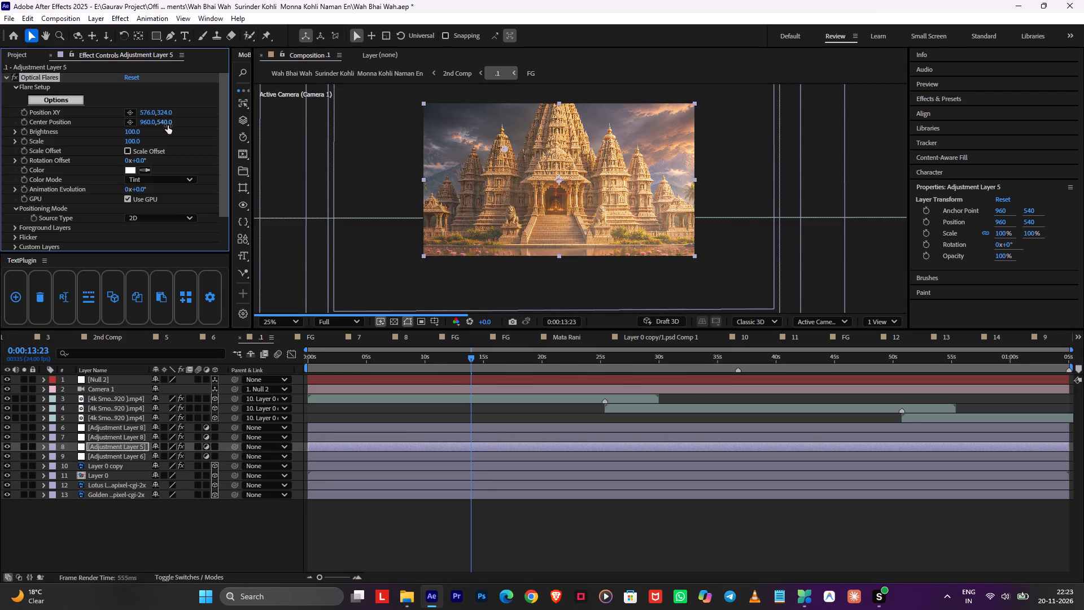
Browse the Optical Flares preset library, including Natural Flares, and close the options without saving.
{"action": "left_click", "coordinate": [51, 102]}
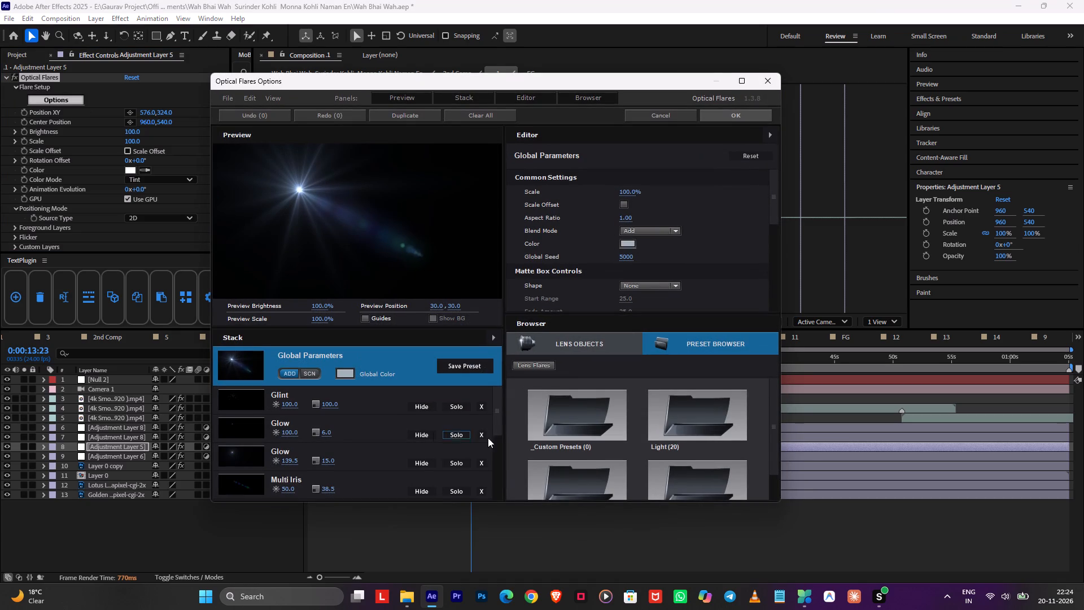
{"action": "scroll", "coordinate": [597, 438], "scroll_direction": "down", "scroll_amount": 3}
{"action": "scroll", "coordinate": [598, 438], "scroll_direction": "up", "scroll_amount": 1}
{"action": "scroll", "coordinate": [598, 438], "scroll_direction": "down", "scroll_amount": 4}
{"action": "left_click", "coordinate": [703, 457]}
{"action": "scroll", "coordinate": [699, 447], "scroll_direction": "down", "scroll_amount": 6}
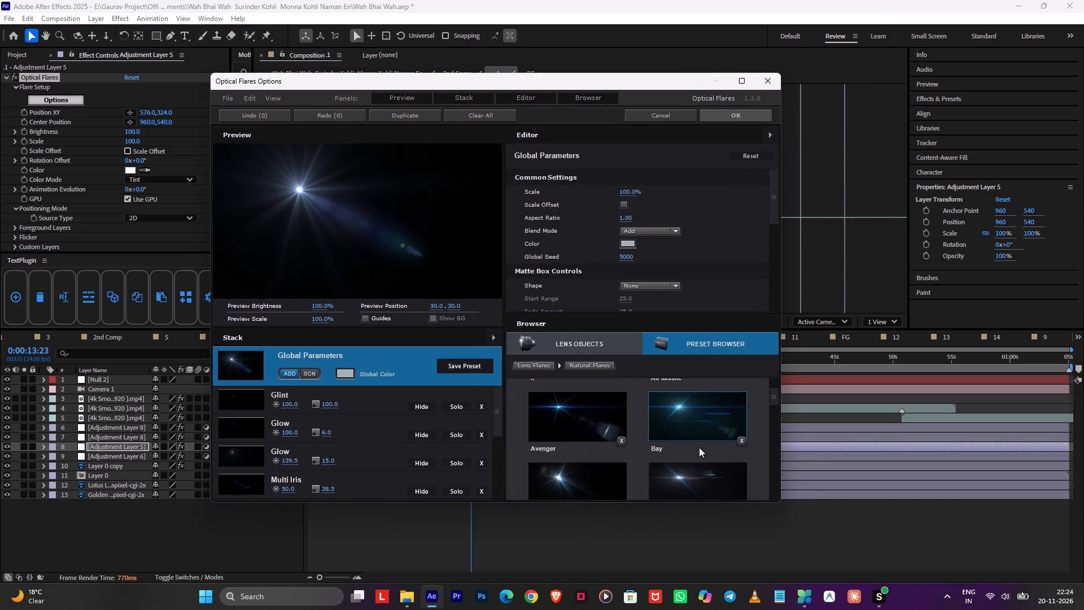
{"action": "scroll", "coordinate": [699, 447], "scroll_direction": "down", "scroll_amount": 2}
{"action": "left_click", "coordinate": [768, 80]}
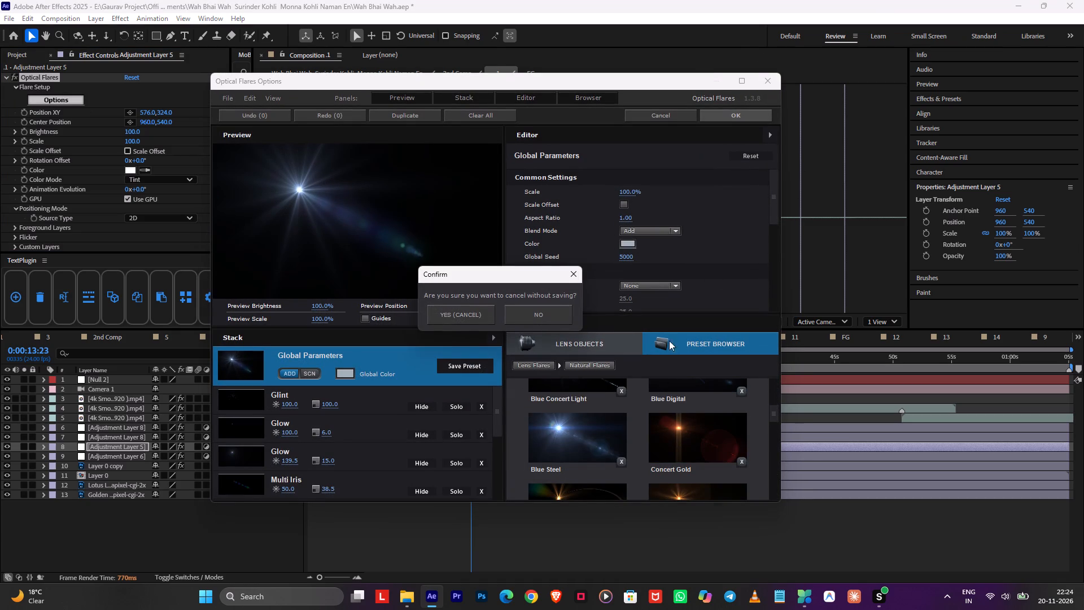
{"action": "left_click", "coordinate": [474, 317]}
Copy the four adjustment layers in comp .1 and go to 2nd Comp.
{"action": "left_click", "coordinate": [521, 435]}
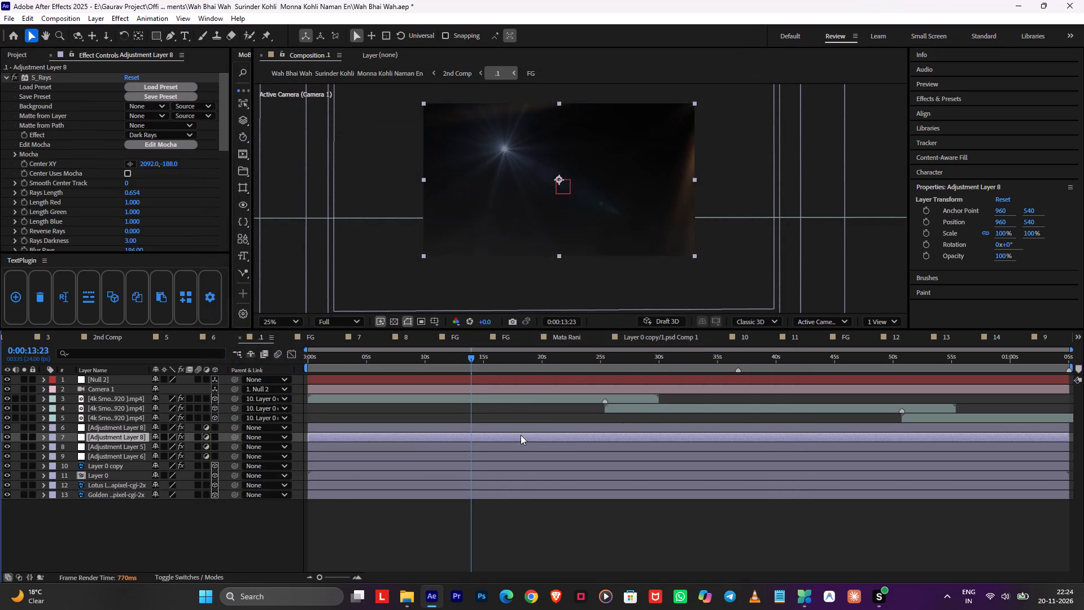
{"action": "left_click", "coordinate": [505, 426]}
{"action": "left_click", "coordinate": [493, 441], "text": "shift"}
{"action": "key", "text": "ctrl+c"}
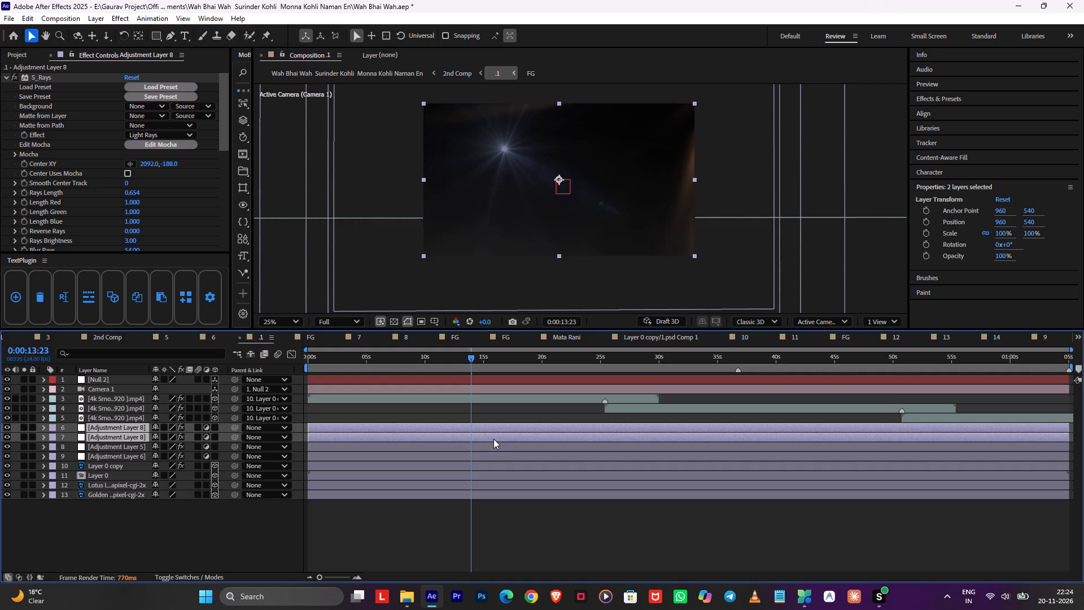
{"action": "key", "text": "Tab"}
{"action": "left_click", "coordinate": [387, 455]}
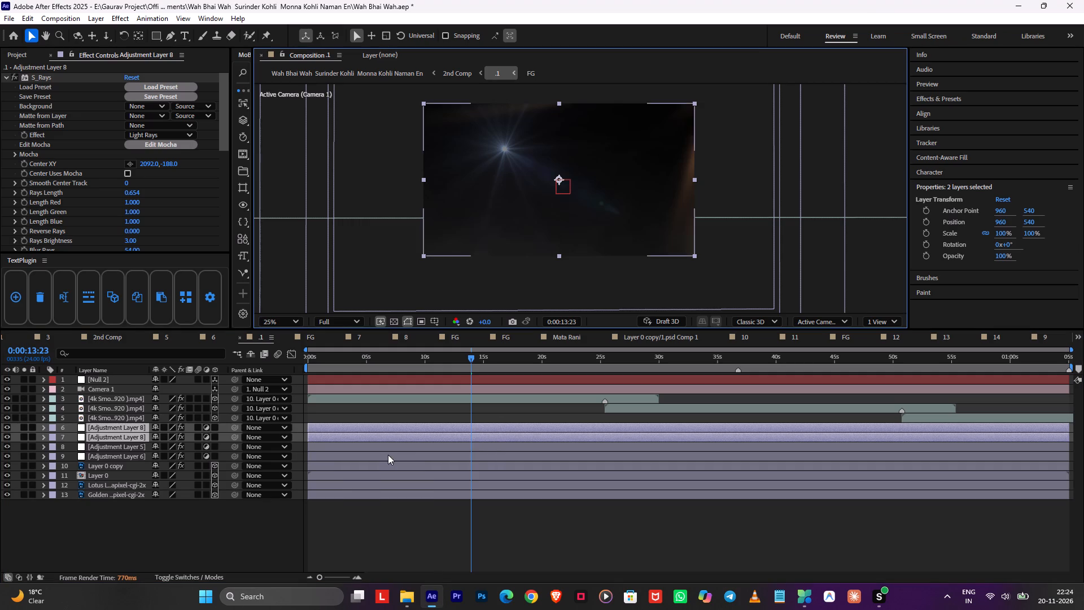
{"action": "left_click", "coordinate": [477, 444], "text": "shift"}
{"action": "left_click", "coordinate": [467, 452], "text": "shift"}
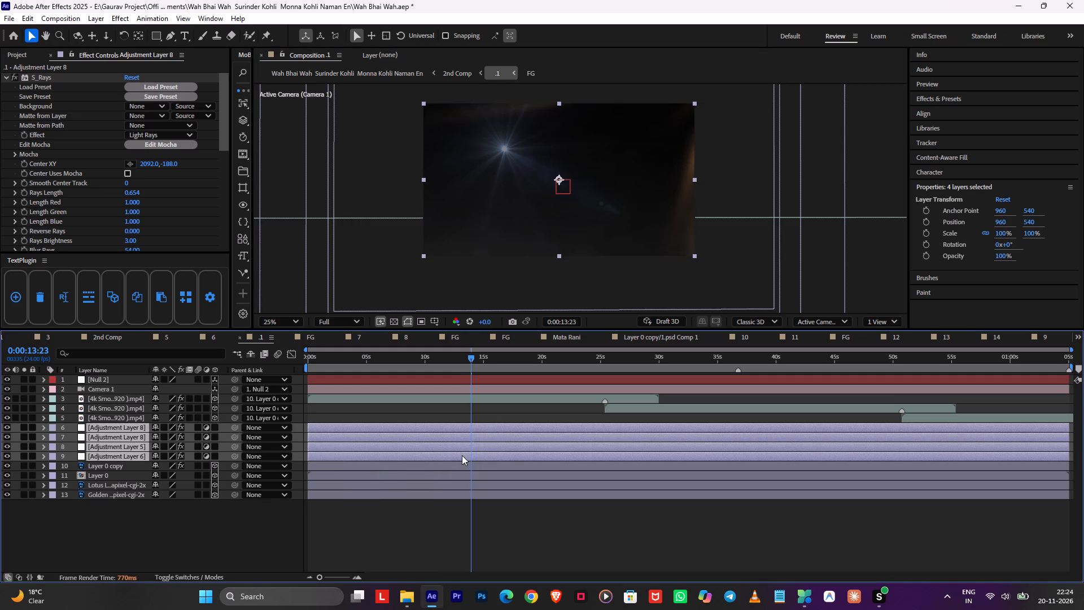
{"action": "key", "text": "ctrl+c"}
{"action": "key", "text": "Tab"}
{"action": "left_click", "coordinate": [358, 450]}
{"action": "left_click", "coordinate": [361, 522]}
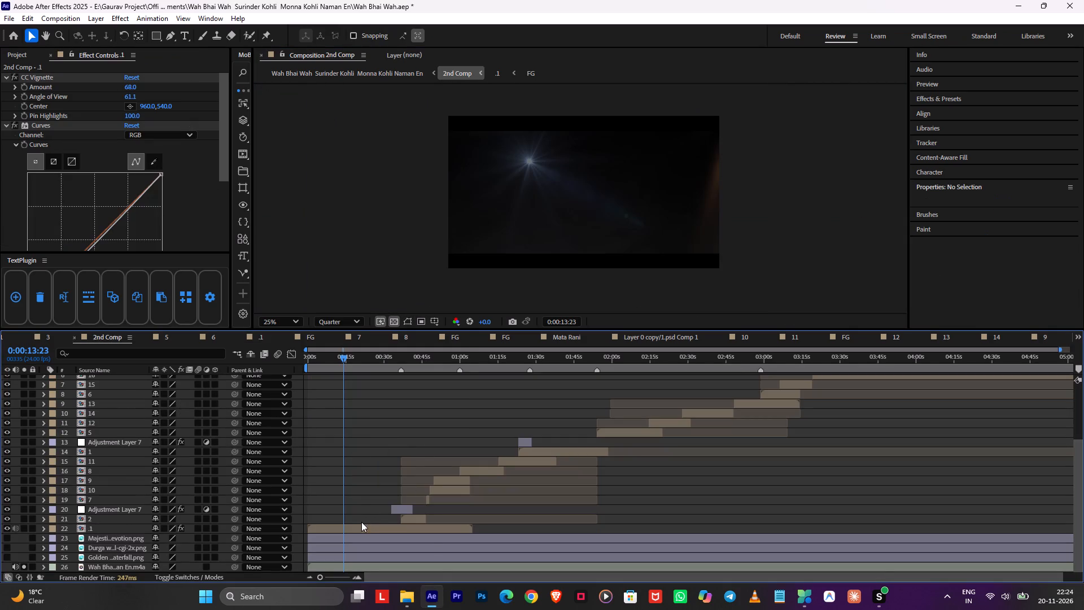
Reopen comp .1 and delete Adjustment Layer 5, which holds the Optical Flares effect.
{"action": "double_click", "coordinate": [354, 526]}
{"action": "left_click", "coordinate": [366, 464]}
{"action": "left_click", "coordinate": [371, 447]}
{"action": "left_click", "coordinate": [373, 445]}
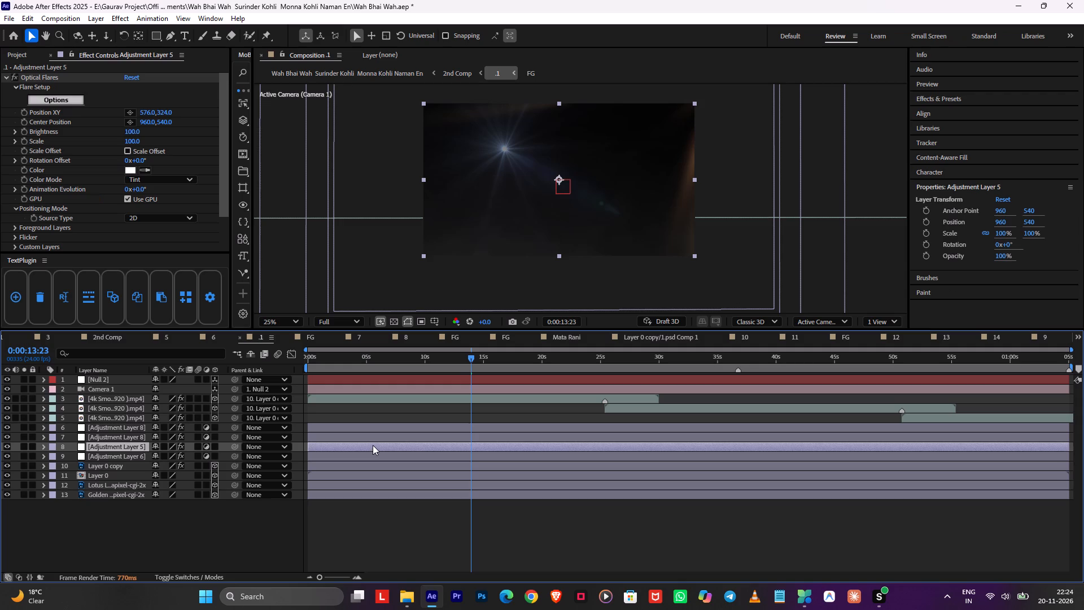
{"action": "key", "text": "Delete"}
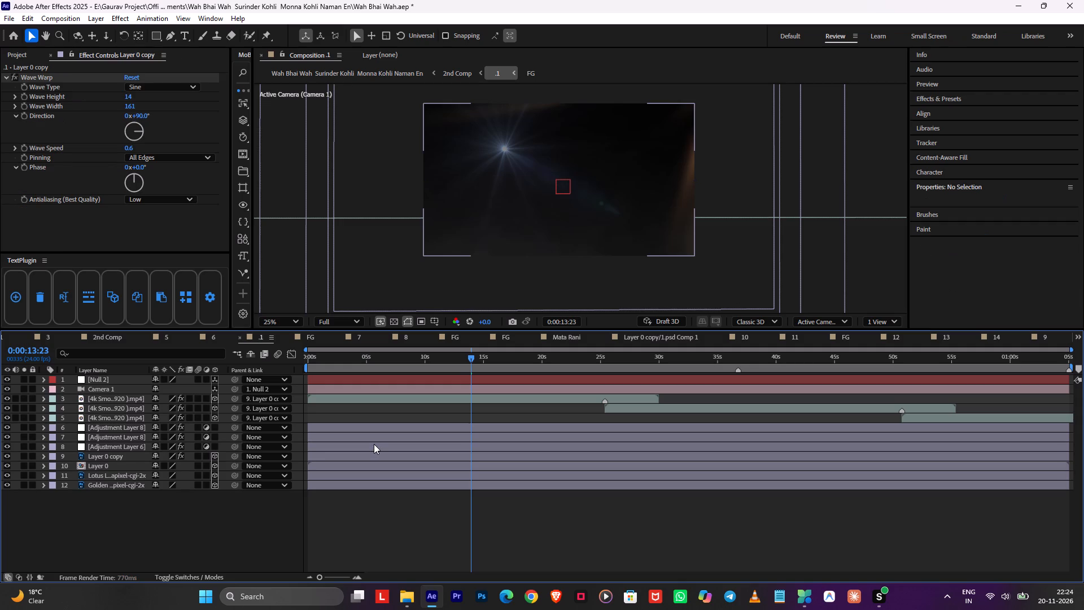
Copy both Adjustment Layer 8 layers and Adjustment Layer 6 from comp .1, paste them above Layer 2 in comp 2, and save.
{"action": "left_click", "coordinate": [382, 432]}
{"action": "left_click", "coordinate": [376, 443], "text": "shift"}
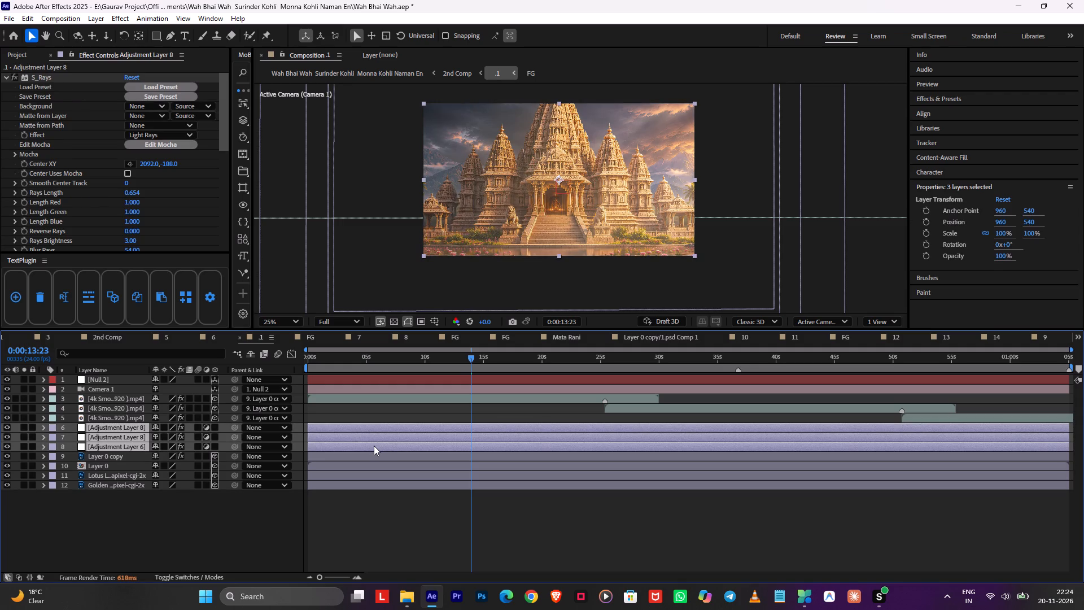
{"action": "key", "text": "ctrl+c"}
{"action": "key", "text": "Tab"}
{"action": "key", "text": "Tab"}
{"action": "key", "text": "Tab"}
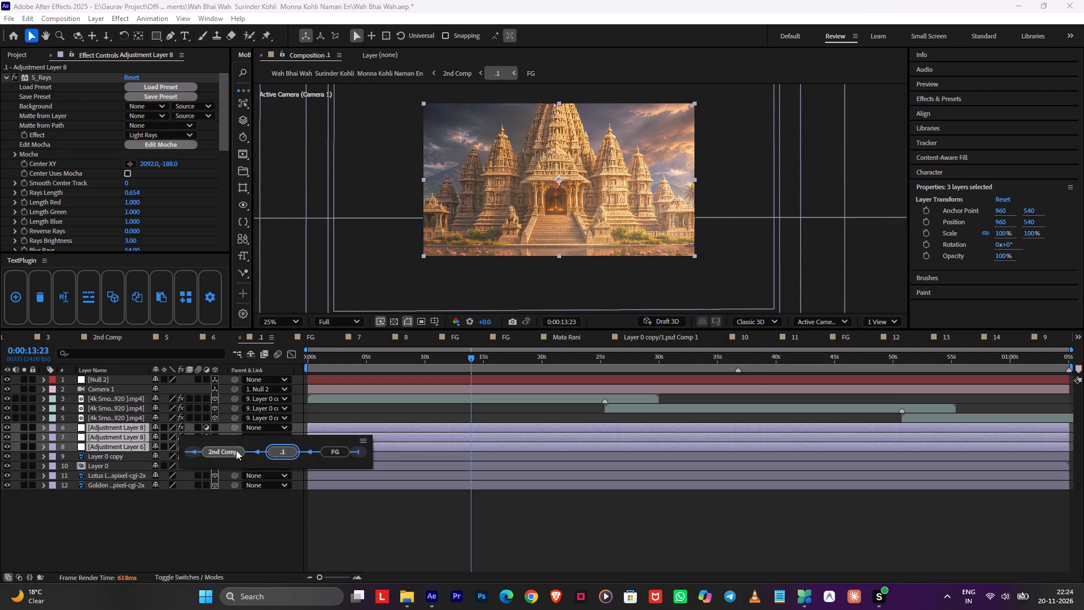
{"action": "left_click", "coordinate": [232, 450]}
{"action": "left_click", "coordinate": [418, 360]}
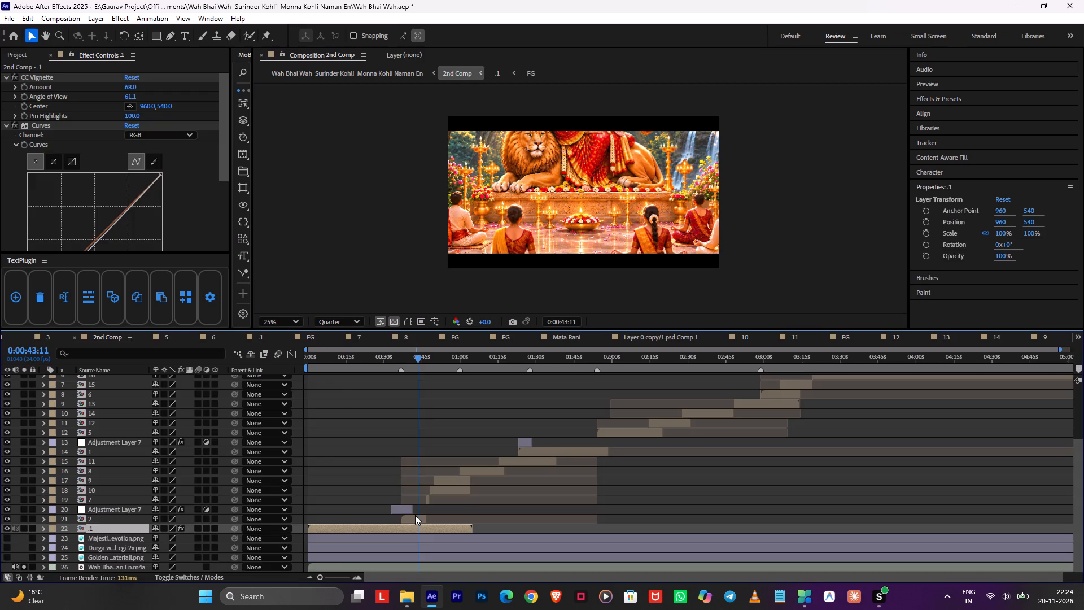
{"action": "double_click", "coordinate": [415, 520]}
{"action": "left_click", "coordinate": [414, 448]}
{"action": "key", "text": "ctrl+v"}
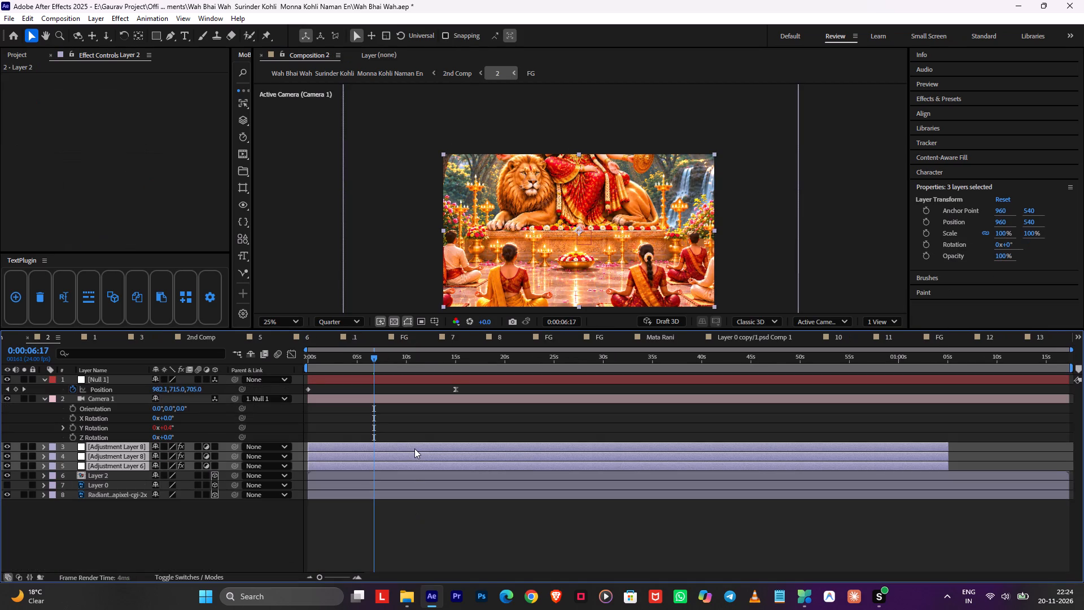
{"action": "key", "text": "ctrl+s"}
Try Adjustment Layer 6's Magic Bullet Looks Strength at 0% in comp 2 and delete the layer.
{"action": "left_click", "coordinate": [382, 509]}
{"action": "left_click", "coordinate": [356, 451]}
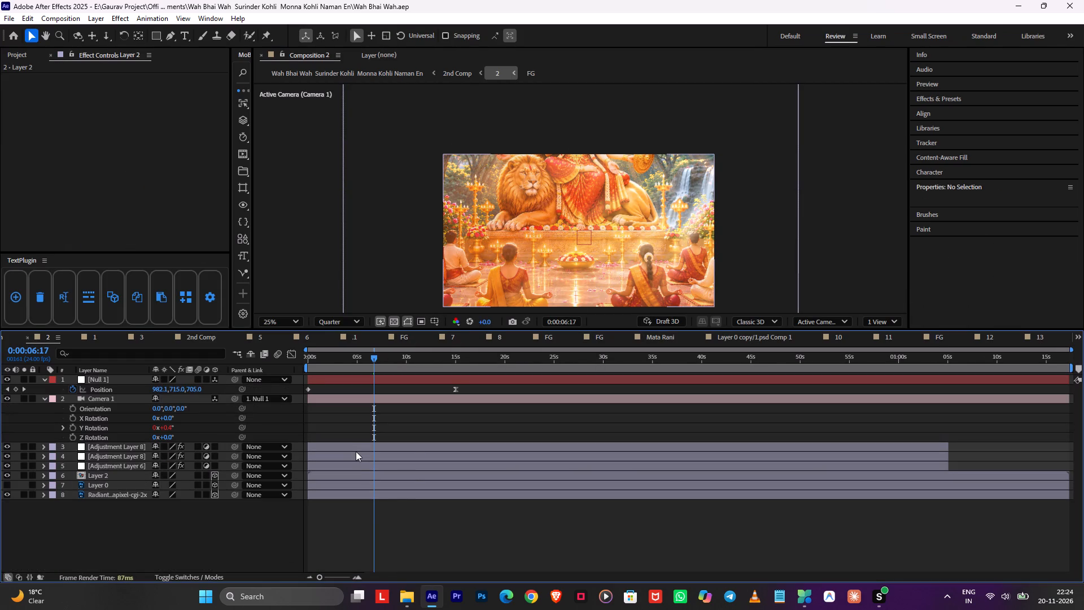
{"action": "left_click", "coordinate": [352, 464]}
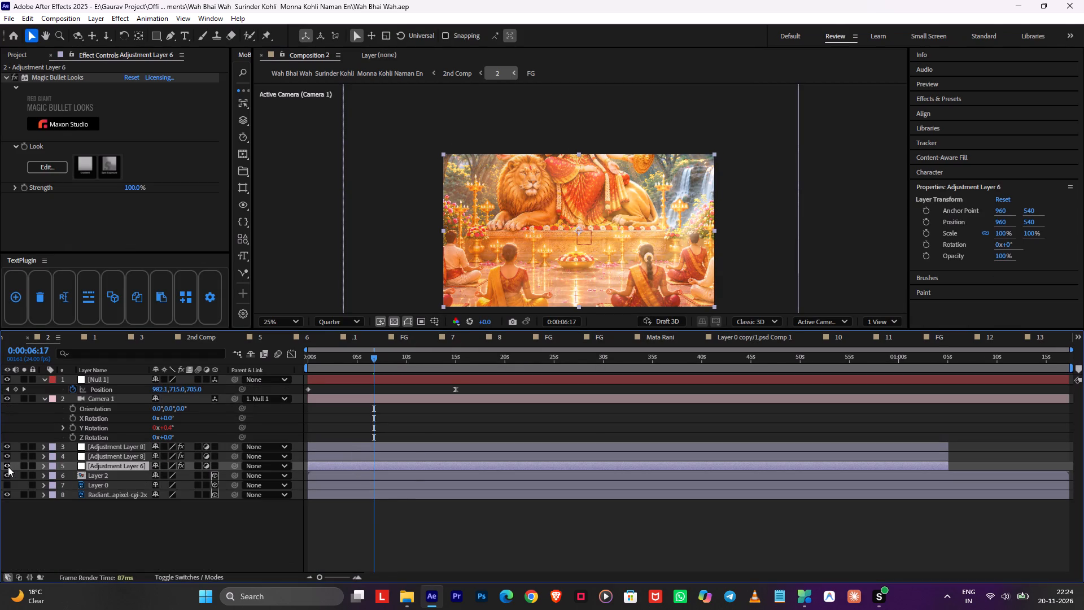
{"action": "left_click", "coordinate": [8, 466]}
{"action": "left_click", "coordinate": [8, 466]}
{"action": "left_click_drag", "start_coordinate": [138, 190], "coordinate": [78, 193]}
{"action": "left_click", "coordinate": [90, 462]}
{"action": "key", "text": "Delete"}
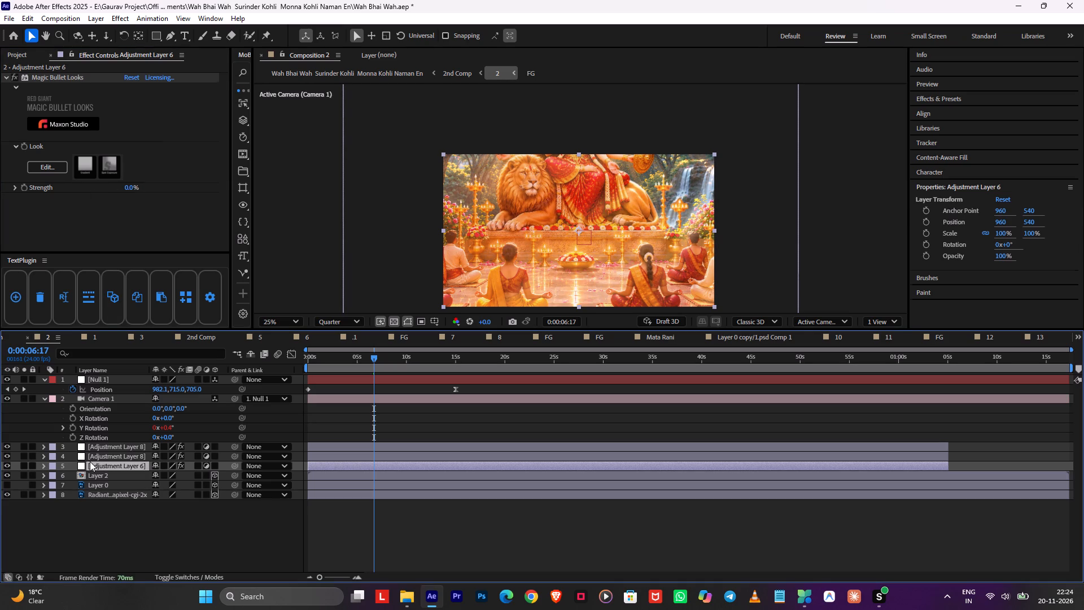
Copy the two Adjustment Layer 8 layers from comp 2 and paste them above Layer 2 in comp 7.
{"action": "left_click", "coordinate": [442, 445]}
{"action": "left_click", "coordinate": [422, 456], "text": "shift"}
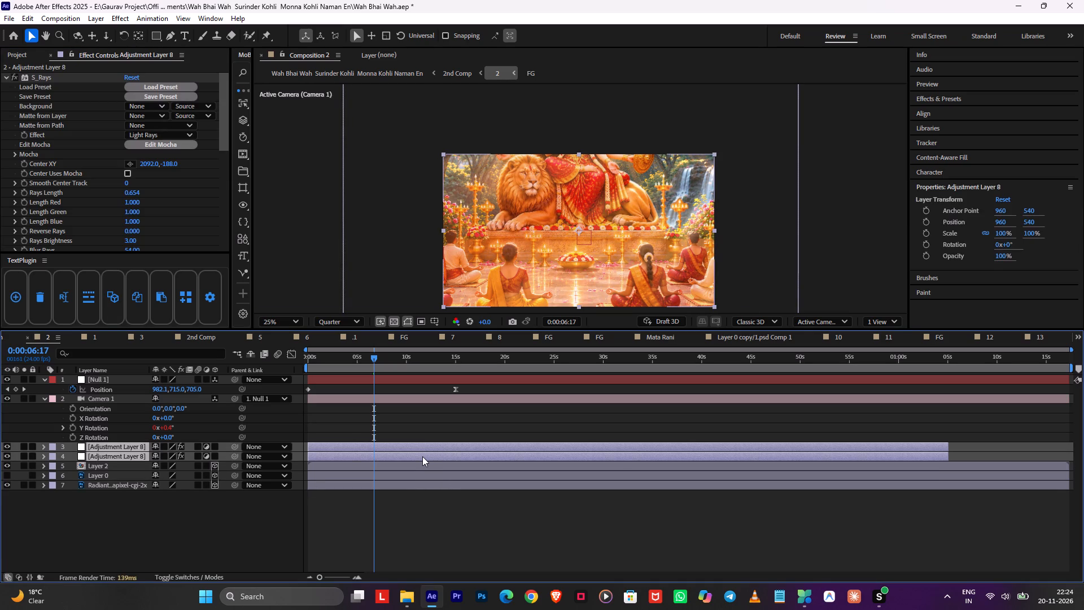
{"action": "key", "text": "ctrl+c"}
{"action": "key", "text": "Tab"}
{"action": "key", "text": "Tab"}
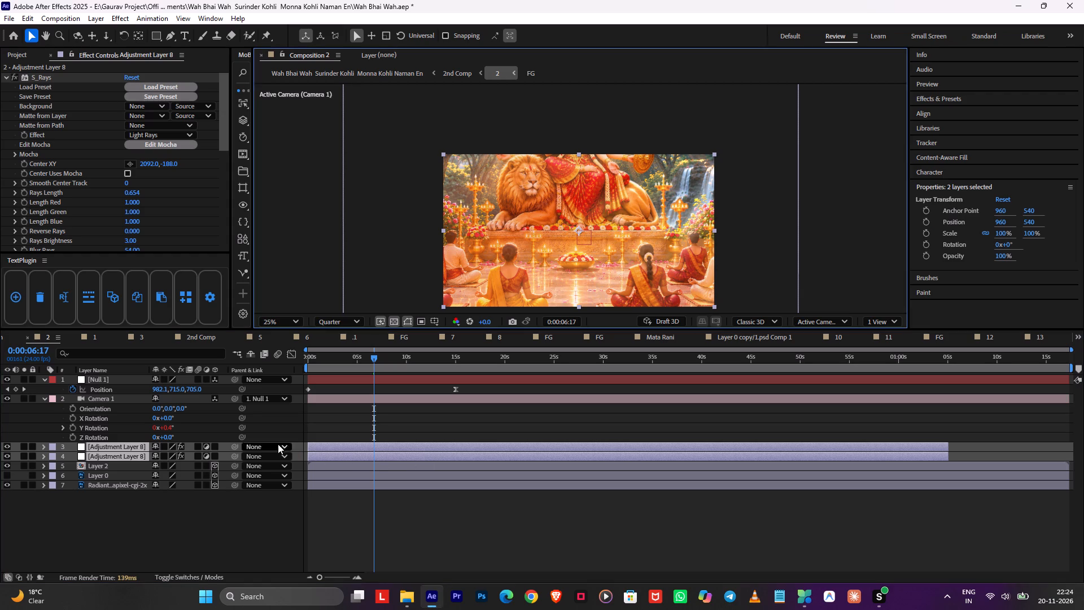
{"action": "key", "text": "Tab"}
{"action": "left_click", "coordinate": [189, 447]}
{"action": "double_click", "coordinate": [428, 498]}
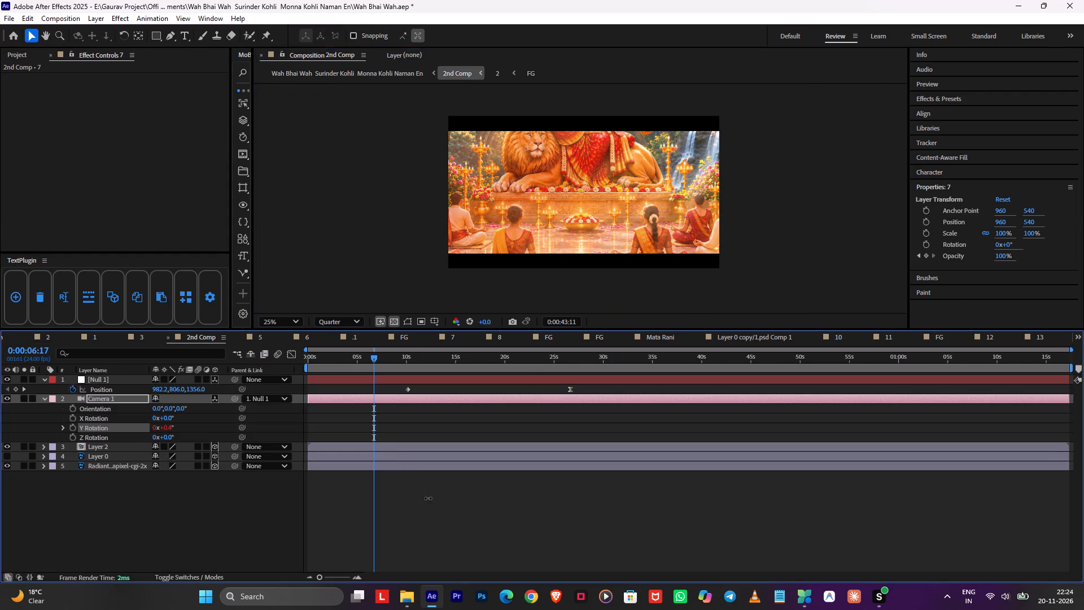
{"action": "left_click", "coordinate": [382, 443]}
{"action": "key", "text": "ctrl+v"}
Paste the two copied Adjustment Layer 8 layers above Layer 2 in comp 10.
{"action": "key", "text": "Tab"}
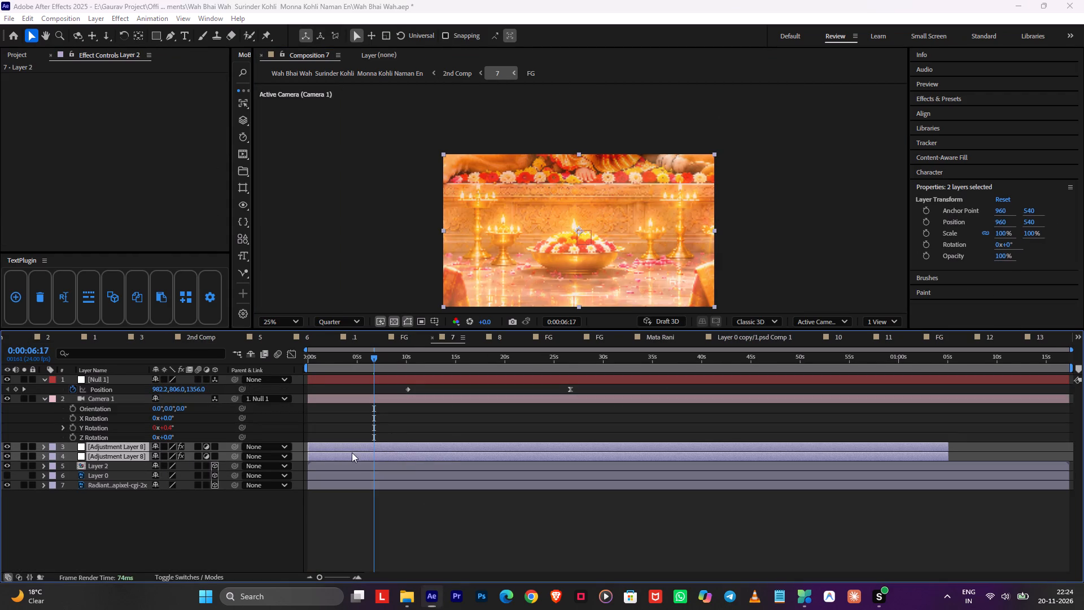
{"action": "left_click", "coordinate": [303, 452]}
{"action": "double_click", "coordinate": [436, 489]}
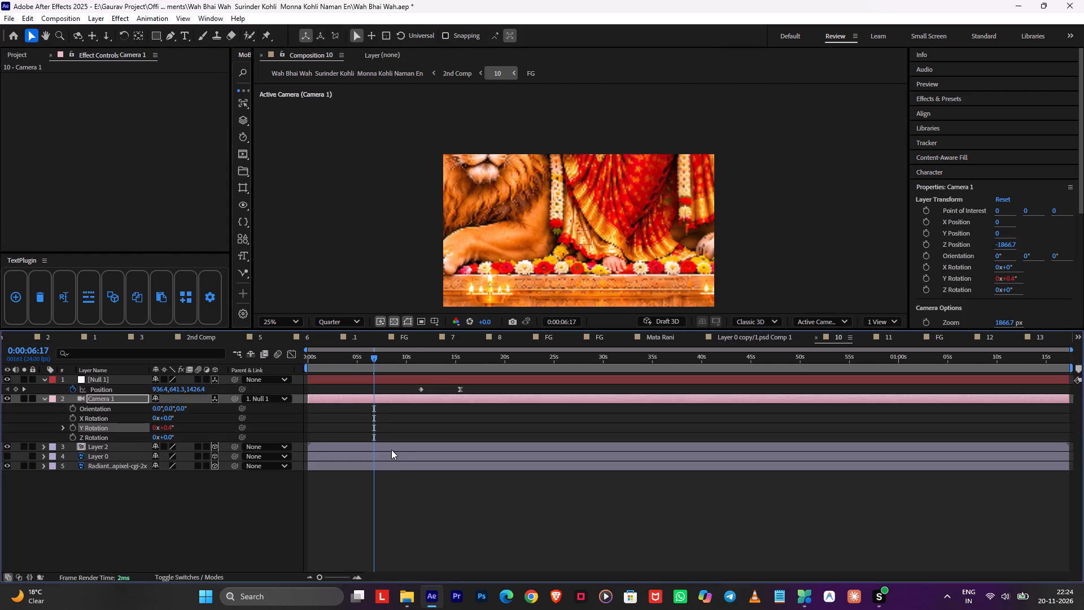
{"action": "left_click", "coordinate": [391, 449]}
{"action": "key", "text": "ctrl+v"}
Paste the two copied Adjustment Layer 8 layers above Layer 2 in comp 9.
{"action": "key", "text": "Tab"}
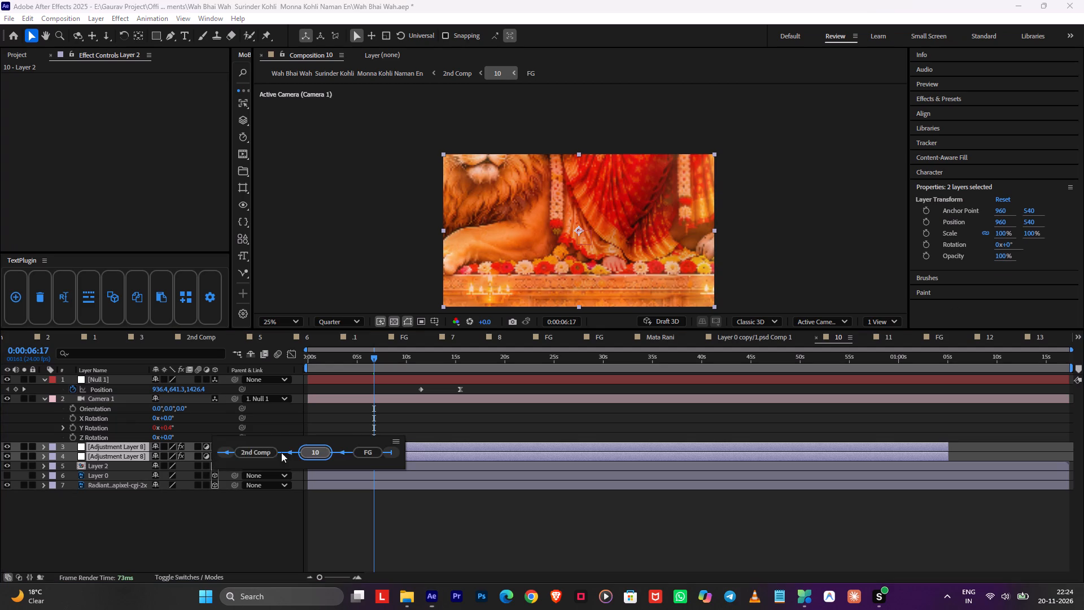
{"action": "left_click", "coordinate": [261, 452]}
{"action": "double_click", "coordinate": [431, 479]}
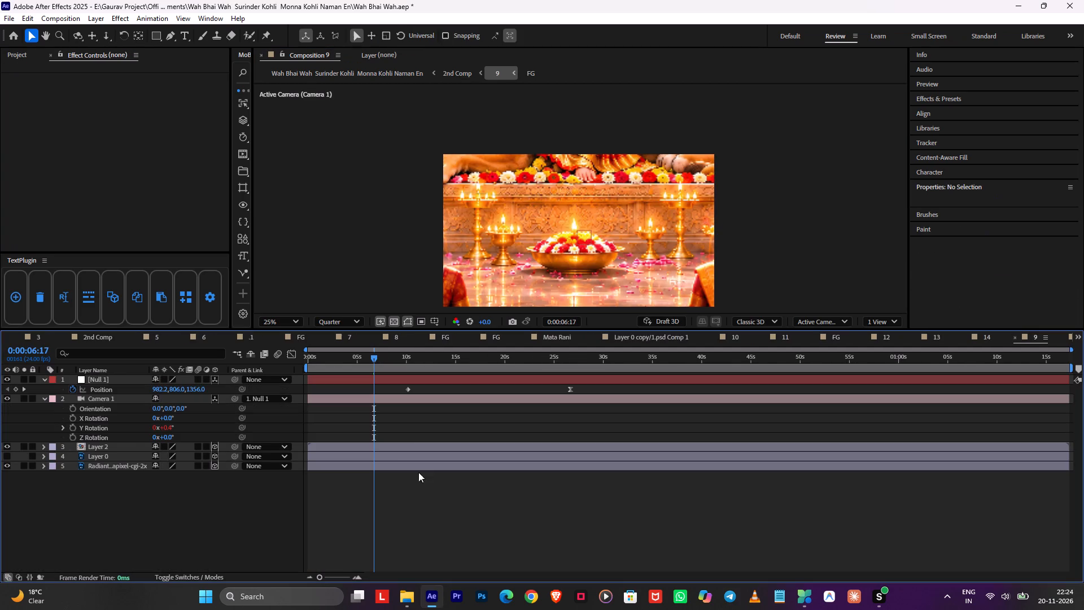
{"action": "left_click", "coordinate": [388, 447]}
{"action": "key", "text": "ctrl+v"}
Paste the two copied Adjustment Layer 8 layers above Layer 0 in comp 8.
{"action": "key", "text": "Tab"}
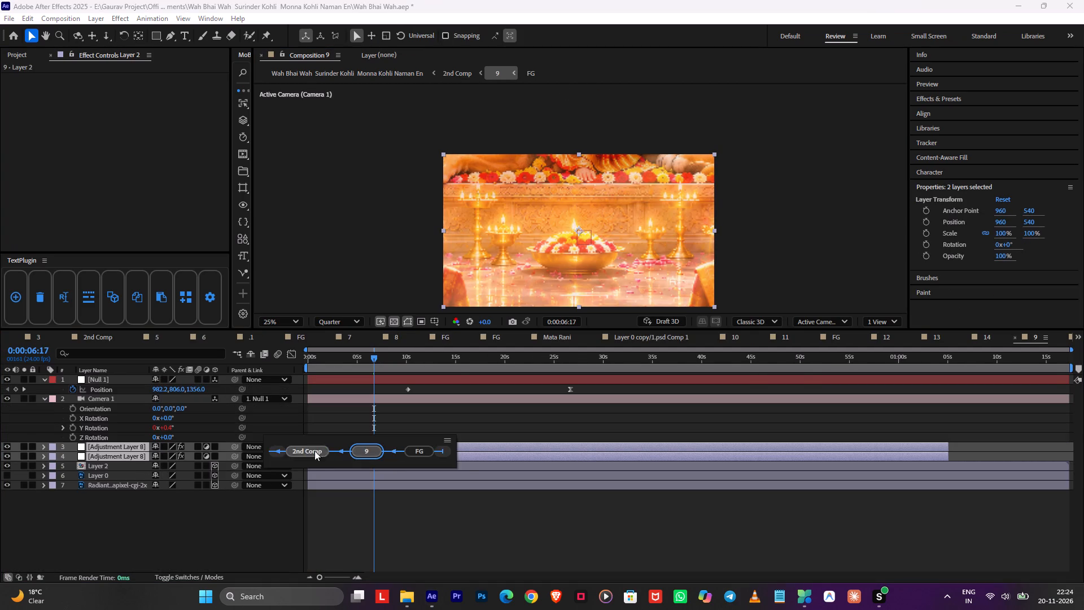
{"action": "left_click", "coordinate": [314, 451]}
{"action": "double_click", "coordinate": [456, 470]}
{"action": "left_click", "coordinate": [423, 441]}
{"action": "left_click", "coordinate": [417, 445]}
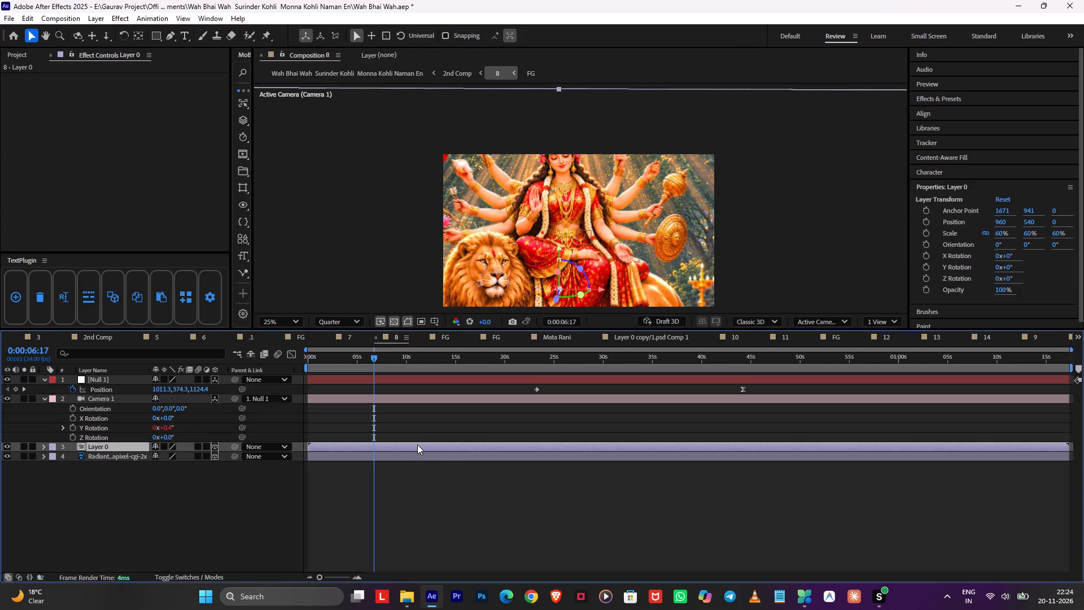
{"action": "key", "text": "ctrl+v"}
Paste the two copied Adjustment Layer 8 layers above Layer 0 in comp 11.
{"action": "key", "text": "Tab"}
{"action": "left_click", "coordinate": [335, 449]}
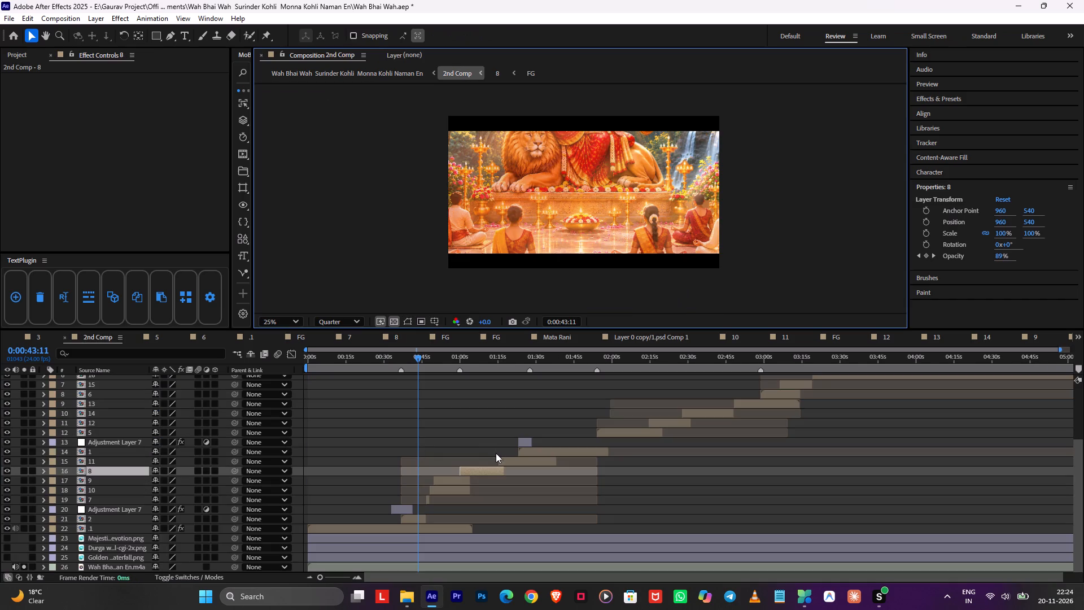
{"action": "double_click", "coordinate": [499, 459]}
{"action": "left_click", "coordinate": [457, 443]}
{"action": "key", "text": "ctrl+v"}
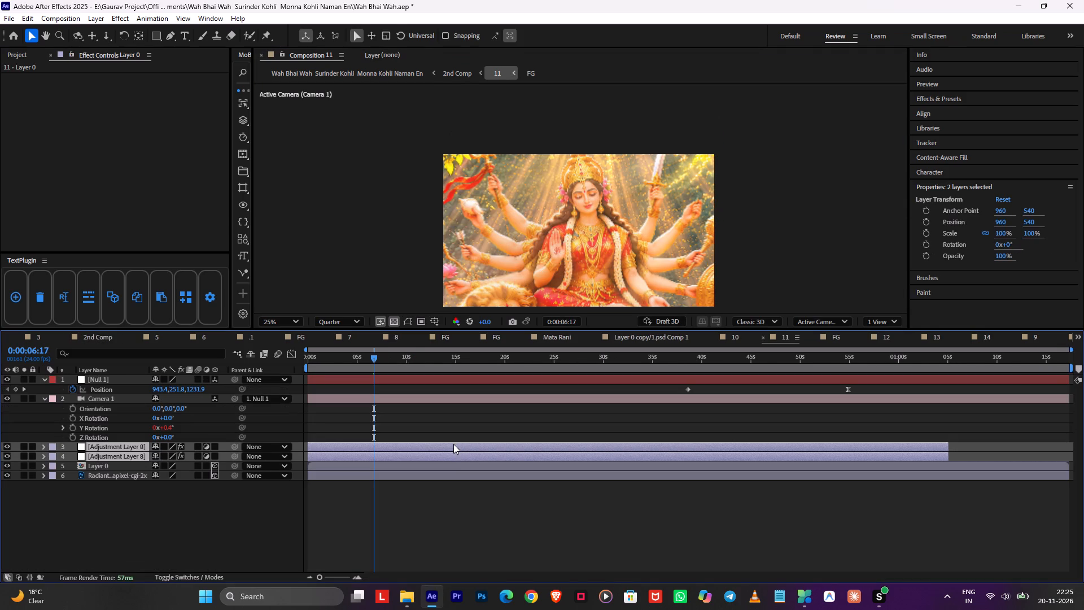
Save the project and paste the two copied Adjustment Layer 8 layers above FG in comp 1.
{"action": "key", "text": "Tab"}
{"action": "left_click", "coordinate": [387, 447]}
{"action": "key", "text": "ctrl+s"}
{"action": "double_click", "coordinate": [518, 451]}
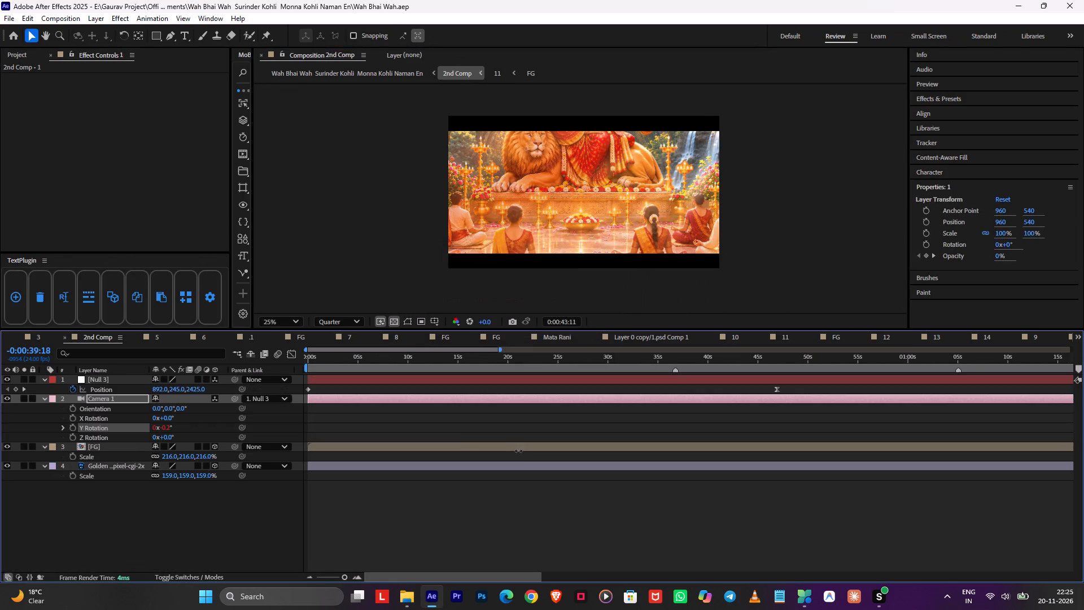
{"action": "left_click", "coordinate": [469, 441]}
{"action": "left_click", "coordinate": [456, 446]}
{"action": "key", "text": "ctrl+v"}
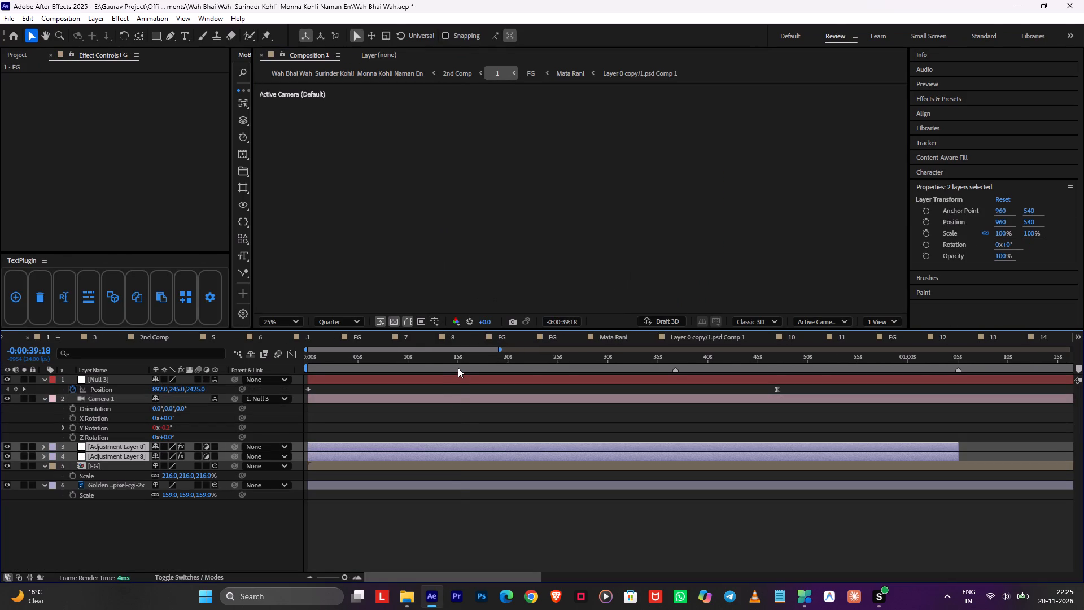
Check the light rays in comp 1 at 0:00:15:01 with Full preview resolution.
{"action": "left_click", "coordinate": [458, 368]}
{"action": "left_click", "coordinate": [339, 323]}
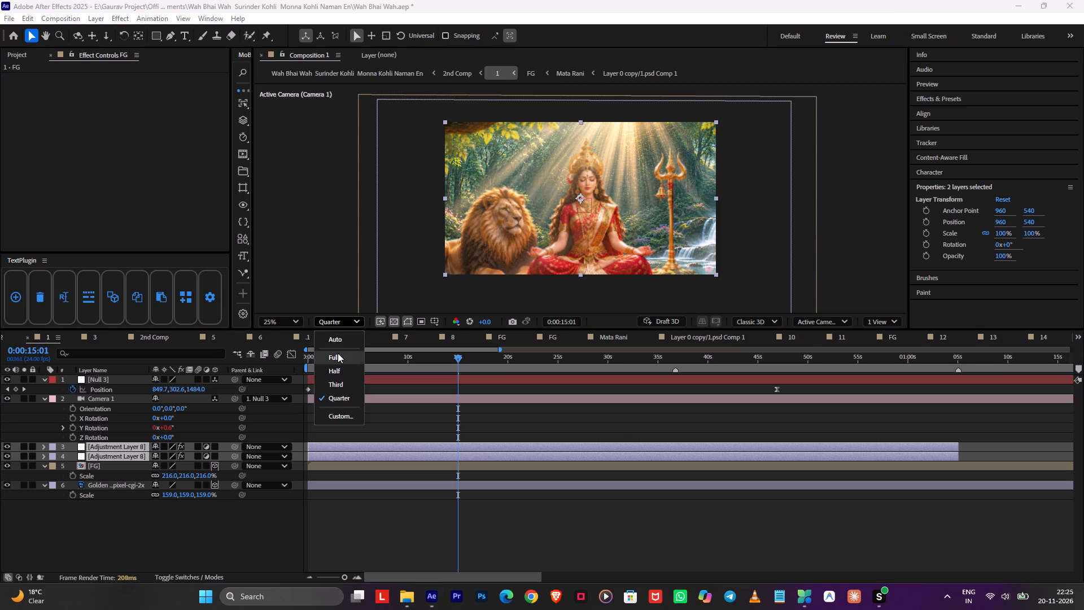
{"action": "left_click", "coordinate": [339, 356]}
{"action": "scroll", "coordinate": [689, 276], "scroll_direction": "up", "scroll_amount": 1}
Paste the two copied Adjustment Layer 8 layers above FG in comp 5, reached from 2nd Comp around 0:02:03:11.
{"action": "key", "text": "Tab"}
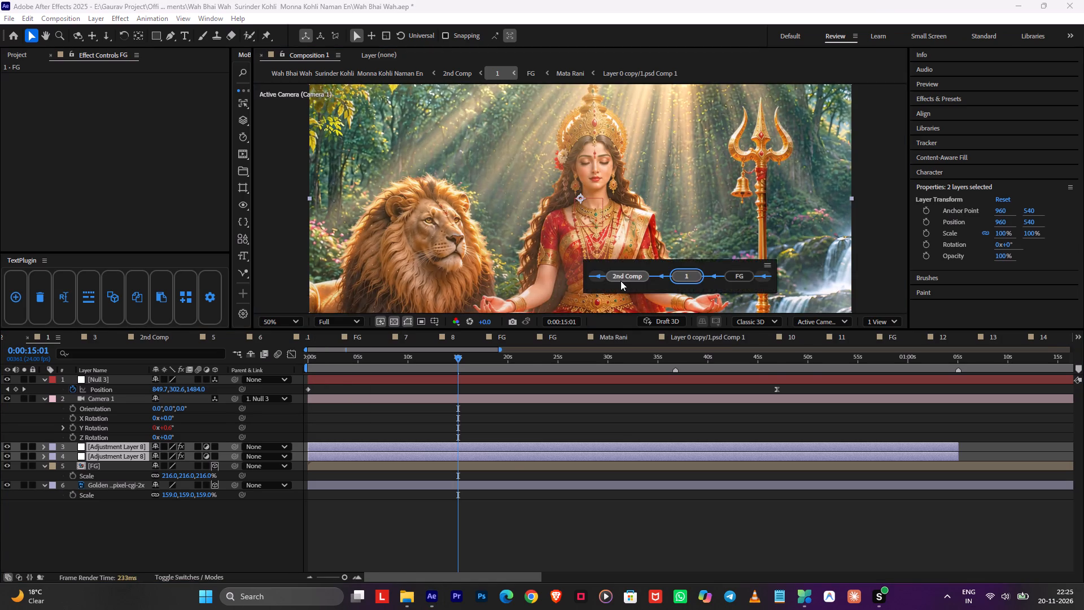
{"action": "left_click", "coordinate": [620, 281]}
{"action": "left_click", "coordinate": [620, 364]}
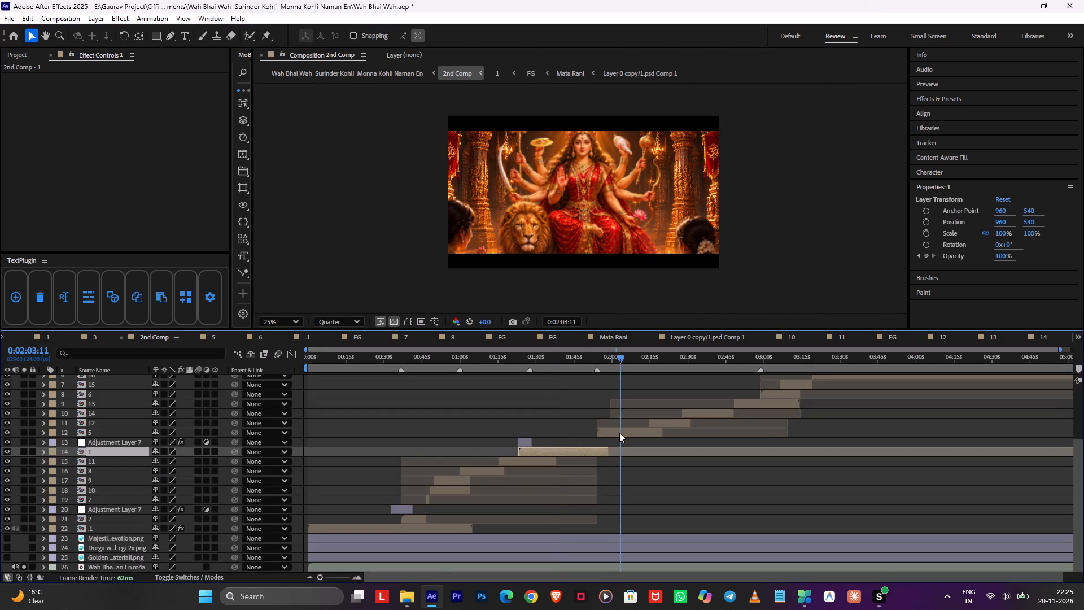
{"action": "double_click", "coordinate": [619, 433]}
{"action": "left_click", "coordinate": [507, 447]}
{"action": "key", "text": "ctrl+v"}
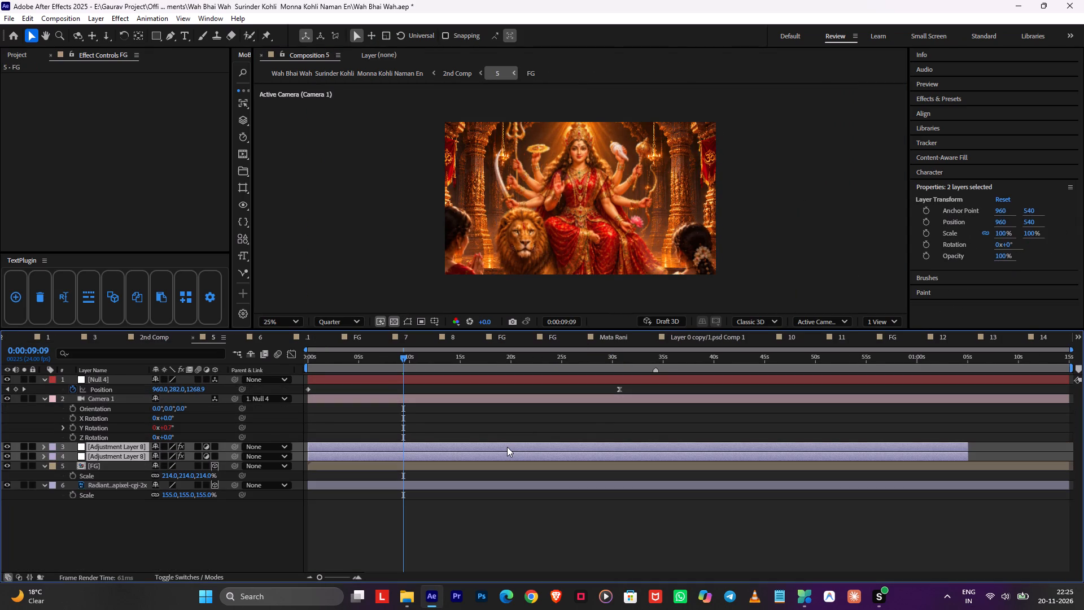
Set the S_Rays Threshold to 0.21 on the lower Adjustment Layer 8 with Dark Rays in comp 5.
{"action": "left_click", "coordinate": [509, 420]}
{"action": "left_click", "coordinate": [501, 450]}
{"action": "left_click", "coordinate": [493, 452]}
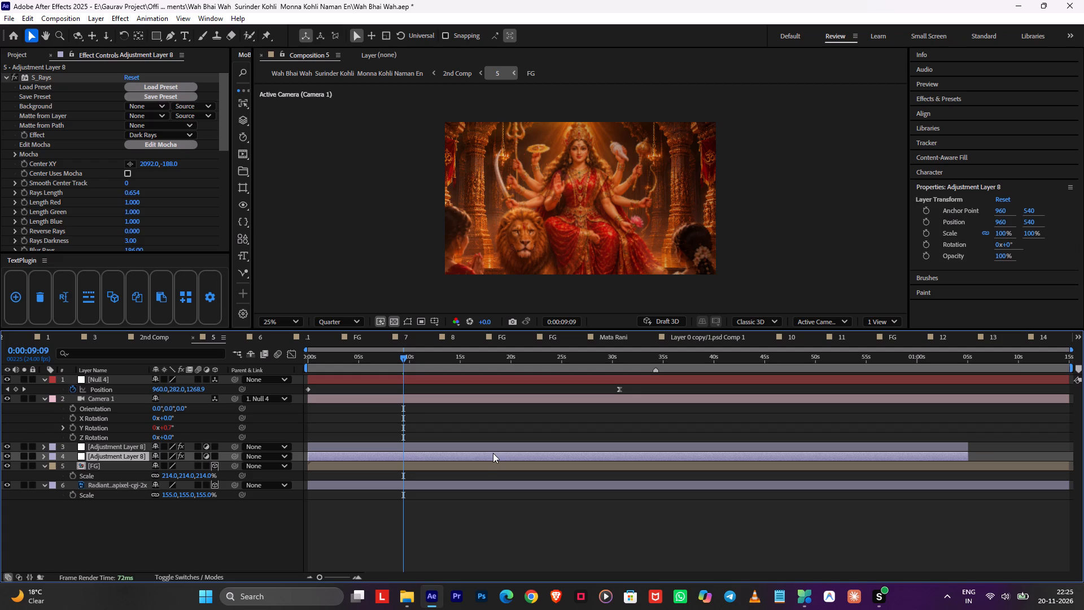
{"action": "scroll", "coordinate": [40, 176], "scroll_direction": "down", "scroll_amount": 3}
{"action": "left_click_drag", "start_coordinate": [138, 230], "coordinate": [145, 230]}
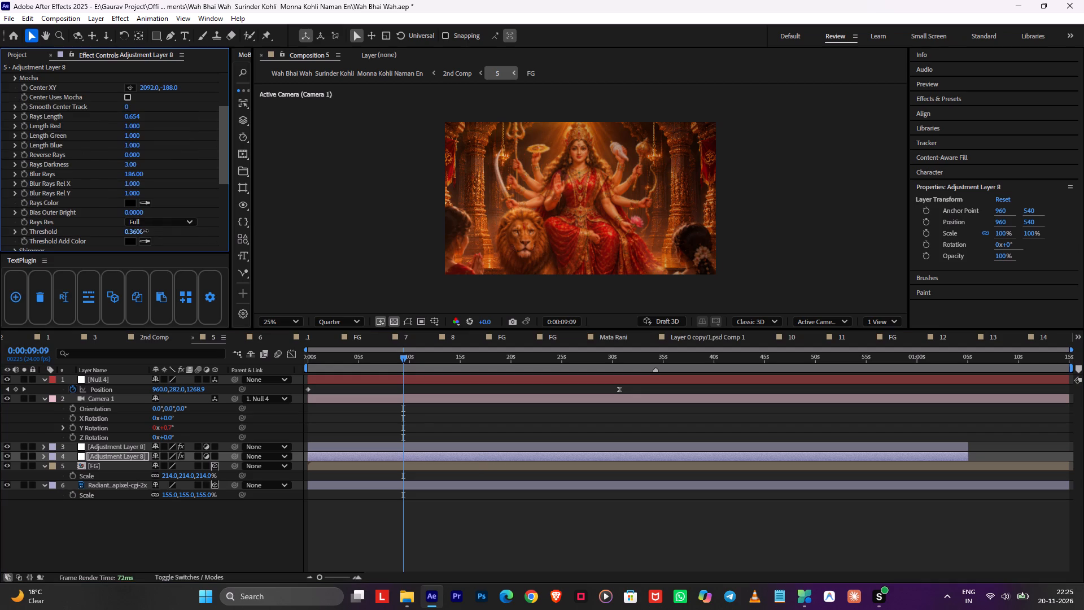
{"action": "left_click_drag", "start_coordinate": [145, 230], "coordinate": [132, 229]}
{"action": "scroll", "coordinate": [524, 210], "scroll_direction": "up", "scroll_amount": 1}
{"action": "left_click", "coordinate": [333, 328]}
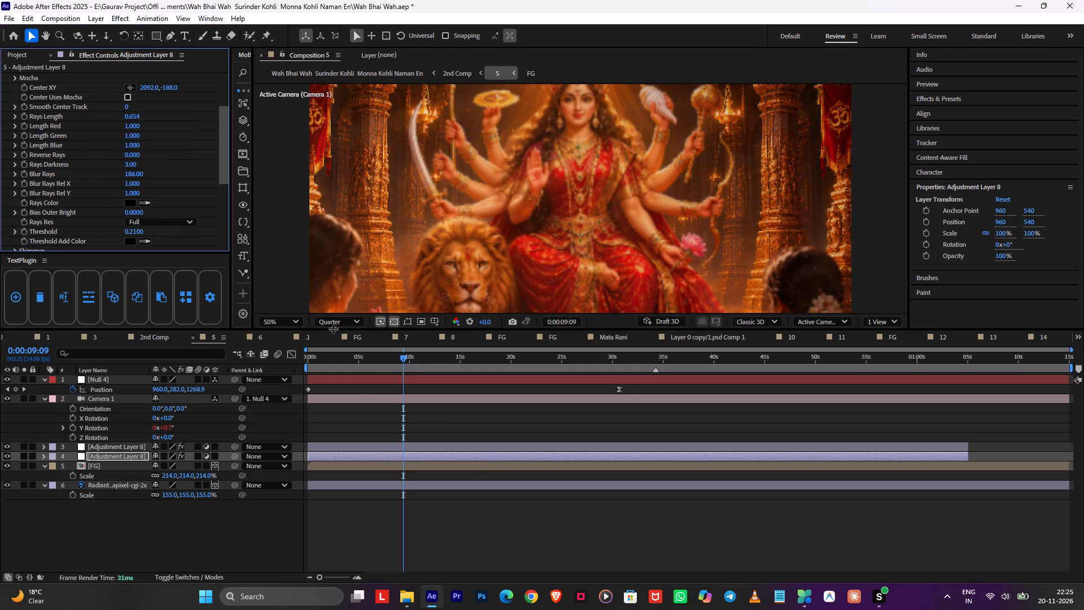
Check the light rays in comp 5 at 0:00:09:09 with Full preview resolution.
{"action": "left_click", "coordinate": [342, 321]}
{"action": "left_click", "coordinate": [342, 354]}
{"action": "scroll", "coordinate": [532, 191], "scroll_direction": "down", "scroll_amount": 1}
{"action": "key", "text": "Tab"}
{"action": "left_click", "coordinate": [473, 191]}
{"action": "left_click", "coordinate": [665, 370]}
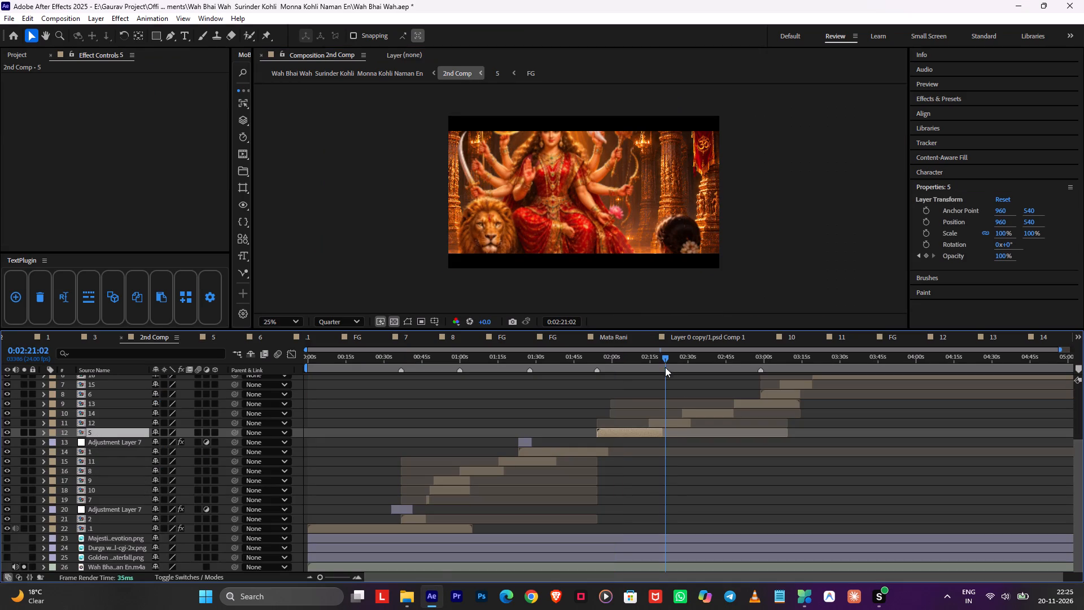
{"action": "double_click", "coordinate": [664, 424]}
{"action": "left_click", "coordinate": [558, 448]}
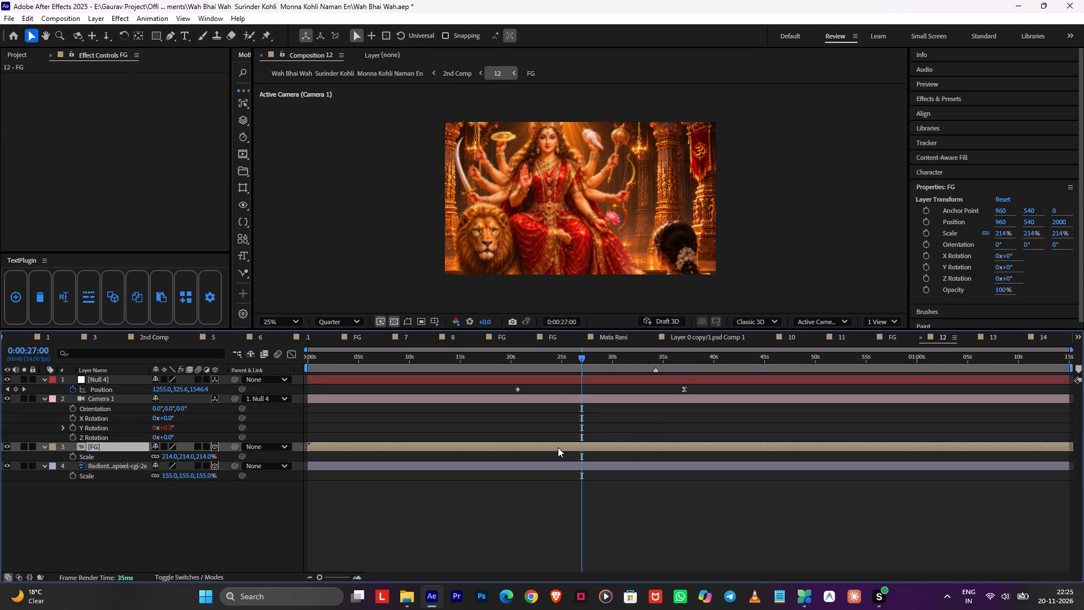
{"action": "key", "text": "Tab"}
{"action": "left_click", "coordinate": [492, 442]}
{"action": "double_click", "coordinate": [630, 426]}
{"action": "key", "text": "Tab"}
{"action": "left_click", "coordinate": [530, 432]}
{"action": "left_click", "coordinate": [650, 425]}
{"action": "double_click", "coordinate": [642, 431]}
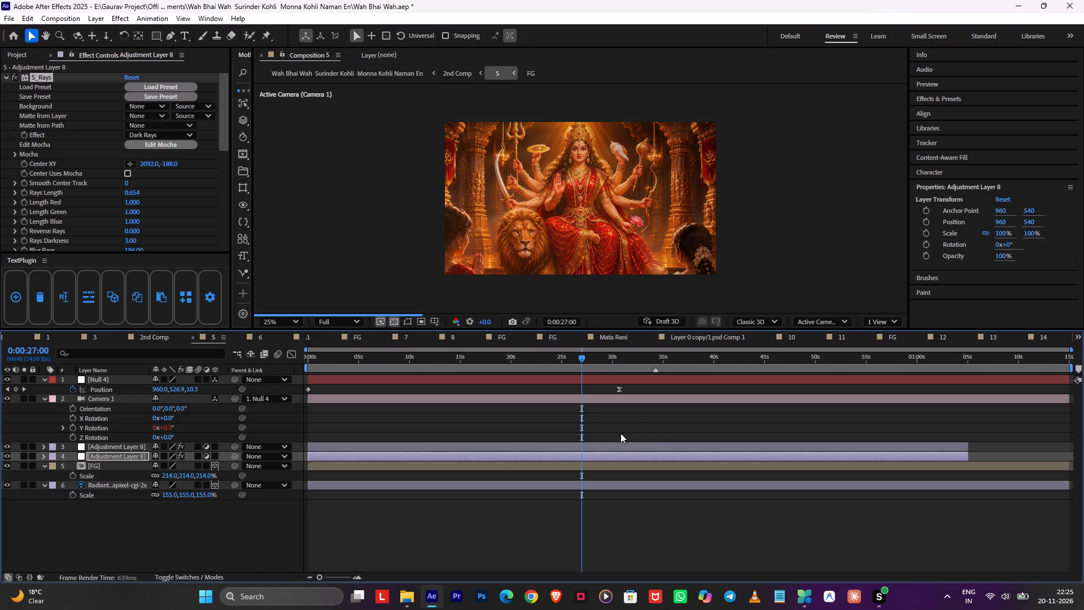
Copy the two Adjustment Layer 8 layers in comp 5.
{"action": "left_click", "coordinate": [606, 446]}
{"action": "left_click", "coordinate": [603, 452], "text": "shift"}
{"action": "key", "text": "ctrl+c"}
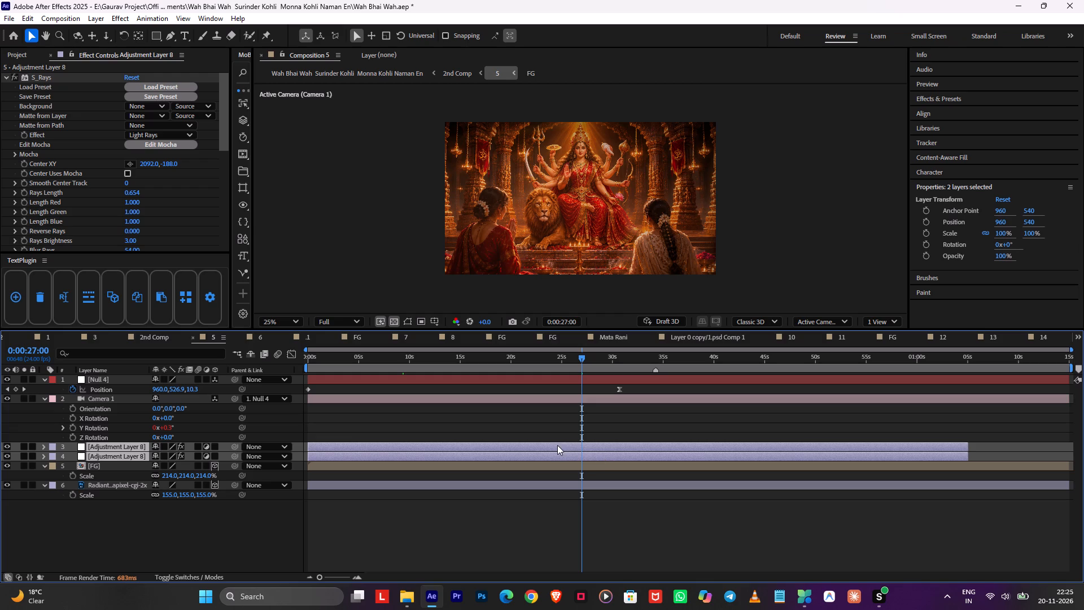
Set the S_Rays Threshold to 0.58 on the upper Adjustment Layer 8 with Light Rays in comp 5.
{"action": "key", "text": "Tab"}
{"action": "left_click", "coordinate": [569, 411]}
{"action": "left_click", "coordinate": [553, 448]}
{"action": "left_click", "coordinate": [558, 420]}
{"action": "left_click", "coordinate": [547, 449]}
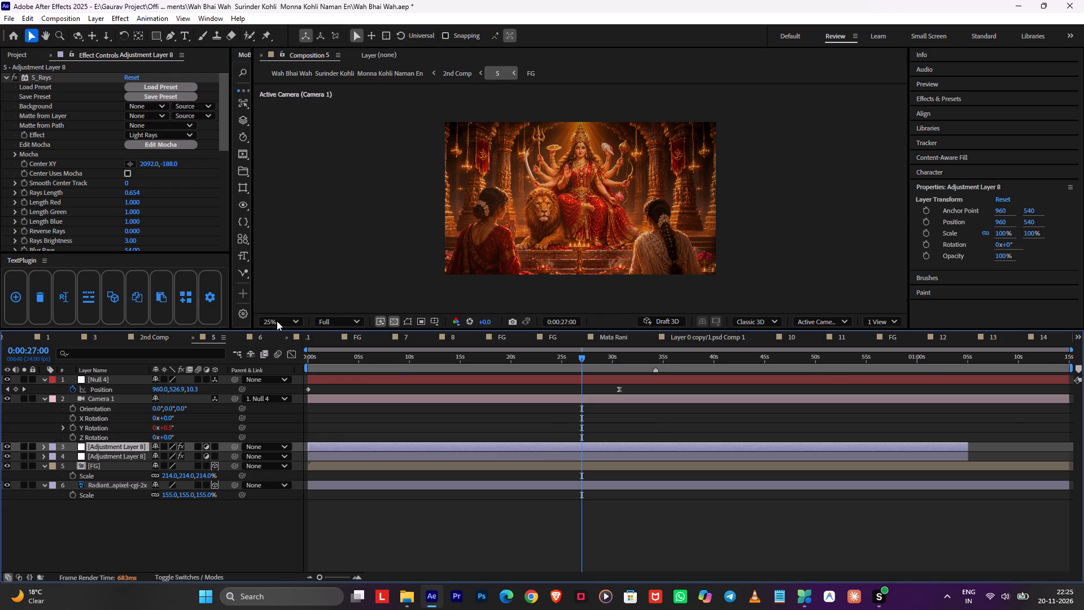
{"action": "scroll", "coordinate": [155, 197], "scroll_direction": "down", "scroll_amount": 2}
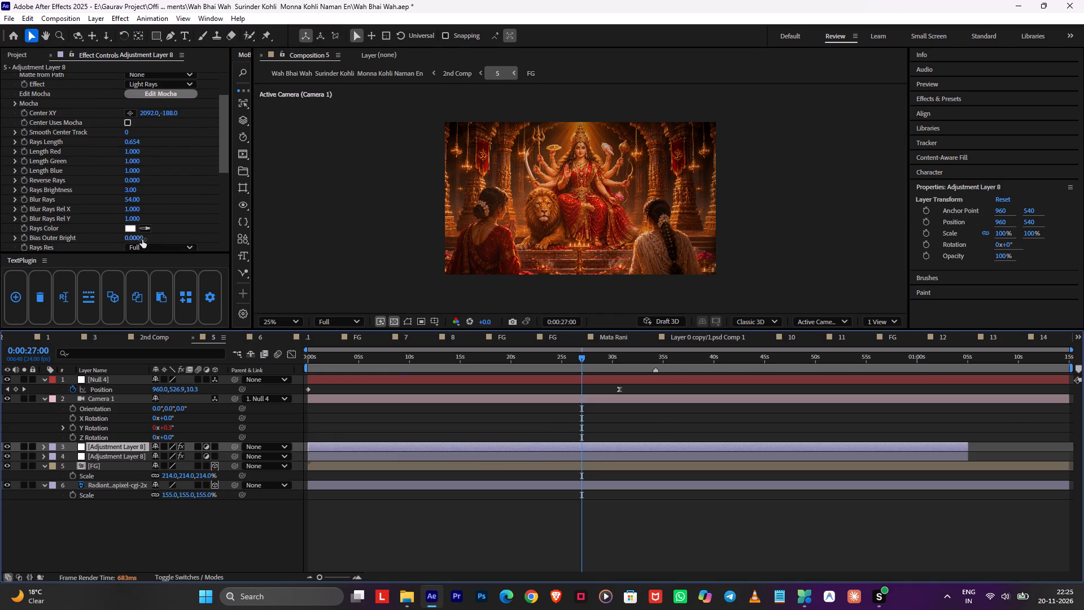
{"action": "left_click_drag", "start_coordinate": [142, 239], "coordinate": [116, 242]}
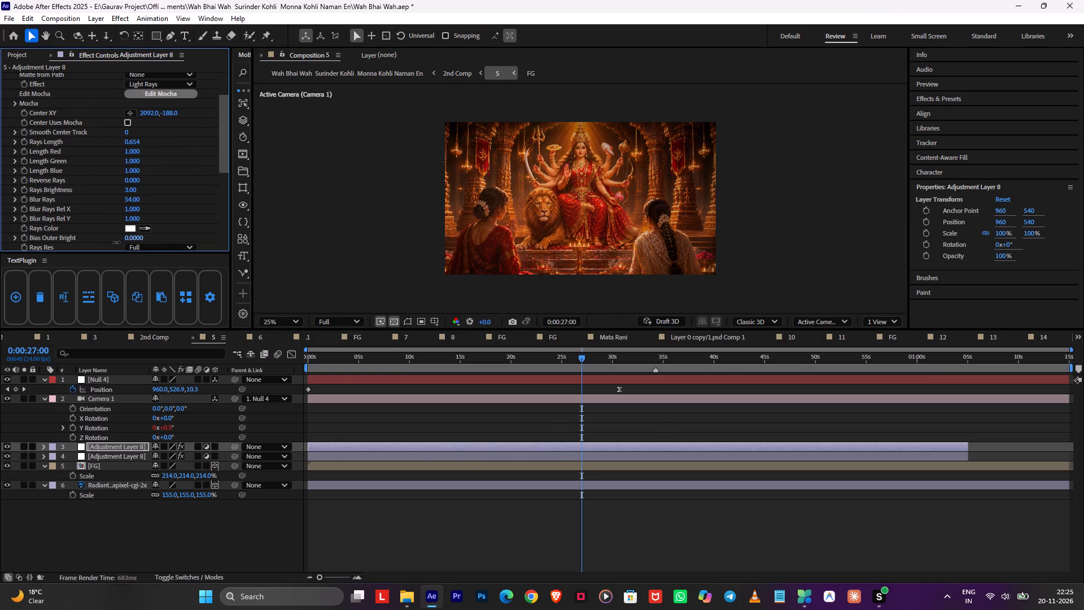
{"action": "left_click_drag", "start_coordinate": [116, 242], "coordinate": [111, 242]}
{"action": "scroll", "coordinate": [163, 232], "scroll_direction": "down", "scroll_amount": 3}
{"action": "left_click", "coordinate": [133, 182]}
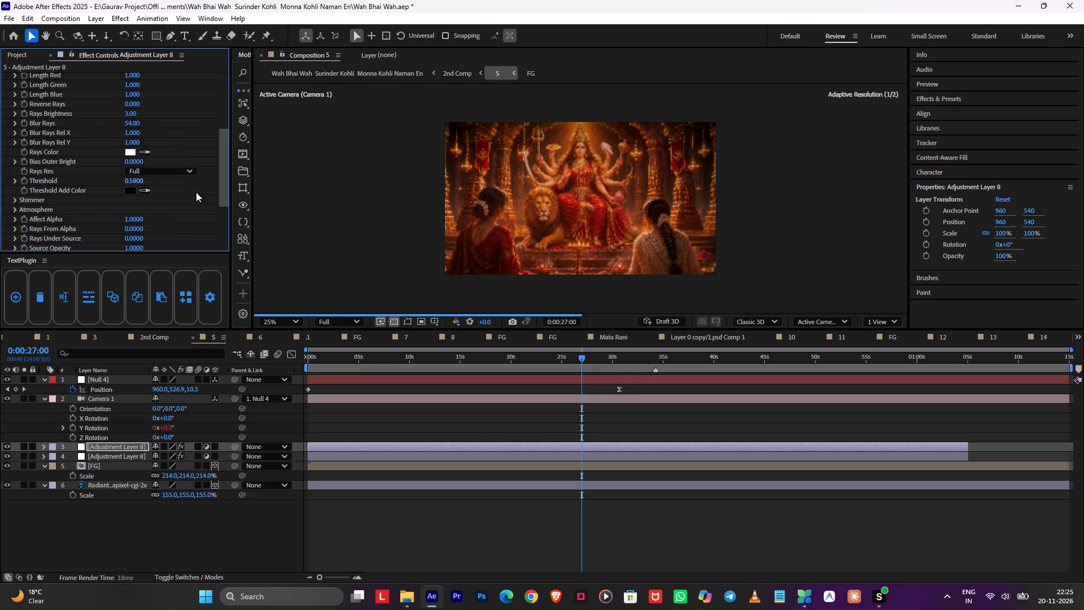
Copy both Adjustment Layer 8 layers from comp 5 and paste them above FG in comp 12, reached through 2nd Comp.
{"action": "left_click", "coordinate": [578, 455], "text": "shift"}
{"action": "key", "text": "ctrl+c"}
{"action": "left_click", "coordinate": [576, 416]}
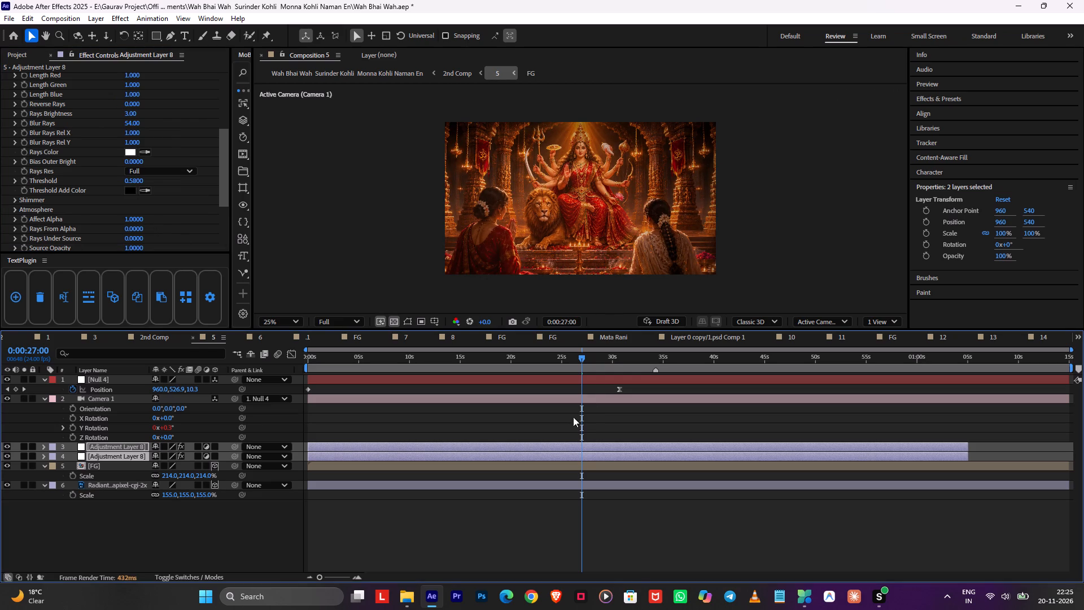
{"action": "key", "text": "Tab"}
{"action": "left_click", "coordinate": [443, 423]}
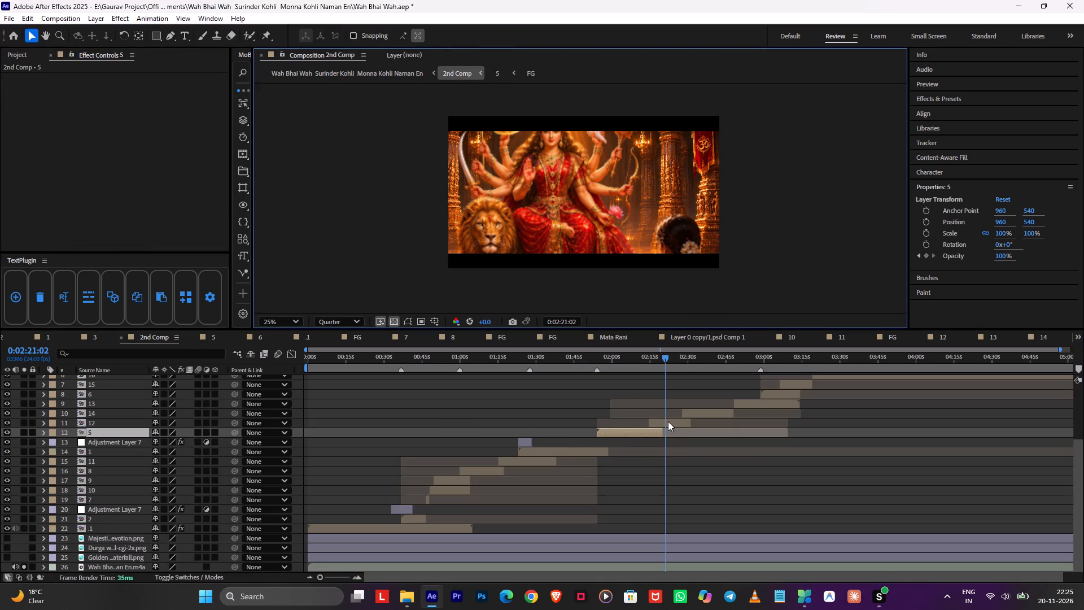
{"action": "double_click", "coordinate": [668, 421]}
{"action": "left_click", "coordinate": [615, 447]}
{"action": "key", "text": "ctrl+v"}
{"action": "key", "text": "Tab"}
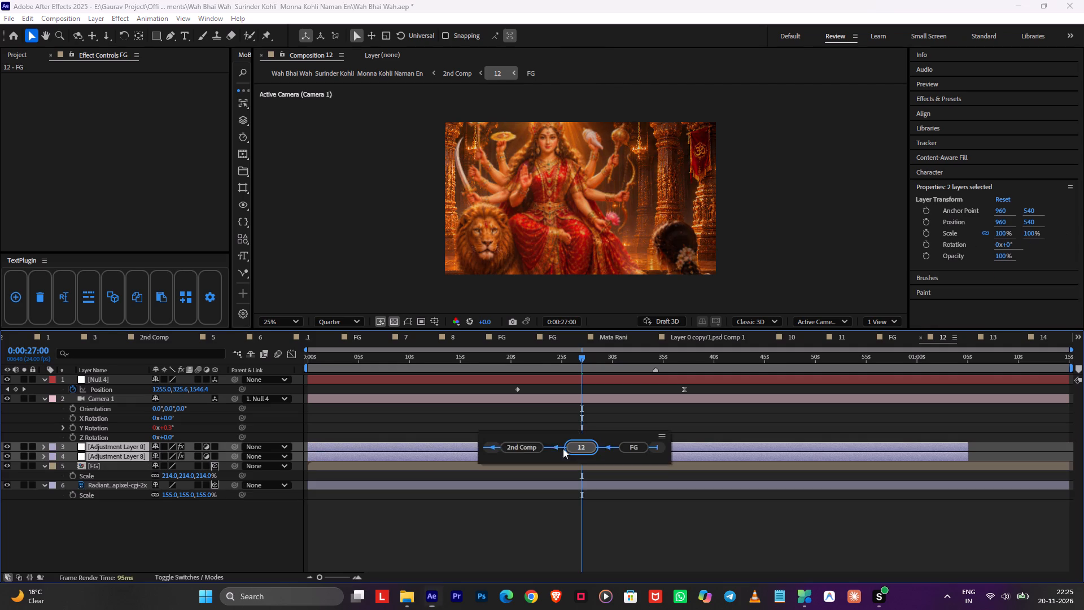
{"action": "left_click", "coordinate": [527, 450]}
Paste the two copied Adjustment Layer 8 layers above FG in comp 14 and return to 2nd Comp.
{"action": "double_click", "coordinate": [713, 416]}
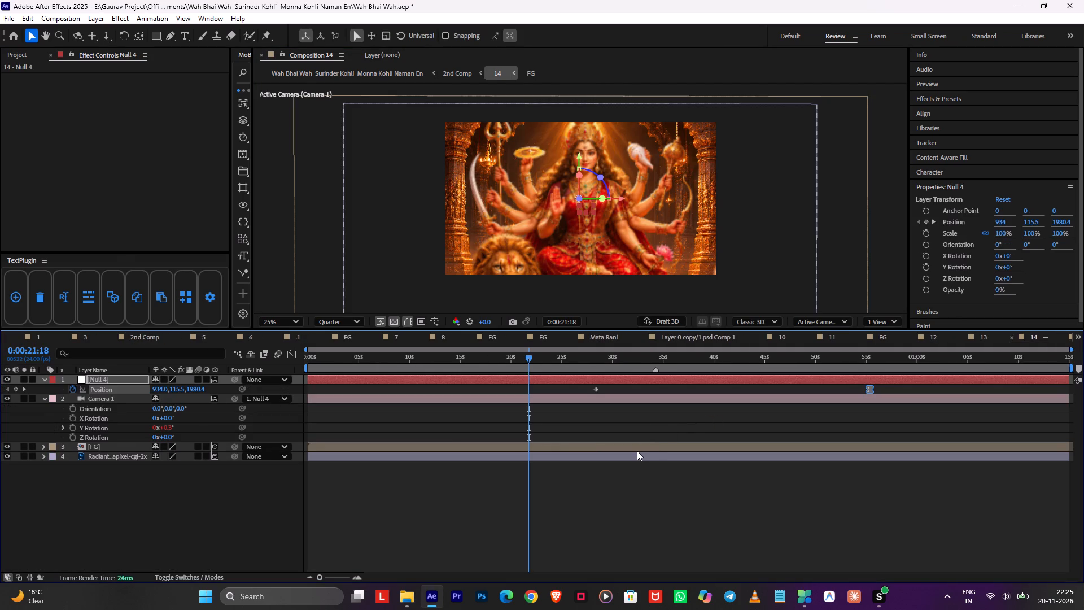
{"action": "left_click", "coordinate": [637, 451]}
{"action": "key", "text": "ctrl+v"}
{"action": "key", "text": "Tab"}
{"action": "left_click", "coordinate": [570, 450]}
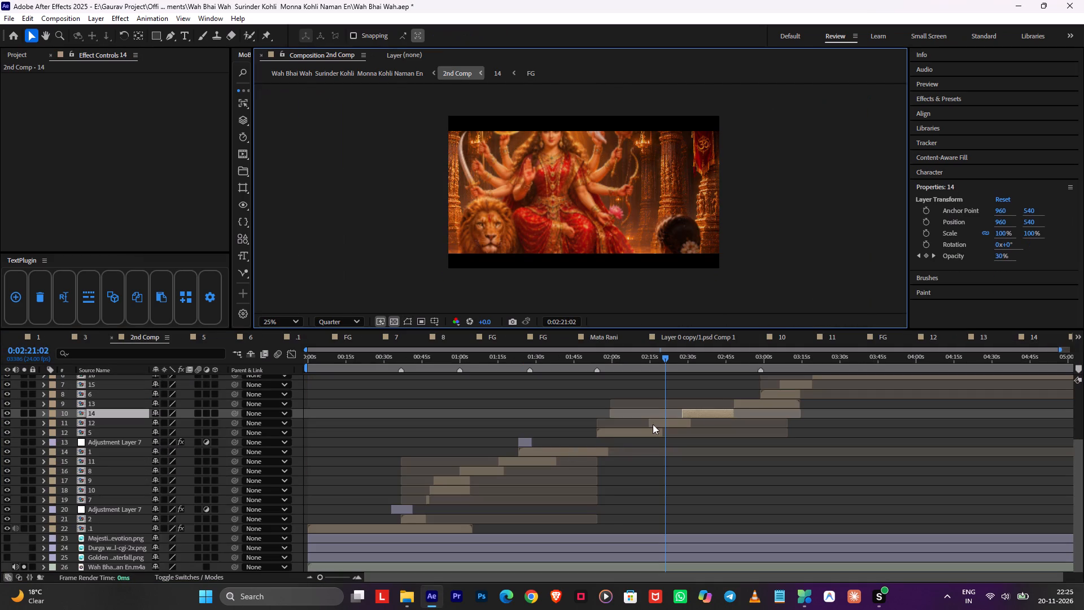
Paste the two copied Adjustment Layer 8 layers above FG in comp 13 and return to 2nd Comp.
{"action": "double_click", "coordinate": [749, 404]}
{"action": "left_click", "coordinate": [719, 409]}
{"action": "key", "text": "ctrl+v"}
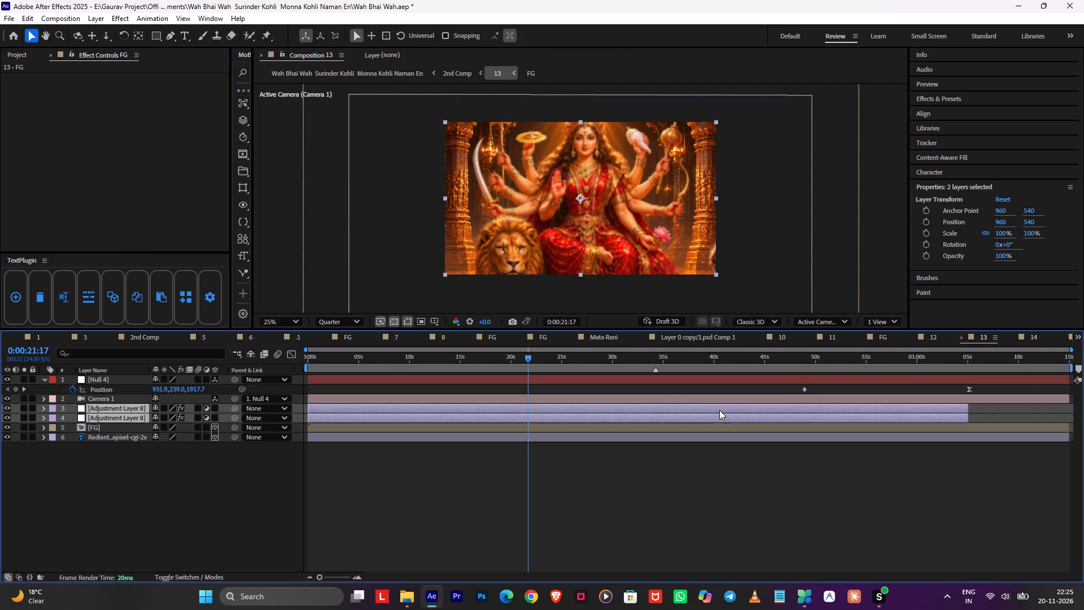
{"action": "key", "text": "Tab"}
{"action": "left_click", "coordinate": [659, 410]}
Save the project.
{"action": "key", "text": "ctrl+s"}
Check the comp 13 scene in 2nd Comp at 0:02:54:17 with Full preview resolution.
{"action": "left_click", "coordinate": [750, 362]}
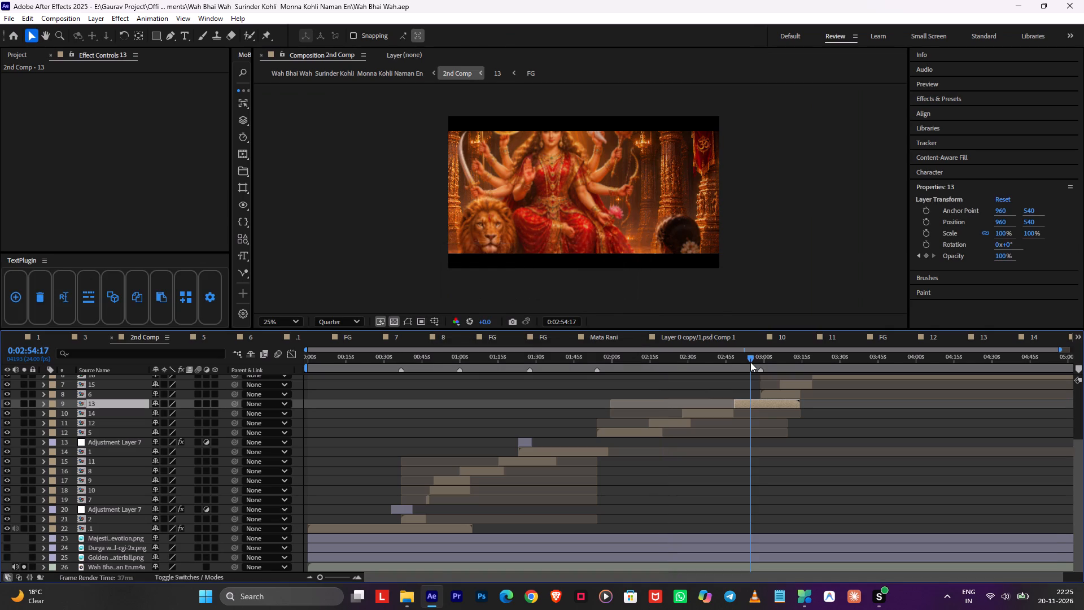
{"action": "left_click", "coordinate": [349, 320]}
{"action": "left_click", "coordinate": [344, 361]}
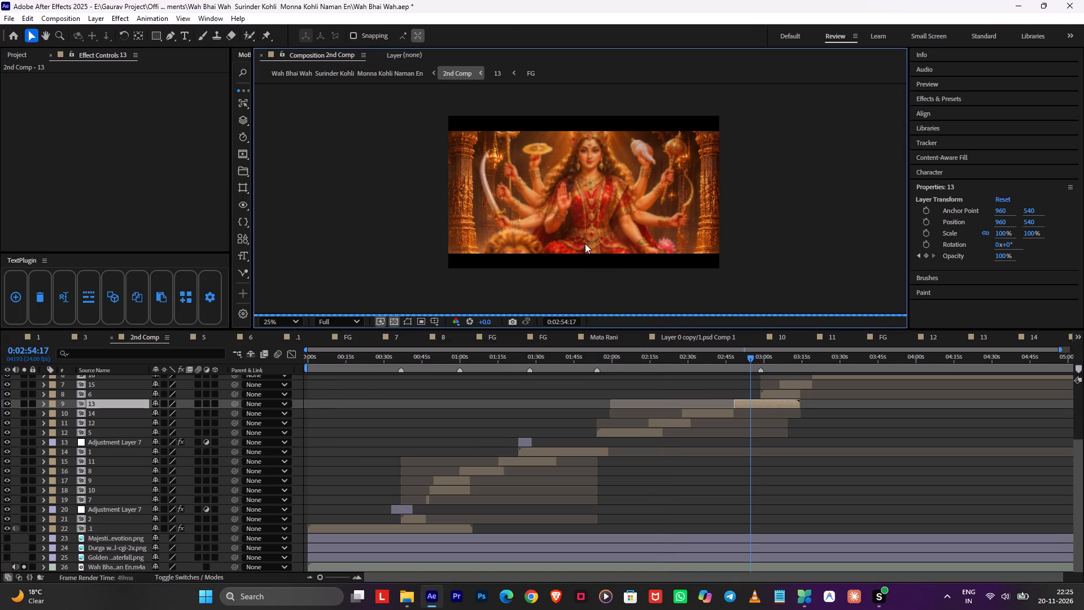
{"action": "scroll", "coordinate": [658, 220], "scroll_direction": "up", "scroll_amount": 1}
{"action": "scroll", "coordinate": [658, 220], "scroll_direction": "down", "scroll_amount": 1}
{"action": "scroll", "coordinate": [687, 259], "scroll_direction": "up", "scroll_amount": 1}
{"action": "scroll", "coordinate": [687, 259], "scroll_direction": "down", "scroll_amount": 1}
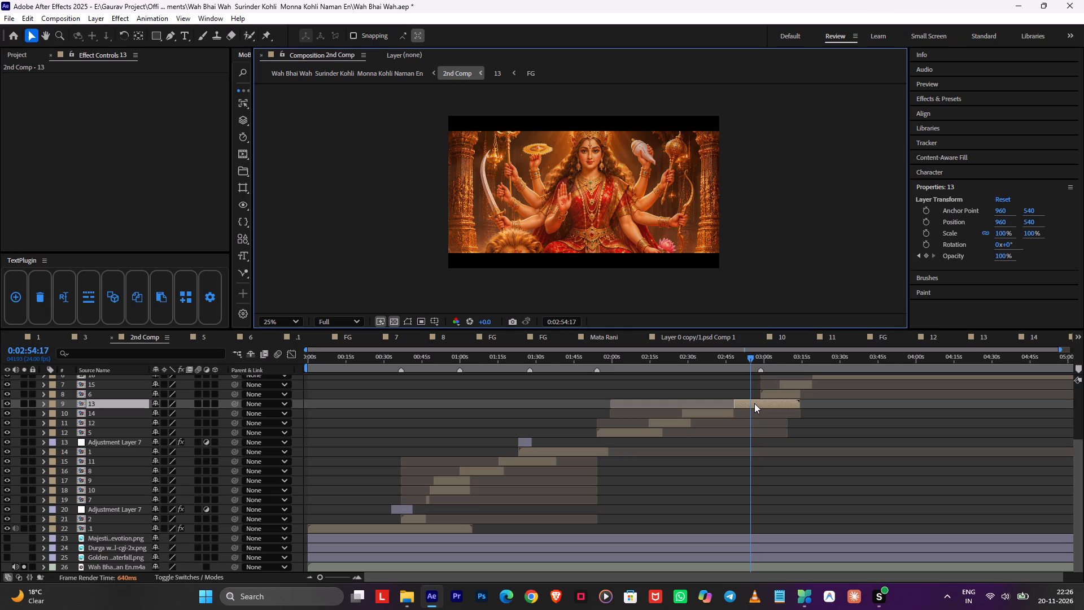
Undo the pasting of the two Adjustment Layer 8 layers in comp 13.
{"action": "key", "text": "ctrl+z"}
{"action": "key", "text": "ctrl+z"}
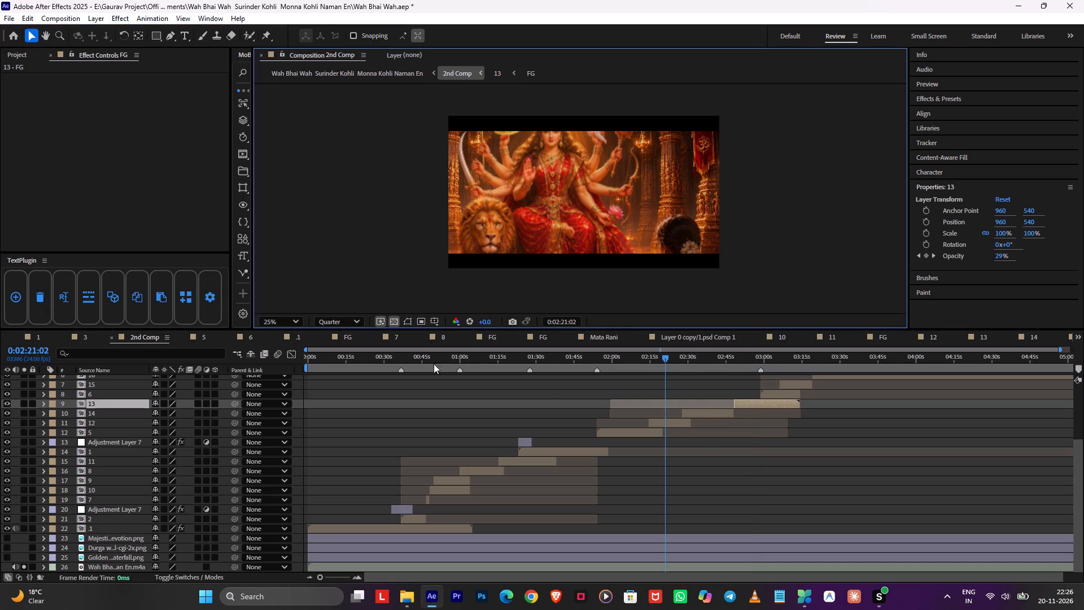
Recheck the comp 13 scene in 2nd Comp at 0:02:54:23 with Full preview resolution.
{"action": "left_click", "coordinate": [764, 354]}
{"action": "left_click", "coordinate": [751, 355]}
{"action": "left_click", "coordinate": [351, 315]}
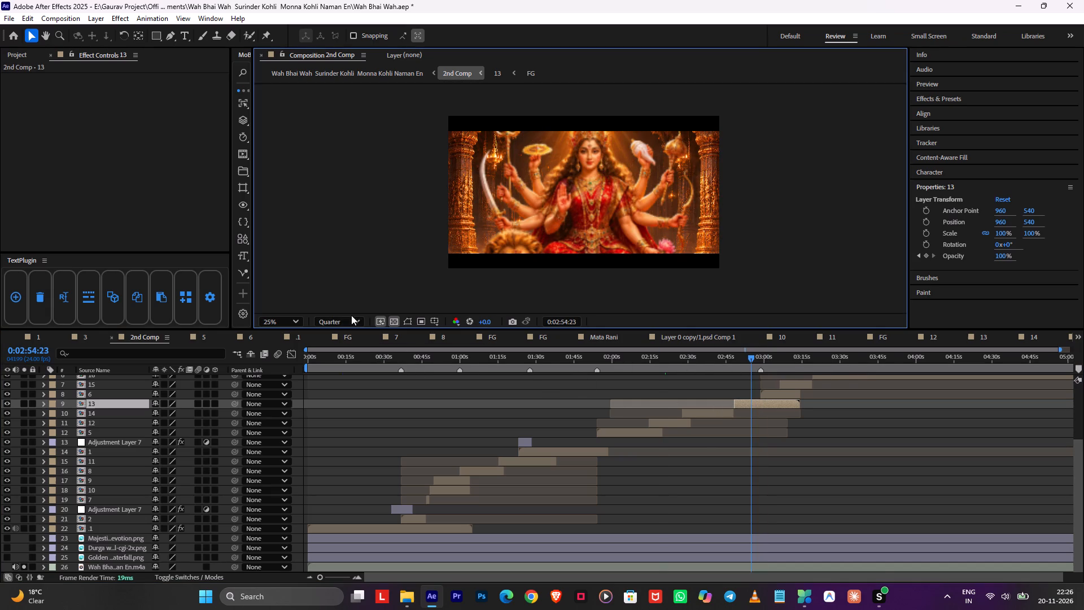
{"action": "left_click", "coordinate": [351, 328]}
{"action": "left_click", "coordinate": [346, 325]}
{"action": "left_click", "coordinate": [343, 358]}
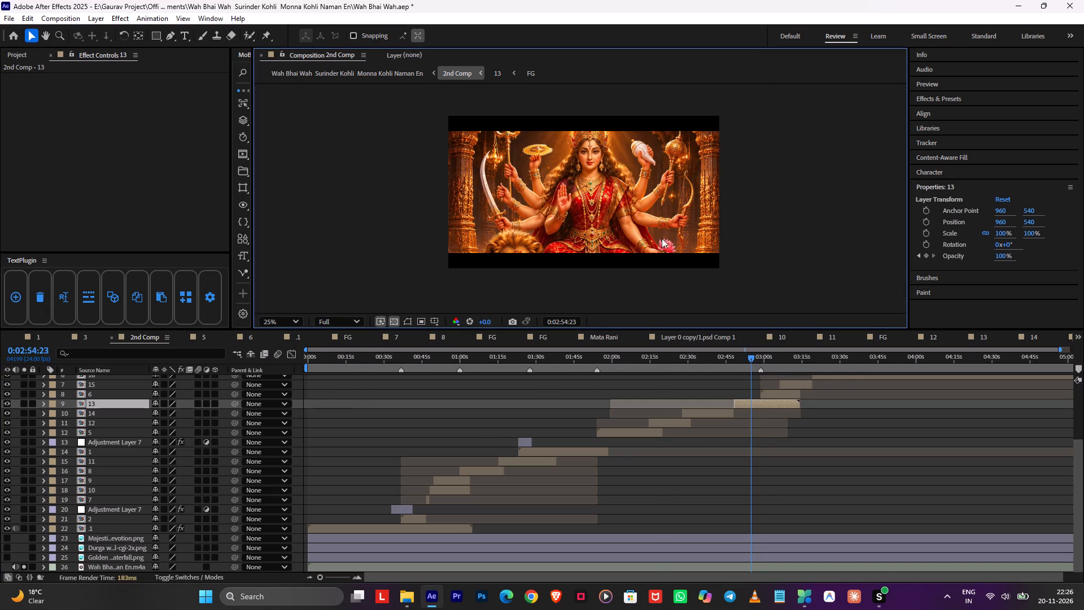
{"action": "scroll", "coordinate": [666, 233], "scroll_direction": "up", "scroll_amount": 1}
{"action": "scroll", "coordinate": [666, 233], "scroll_direction": "down", "scroll_amount": 1}
Open the FG comp inside comp 13 and reveal Layer 2's source PSD file in File Explorer.
{"action": "double_click", "coordinate": [749, 405]}
{"action": "double_click", "coordinate": [676, 411]}
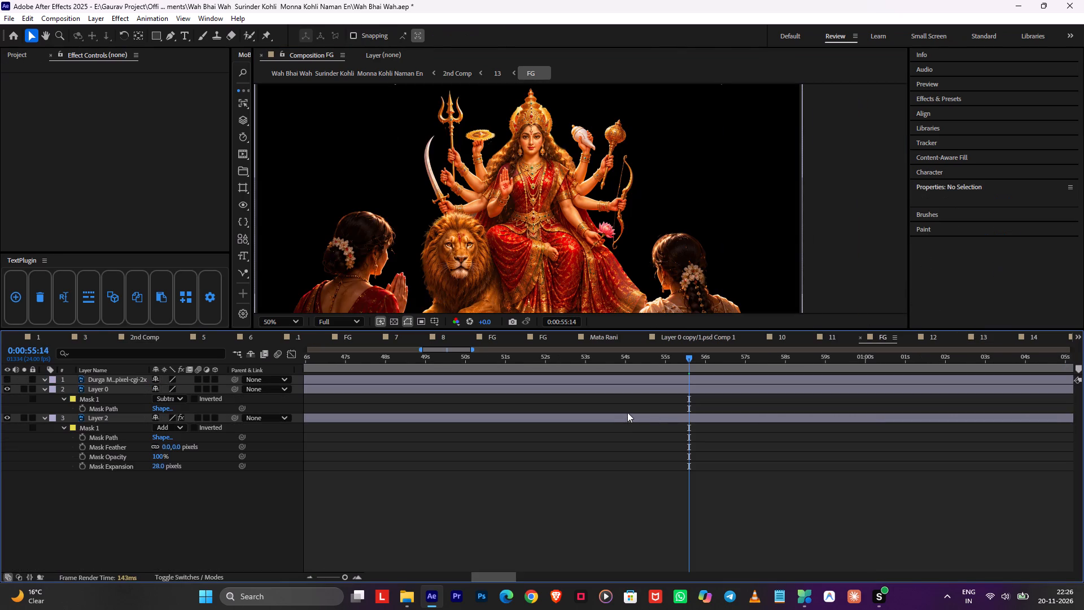
{"action": "left_click", "coordinate": [627, 412]}
{"action": "left_click", "coordinate": [618, 420]}
{"action": "right_click", "coordinate": [618, 420]}
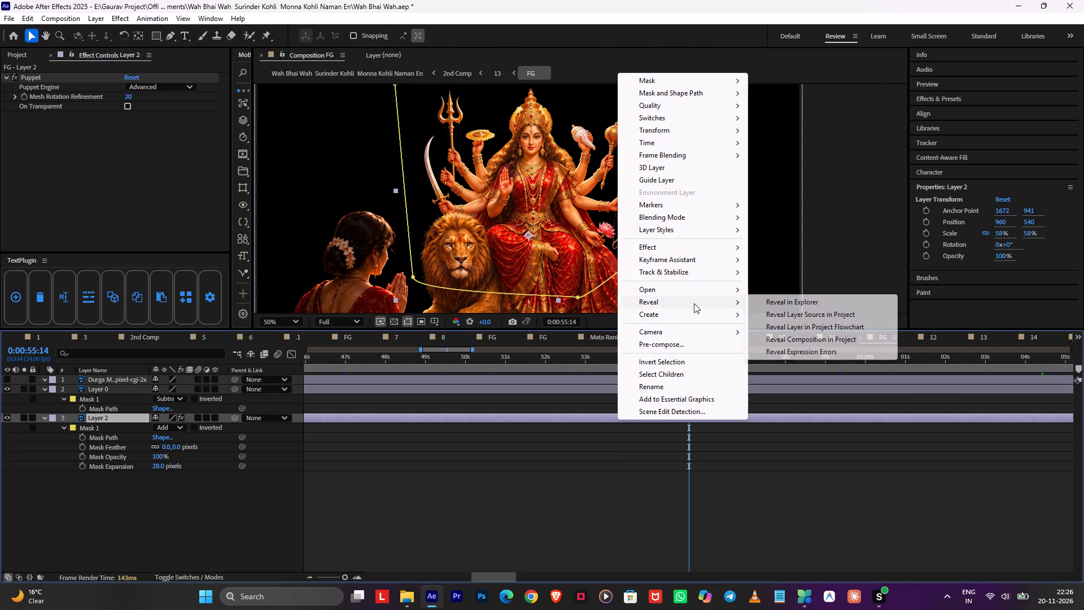
{"action": "left_click", "coordinate": [789, 302]}
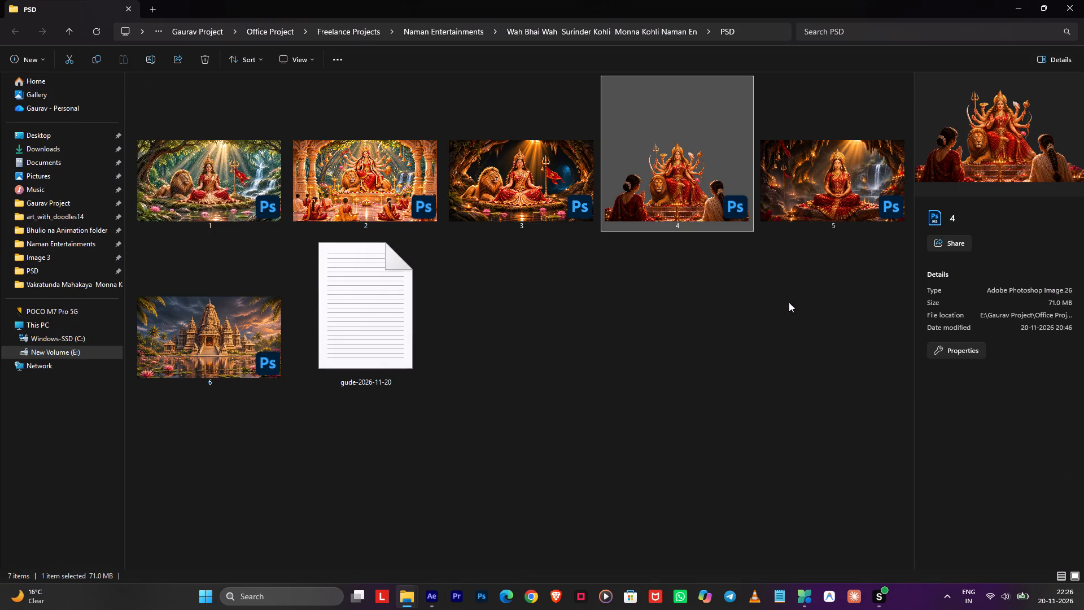
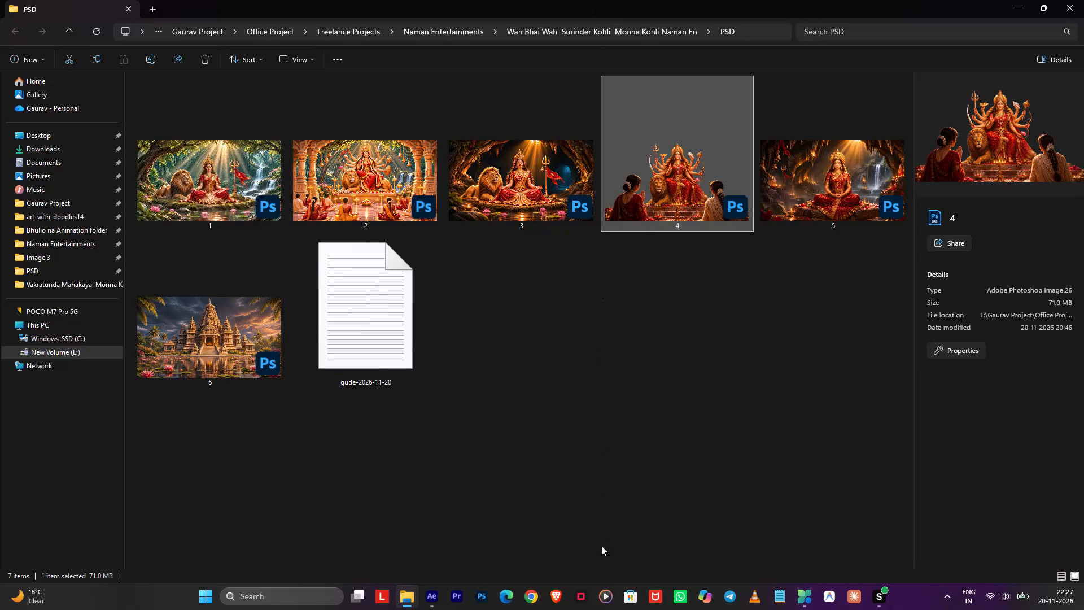
Switch to After Effects, return from the FG comp to 2nd Comp, and open comp 5 at about 0:02:05.
{"action": "left_click", "coordinate": [431, 599]}
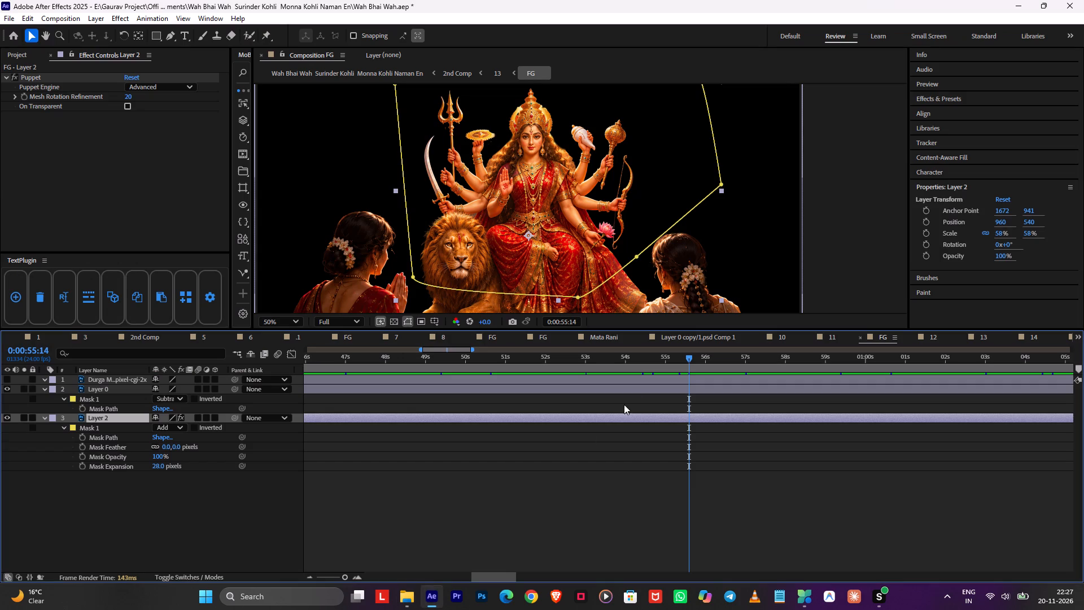
{"action": "left_click_drag", "start_coordinate": [652, 356], "coordinate": [336, 392]}
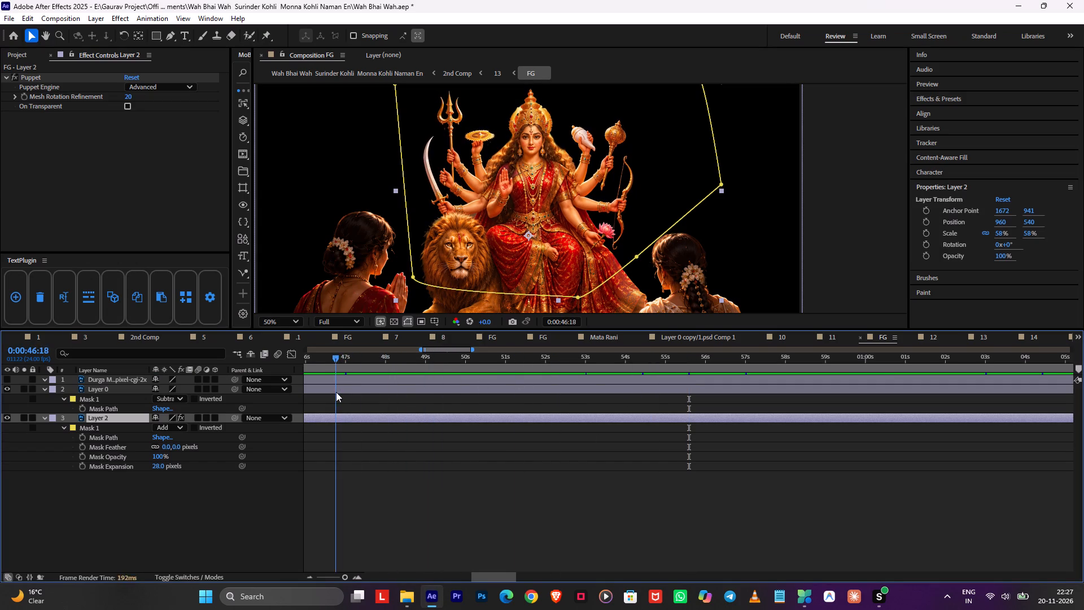
{"action": "left_click_drag", "start_coordinate": [336, 392], "coordinate": [405, 393]}
{"action": "key", "text": "Tab"}
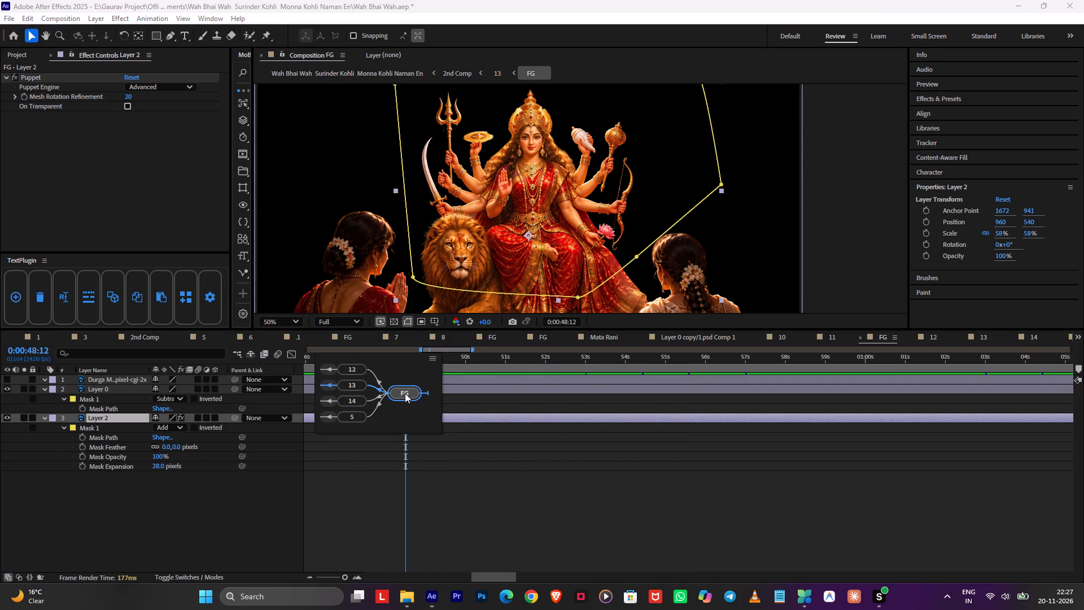
{"action": "key", "text": "Left"}
{"action": "key", "text": "Left"}
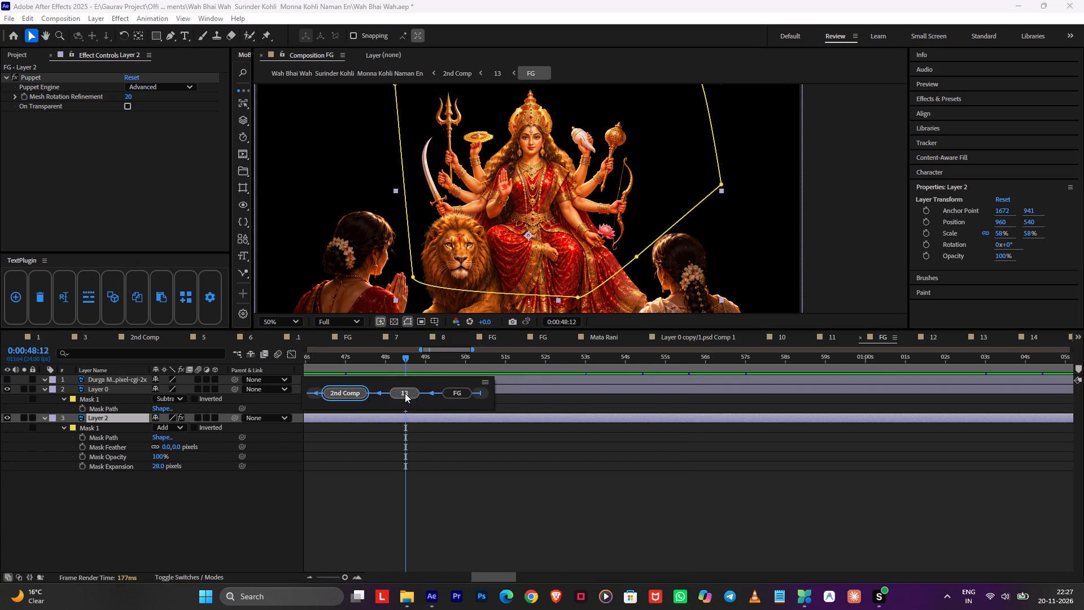
{"action": "key", "text": "Return"}
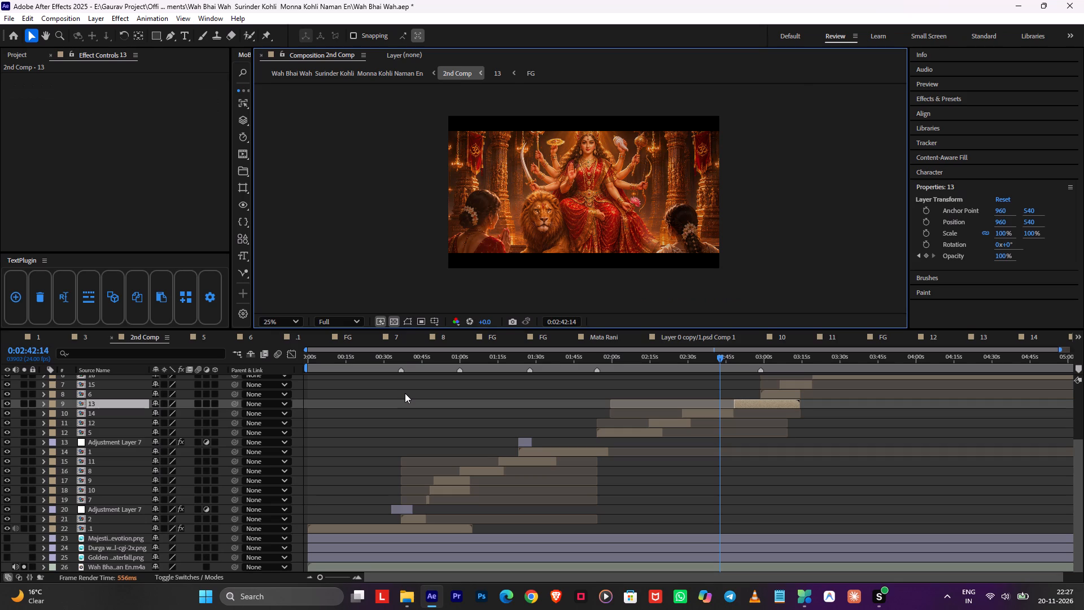
{"action": "left_click", "coordinate": [659, 363]}
{"action": "left_click_drag", "start_coordinate": [659, 363], "coordinate": [625, 368]}
{"action": "scroll", "coordinate": [648, 239], "scroll_direction": "up", "scroll_amount": 1}
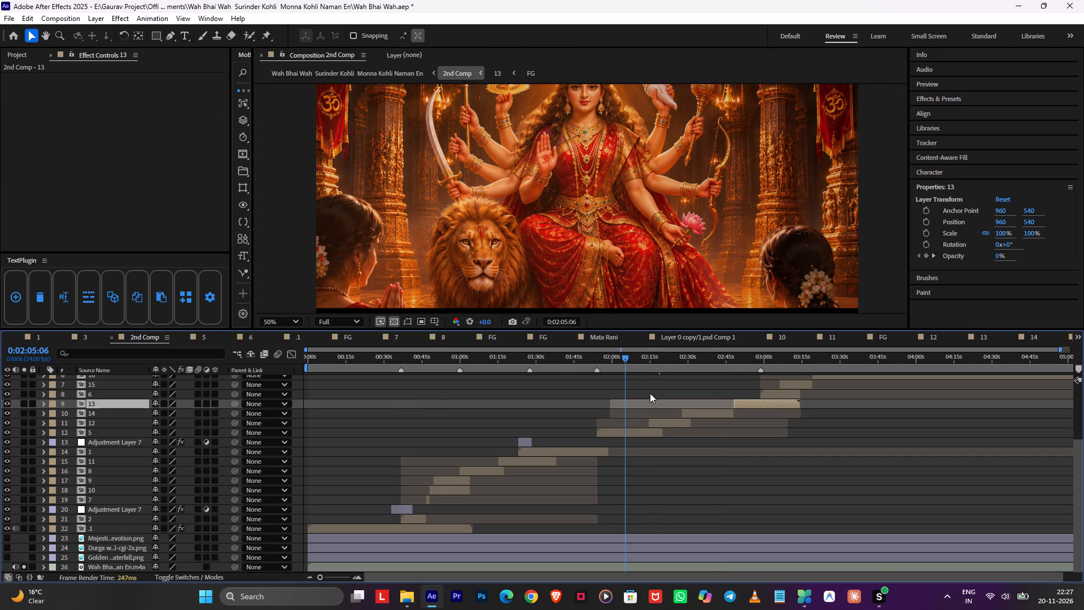
{"action": "double_click", "coordinate": [643, 432]}
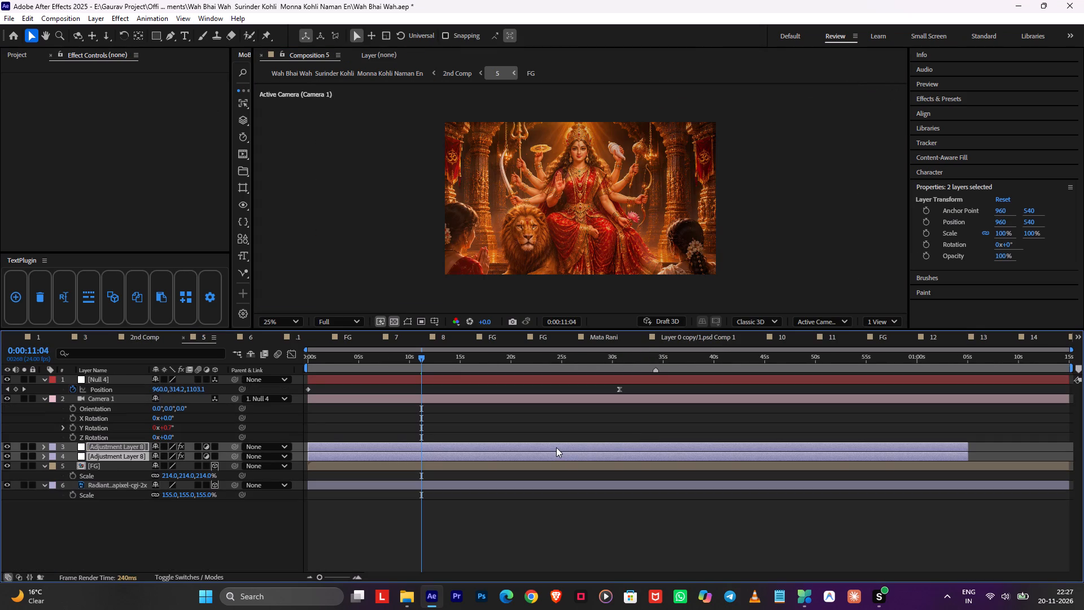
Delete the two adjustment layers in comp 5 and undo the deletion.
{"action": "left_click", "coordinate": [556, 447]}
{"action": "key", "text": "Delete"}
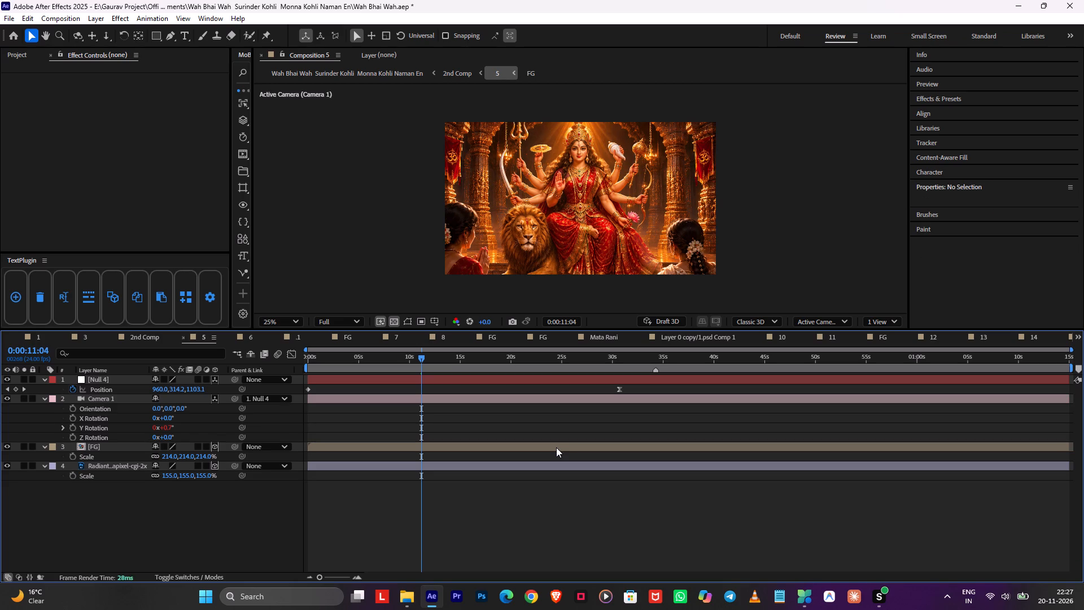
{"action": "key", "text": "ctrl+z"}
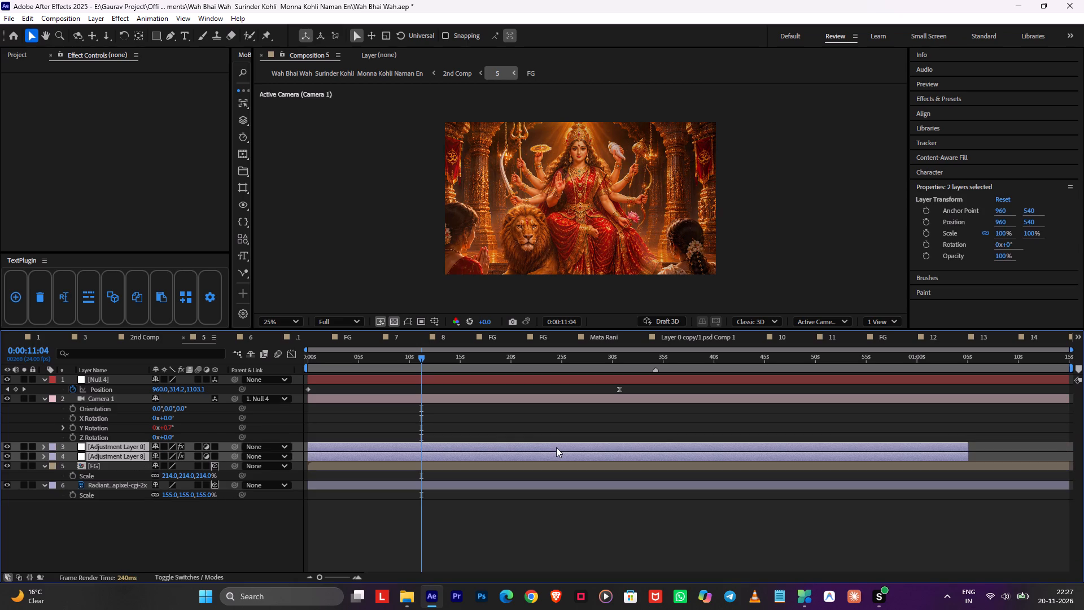
Copy the two adjustment layers from comp 5, check comps 12 and 14, and paste them above FG in comp 13.
{"action": "key", "text": "ctrl+c"}
{"action": "key", "text": "Tab"}
{"action": "left_click", "coordinate": [489, 427]}
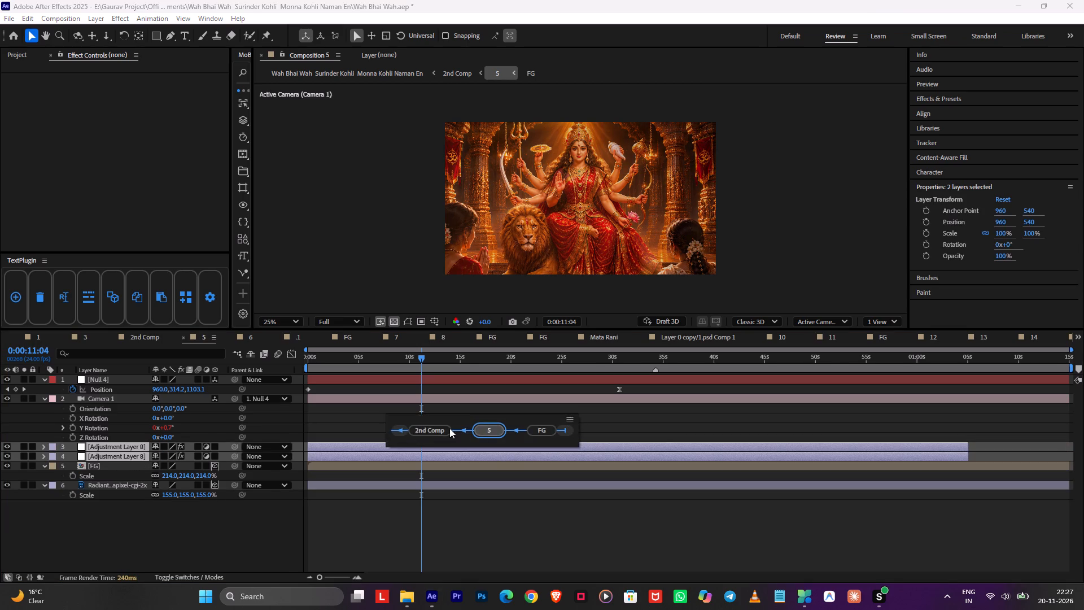
{"action": "left_click", "coordinate": [439, 429]}
{"action": "double_click", "coordinate": [668, 423]}
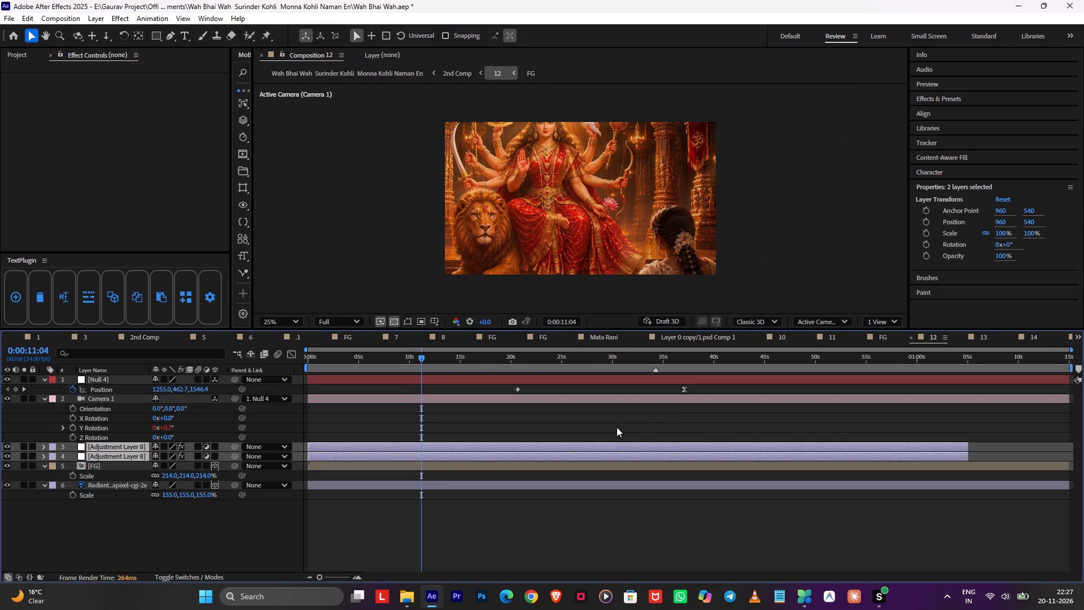
{"action": "key", "text": "Tab"}
{"action": "left_click", "coordinate": [523, 444]}
{"action": "double_click", "coordinate": [703, 412]}
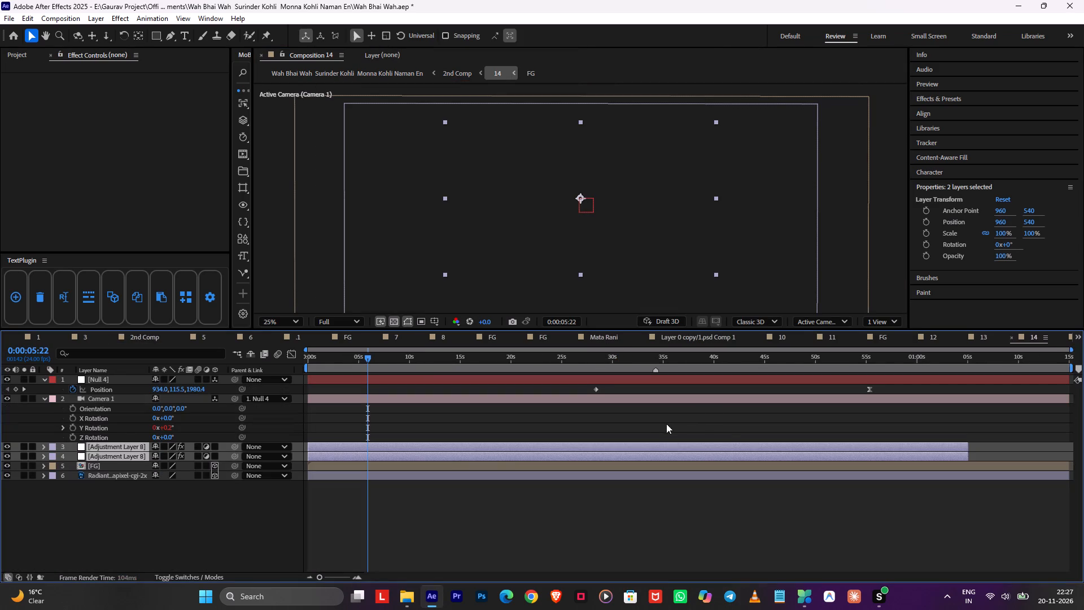
{"action": "key", "text": "Tab"}
{"action": "left_click", "coordinate": [585, 433]}
{"action": "double_click", "coordinate": [741, 400]}
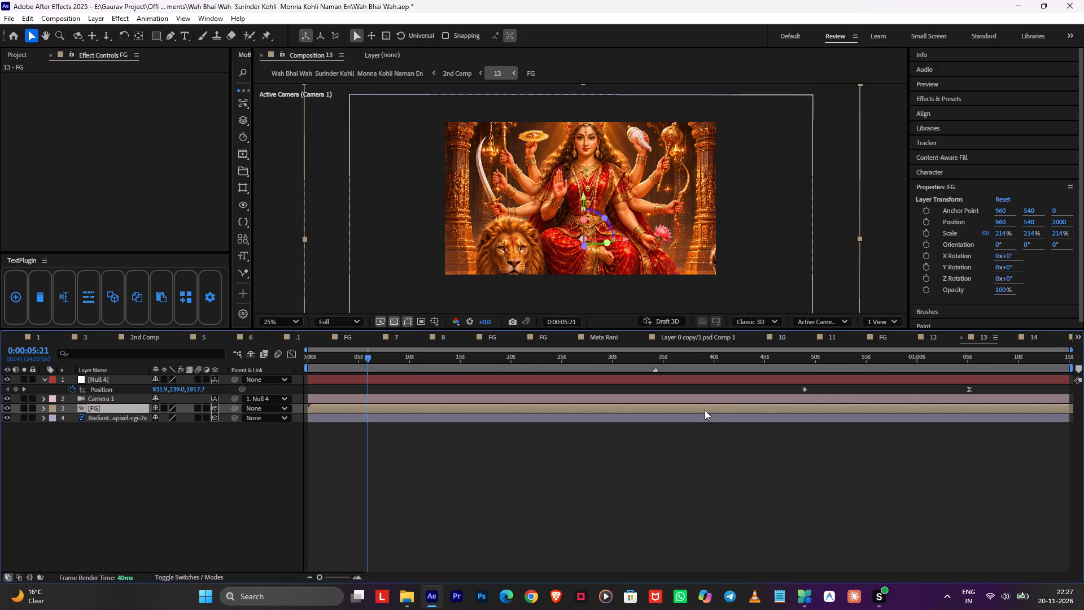
{"action": "left_click", "coordinate": [705, 408]}
{"action": "key", "text": "ctrl+v"}
Go back through 2nd Comp to comp 6 and paste the two adjustment layers directly above its FG layer.
{"action": "key", "text": "Tab"}
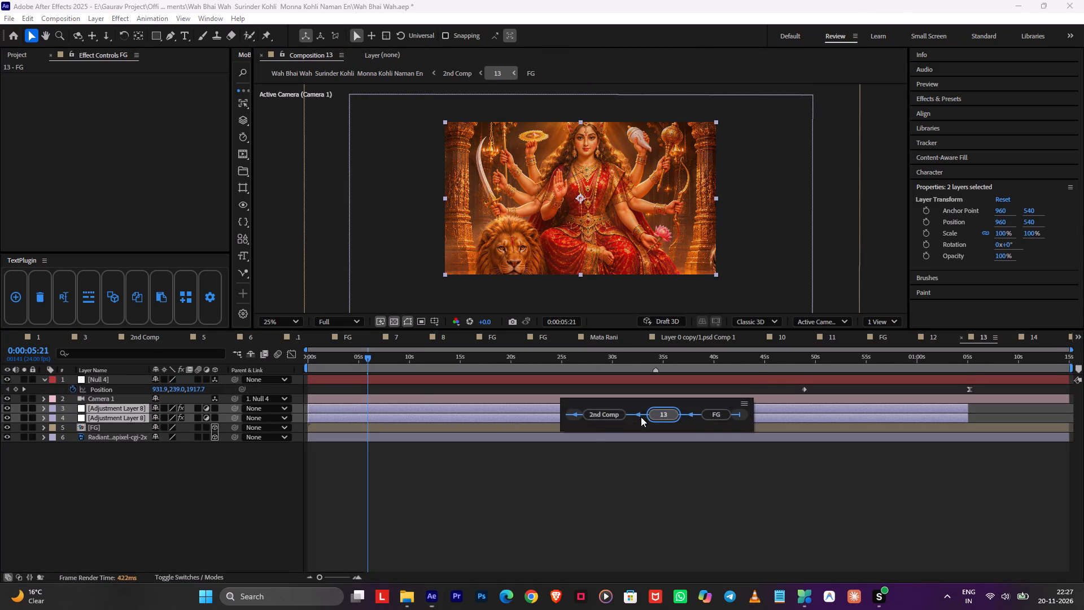
{"action": "left_click", "coordinate": [607, 417]}
{"action": "left_click", "coordinate": [772, 365]}
{"action": "double_click", "coordinate": [772, 394]}
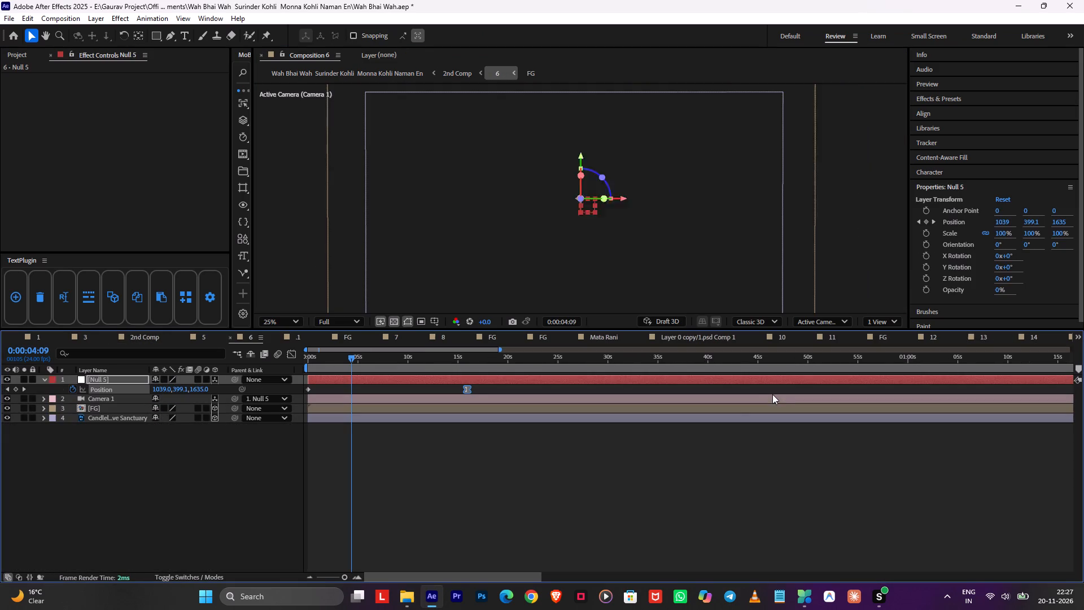
{"action": "left_click", "coordinate": [724, 409]}
{"action": "key", "text": "ctrl+v"}
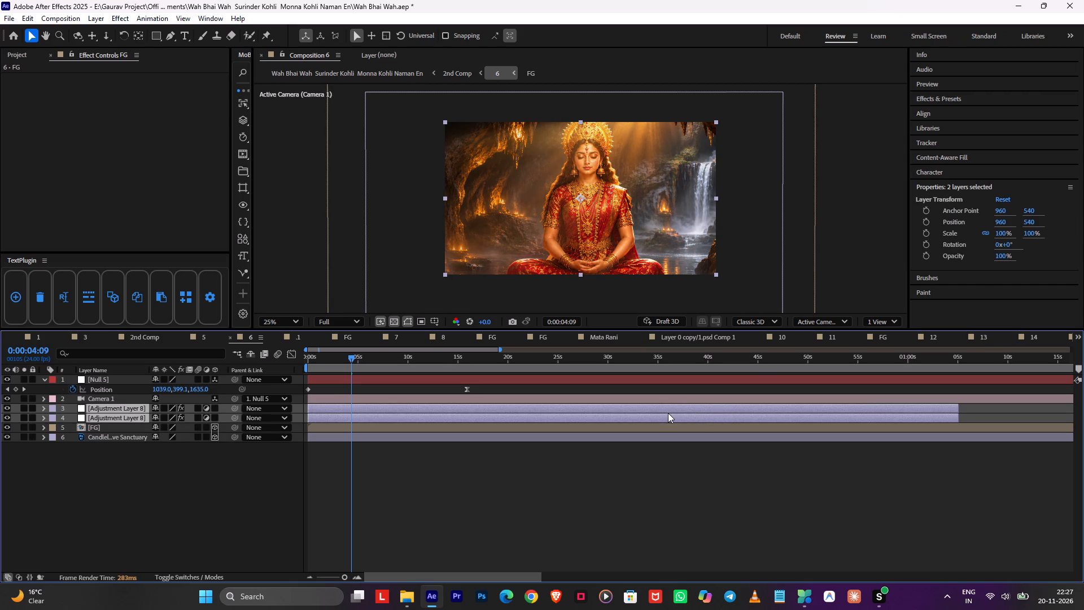
Open comp 15 from 2nd Comp and paste the two adjustment layers directly above its FG layer.
{"action": "key", "text": "Tab"}
{"action": "left_click", "coordinate": [605, 414]}
{"action": "double_click", "coordinate": [794, 385]}
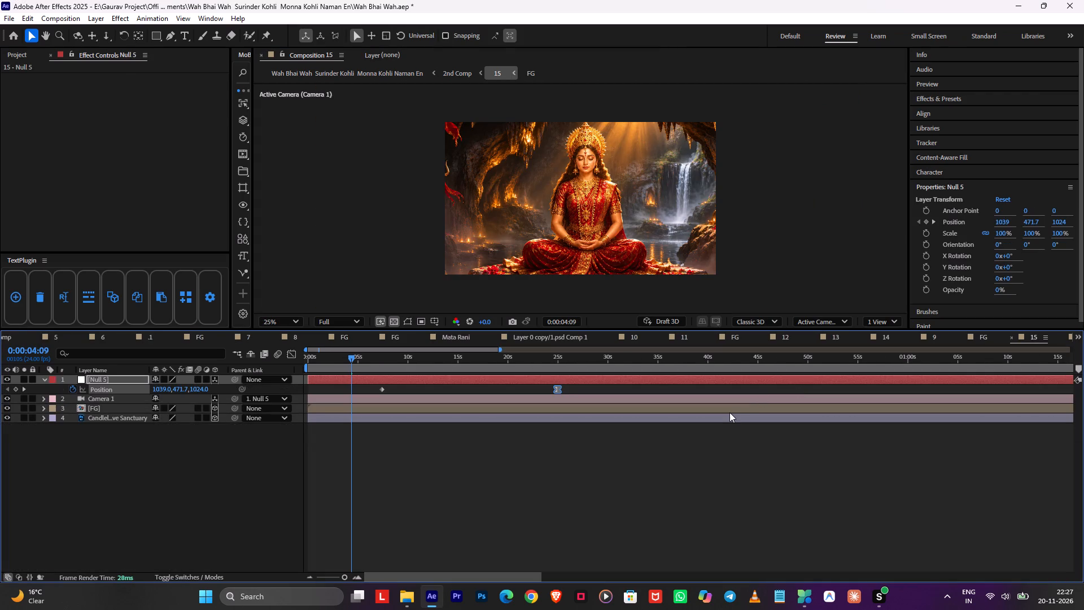
{"action": "left_click", "coordinate": [729, 412]}
{"action": "key", "text": "ctrl+v"}
Paste the two adjustment layers into comp 16 and reorder them between Camera 1 and FG.
{"action": "key", "text": "Tab"}
{"action": "left_click", "coordinate": [645, 413]}
{"action": "left_click", "coordinate": [815, 361]}
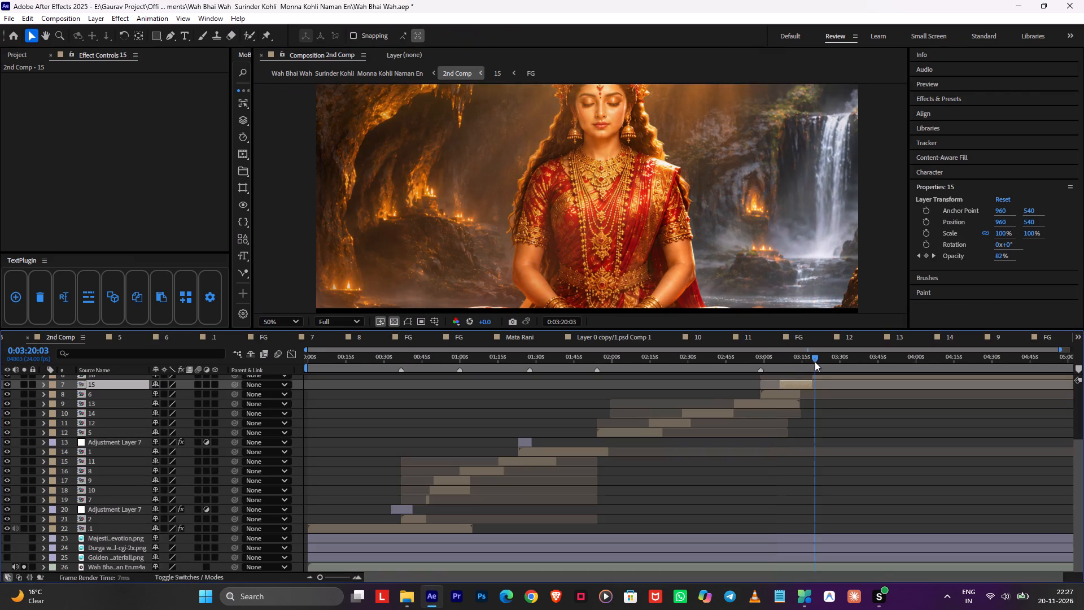
{"action": "scroll", "coordinate": [828, 389], "scroll_direction": "up", "scroll_amount": 3}
{"action": "double_click", "coordinate": [819, 456]}
{"action": "key", "text": "ctrl+v"}
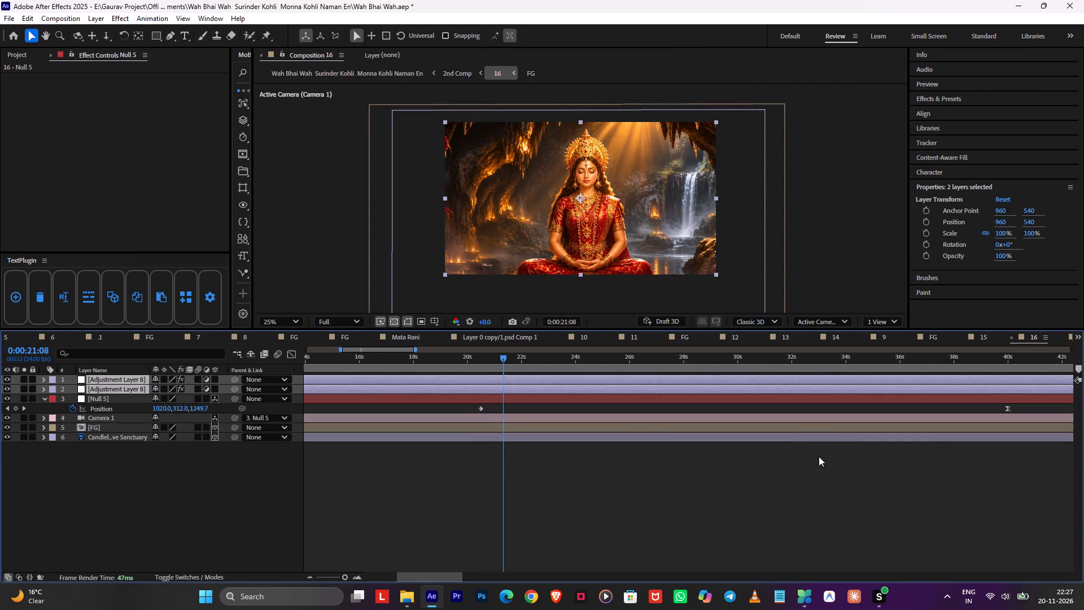
{"action": "left_click_drag", "start_coordinate": [123, 388], "coordinate": [125, 417]}
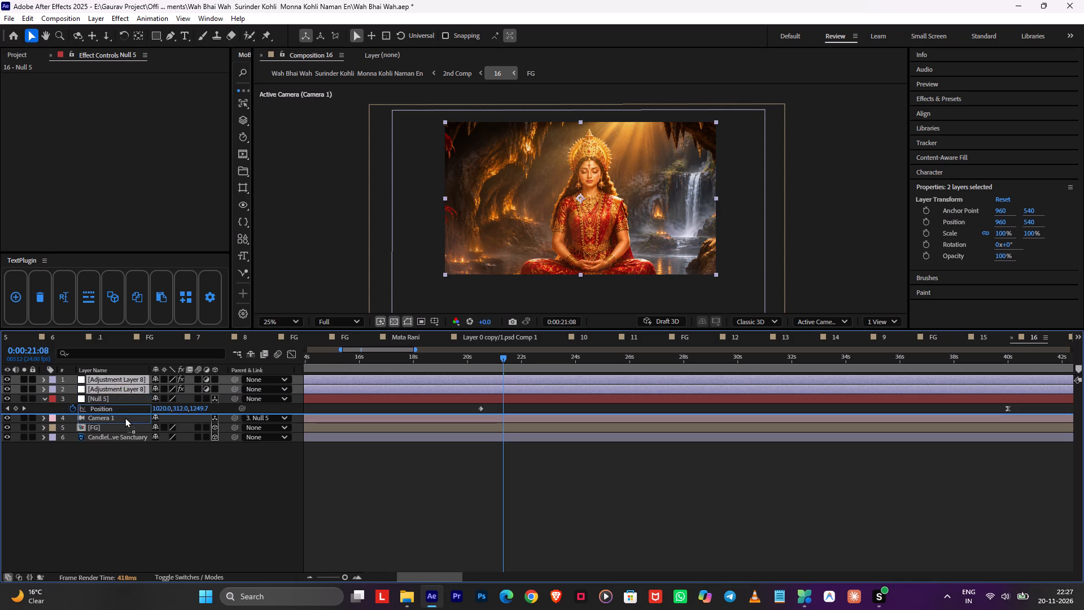
{"action": "left_click_drag", "start_coordinate": [125, 417], "coordinate": [125, 423]}
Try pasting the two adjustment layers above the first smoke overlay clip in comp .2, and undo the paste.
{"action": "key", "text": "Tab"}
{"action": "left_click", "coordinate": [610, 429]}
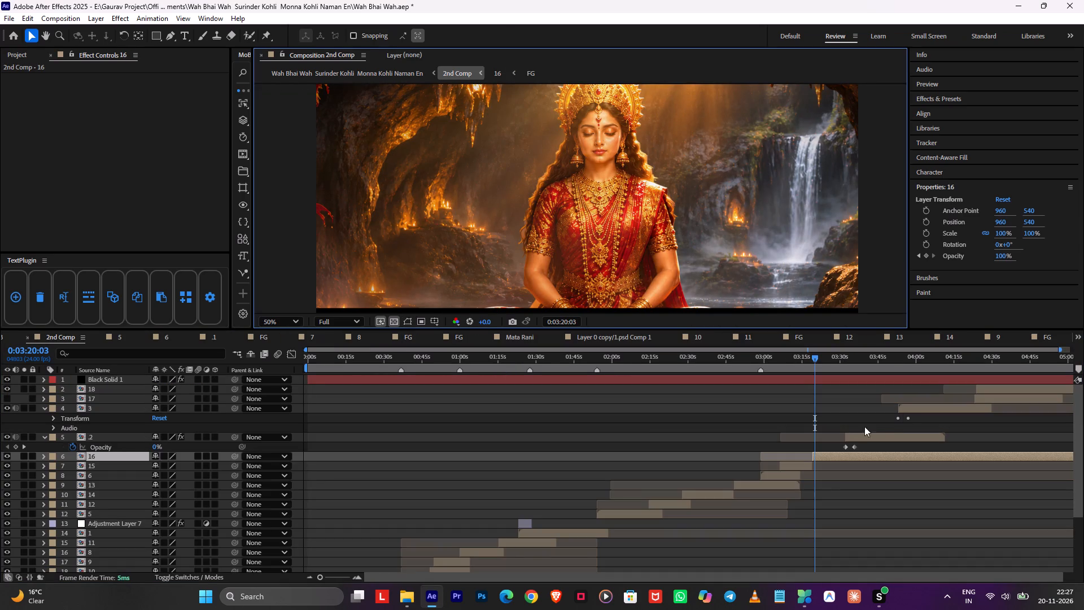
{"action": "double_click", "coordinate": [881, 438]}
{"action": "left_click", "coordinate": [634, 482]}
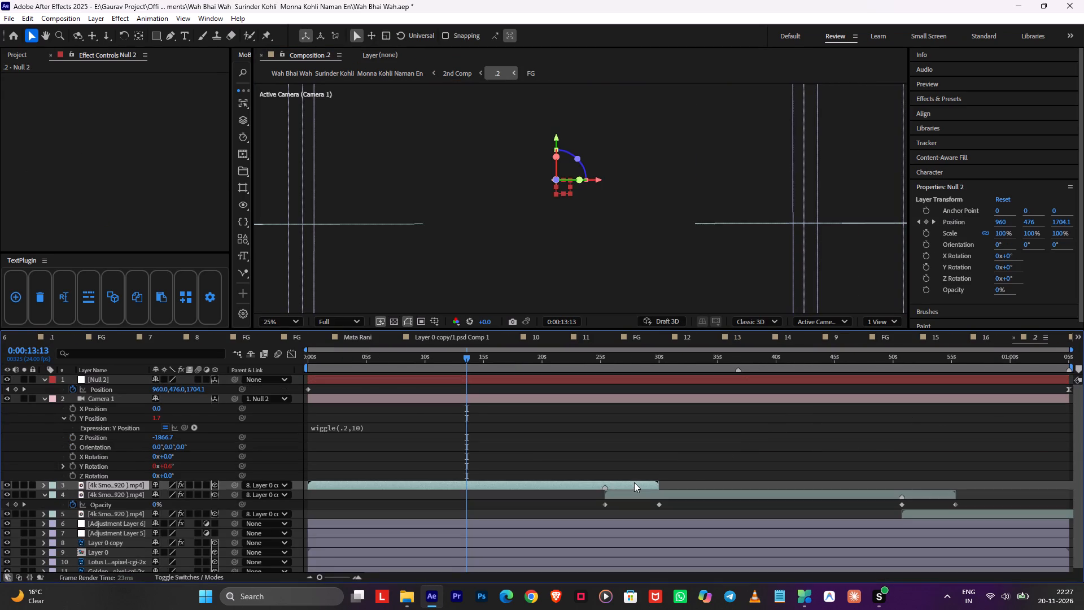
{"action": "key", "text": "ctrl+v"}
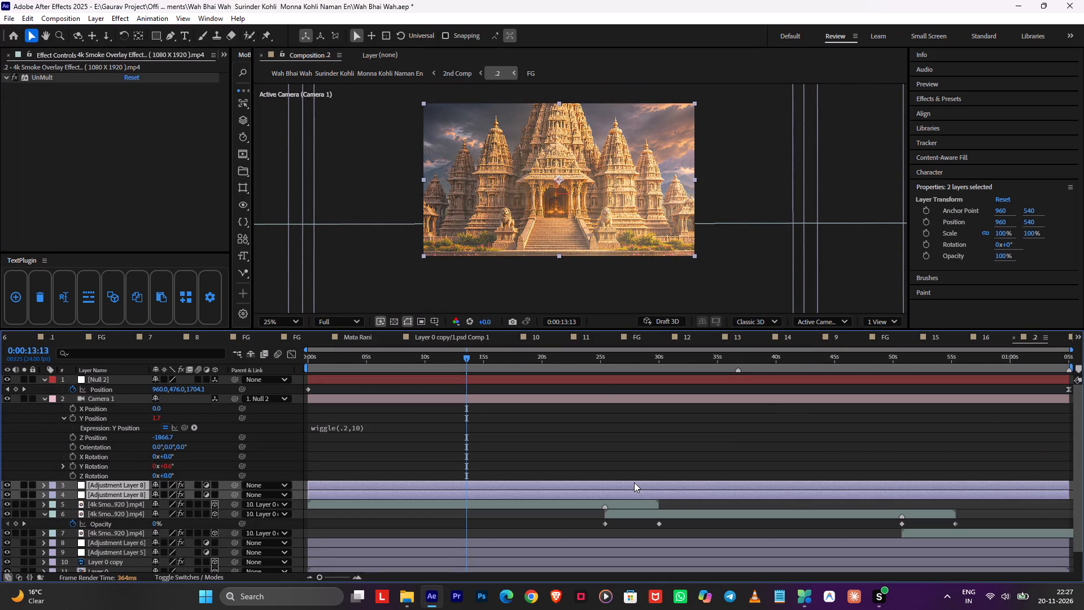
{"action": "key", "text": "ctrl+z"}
Open comp .1 from 2nd Comp and copy its three adjustment layers, both Adjustment Layer 8 layers and Adjustment Layer 6.
{"action": "key", "text": "Tab"}
{"action": "left_click", "coordinate": [563, 482]}
{"action": "scroll", "coordinate": [593, 471], "scroll_direction": "down", "scroll_amount": 9, "text": "alt"}
{"action": "scroll", "coordinate": [594, 471], "scroll_direction": "up", "scroll_amount": 1, "text": "alt"}
{"action": "scroll", "coordinate": [594, 471], "scroll_direction": "down", "scroll_amount": 8, "text": "alt"}
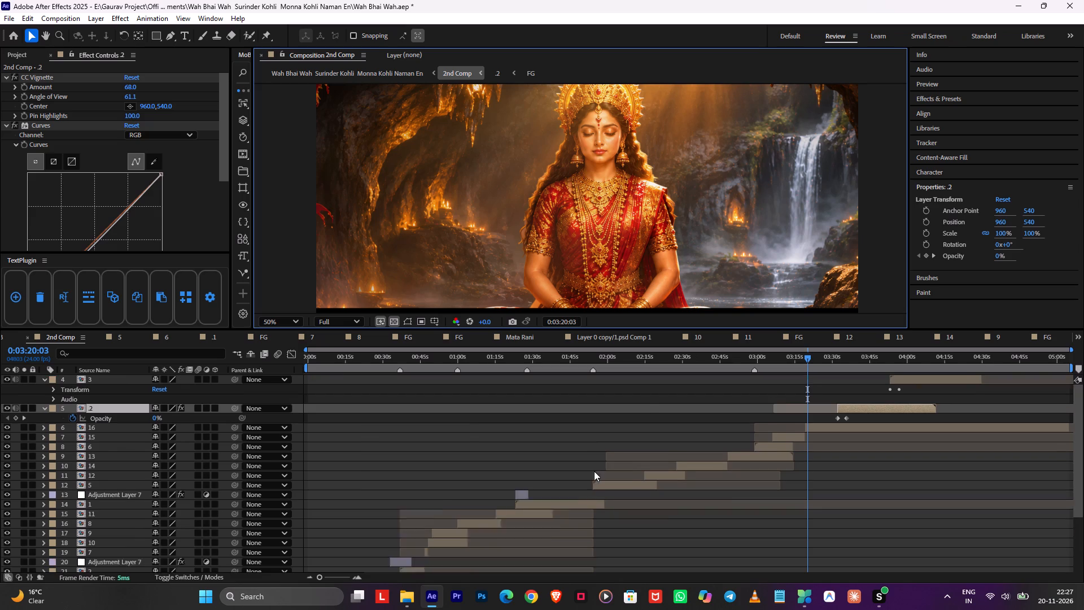
{"action": "scroll", "coordinate": [594, 471], "scroll_direction": "up", "scroll_amount": 1}
{"action": "scroll", "coordinate": [594, 471], "scroll_direction": "down", "scroll_amount": 2, "text": "alt"}
{"action": "scroll", "coordinate": [594, 471], "scroll_direction": "down", "scroll_amount": 2}
{"action": "double_click", "coordinate": [386, 525]}
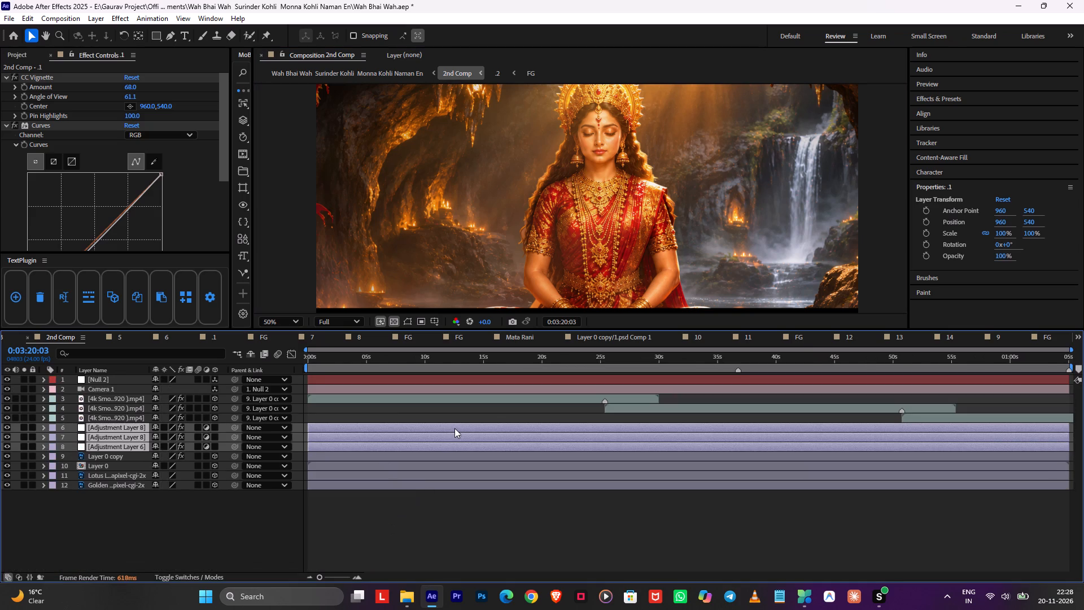
{"action": "left_click", "coordinate": [454, 428]}
{"action": "left_click", "coordinate": [462, 421]}
{"action": "left_click", "coordinate": [449, 433]}
{"action": "left_click", "coordinate": [454, 427]}
{"action": "left_click", "coordinate": [441, 445], "text": "shift"}
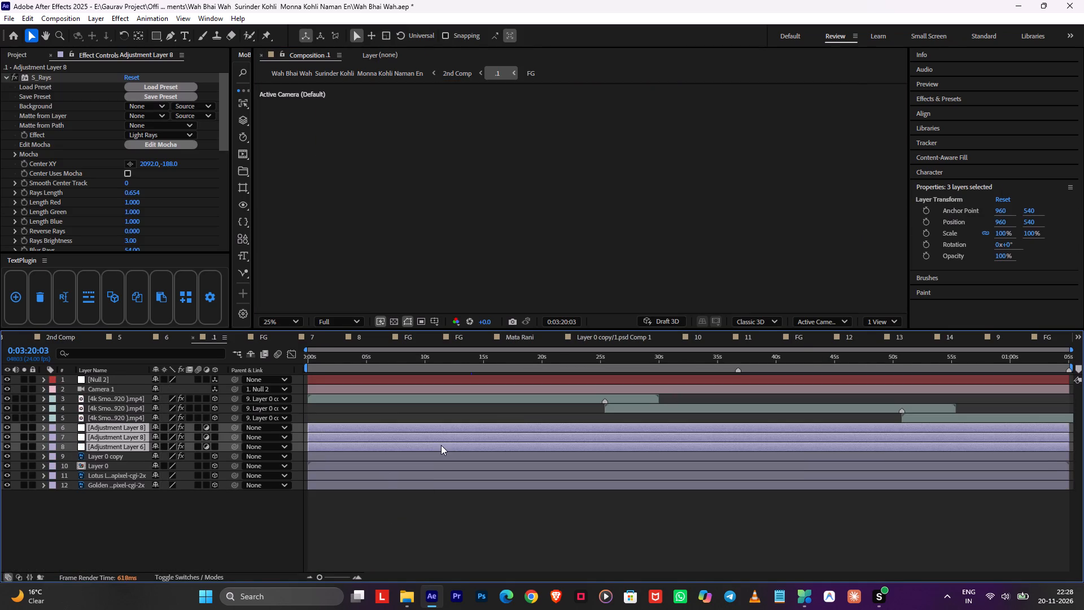
{"action": "key", "text": "ctrl+c"}
Return through 2nd Comp to comp .2 and paste the three adjustment layers above the first smoke overlay clip.
{"action": "key", "text": "Tab"}
{"action": "left_click", "coordinate": [356, 448]}
{"action": "scroll", "coordinate": [811, 411], "scroll_direction": "up", "scroll_amount": 2}
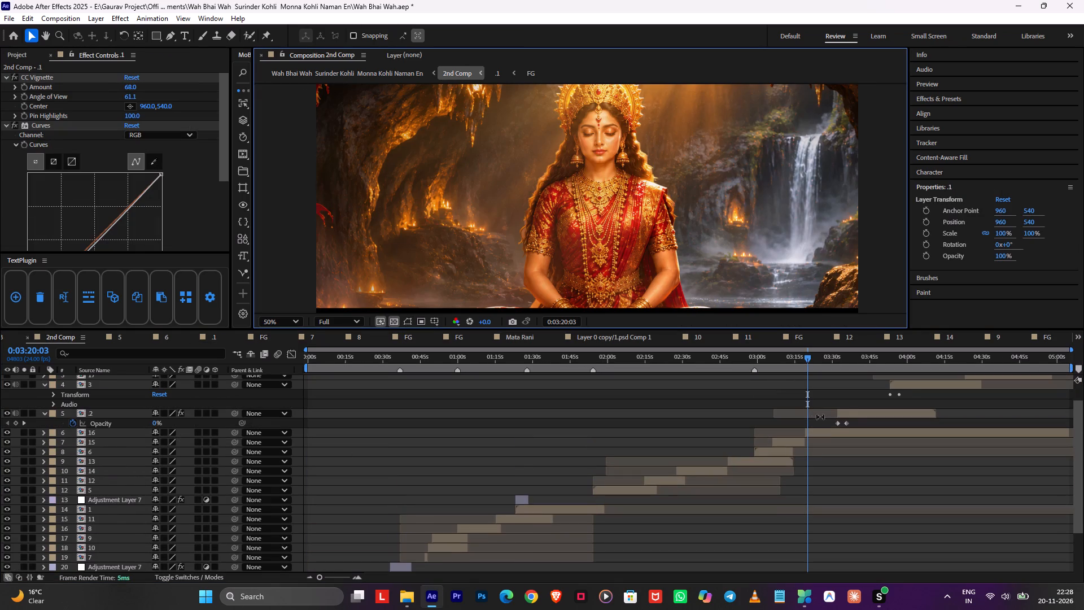
{"action": "left_click", "coordinate": [862, 361]}
{"action": "double_click", "coordinate": [853, 417]}
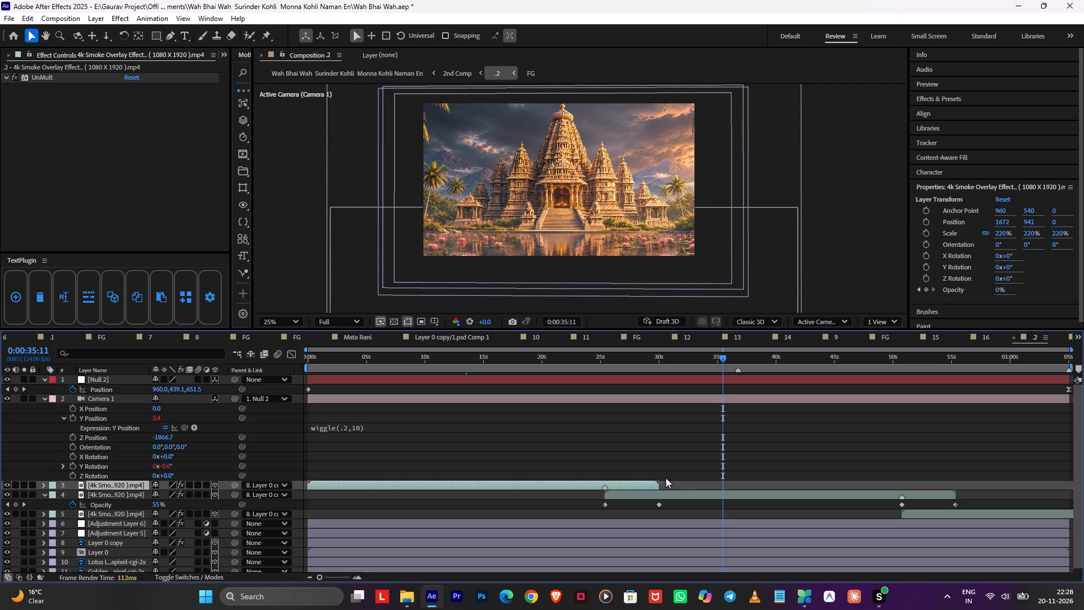
{"action": "left_click", "coordinate": [653, 482]}
{"action": "key", "text": "ctrl+v"}
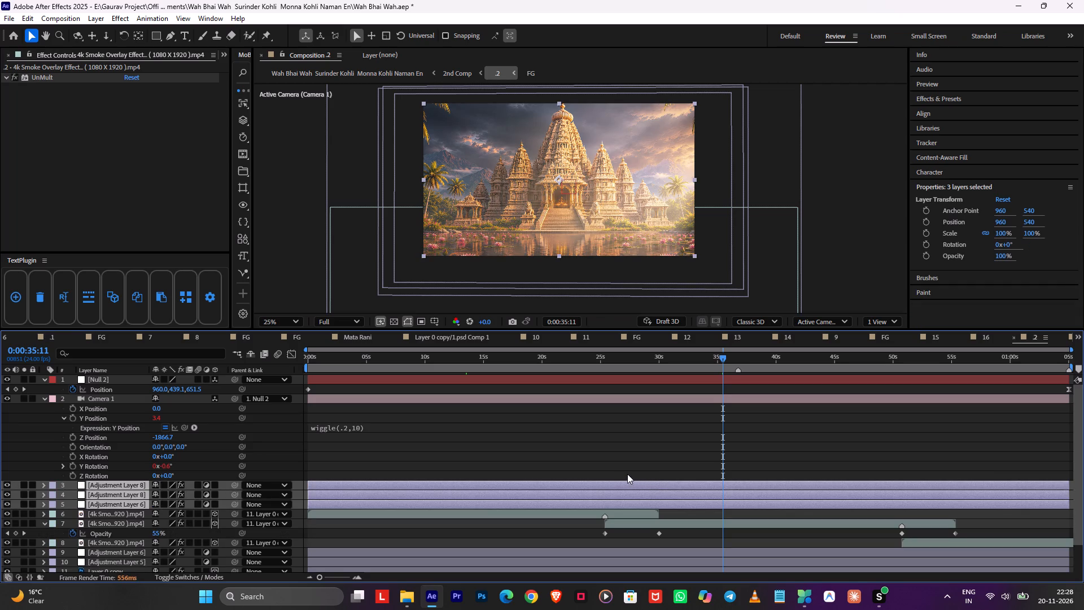
Raise the S_Rays Threshold on the topmost Adjustment Layer 8 in comp .2 to about 0.62.
{"action": "key", "text": "Tab"}
{"action": "left_click", "coordinate": [589, 450]}
{"action": "left_click", "coordinate": [596, 504]}
{"action": "left_click", "coordinate": [607, 487]}
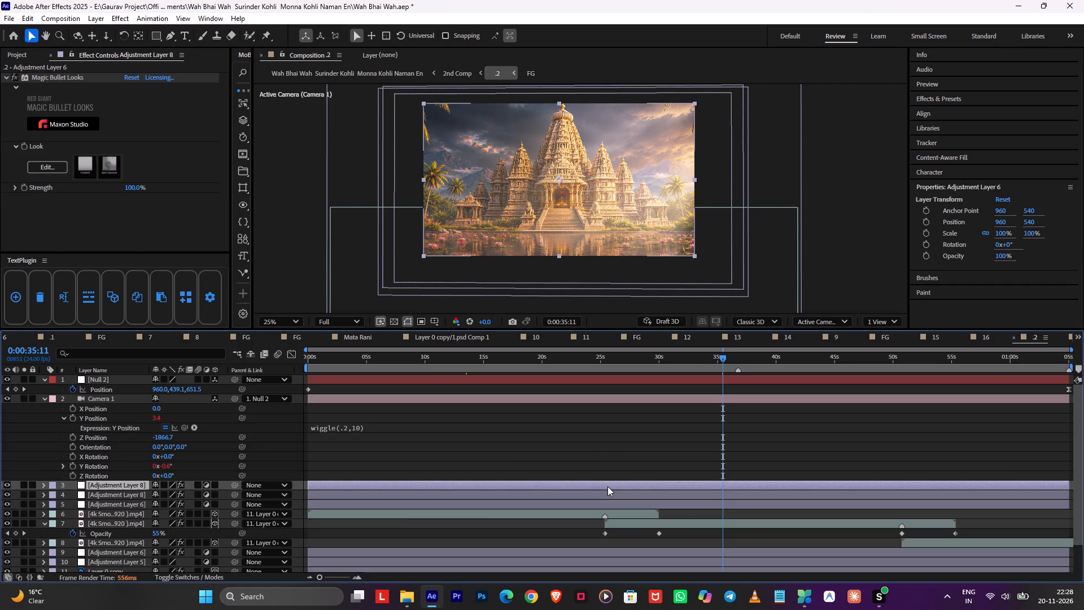
{"action": "scroll", "coordinate": [47, 197], "scroll_direction": "down", "scroll_amount": 3}
{"action": "left_click_drag", "start_coordinate": [142, 230], "coordinate": [148, 231]}
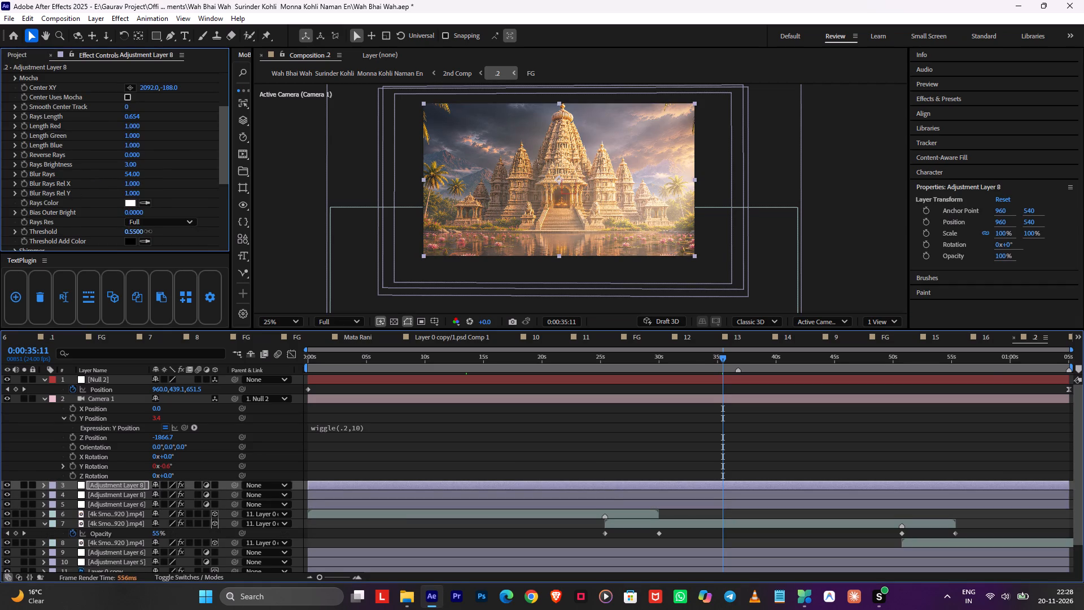
{"action": "left_click_drag", "start_coordinate": [148, 231], "coordinate": [151, 235]}
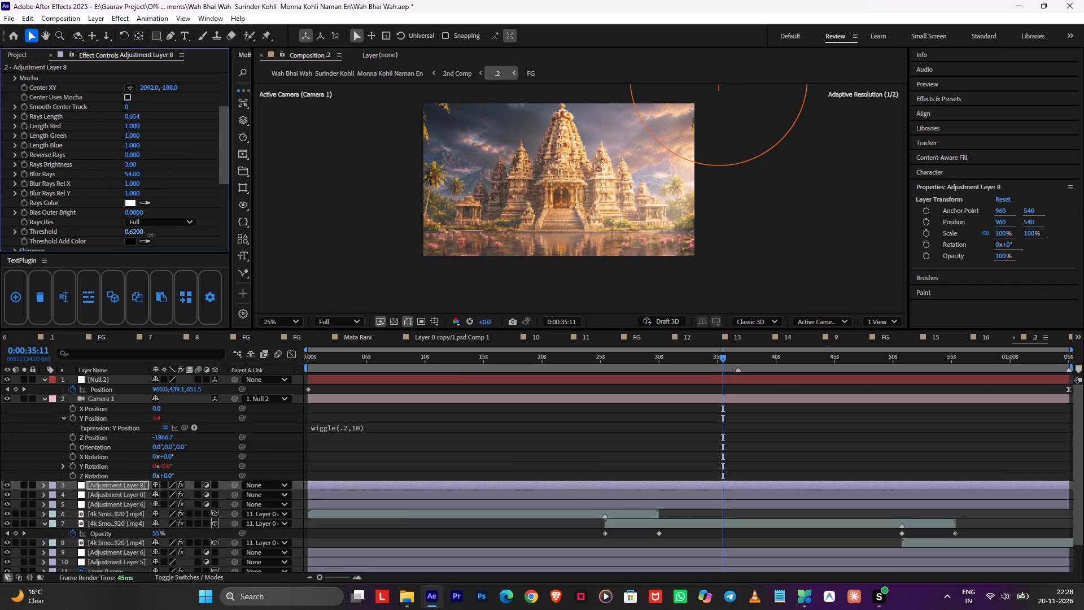
{"action": "left_click_drag", "start_coordinate": [151, 235], "coordinate": [152, 235]}
Return to 2nd Comp and save the project.
{"action": "key", "text": "Tab"}
{"action": "left_click", "coordinate": [618, 198]}
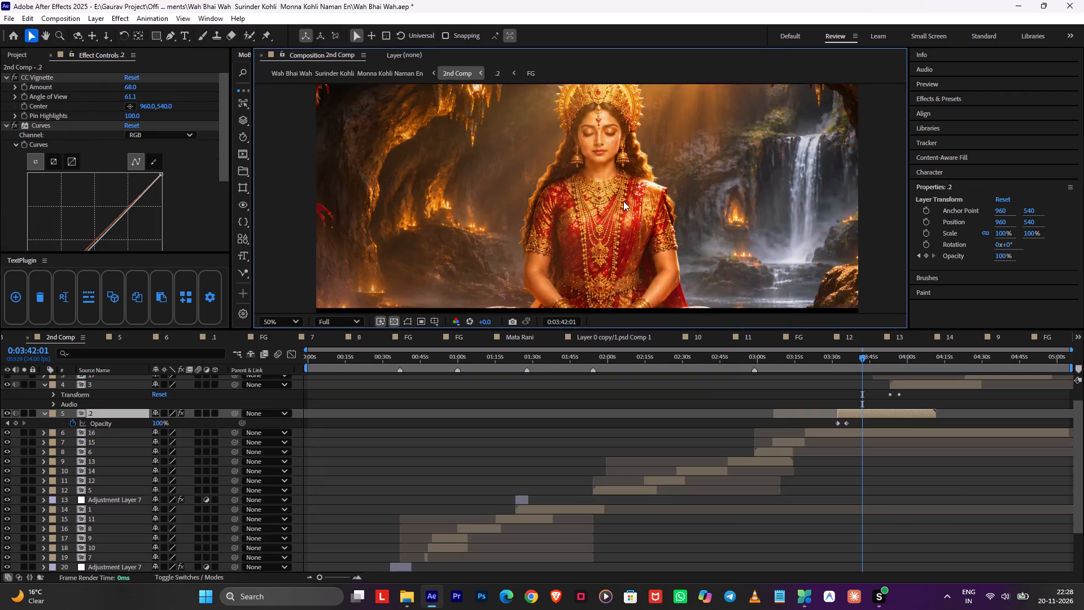
{"action": "key", "text": "ctrl+s"}
Scrub 2nd Comp back to about 0:00:32 to view the temple shot.
{"action": "left_click_drag", "start_coordinate": [841, 357], "coordinate": [382, 398]}
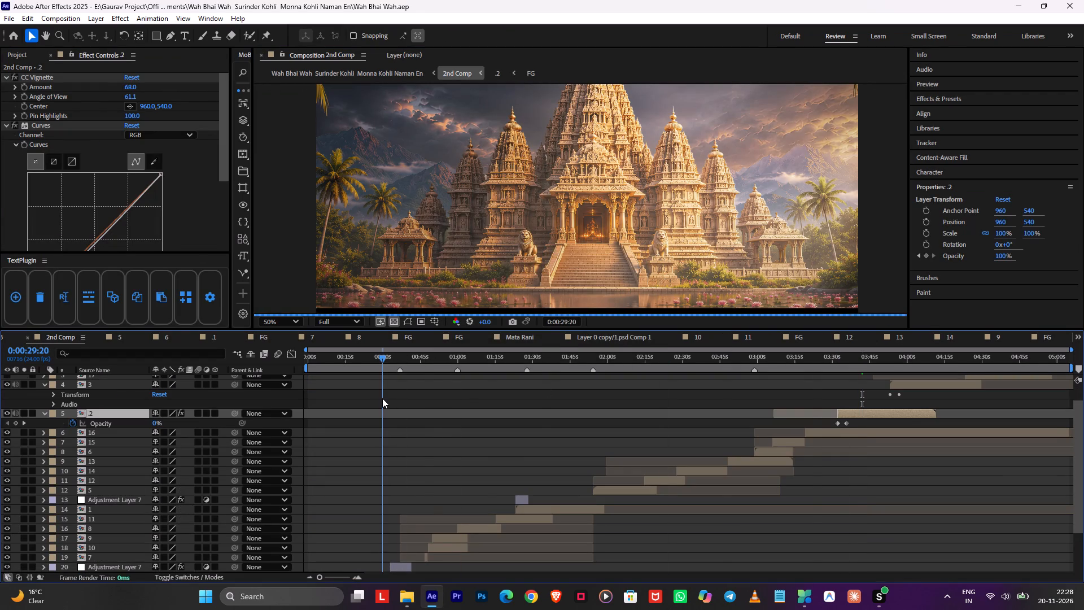
{"action": "left_click_drag", "start_coordinate": [382, 398], "coordinate": [388, 400]}
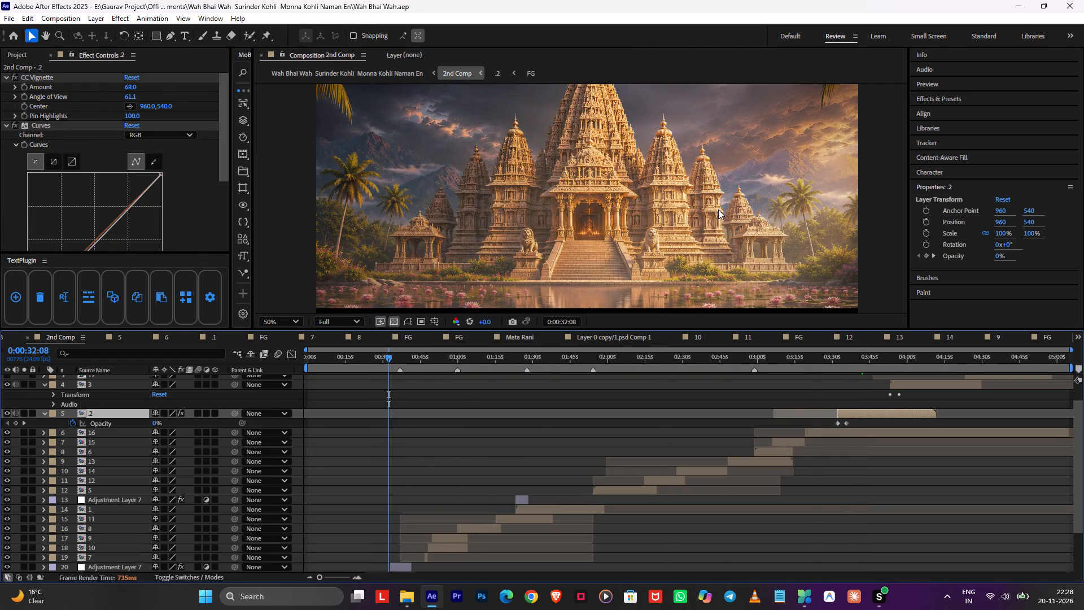
At about 0:03:48 in 2nd Comp, copy layer .2's CC Vignette and Curves effects and paste them onto the same layer.
{"action": "scroll", "coordinate": [724, 211], "scroll_direction": "down", "scroll_amount": 1}
{"action": "left_click", "coordinate": [878, 365]}
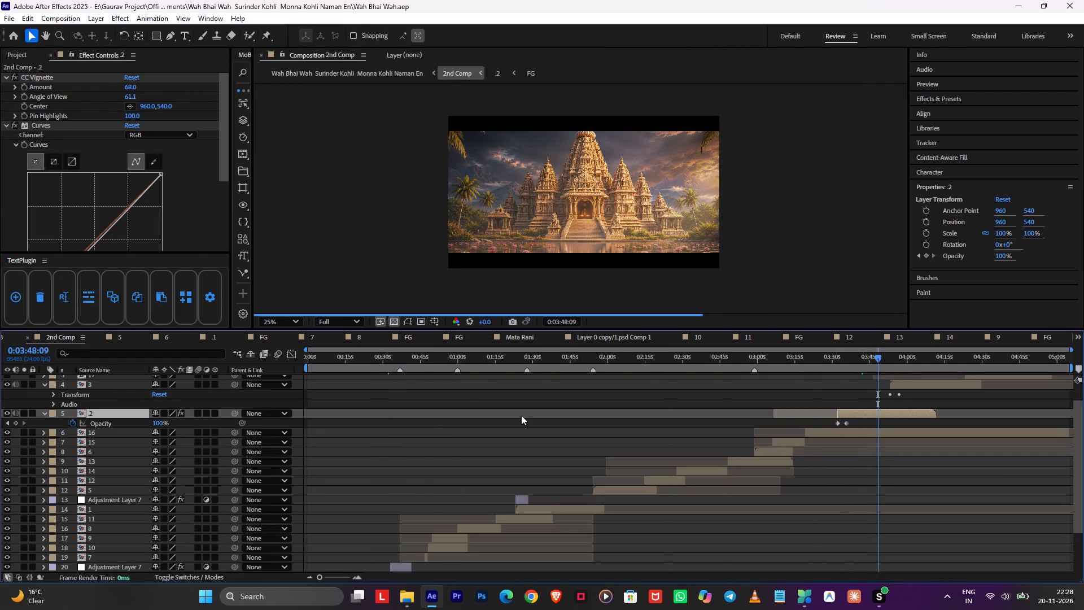
{"action": "left_click", "coordinate": [194, 158]}
{"action": "key", "text": "ctrl+a"}
{"action": "key", "text": "ctrl+c"}
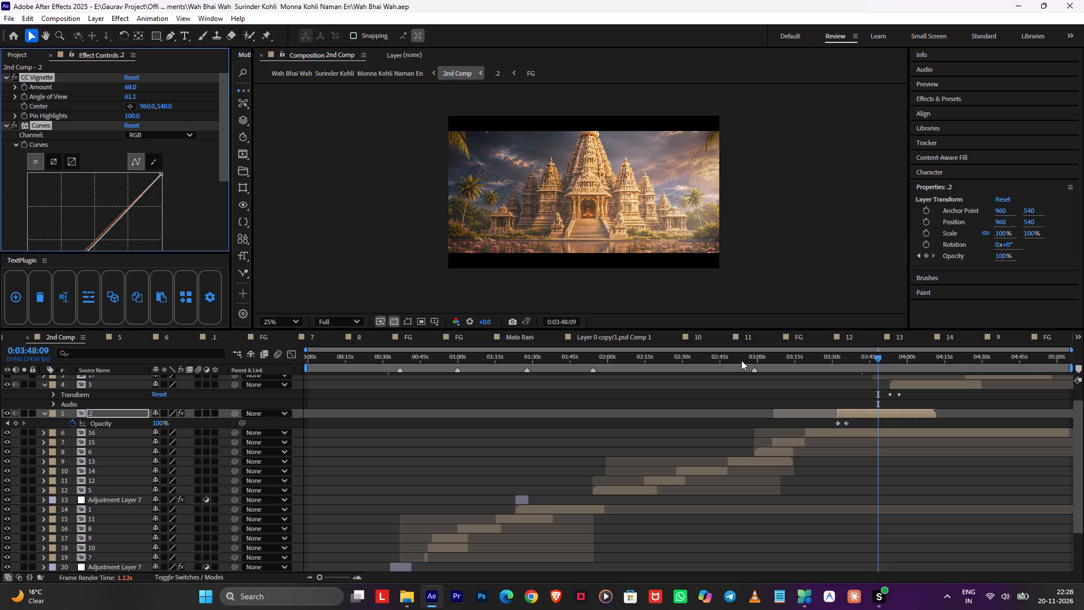
{"action": "left_click", "coordinate": [898, 413]}
{"action": "key", "text": "ctrl+v"}
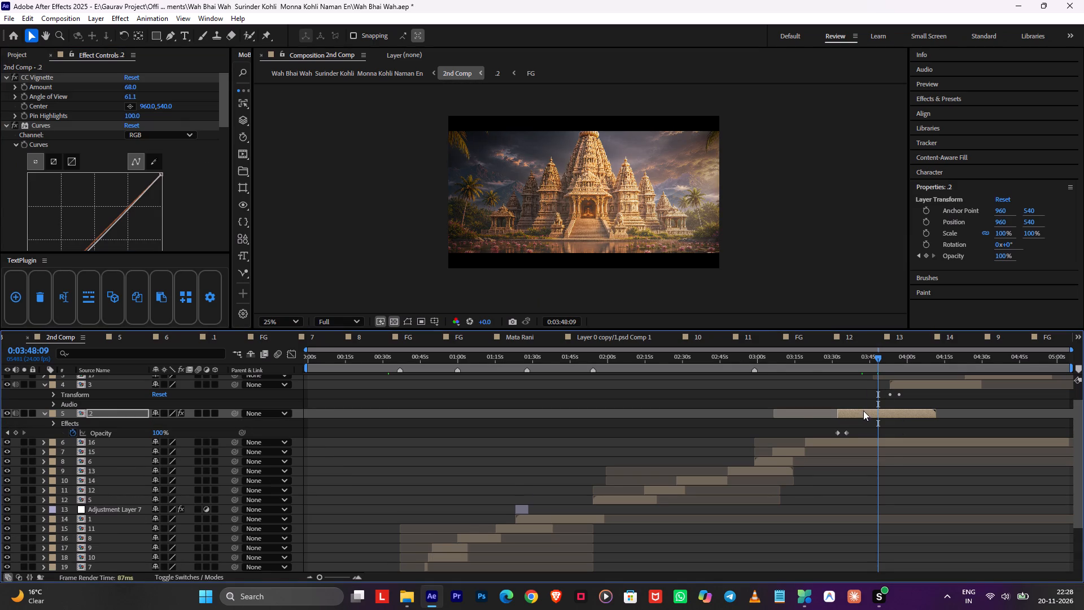
Adjust the S_Rays Threshold on the topmost Adjustment Layer 8 in comp .2, trying about 0.53.
{"action": "double_click", "coordinate": [863, 411]}
{"action": "scroll", "coordinate": [178, 227], "scroll_direction": "down", "scroll_amount": 4}
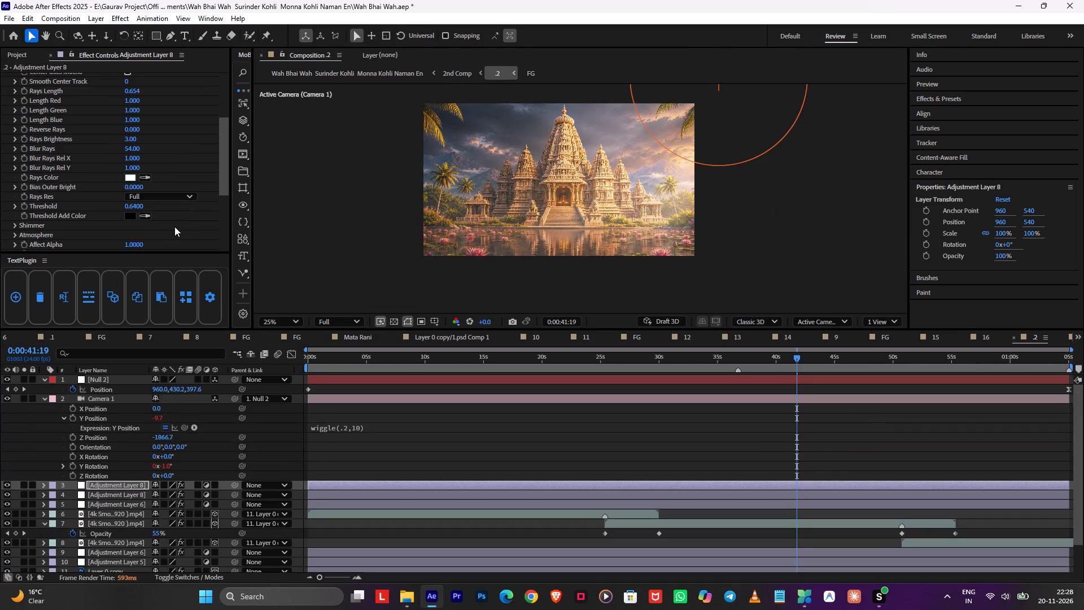
{"action": "left_click", "coordinate": [140, 205]}
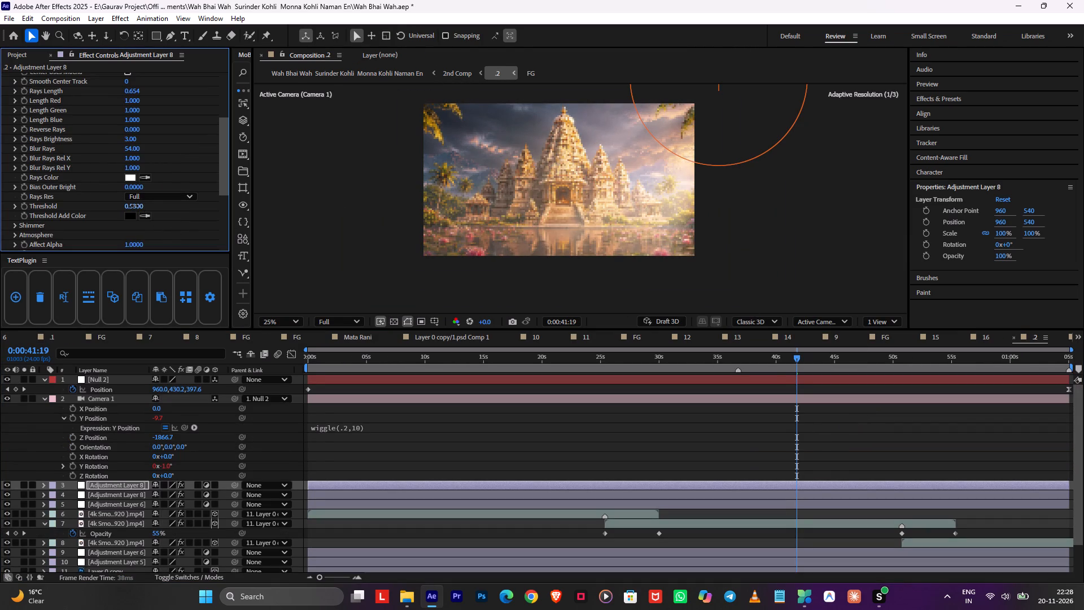
Return to 2nd Comp and save the project.
{"action": "key", "text": "Tab"}
{"action": "left_click", "coordinate": [93, 211]}
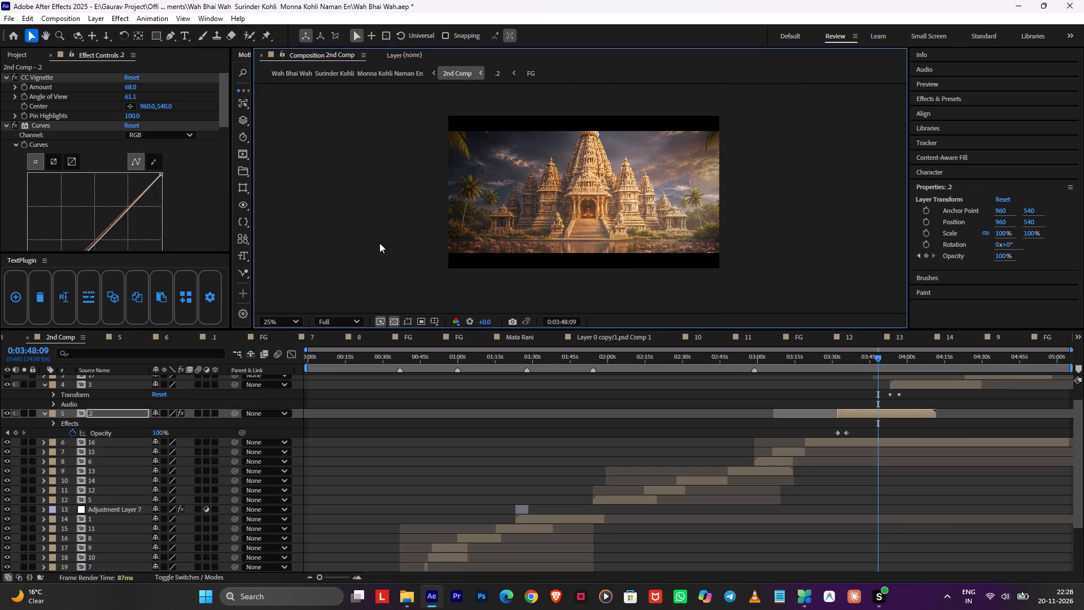
{"action": "key", "text": "ctrl+s"}
Copy the two Adjustment Layer 8 layers from comp 16 and paste them above the small particles overlay clip in comp 3.
{"action": "left_click", "coordinate": [911, 356]}
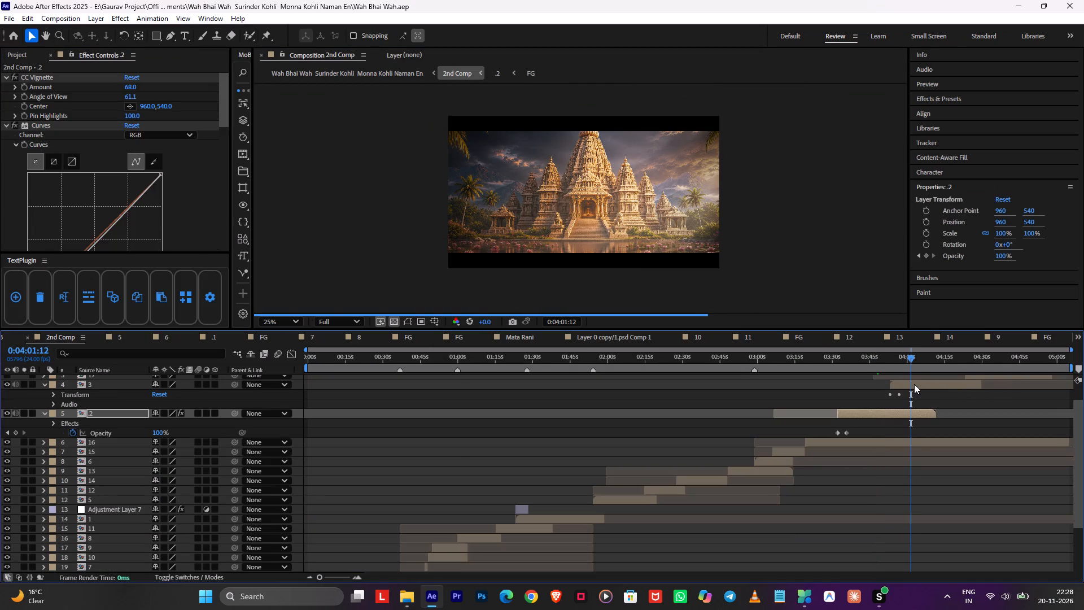
{"action": "double_click", "coordinate": [819, 445]}
{"action": "left_click", "coordinate": [749, 407]}
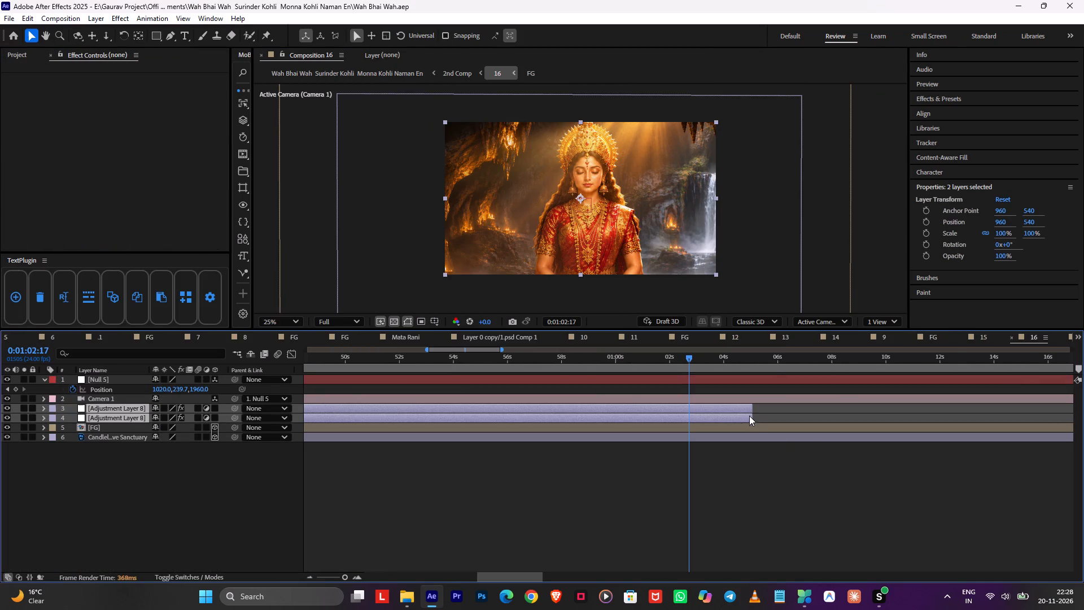
{"action": "left_click", "coordinate": [749, 417], "text": "shift"}
{"action": "key", "text": "ctrl+c"}
{"action": "key", "text": "Tab"}
{"action": "key", "text": "Tab"}
{"action": "key", "text": "Tab"}
{"action": "left_click", "coordinate": [509, 412]}
{"action": "double_click", "coordinate": [932, 386]}
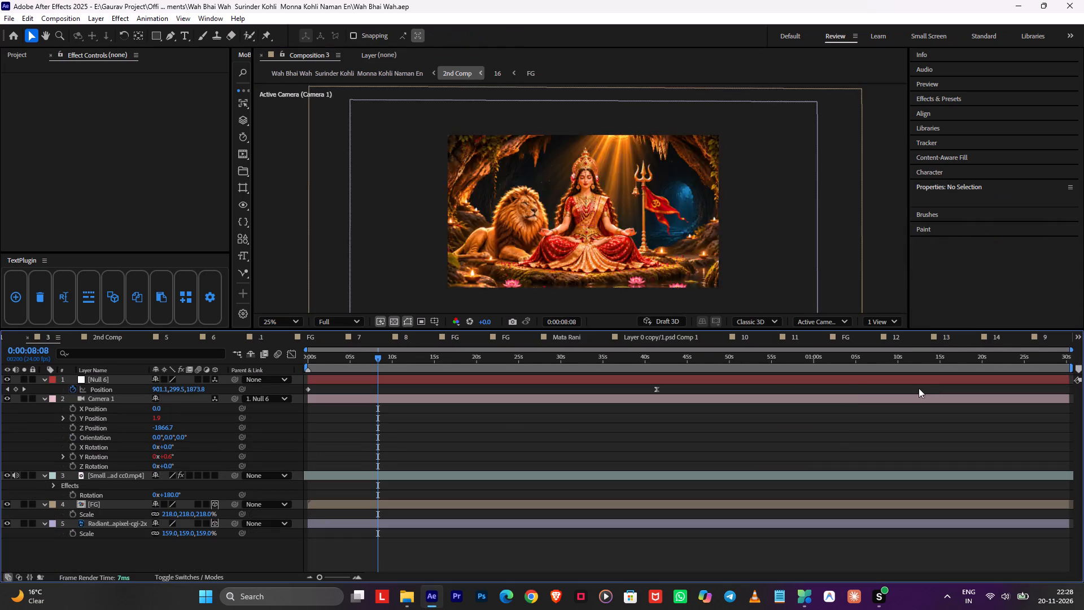
{"action": "left_click", "coordinate": [741, 475]}
{"action": "key", "text": "ctrl+v"}
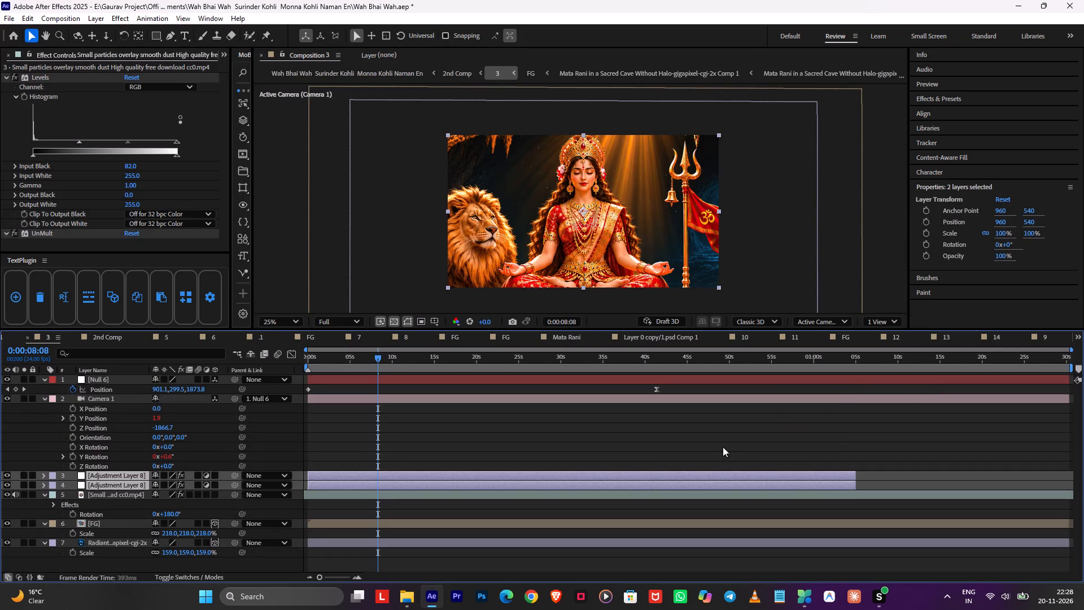
Open comp 18 from about 0:04:33 in 2nd Comp, paste the two adjustment layers above Layer 2, and collapse the layer properties.
{"action": "key", "text": "Tab"}
{"action": "left_click", "coordinate": [640, 444]}
{"action": "scroll", "coordinate": [953, 429], "scroll_direction": "up", "scroll_amount": 3}
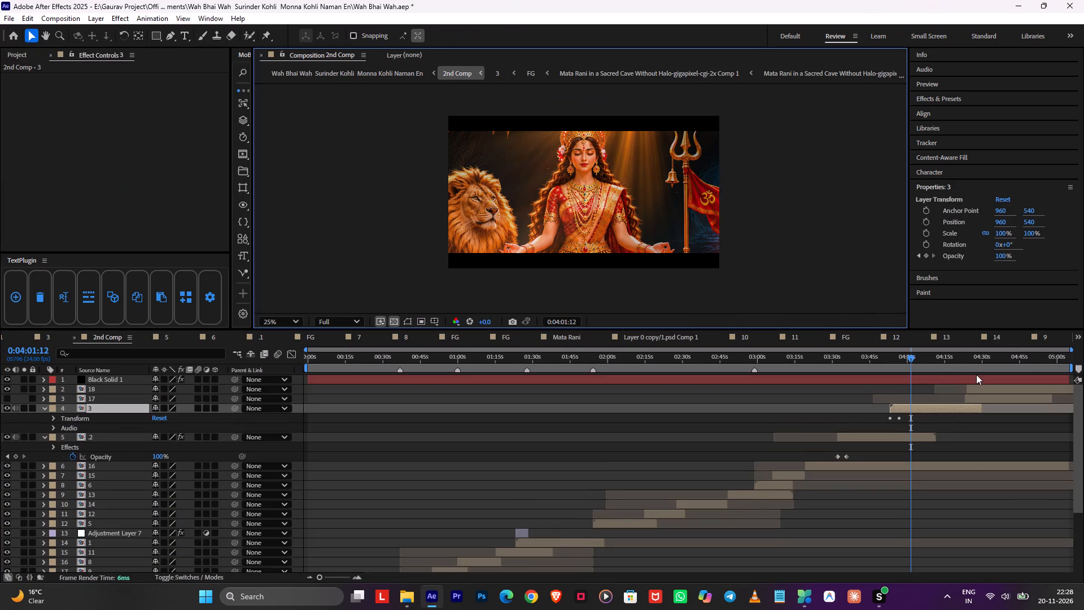
{"action": "left_click", "coordinate": [976, 373]}
{"action": "left_click", "coordinate": [990, 367]}
{"action": "left_click", "coordinate": [987, 383]}
{"action": "double_click", "coordinate": [984, 389]}
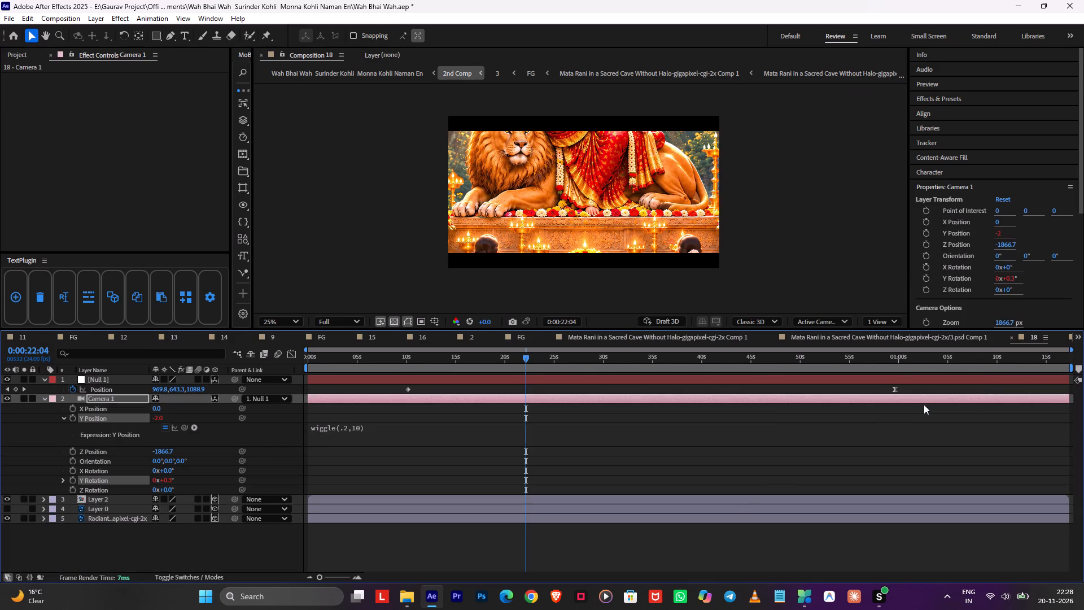
{"action": "left_click", "coordinate": [737, 500]}
{"action": "key", "text": "ctrl+v"}
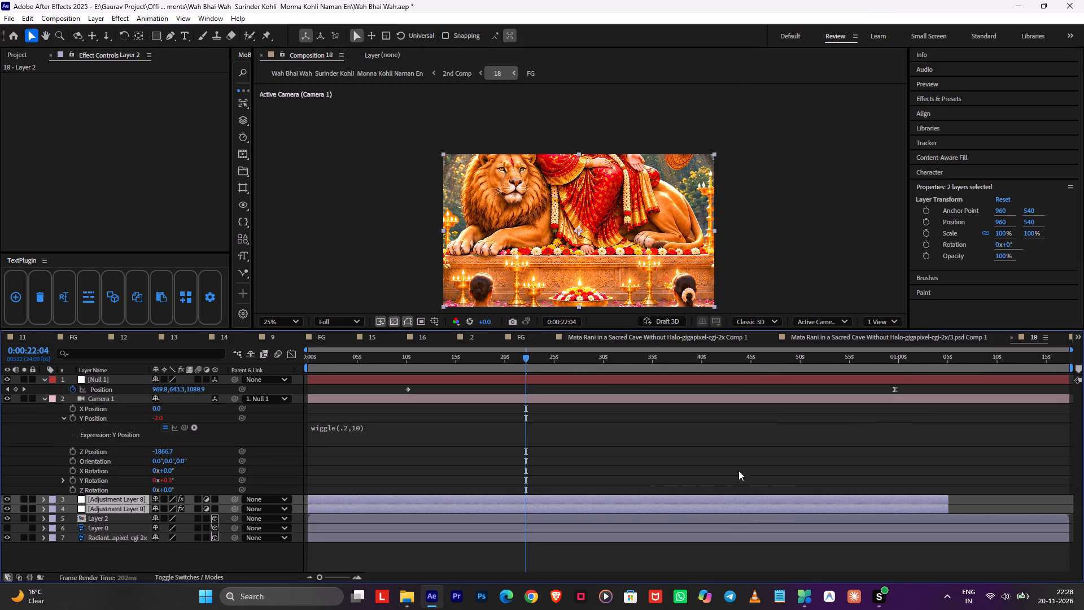
{"action": "key", "text": "u"}
{"action": "left_click", "coordinate": [741, 459]}
{"action": "key", "text": "u"}
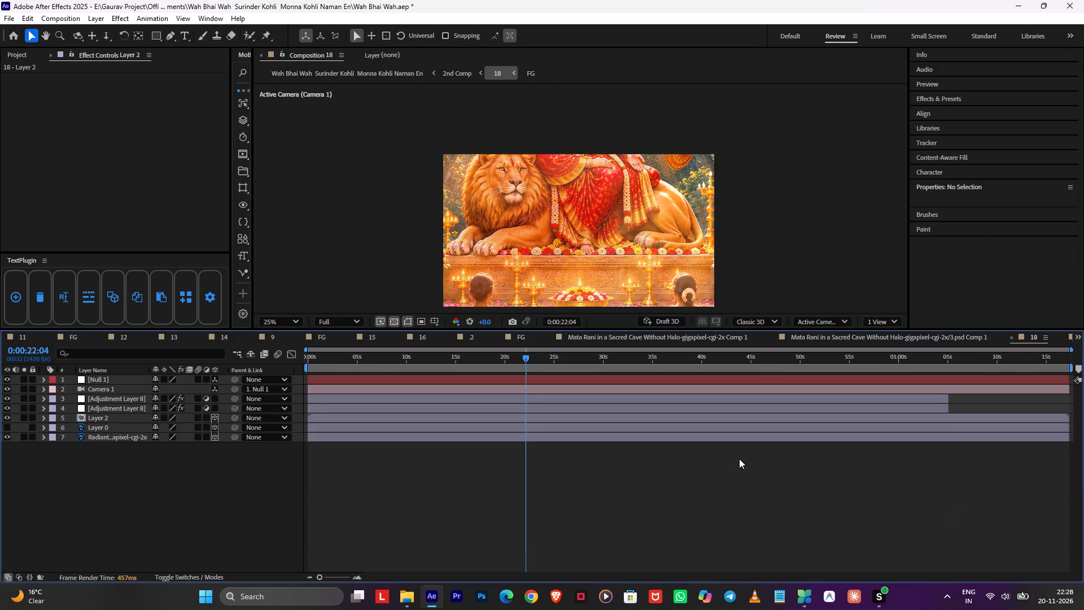
Return to 2nd Comp and save the project.
{"action": "key", "text": "Tab"}
{"action": "left_click", "coordinate": [583, 454]}
{"action": "scroll", "coordinate": [728, 438], "scroll_direction": "down", "scroll_amount": 2, "text": "alt"}
{"action": "scroll", "coordinate": [728, 438], "scroll_direction": "up", "scroll_amount": 1, "text": "alt"}
{"action": "key", "text": "ctrl+s"}
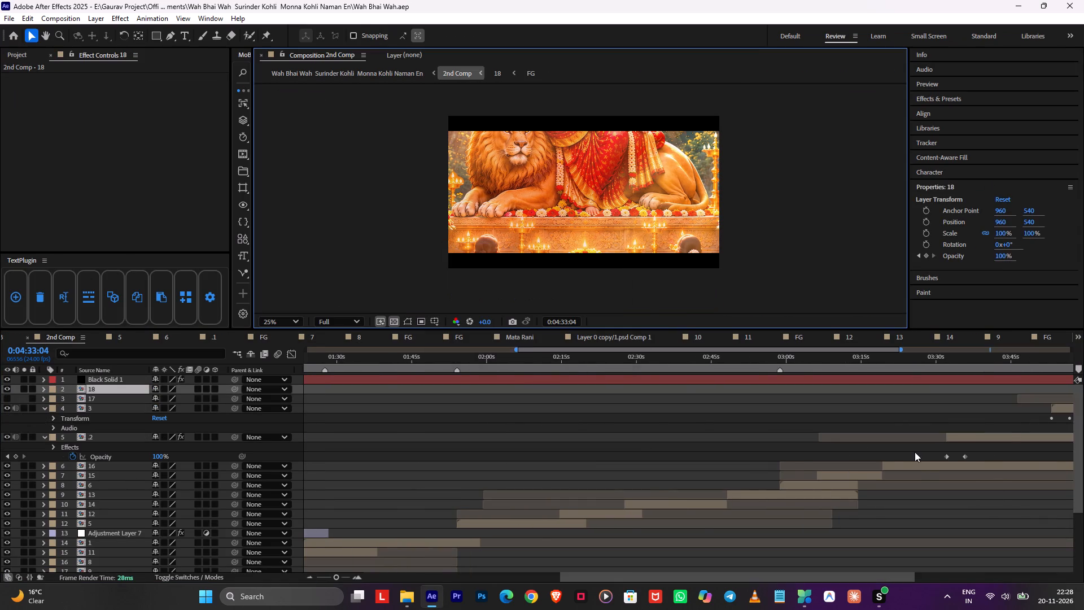
Copy the CC Vignette and Curves effects from layer .1 and paste them onto layer 2 at about 0:00:44.
{"action": "scroll", "coordinate": [915, 452], "scroll_direction": "down", "scroll_amount": 5, "text": "alt"}
{"action": "scroll", "coordinate": [853, 447], "scroll_direction": "down", "scroll_amount": 1}
{"action": "scroll", "coordinate": [853, 447], "scroll_direction": "up", "scroll_amount": 1}
{"action": "scroll", "coordinate": [853, 447], "scroll_direction": "down", "scroll_amount": 4}
{"action": "scroll", "coordinate": [847, 446], "scroll_direction": "up", "scroll_amount": 1}
{"action": "scroll", "coordinate": [846, 446], "scroll_direction": "down", "scroll_amount": 1}
{"action": "scroll", "coordinate": [846, 446], "scroll_direction": "up", "scroll_amount": 1}
{"action": "scroll", "coordinate": [845, 446], "scroll_direction": "down", "scroll_amount": 1}
{"action": "left_click", "coordinate": [474, 529]}
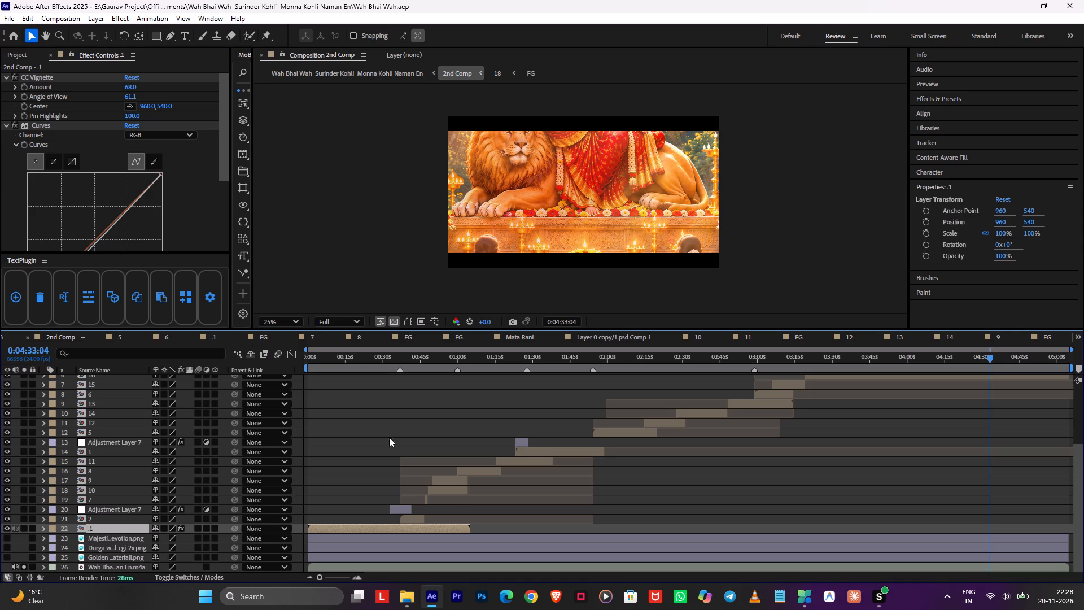
{"action": "left_click", "coordinate": [201, 219]}
{"action": "key", "text": "ctrl+a"}
{"action": "key", "text": "ctrl+c"}
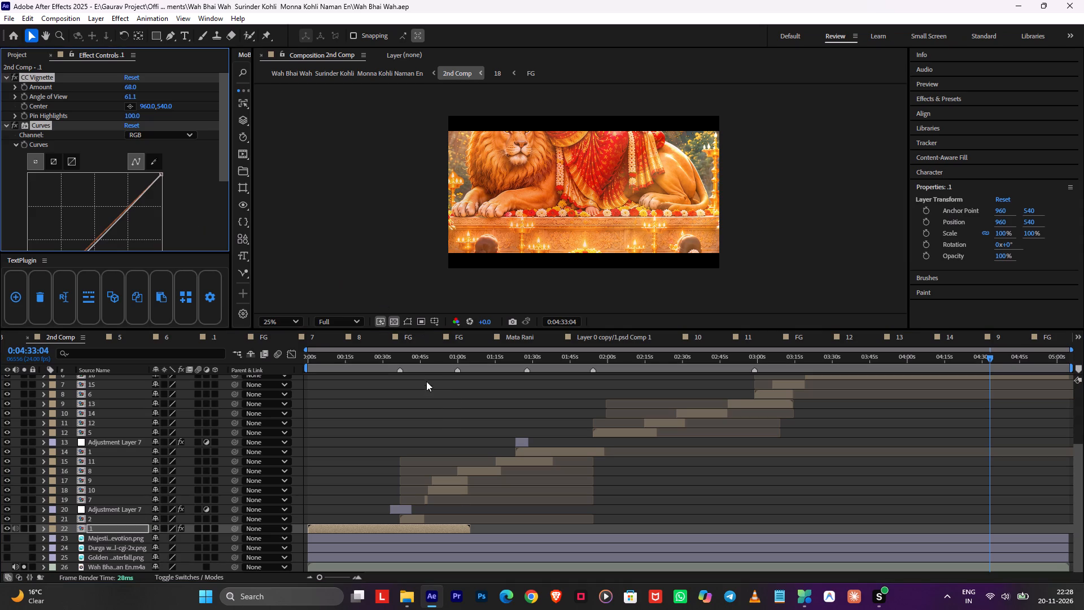
{"action": "left_click", "coordinate": [419, 366]}
{"action": "left_click", "coordinate": [413, 518]}
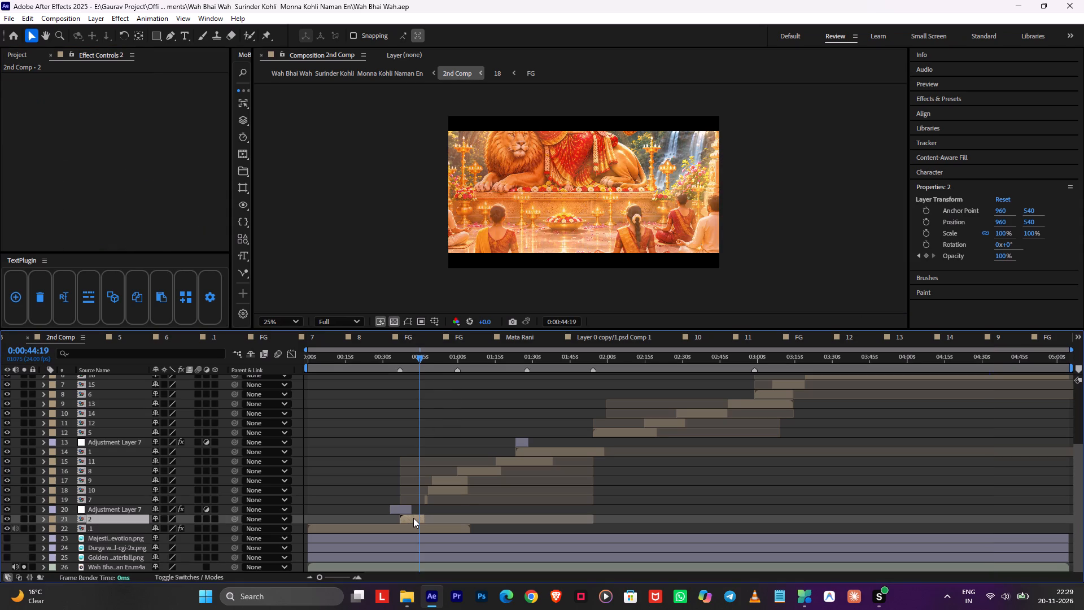
{"action": "key", "text": "ctrl+v"}
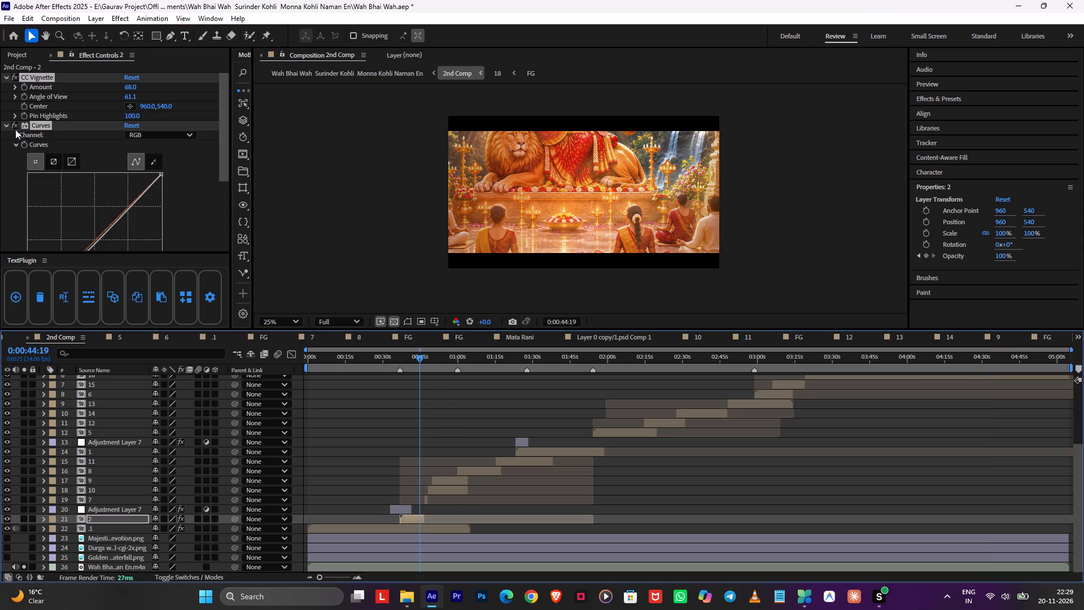
Turn off the Curves effect on layer 2 and collapse its settings.
{"action": "left_click", "coordinate": [6, 122]}
{"action": "left_click", "coordinate": [19, 135]}
{"action": "left_click", "coordinate": [14, 89]}
{"action": "left_click", "coordinate": [8, 74]}
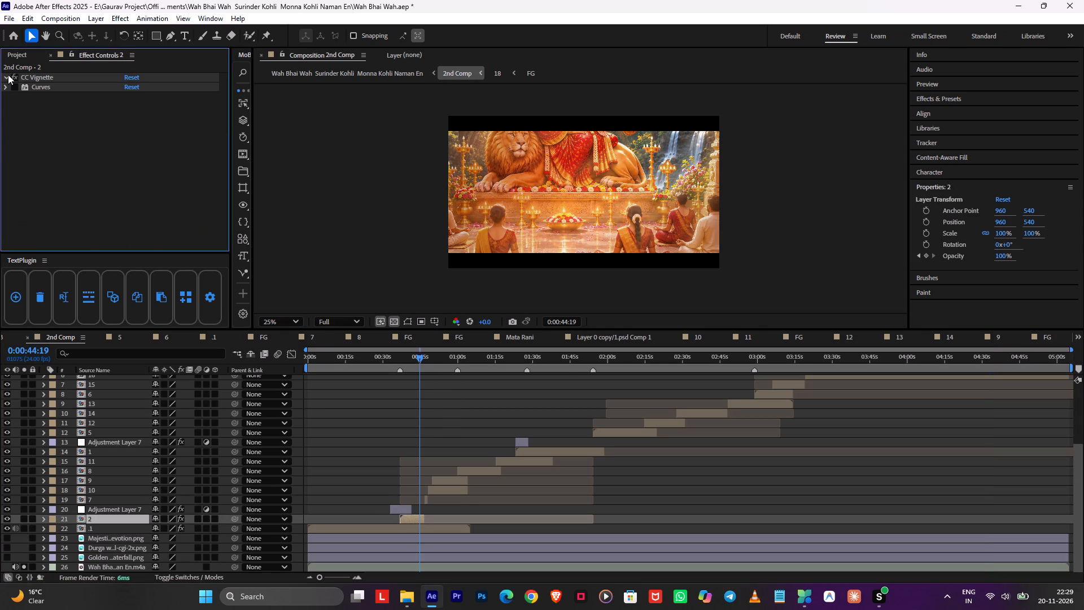
Set layer 2's CC Vignette Amount to 90 and Angle of View to 66.2.
{"action": "left_click_drag", "start_coordinate": [133, 96], "coordinate": [178, 101]}
{"action": "scroll", "coordinate": [514, 276], "scroll_direction": "up", "scroll_amount": 1}
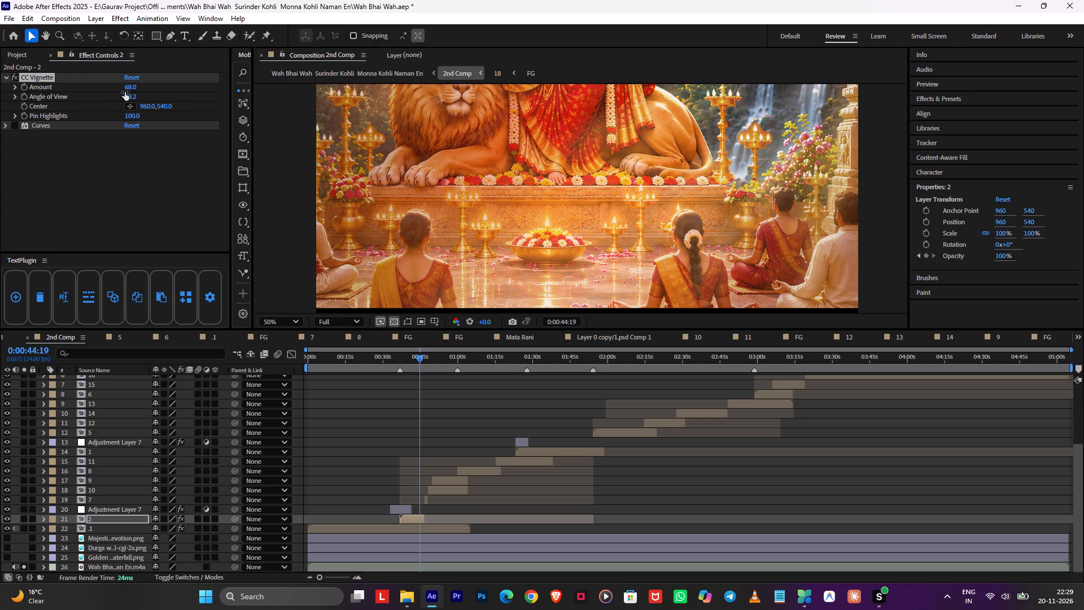
{"action": "left_click_drag", "start_coordinate": [131, 83], "coordinate": [144, 88]}
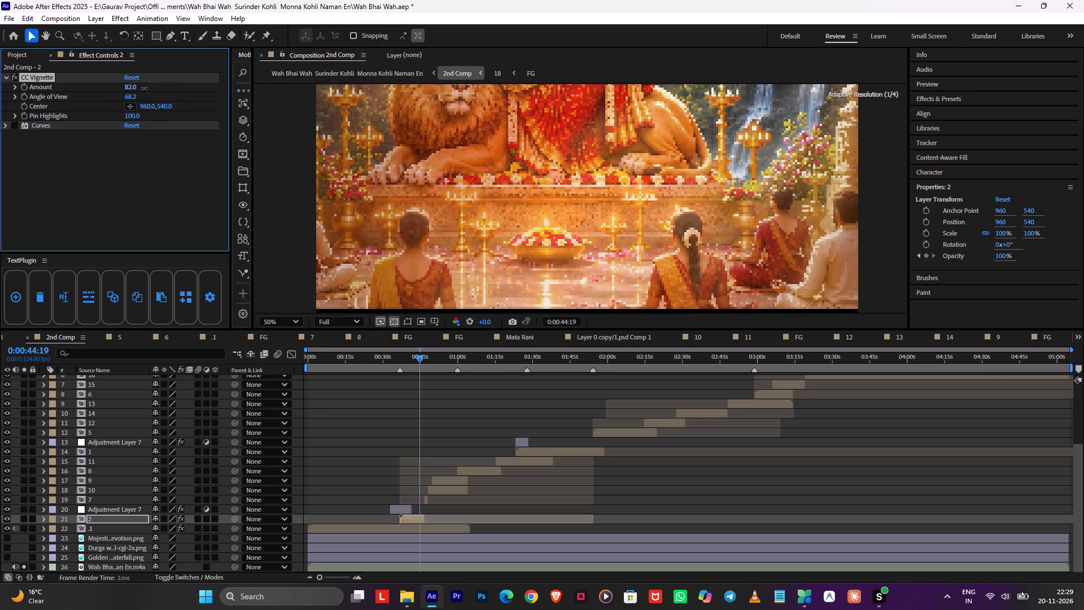
{"action": "left_click_drag", "start_coordinate": [144, 88], "coordinate": [148, 88]}
{"action": "left_click_drag", "start_coordinate": [134, 93], "coordinate": [124, 94]}
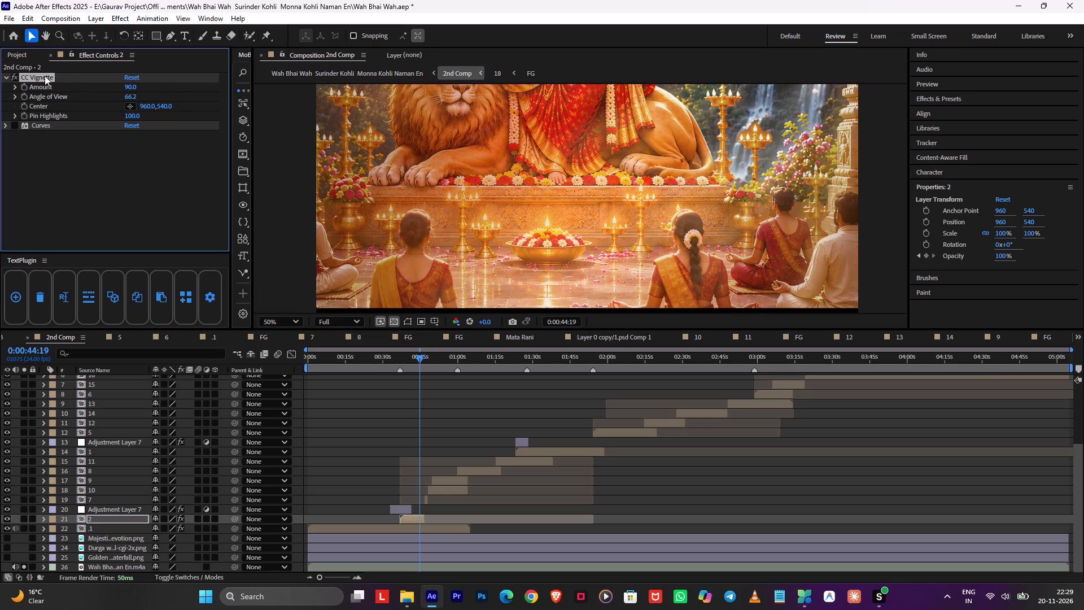
Copy the CC Vignette effect from layer 2 and paste it onto layers 7, 10 and 9.
{"action": "left_click", "coordinate": [45, 76]}
{"action": "key", "text": "ctrl+c"}
{"action": "left_click", "coordinate": [430, 490]}
{"action": "left_click", "coordinate": [426, 499]}
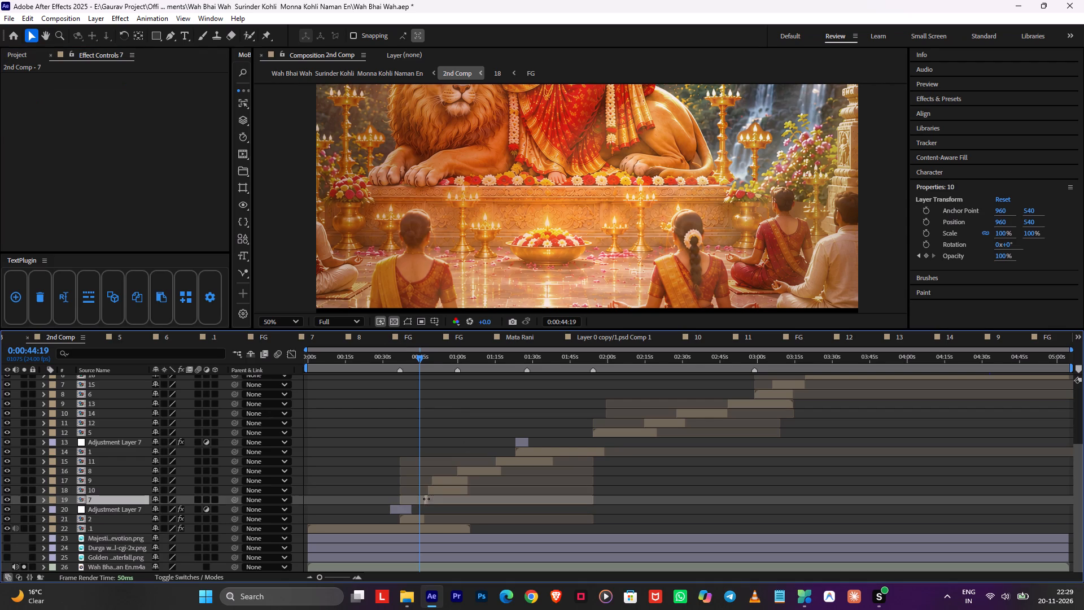
{"action": "key", "text": "ctrl+v"}
{"action": "left_click", "coordinate": [439, 487]}
{"action": "key", "text": "ctrl+v"}
{"action": "left_click", "coordinate": [442, 477]}
{"action": "key", "text": "ctrl+v"}
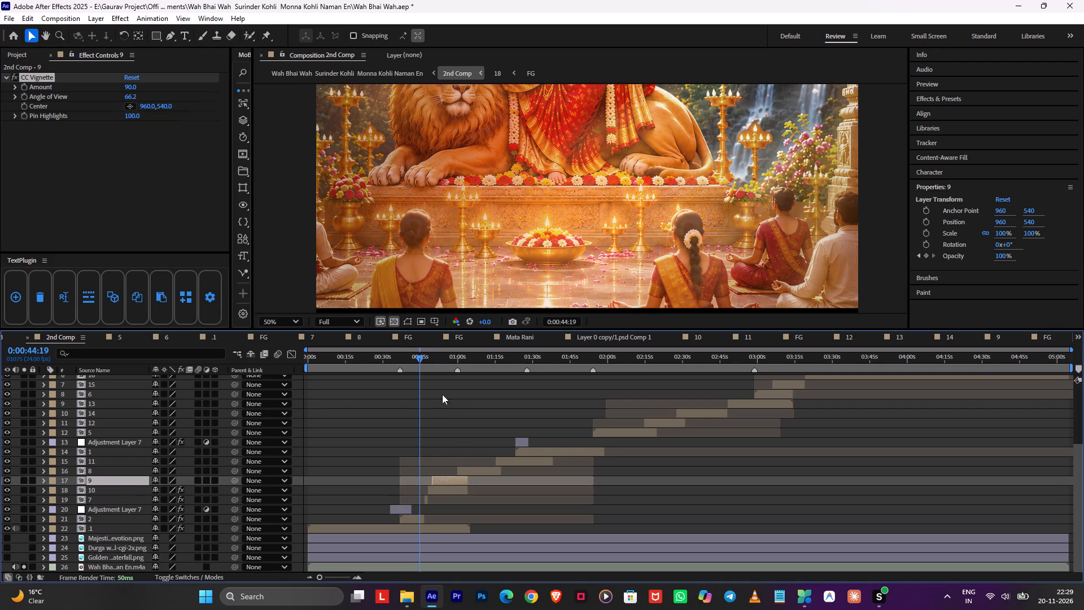
Check the shots from about 0:00:54 to 0:01:21 and paste the CC Vignette onto layers 8 and 11.
{"action": "left_click", "coordinate": [431, 354]}
{"action": "left_click_drag", "start_coordinate": [434, 358], "coordinate": [445, 365]}
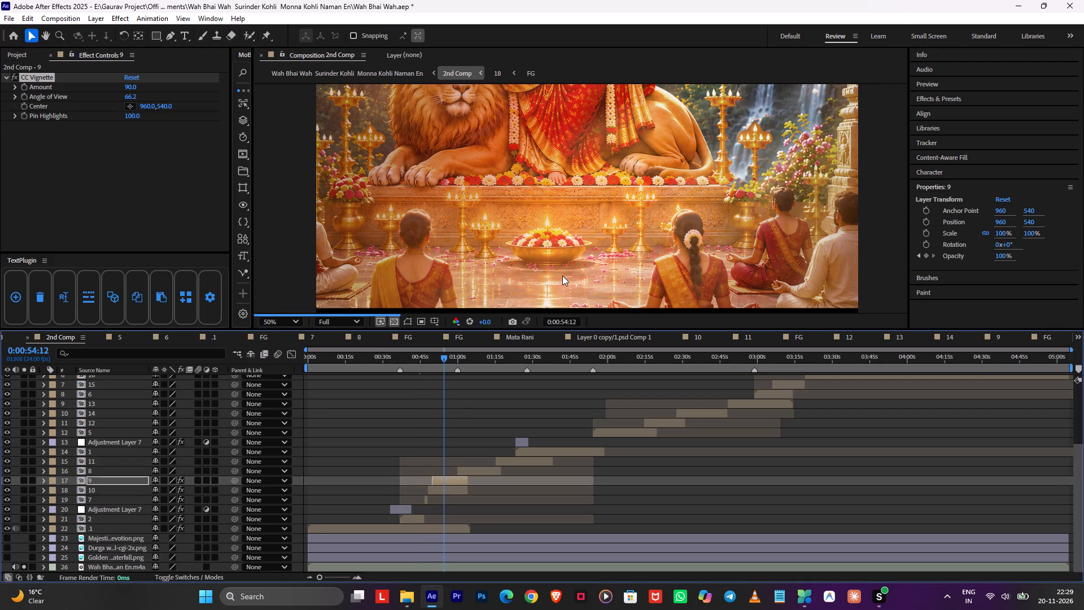
{"action": "scroll", "coordinate": [562, 276], "scroll_direction": "down", "scroll_amount": 1}
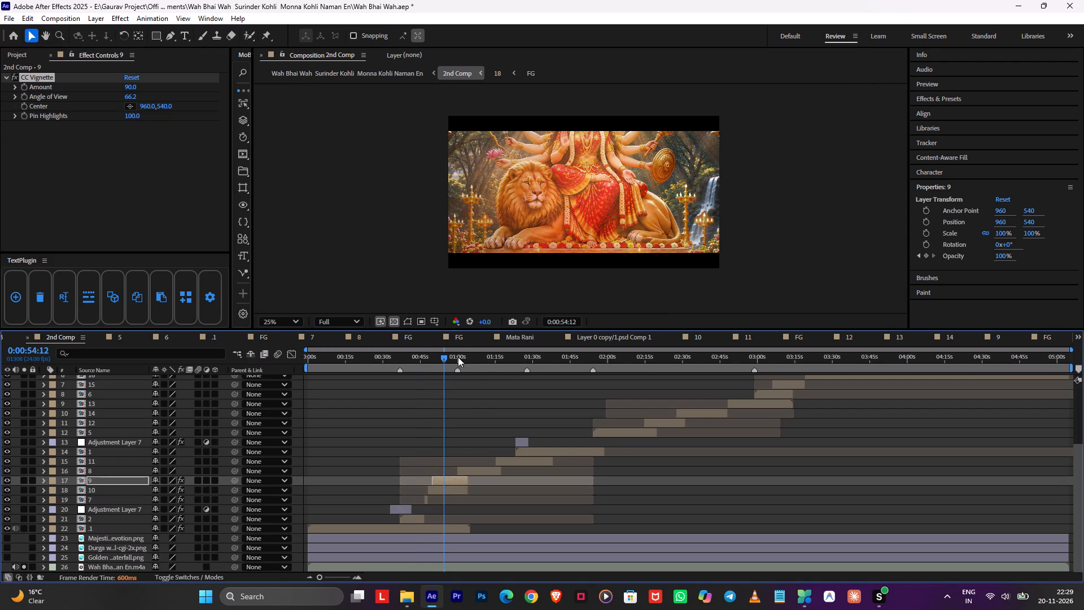
{"action": "left_click_drag", "start_coordinate": [455, 359], "coordinate": [464, 361]}
{"action": "left_click", "coordinate": [478, 475]}
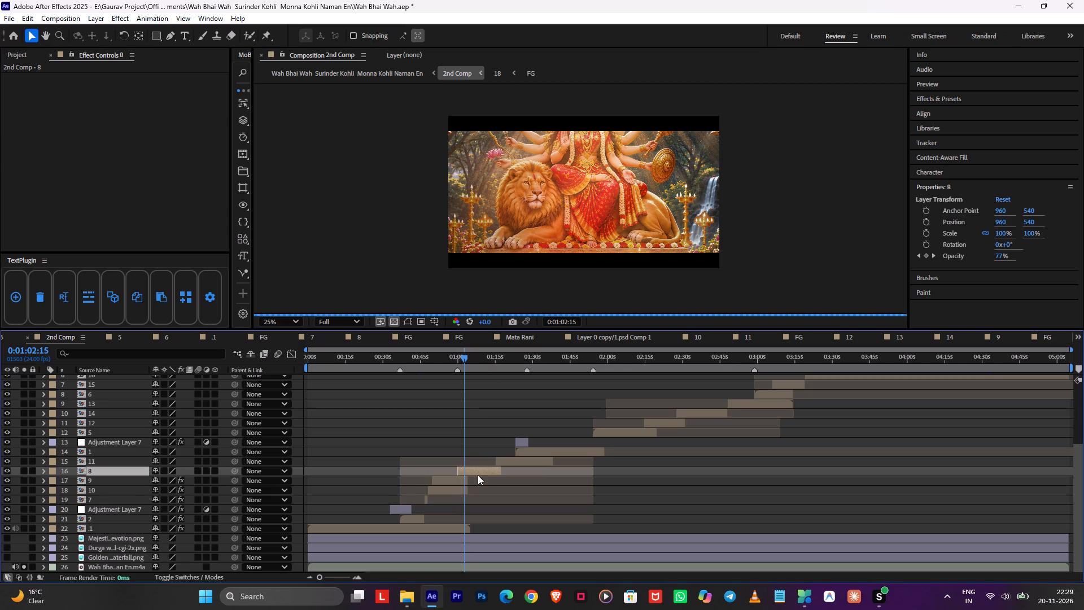
{"action": "left_click", "coordinate": [478, 472]}
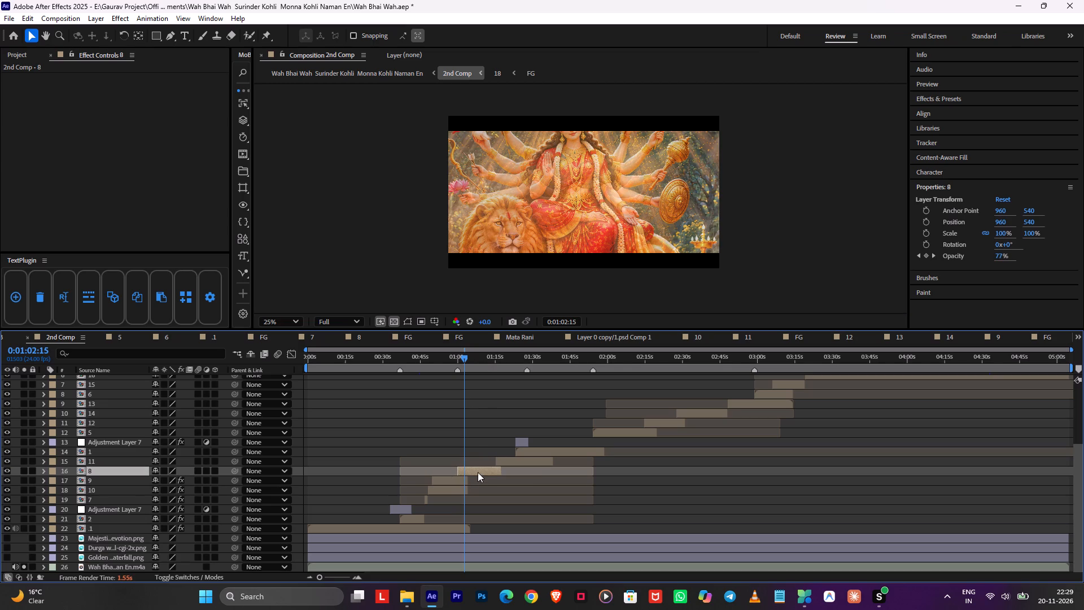
{"action": "key", "text": "ctrl+v"}
{"action": "left_click", "coordinate": [487, 358]}
{"action": "left_click", "coordinate": [518, 357]}
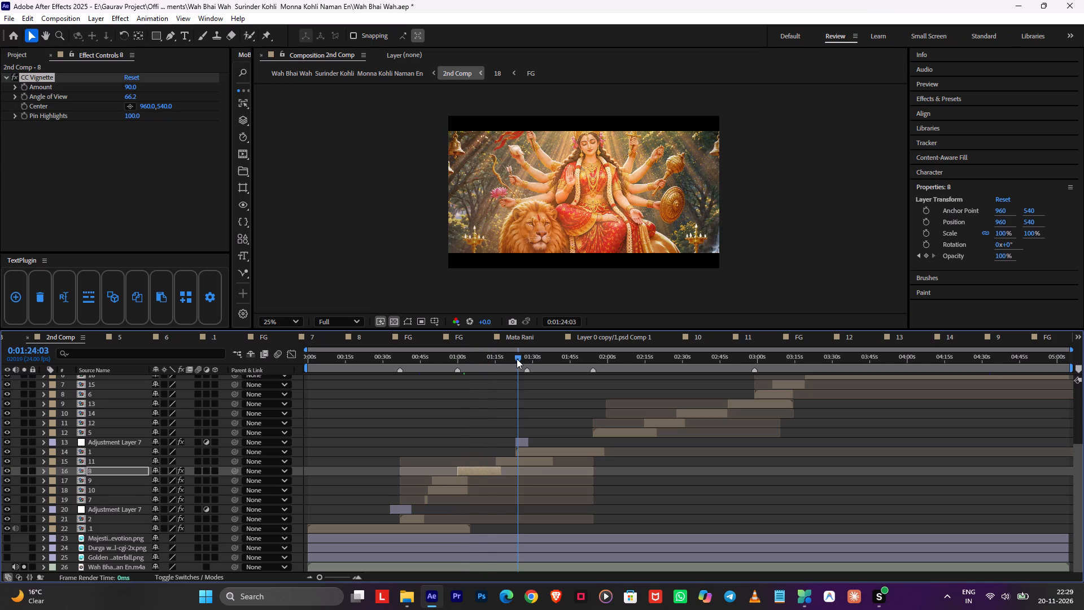
{"action": "left_click", "coordinate": [514, 363]}
{"action": "left_click", "coordinate": [512, 462]}
{"action": "key", "text": "ctrl+v"}
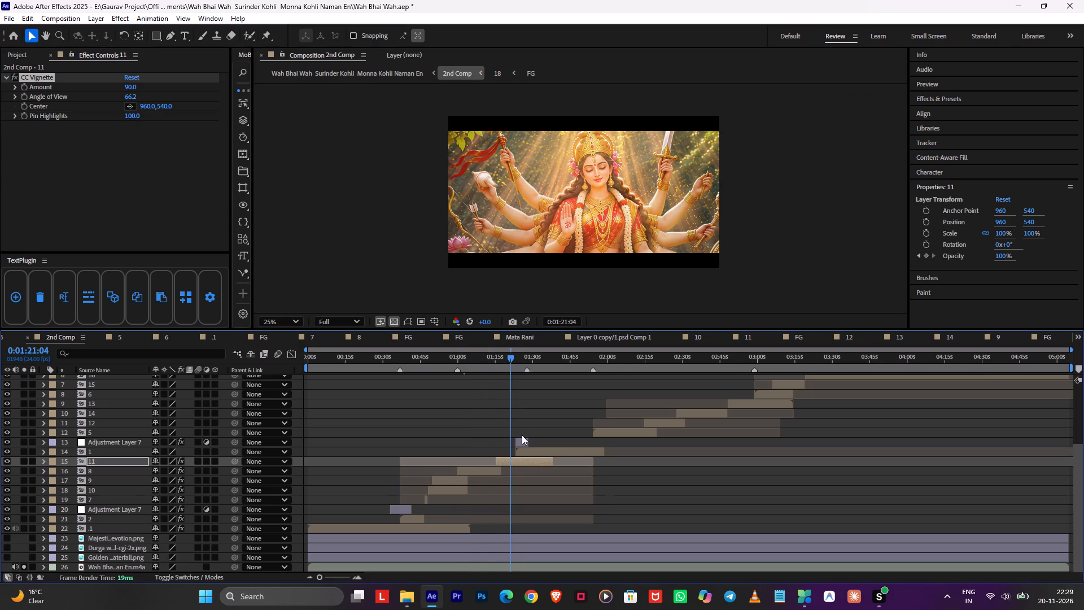
Paste the CC Vignette onto layer 1 at about 0:01:34 and layer 5 at about 0:02:03.
{"action": "left_click", "coordinate": [543, 363]}
{"action": "left_click", "coordinate": [540, 451]}
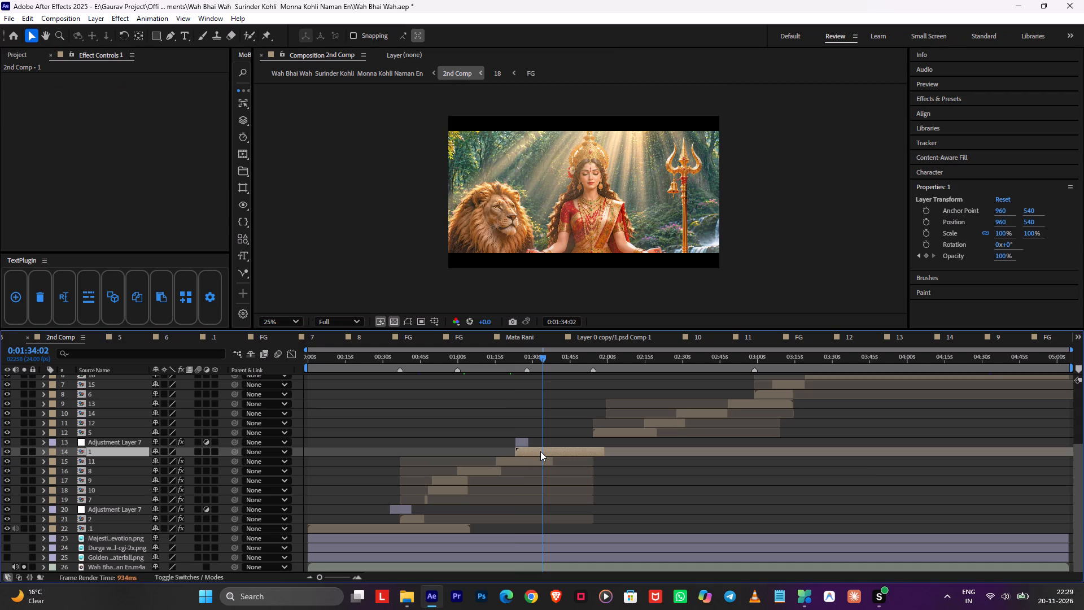
{"action": "key", "text": "ctrl+v"}
{"action": "left_click", "coordinate": [615, 366]}
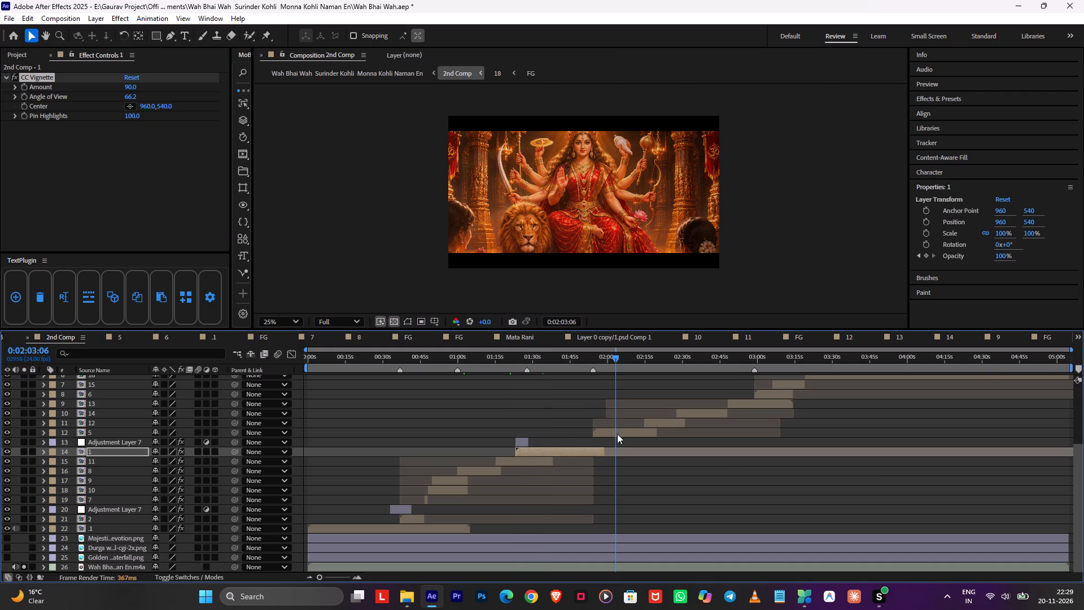
{"action": "left_click", "coordinate": [617, 432]}
{"action": "key", "text": "ctrl+v"}
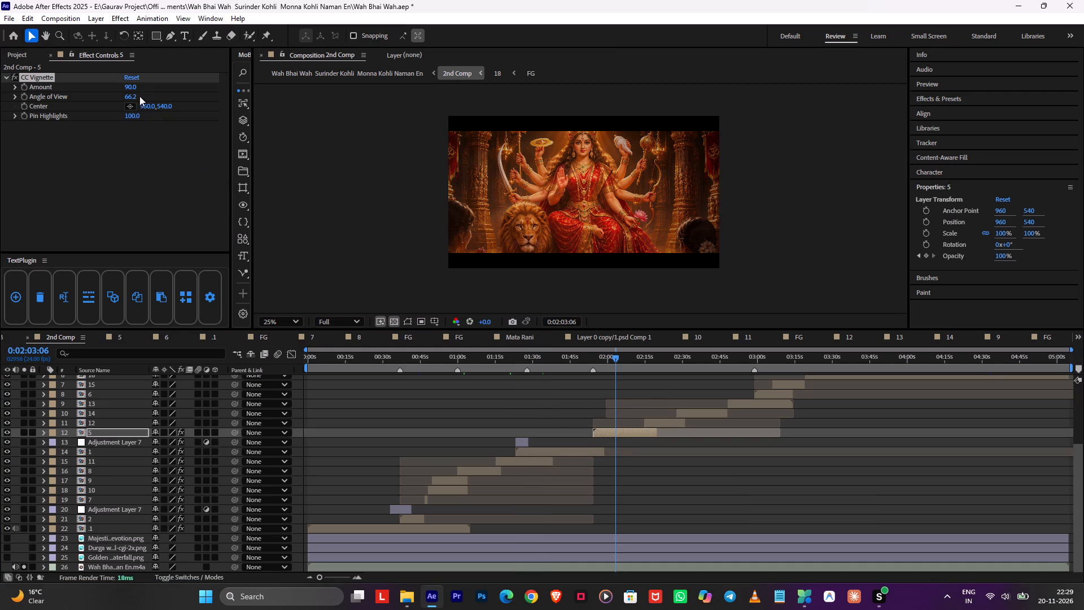
Set layer 5's CC Vignette Amount to 31 and Angle of View to 60.8.
{"action": "left_click_drag", "start_coordinate": [133, 88], "coordinate": [103, 91]}
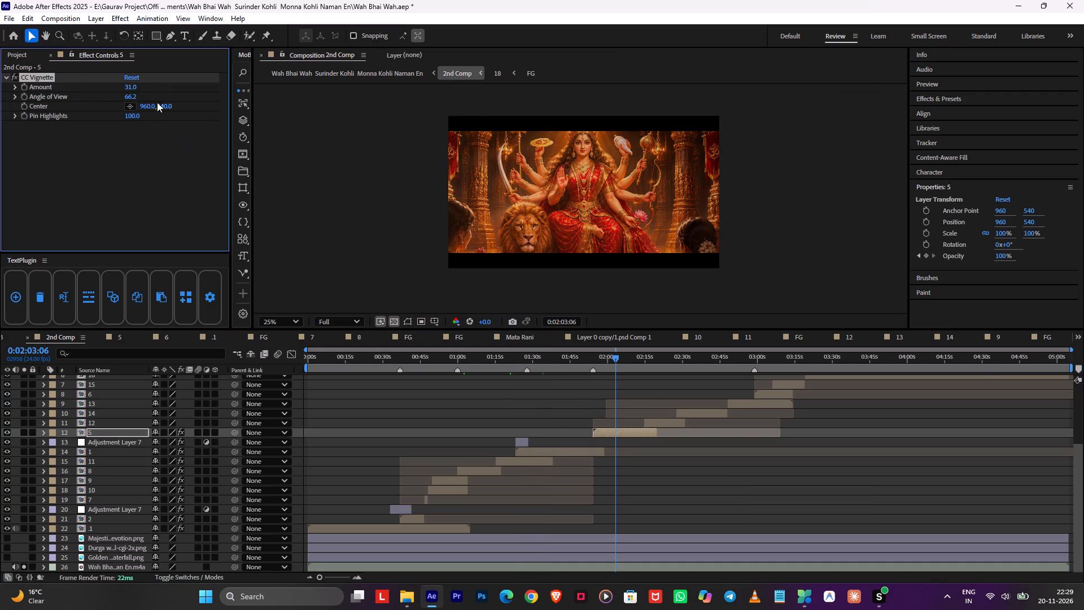
{"action": "left_click_drag", "start_coordinate": [129, 95], "coordinate": [103, 100]}
Copy layer 5's CC Vignette and paste it onto layers 12, 14 and 13.
{"action": "left_click", "coordinate": [51, 78]}
{"action": "key", "text": "ctrl+c"}
{"action": "left_click", "coordinate": [653, 363]}
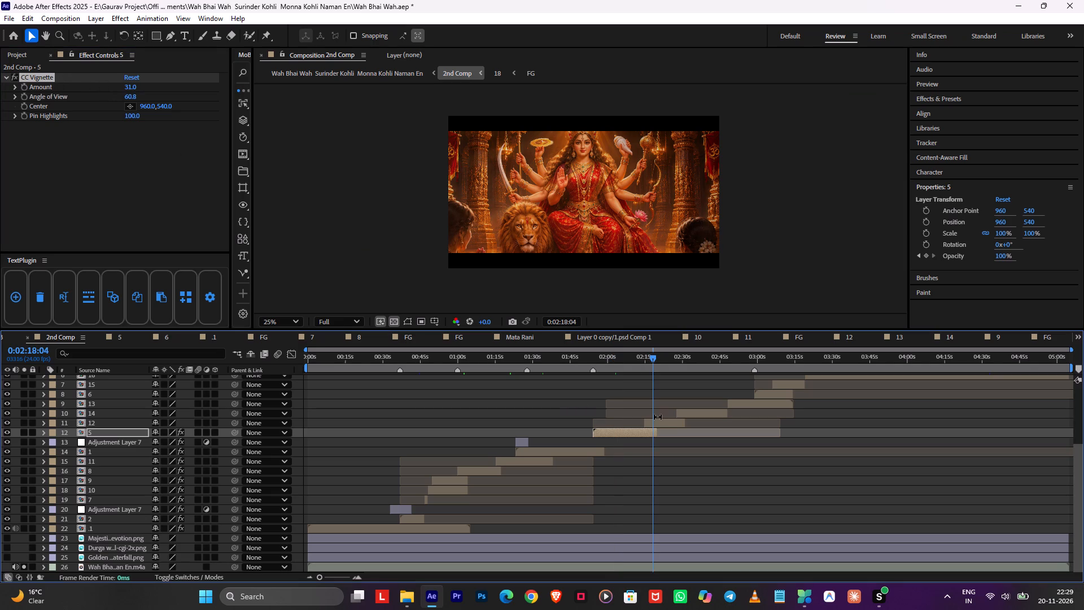
{"action": "left_click", "coordinate": [658, 421]}
{"action": "key", "text": "ctrl+v"}
{"action": "left_click", "coordinate": [696, 417]}
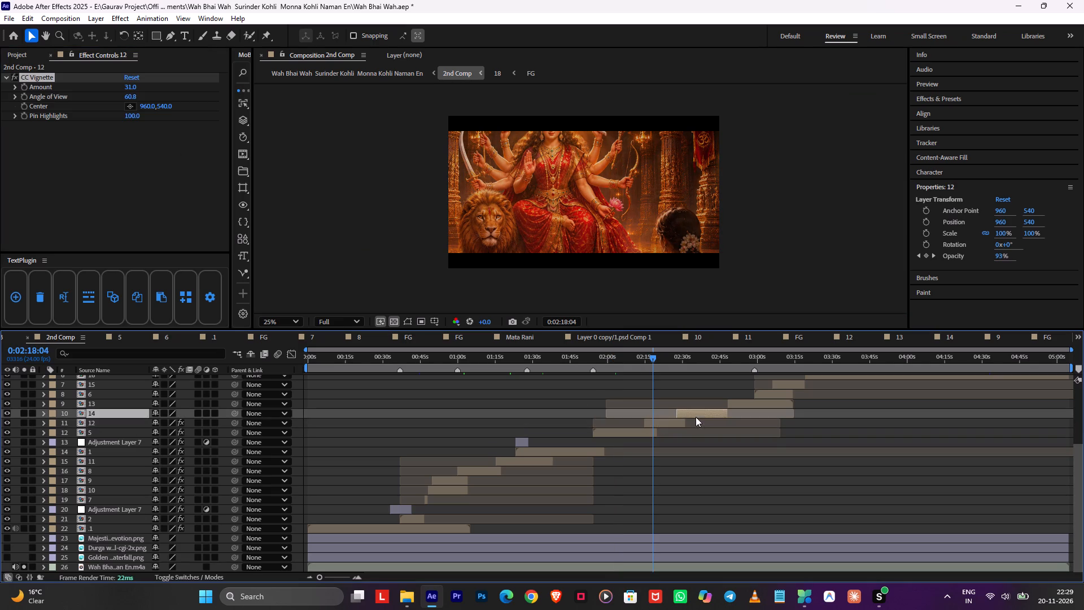
{"action": "key", "text": "ctrl+v"}
{"action": "left_click", "coordinate": [723, 360]}
{"action": "left_click", "coordinate": [742, 358]}
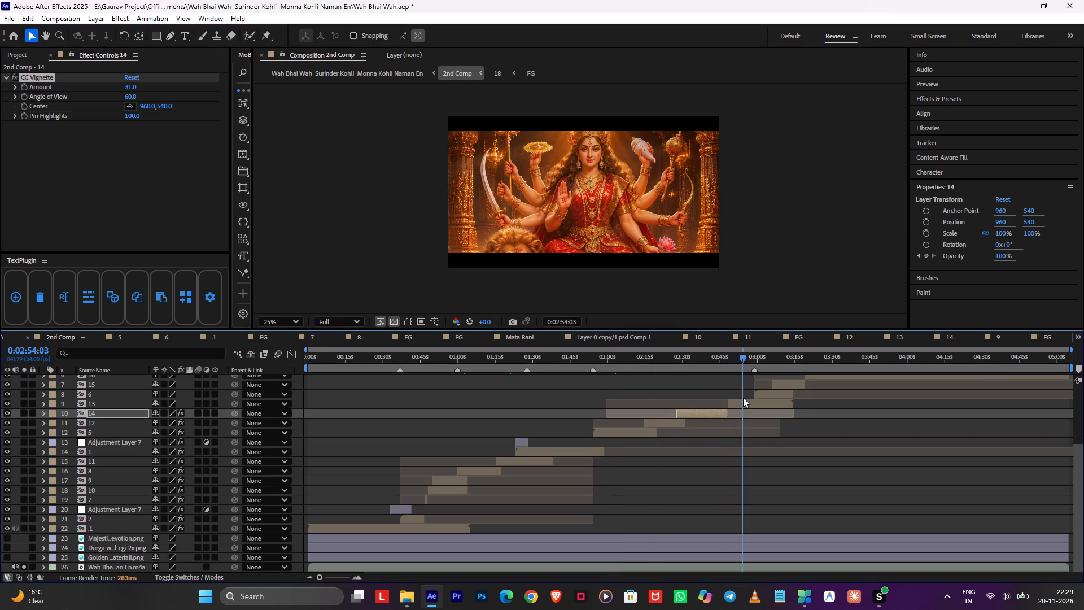
{"action": "left_click", "coordinate": [742, 401]}
{"action": "key", "text": "ctrl+v"}
Paste the copied CC Vignette onto layers 6, 15 and 16.
{"action": "left_click", "coordinate": [764, 355]}
{"action": "left_click", "coordinate": [771, 397]}
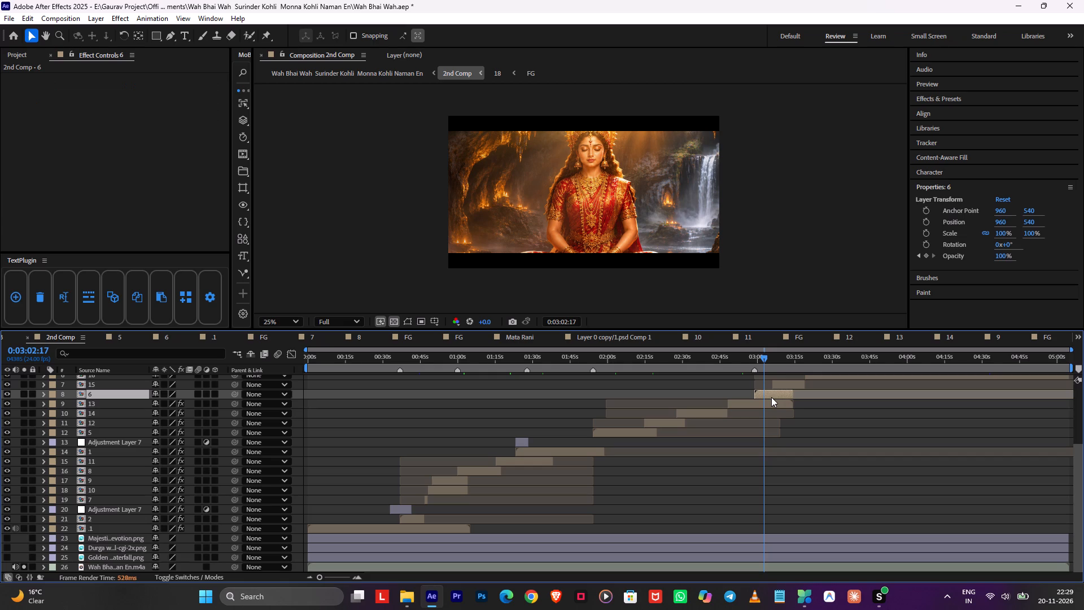
{"action": "key", "text": "ctrl+v"}
{"action": "left_click", "coordinate": [784, 378]}
{"action": "left_click", "coordinate": [785, 383]}
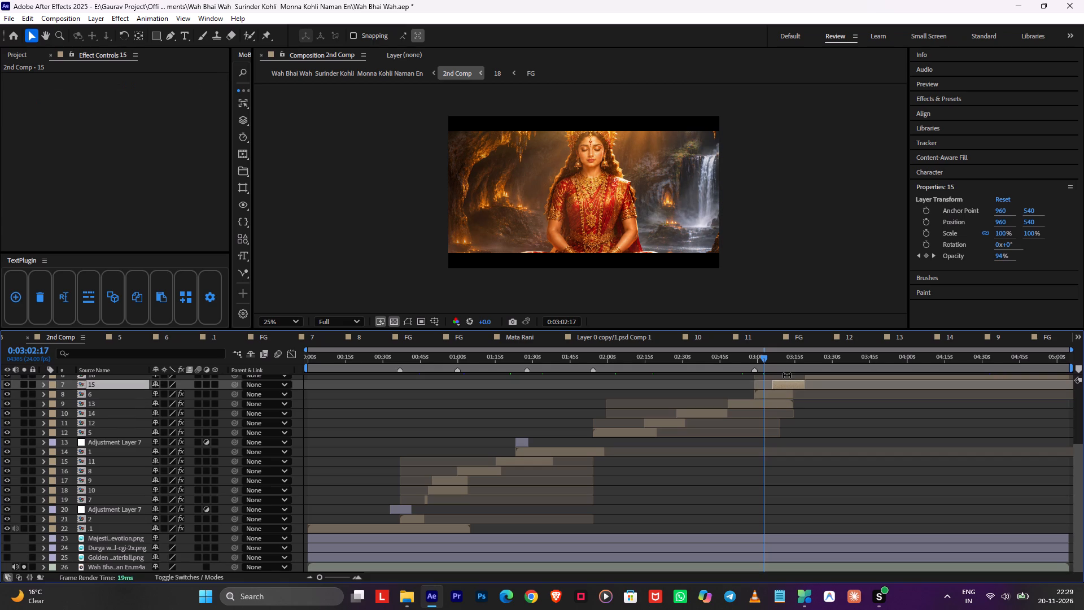
{"action": "key", "text": "ctrl+v"}
{"action": "left_click", "coordinate": [786, 364]}
{"action": "left_click", "coordinate": [817, 359]}
{"action": "scroll", "coordinate": [820, 385], "scroll_direction": "up", "scroll_amount": 1}
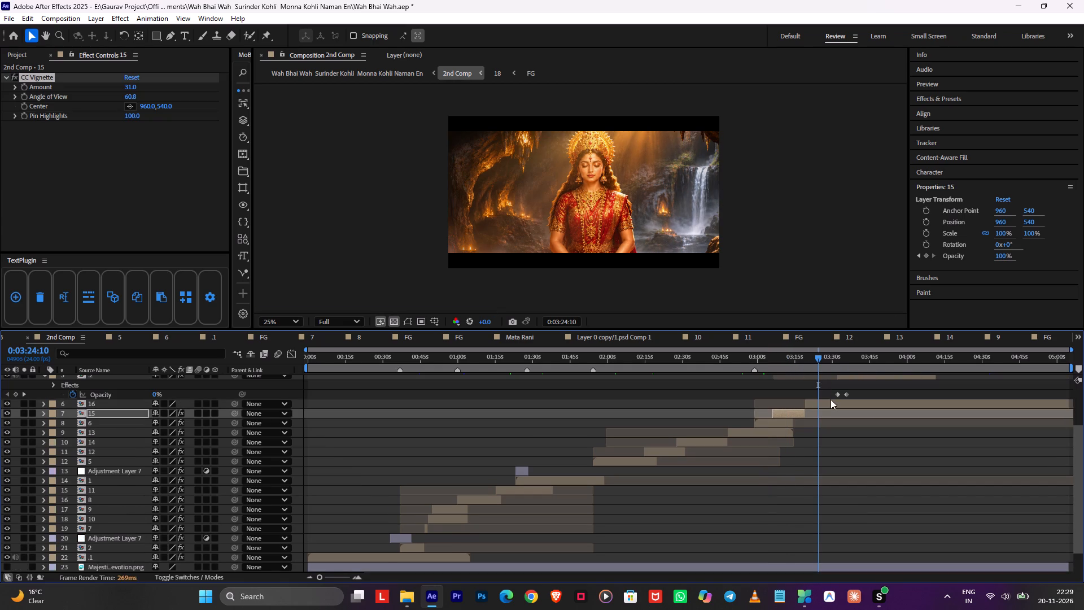
{"action": "left_click", "coordinate": [831, 399]}
{"action": "key", "text": "ctrl+v"}
Paste the CC Vignette onto layer 3 at about 0:04:10 and layer 18 at about 0:04:31.
{"action": "left_click", "coordinate": [864, 363]}
{"action": "scroll", "coordinate": [880, 387], "scroll_direction": "up", "scroll_amount": 1}
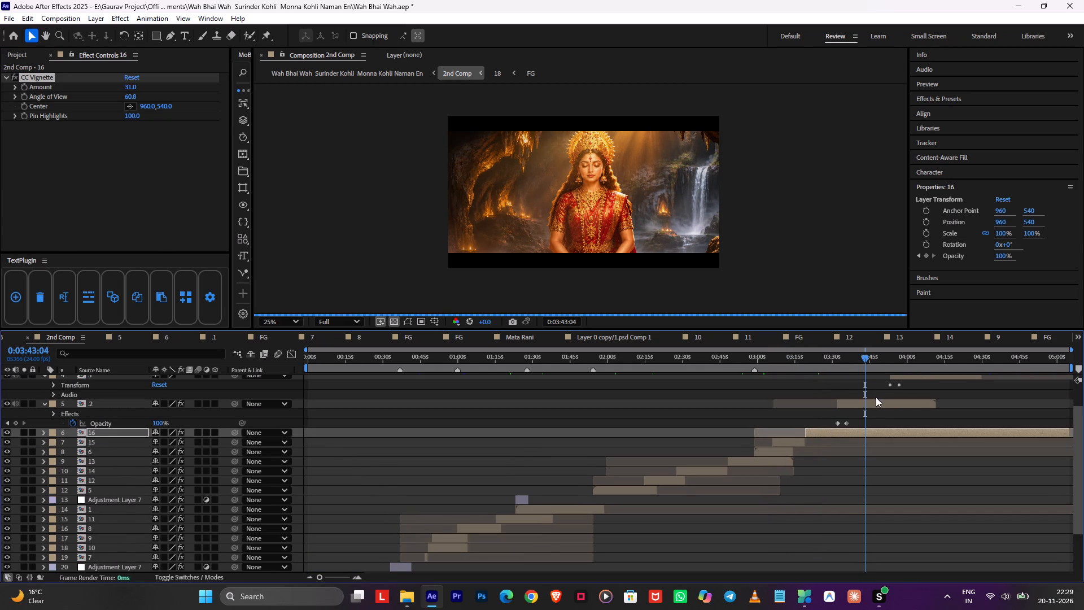
{"action": "left_click", "coordinate": [872, 404]}
{"action": "scroll", "coordinate": [906, 397], "scroll_direction": "up", "scroll_amount": 3}
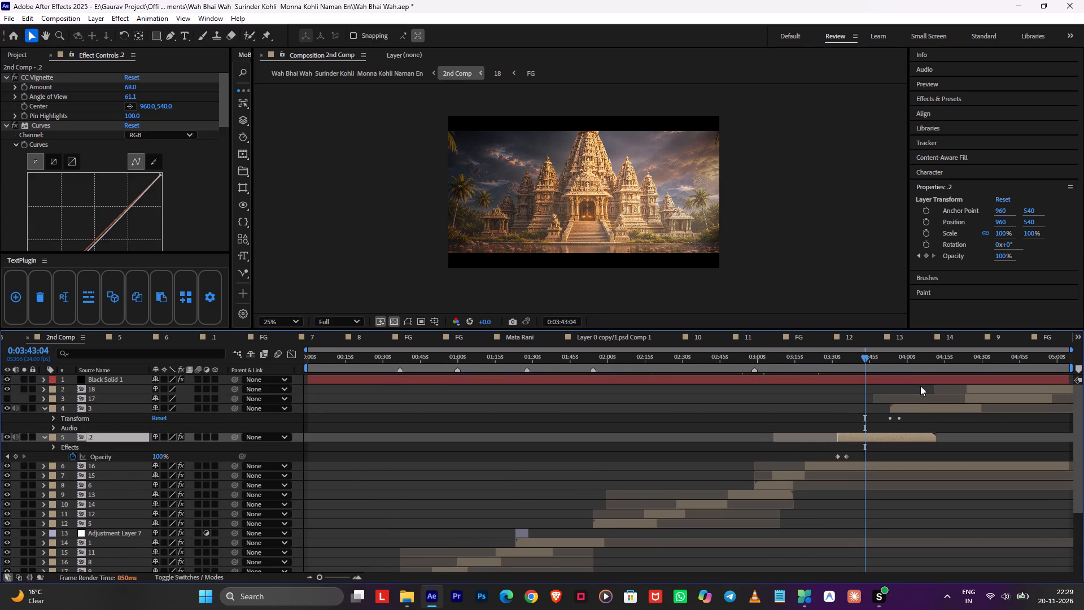
{"action": "left_click", "coordinate": [925, 373]}
{"action": "left_click", "coordinate": [933, 359]}
{"action": "left_click", "coordinate": [934, 411]}
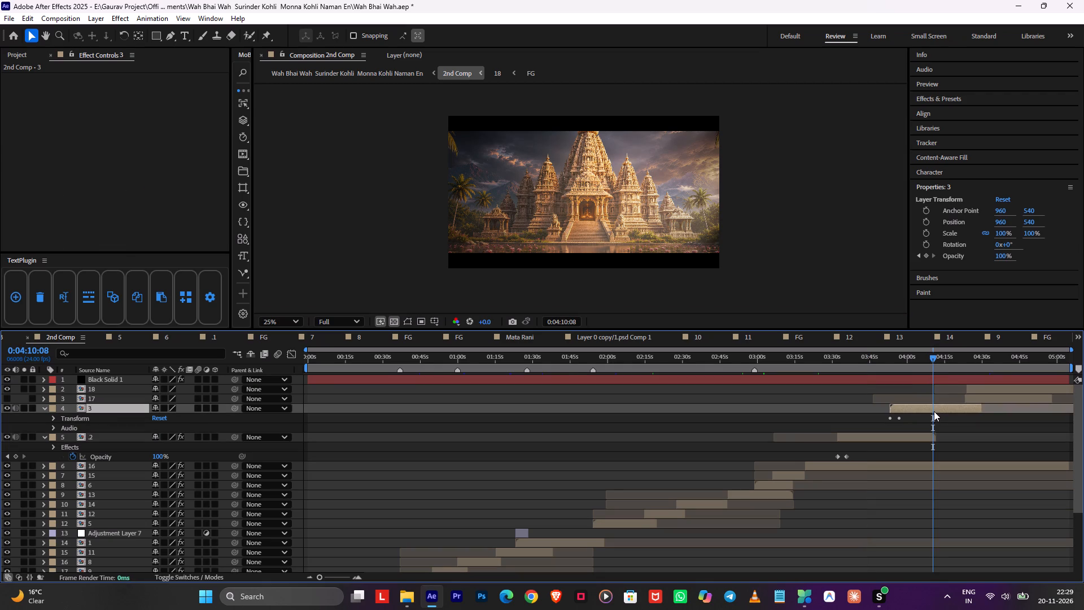
{"action": "key", "text": "ctrl+v"}
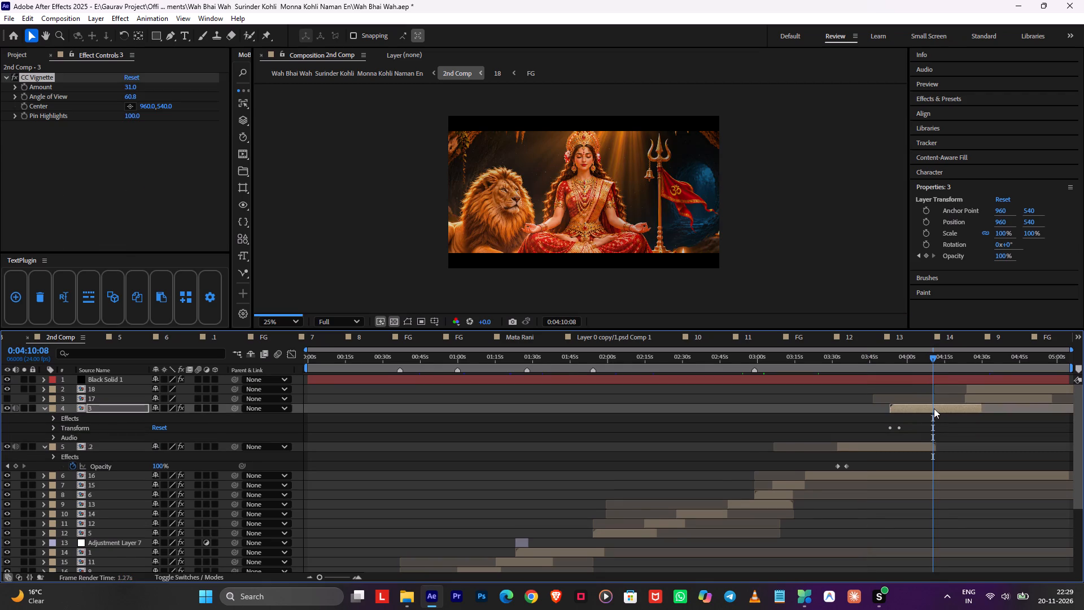
{"action": "left_click", "coordinate": [986, 366]}
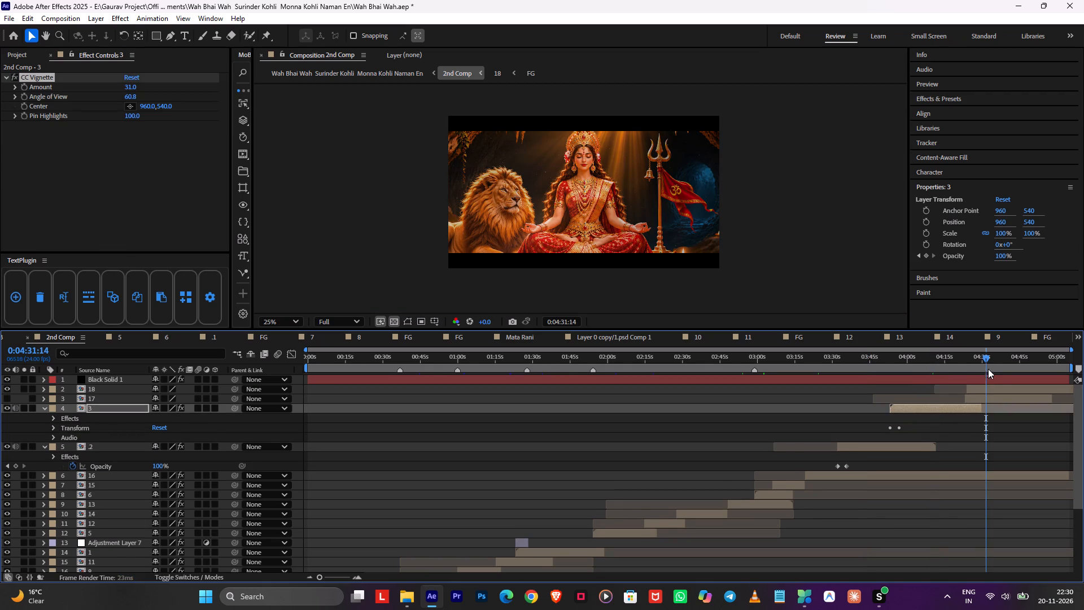
{"action": "left_click", "coordinate": [993, 390]}
{"action": "key", "text": "ctrl+v"}
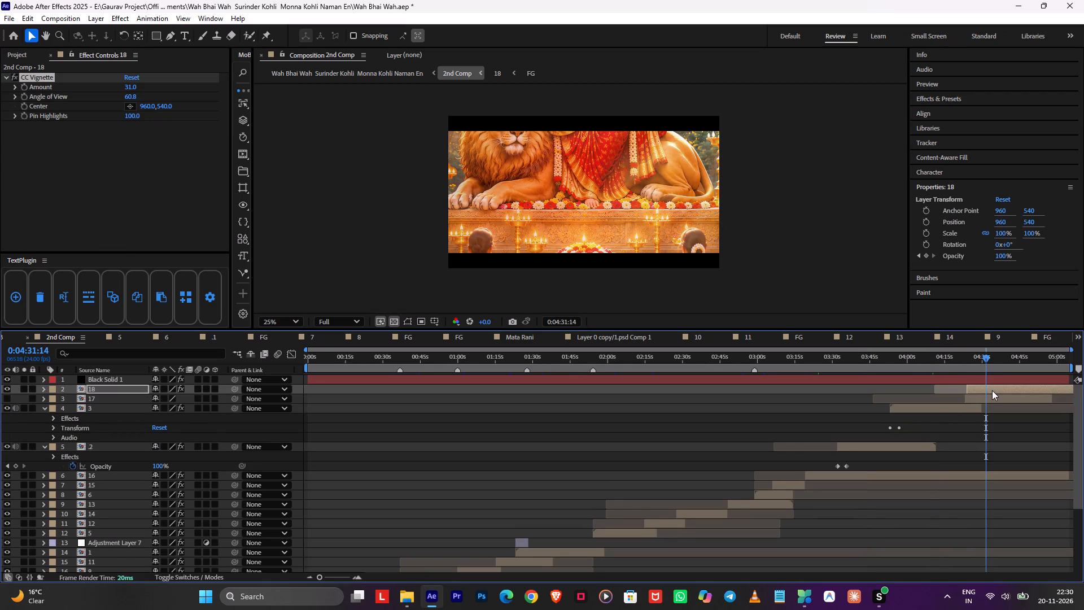
Hide the Black Solid 1 letterbox layer and collapse the expanded layer properties.
{"action": "left_click", "coordinate": [7, 381]}
{"action": "left_click", "coordinate": [378, 408]}
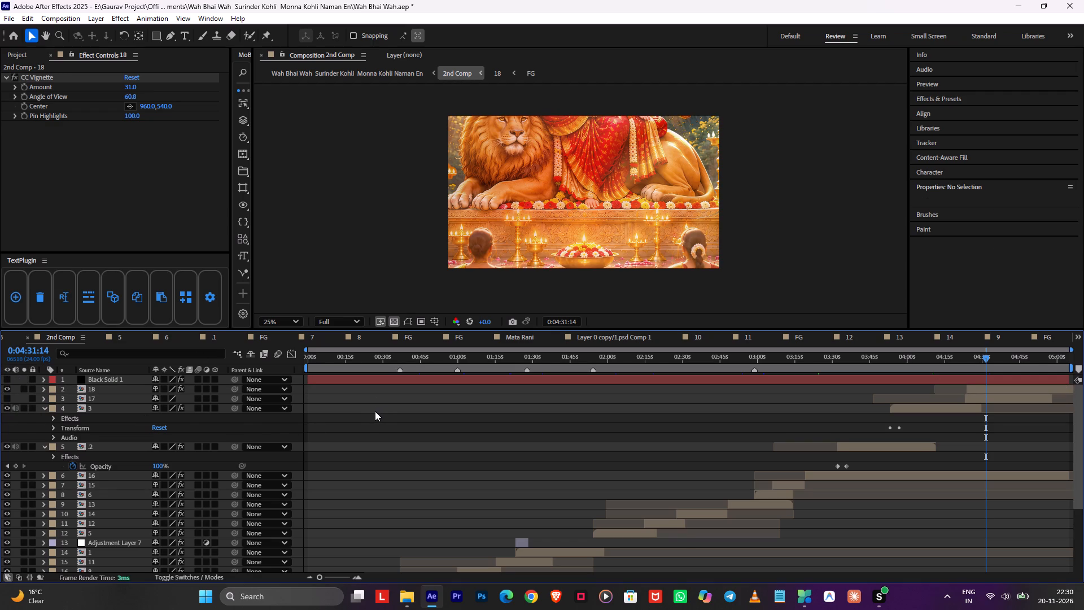
{"action": "key", "text": "u"}
{"action": "key", "text": "u"}
{"action": "left_click", "coordinate": [373, 413]}
{"action": "key", "text": "u"}
{"action": "scroll", "coordinate": [373, 413], "scroll_direction": "down", "scroll_amount": 5}
{"action": "scroll", "coordinate": [373, 413], "scroll_direction": "up", "scroll_amount": 1}
{"action": "scroll", "coordinate": [373, 413], "scroll_direction": "down", "scroll_amount": 6}
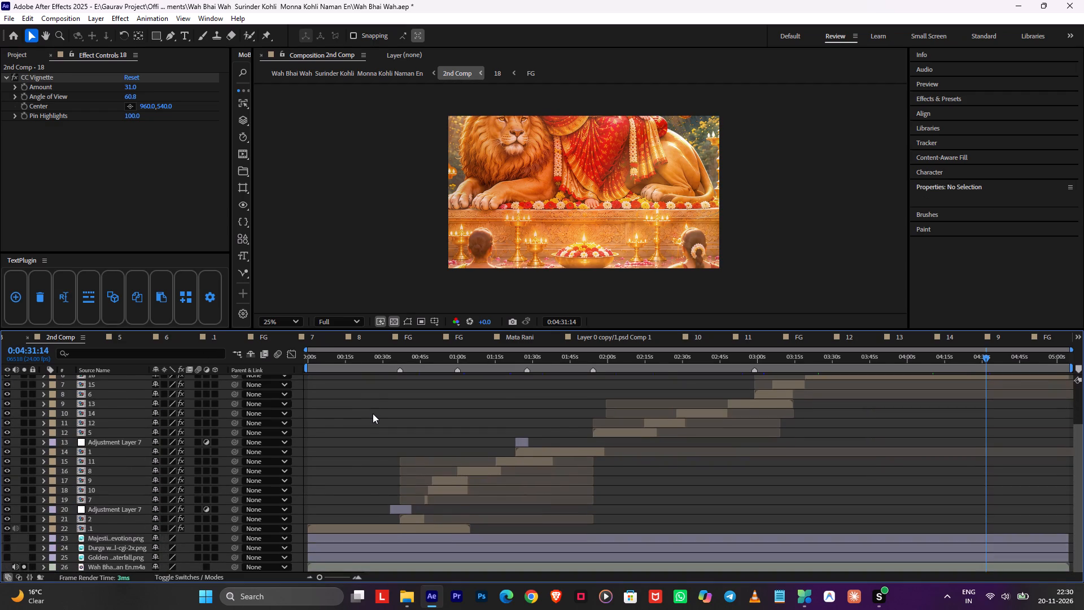
Return to the start of 2nd Comp and add the comp to the render queue.
{"action": "left_click_drag", "start_coordinate": [375, 362], "coordinate": [38, 403]}
{"action": "left_click", "coordinate": [338, 428]}
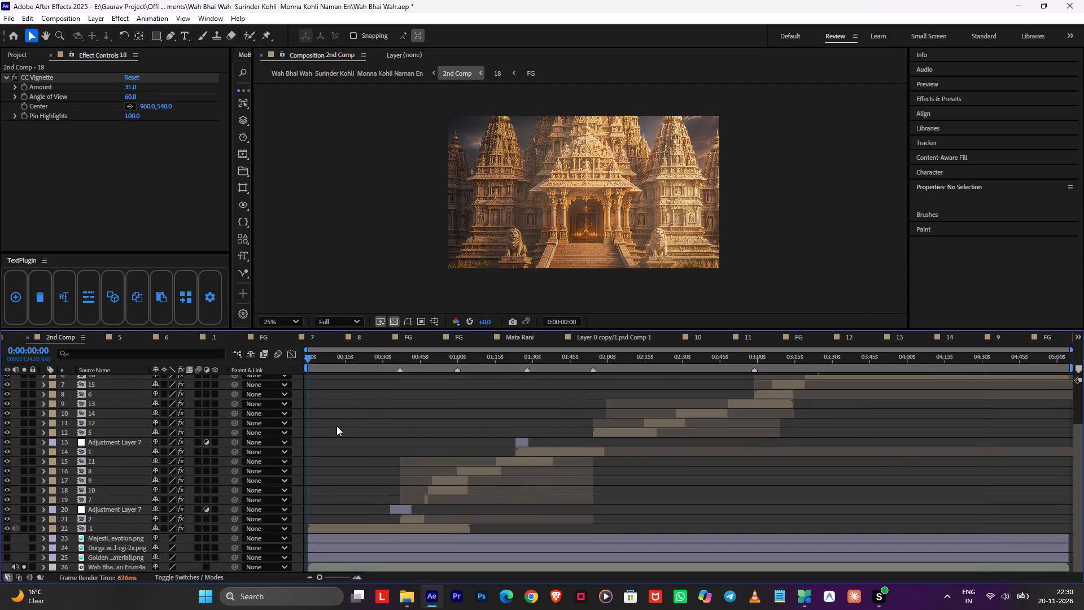
{"action": "key", "text": "ctrl+m"}
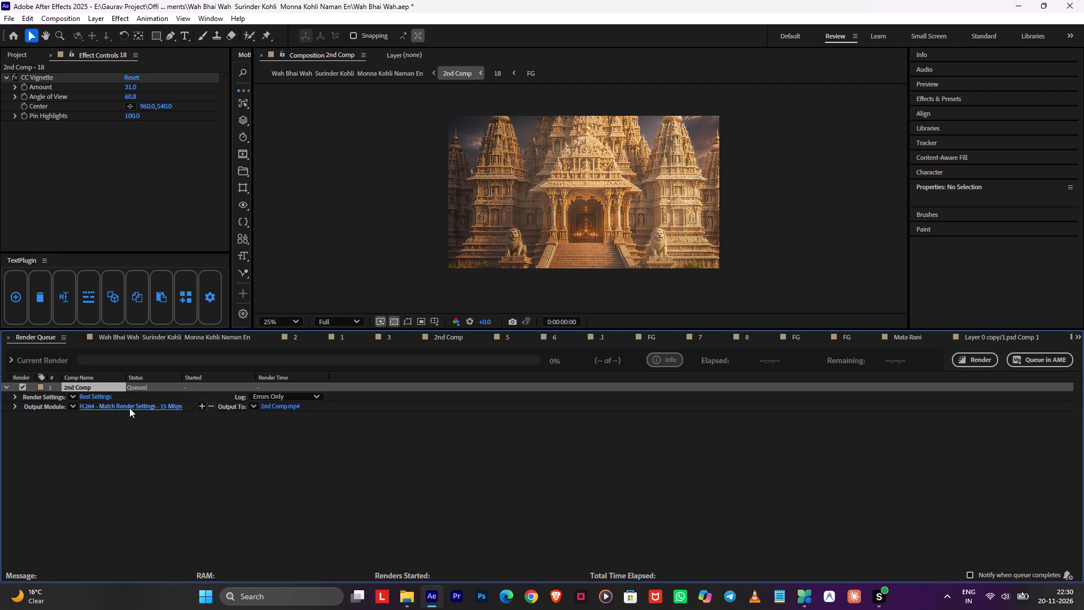
Set the output module's H.264 target bitrate to 30 Mbps.
{"action": "left_click", "coordinate": [129, 408]}
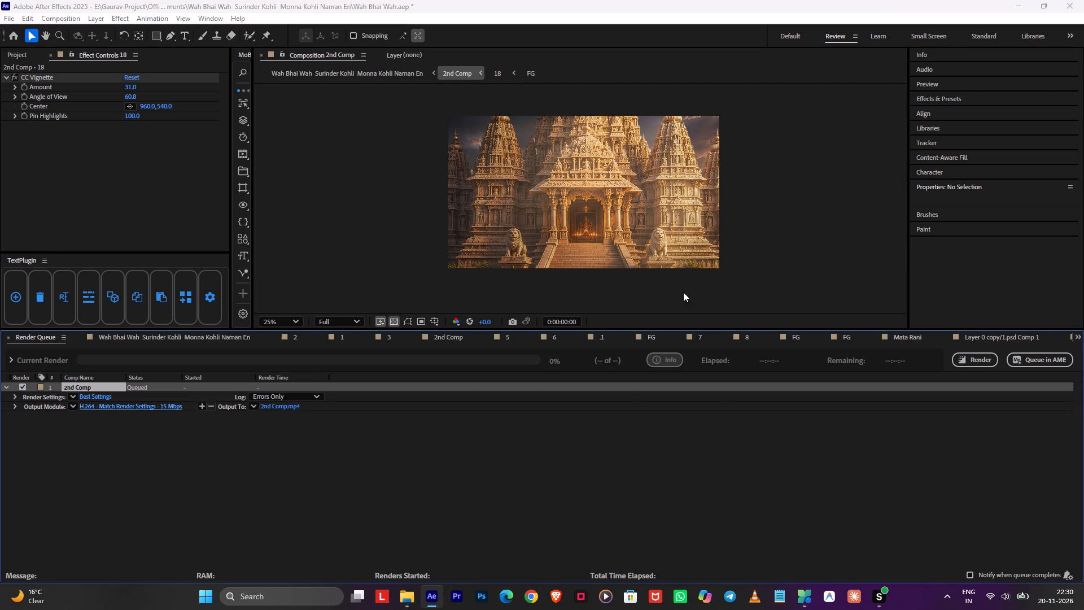
{"action": "left_click", "coordinate": [640, 211]}
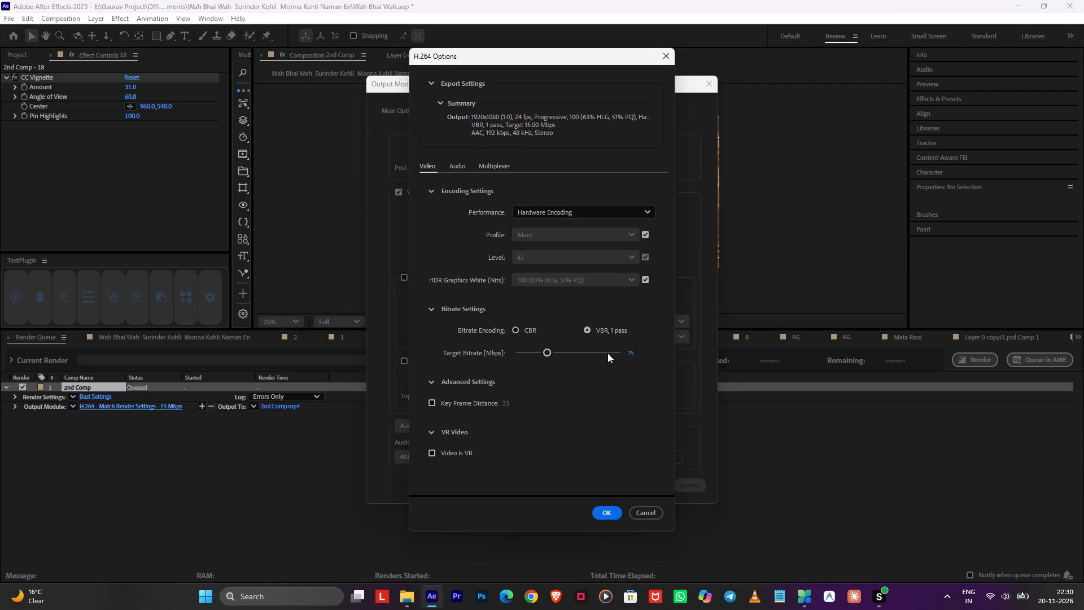
{"action": "left_click", "coordinate": [640, 347]}
{"action": "left_click", "coordinate": [625, 355]}
{"action": "left_click", "coordinate": [629, 355]}
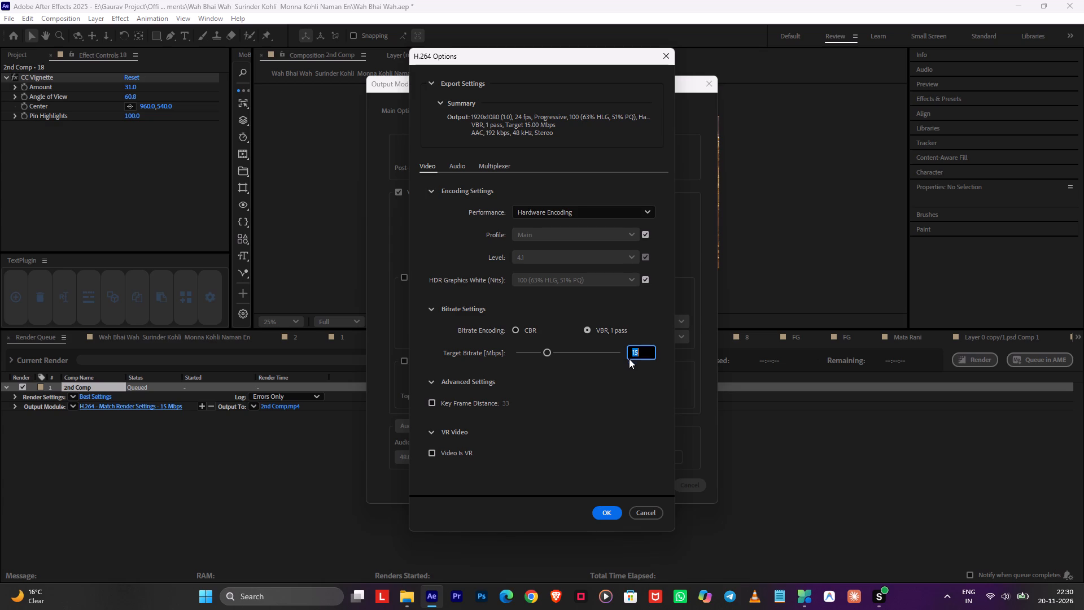
{"action": "key", "text": "3"}
{"action": "key", "text": "0"}
{"action": "left_click", "coordinate": [612, 511]}
{"action": "left_click", "coordinate": [649, 478]}
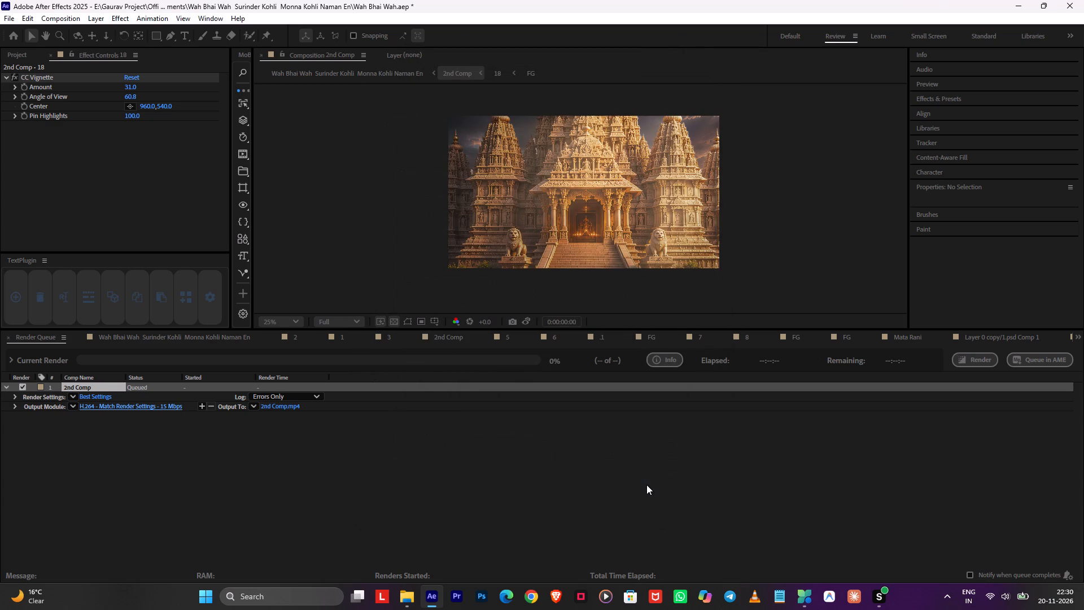
Set the output to 2nd Comp.mp4 in the Downloads folder and start the render.
{"action": "left_click", "coordinate": [281, 407]}
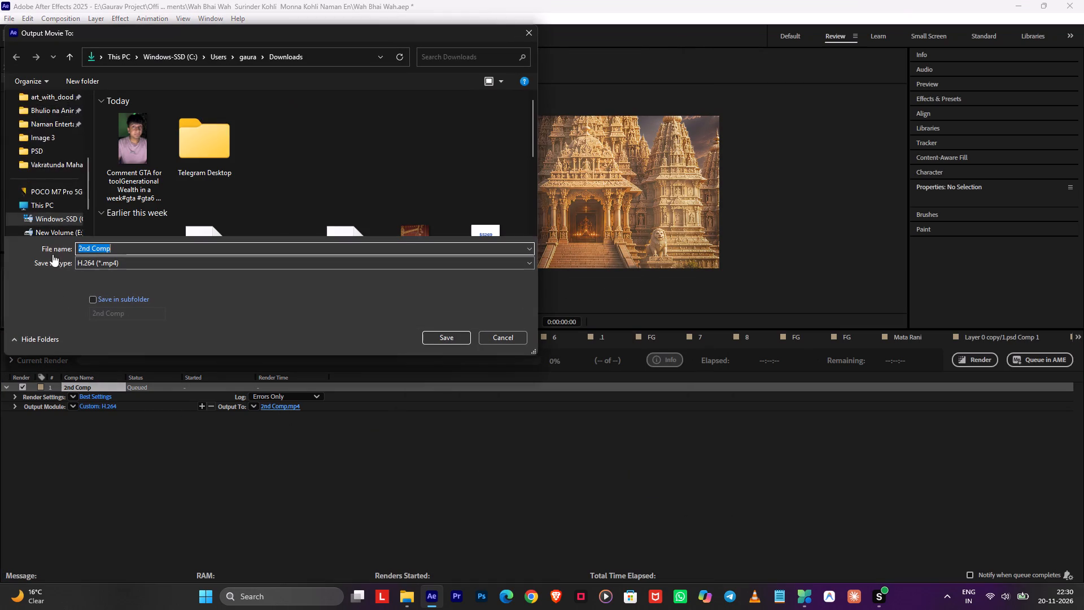
{"action": "scroll", "coordinate": [43, 157], "scroll_direction": "up", "scroll_amount": 3}
{"action": "left_click", "coordinate": [47, 168]}
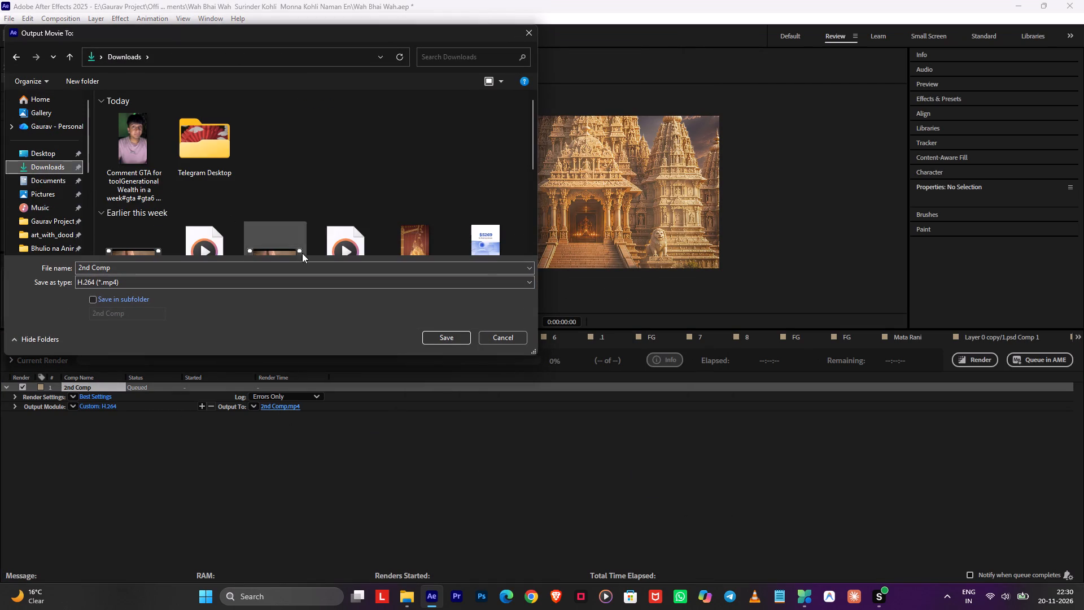
{"action": "left_click", "coordinate": [446, 342]}
{"action": "left_click", "coordinate": [974, 356]}
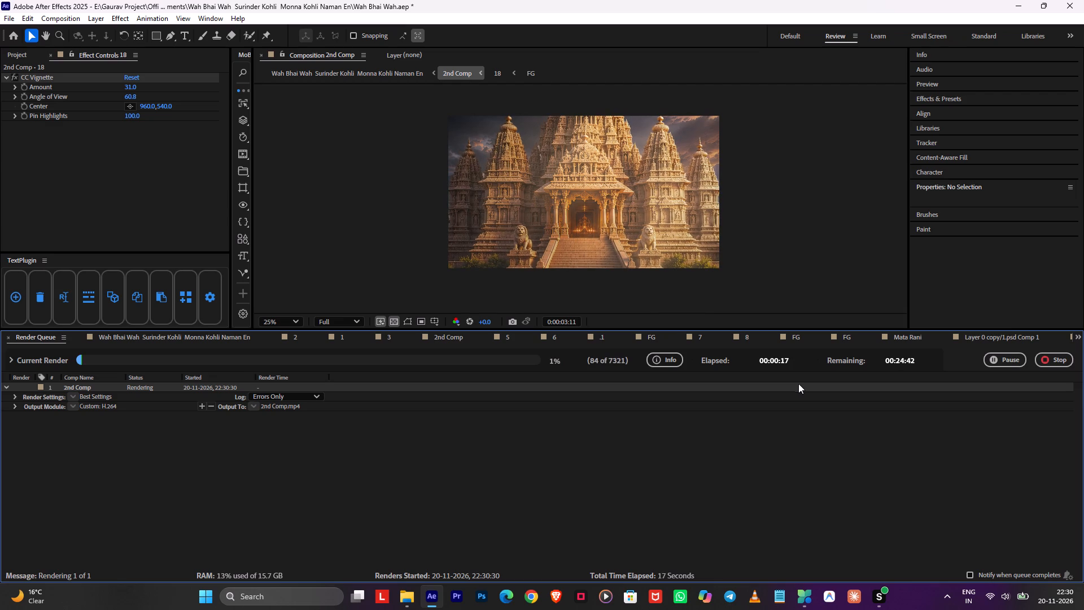
Switch to Microsoft PC Manager and run PC boost twice to free memory during the render.
{"action": "left_click", "coordinate": [808, 589]}
{"action": "left_click", "coordinate": [889, 372]}
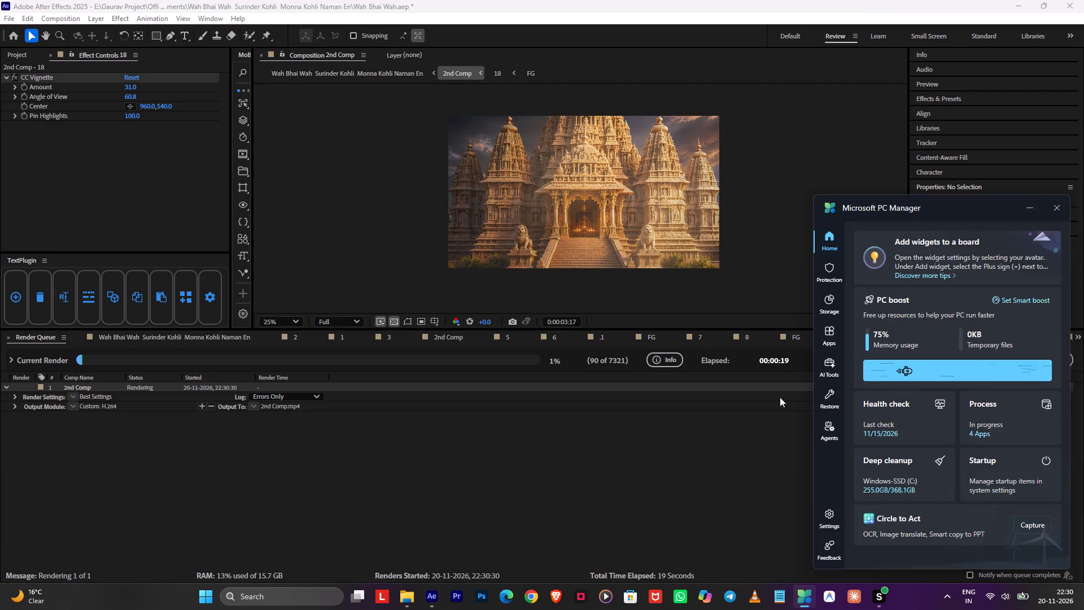
{"action": "left_click", "coordinate": [694, 426]}
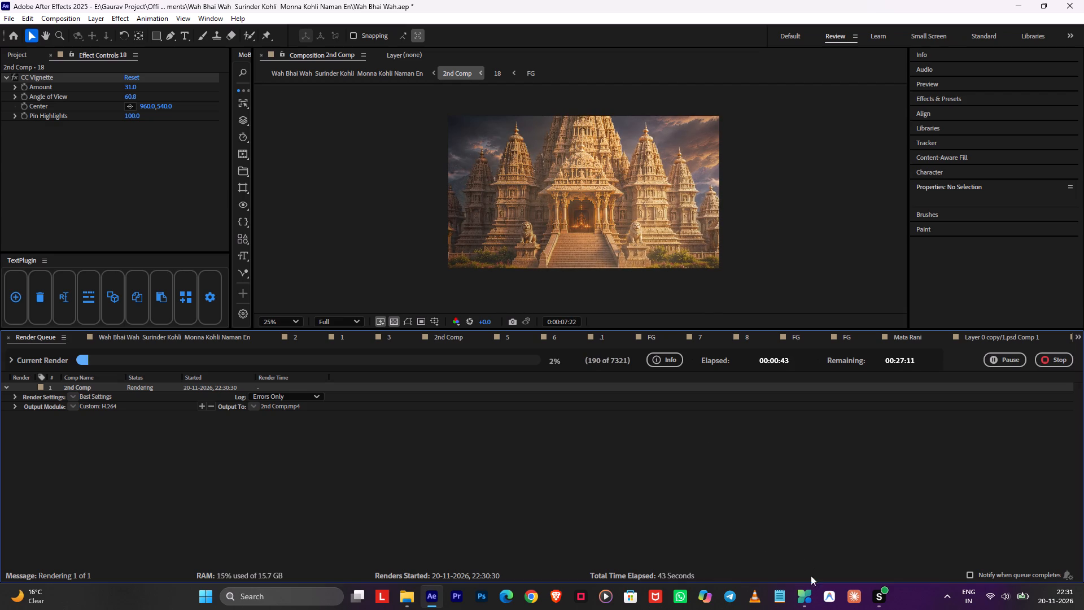
{"action": "left_click", "coordinate": [801, 599]}
{"action": "left_click", "coordinate": [899, 361]}
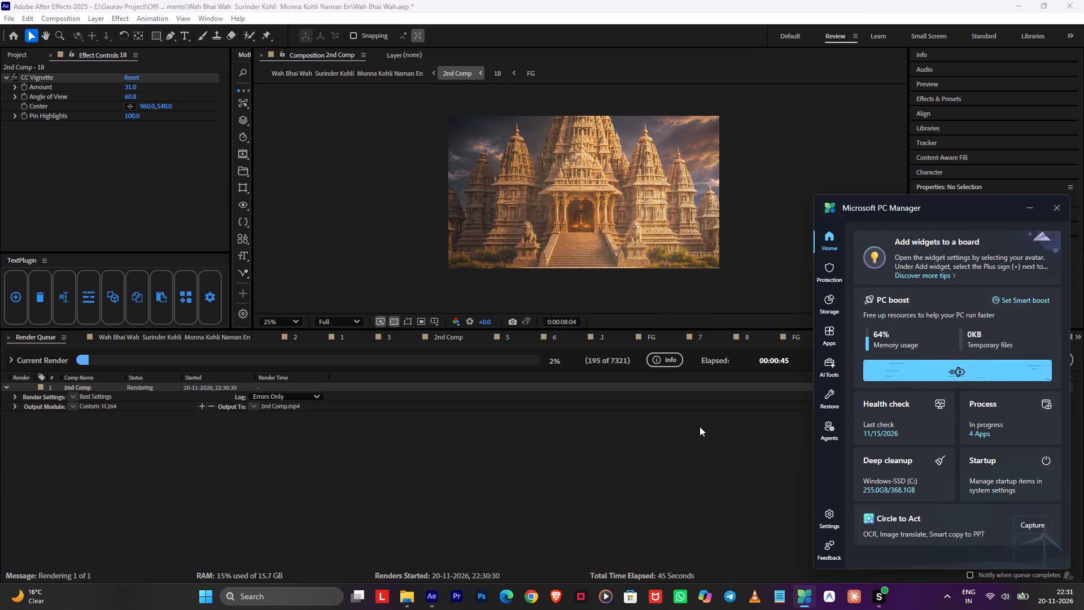
In PC Manager's process management, end Microsoft Edge, MicrosoftStartFeedProvider, Microsoft Phone Link and NahimicSvc32.
{"action": "left_click", "coordinate": [979, 418]}
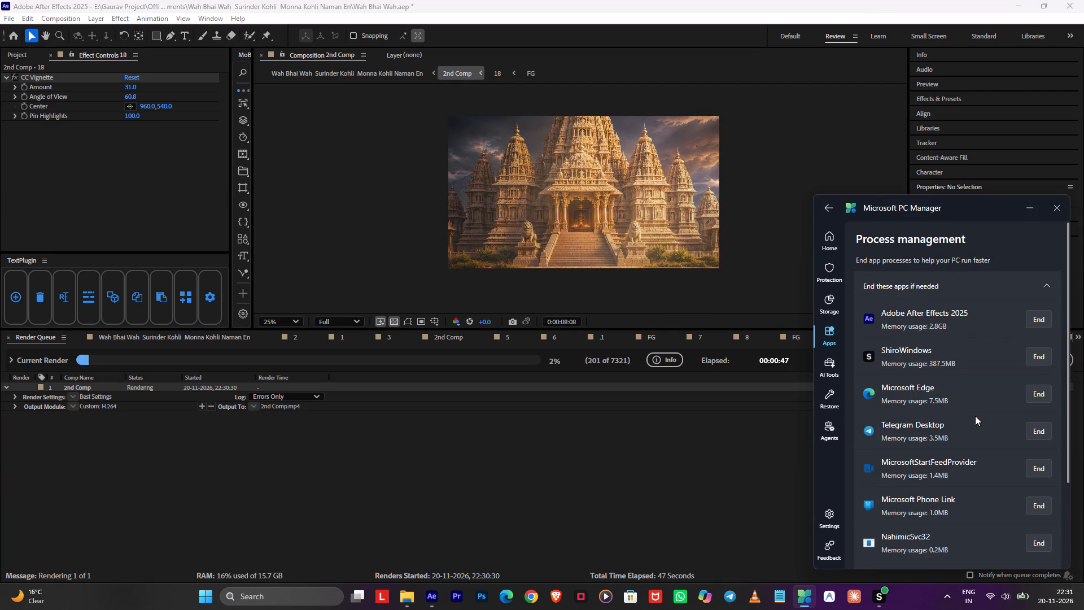
{"action": "left_click", "coordinate": [1031, 393]}
{"action": "key", "text": "space"}
{"action": "left_click", "coordinate": [1028, 420]}
{"action": "left_click", "coordinate": [1026, 432]}
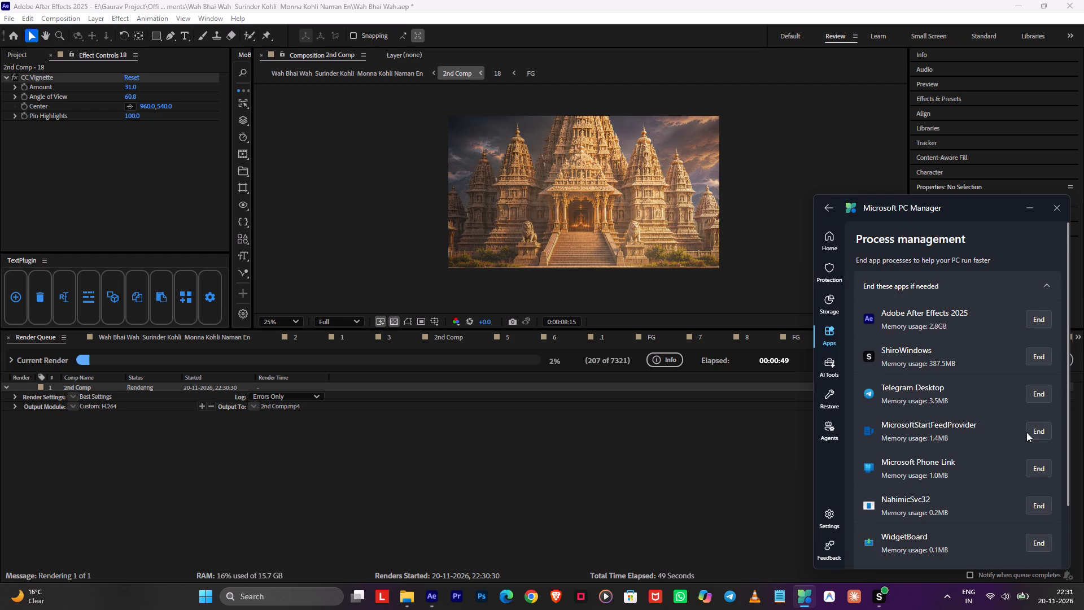
{"action": "key", "text": "space"}
{"action": "left_click", "coordinate": [1028, 429]}
{"action": "key", "text": "space"}
{"action": "left_click", "coordinate": [1032, 437]}
{"action": "key", "text": "space"}
{"action": "left_click", "coordinate": [1034, 441]}
{"action": "key", "text": "space"}
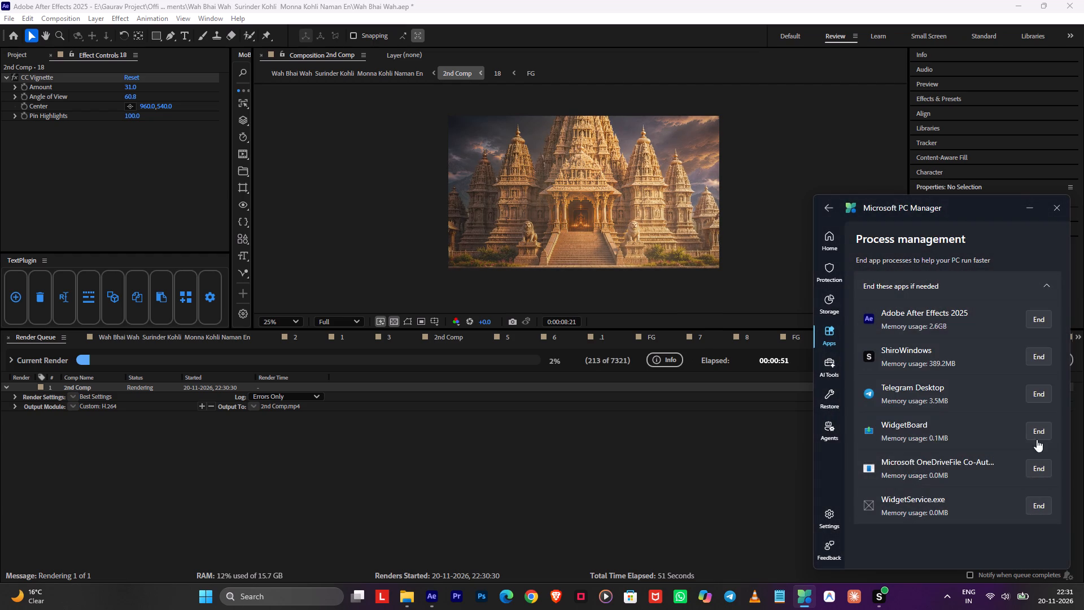
End WidgetBoard, the Microsoft OneDrive file co-authoring process, WidgetService.exe and Telegram Desktop, and return to After Effects.
{"action": "left_click", "coordinate": [1037, 437]}
{"action": "key", "text": "space"}
{"action": "left_click", "coordinate": [1037, 438]}
{"action": "key", "text": "space"}
{"action": "left_click", "coordinate": [1037, 439]}
{"action": "key", "text": "space"}
{"action": "left_click", "coordinate": [1044, 391]}
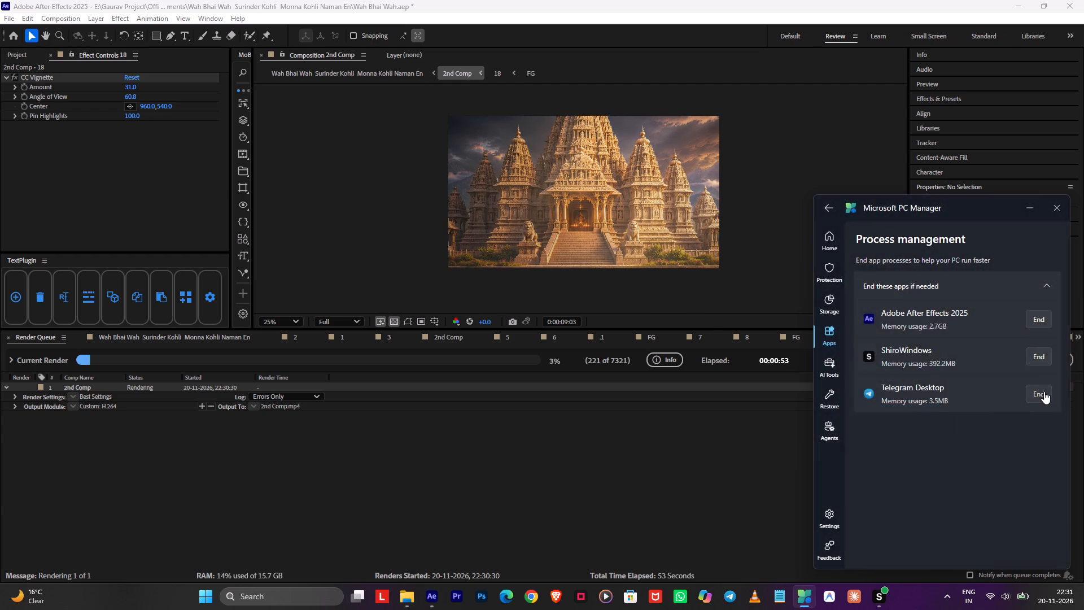
{"action": "key", "text": "space"}
{"action": "left_click", "coordinate": [513, 551]}
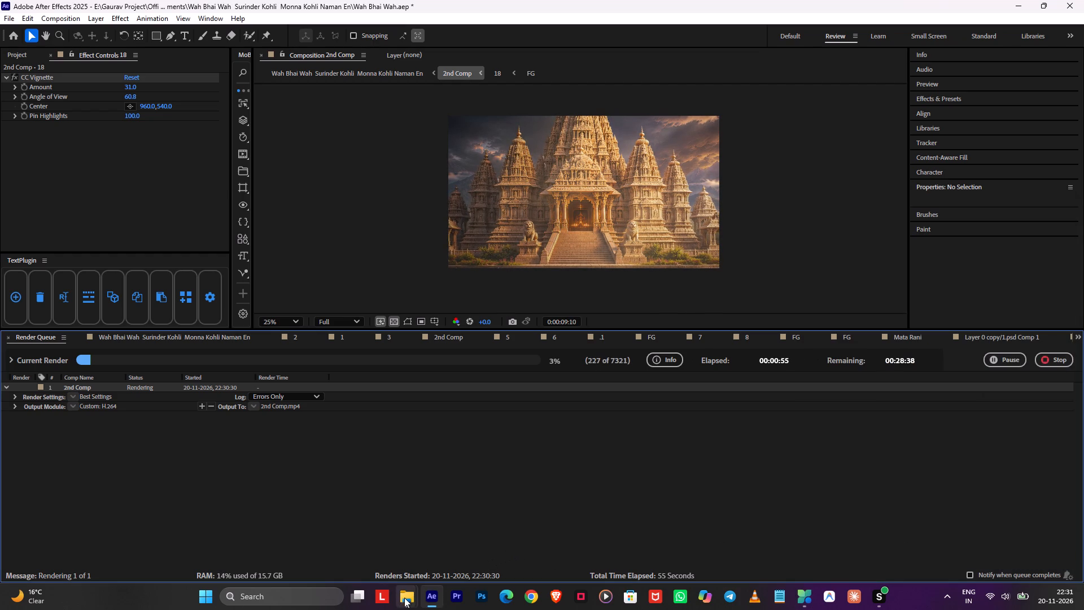
Switch to an open File Explorer window.
{"action": "left_click", "coordinate": [404, 598]}
{"action": "left_click", "coordinate": [403, 502]}
{"action": "left_click", "coordinate": [463, 499]}
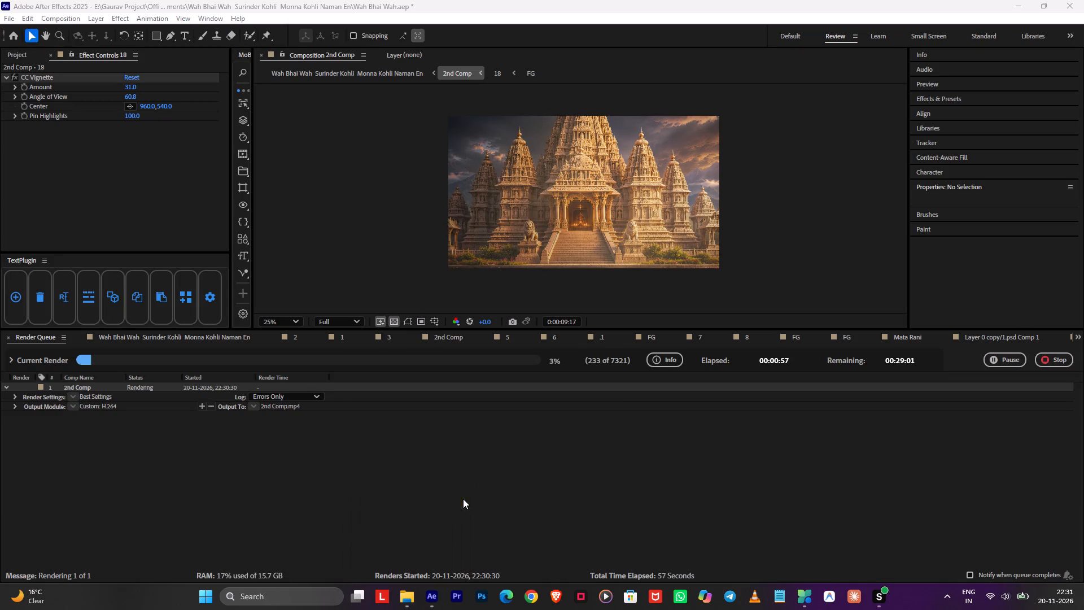
Switch to Microsoft PC Manager and run PC boost twice to free memory, returning to After Effects after each run.
{"action": "left_click", "coordinate": [805, 592]}
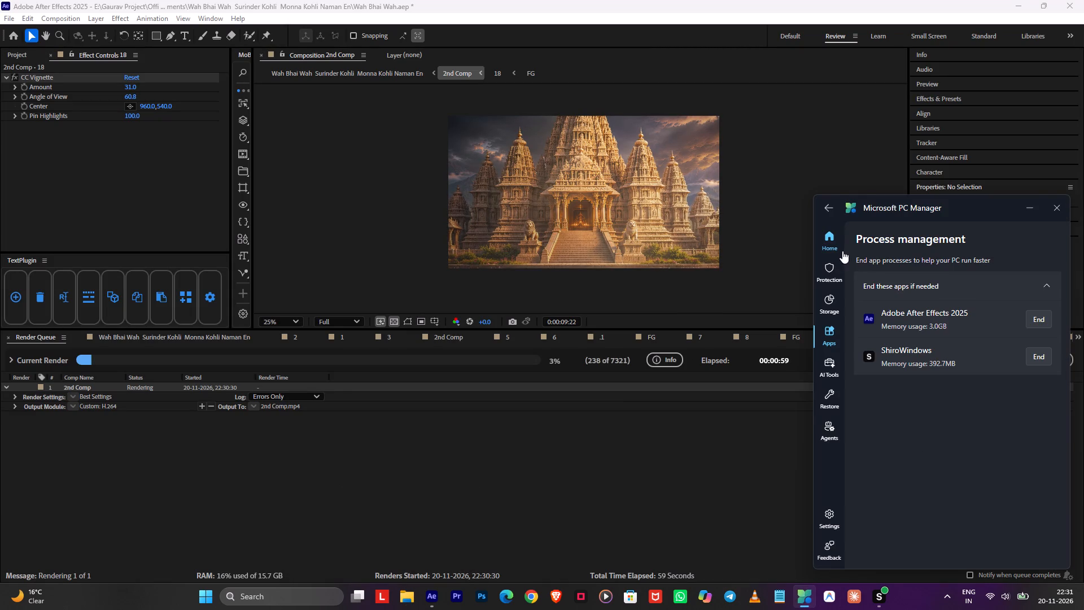
{"action": "left_click", "coordinate": [842, 251]}
{"action": "left_click", "coordinate": [884, 383]}
{"action": "left_click", "coordinate": [888, 367]}
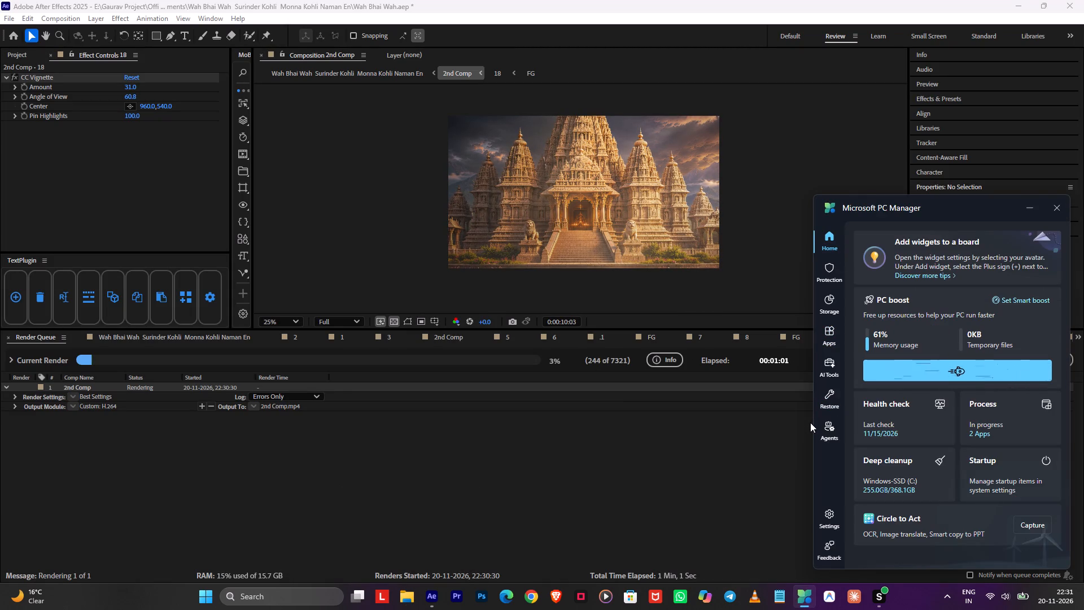
{"action": "left_click", "coordinate": [771, 425]}
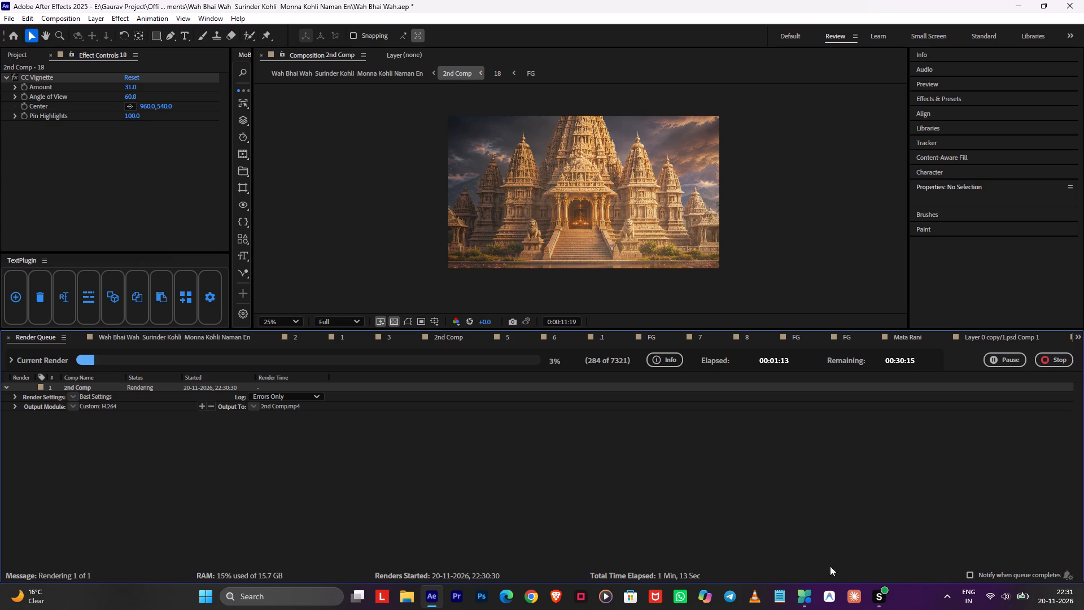
{"action": "left_click", "coordinate": [812, 591]}
{"action": "left_click", "coordinate": [894, 372]}
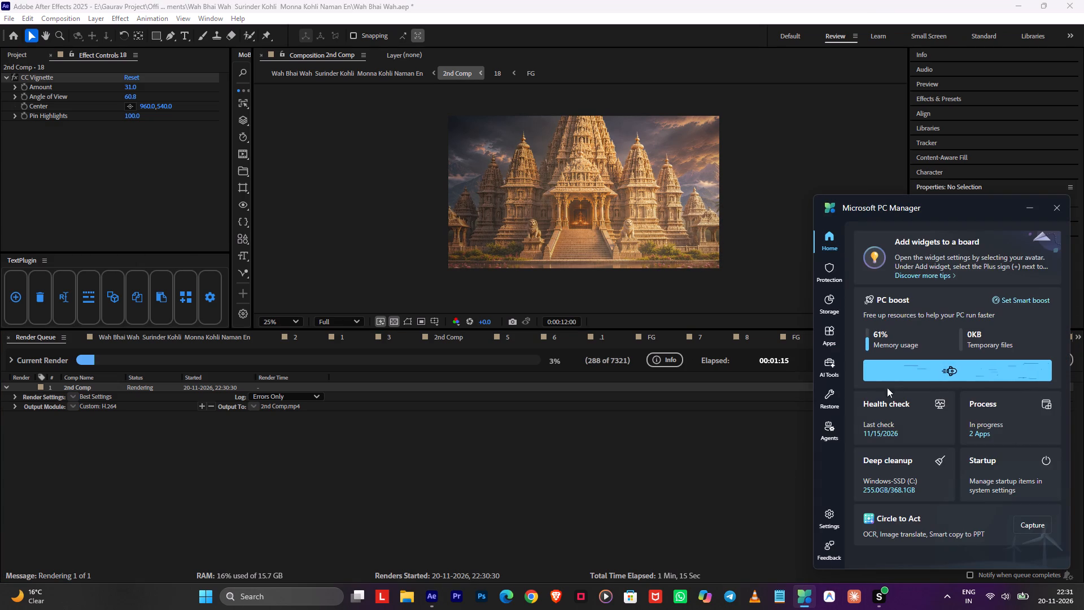
{"action": "left_click", "coordinate": [758, 454]}
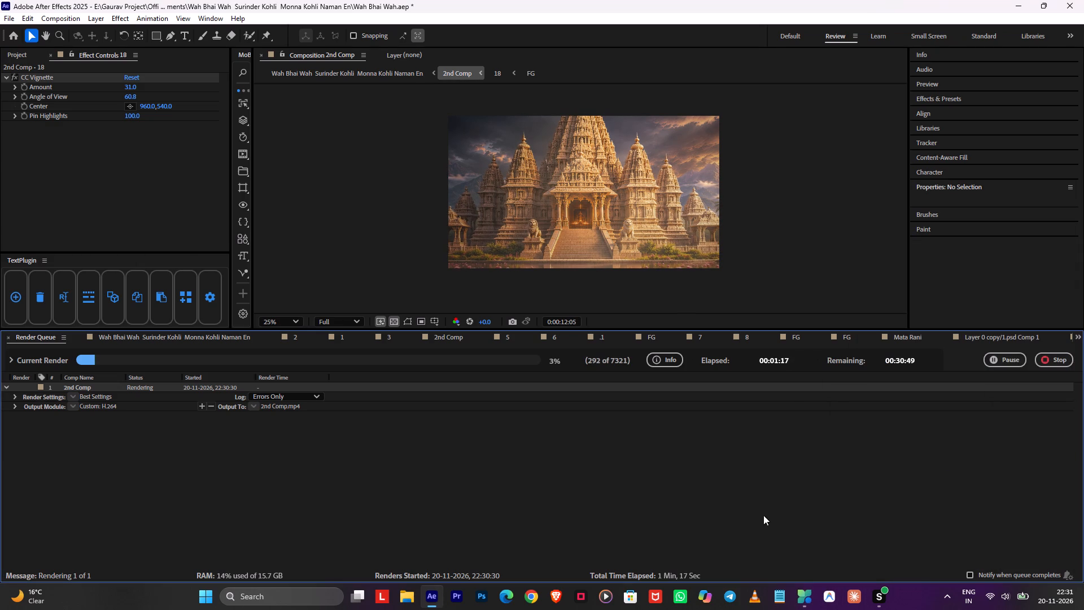
Launch Telegram Desktop while the 2nd Comp render continues.
{"action": "left_click", "coordinate": [721, 599]}
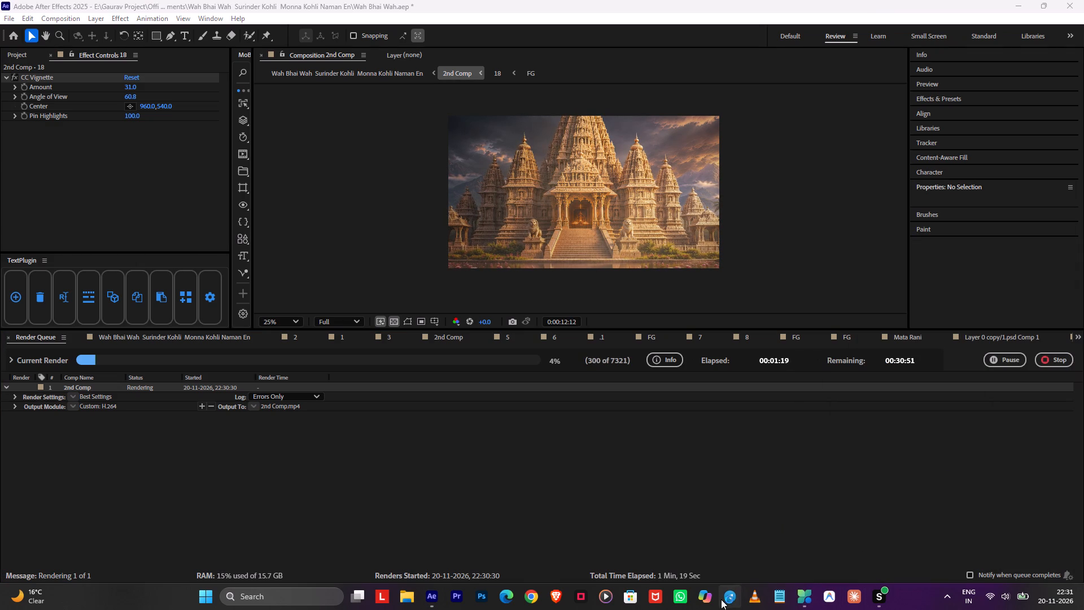
{"action": "left_click", "coordinate": [729, 598]}
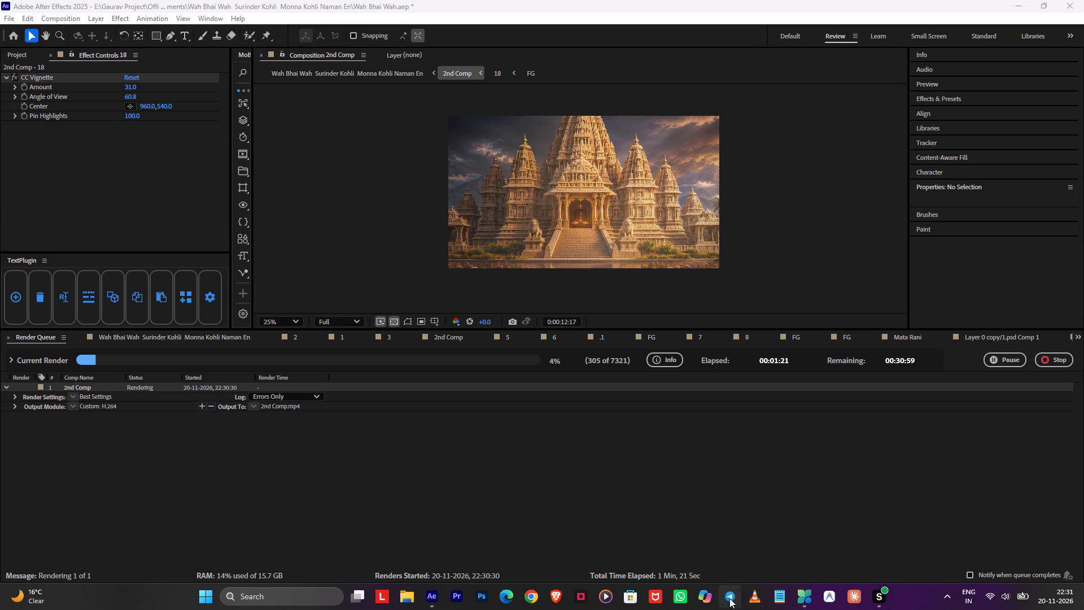